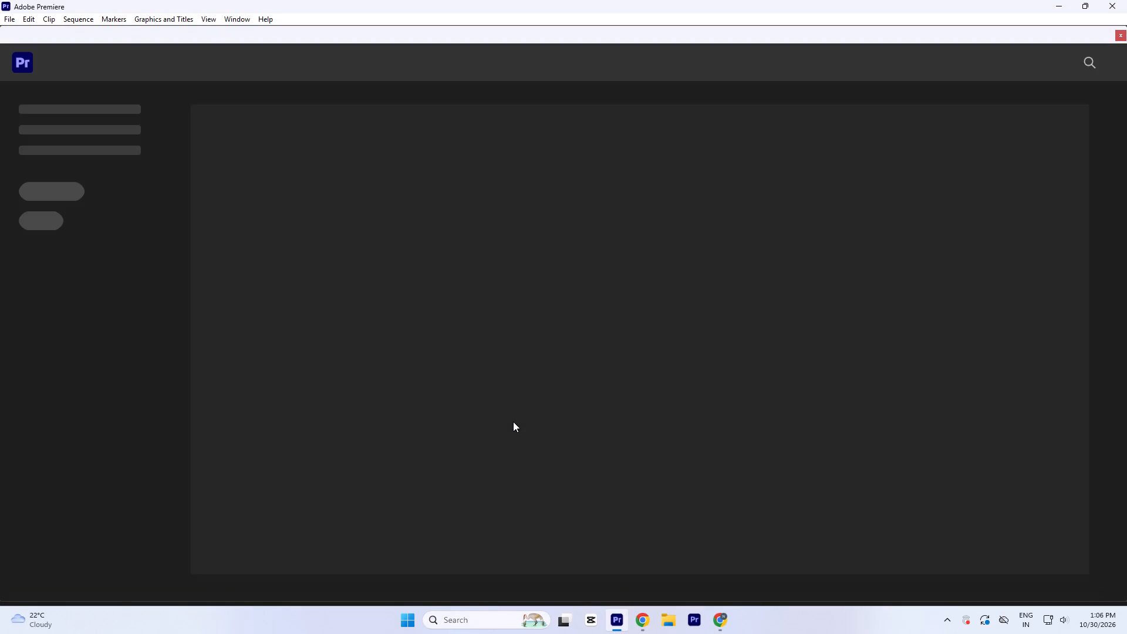
Open the Badhai ho project from Ninja Digital Solution > Project file > 2026 on Local Disk (D:).
scroll(324, 512, "down", 3)
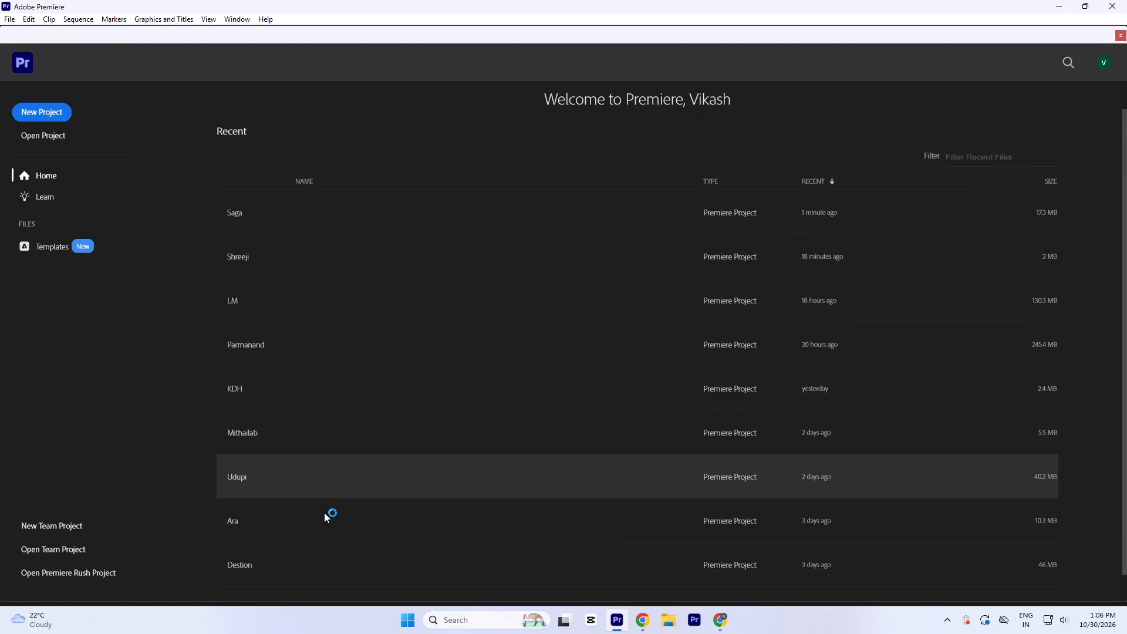
scroll(324, 512, "down", 8)
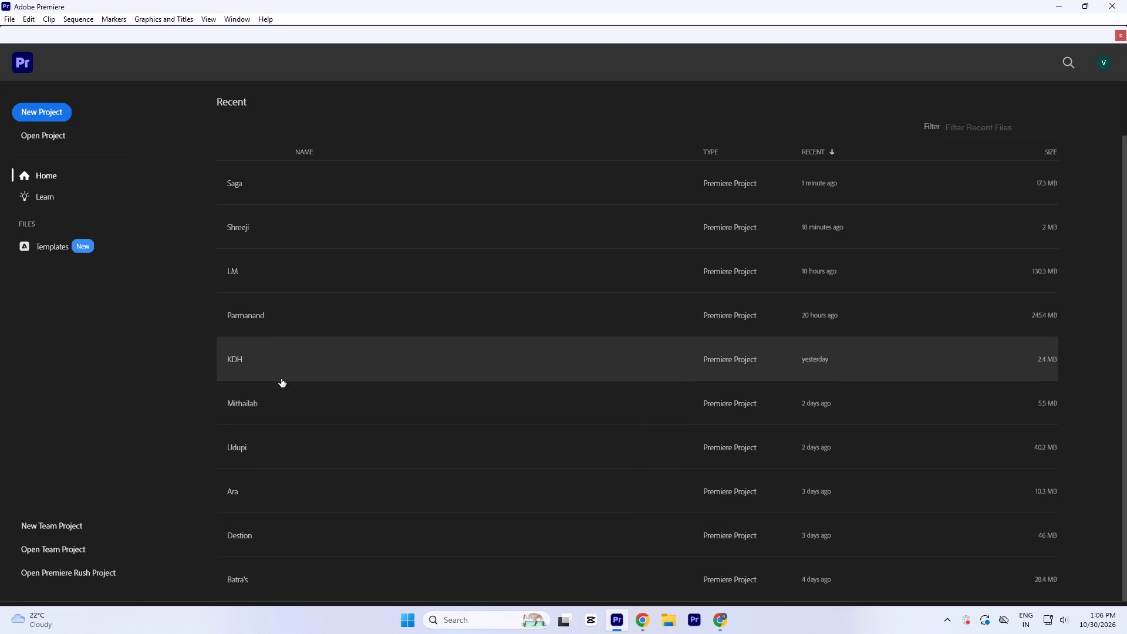
scroll(291, 406, "down", 4)
left_click(54, 133)
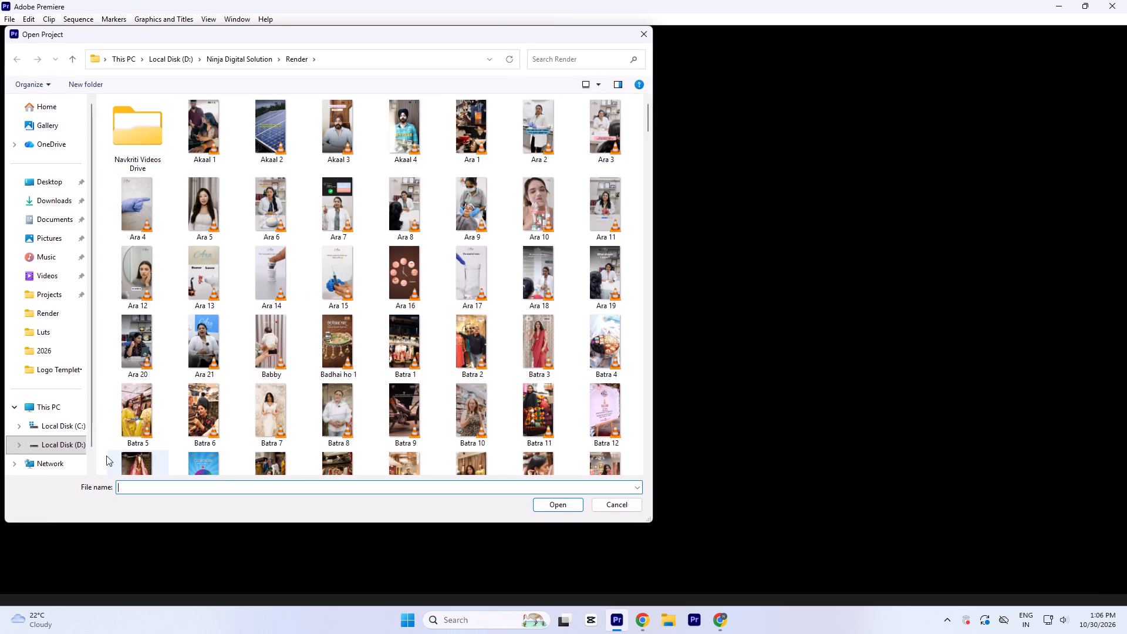
left_click(47, 403)
double_click(333, 131)
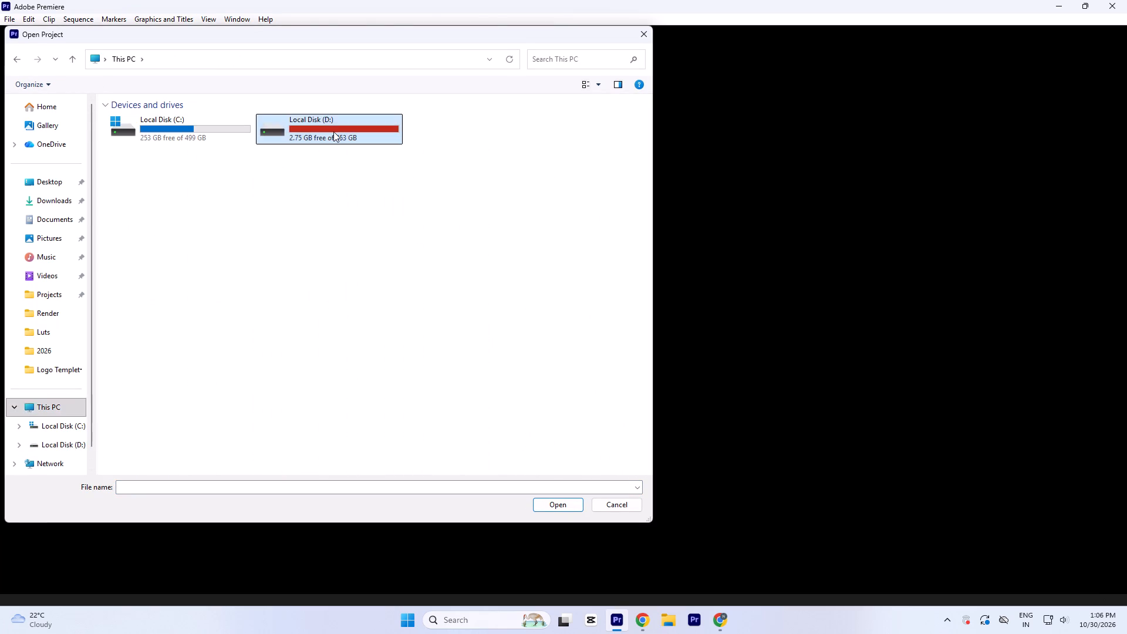
double_click(205, 124)
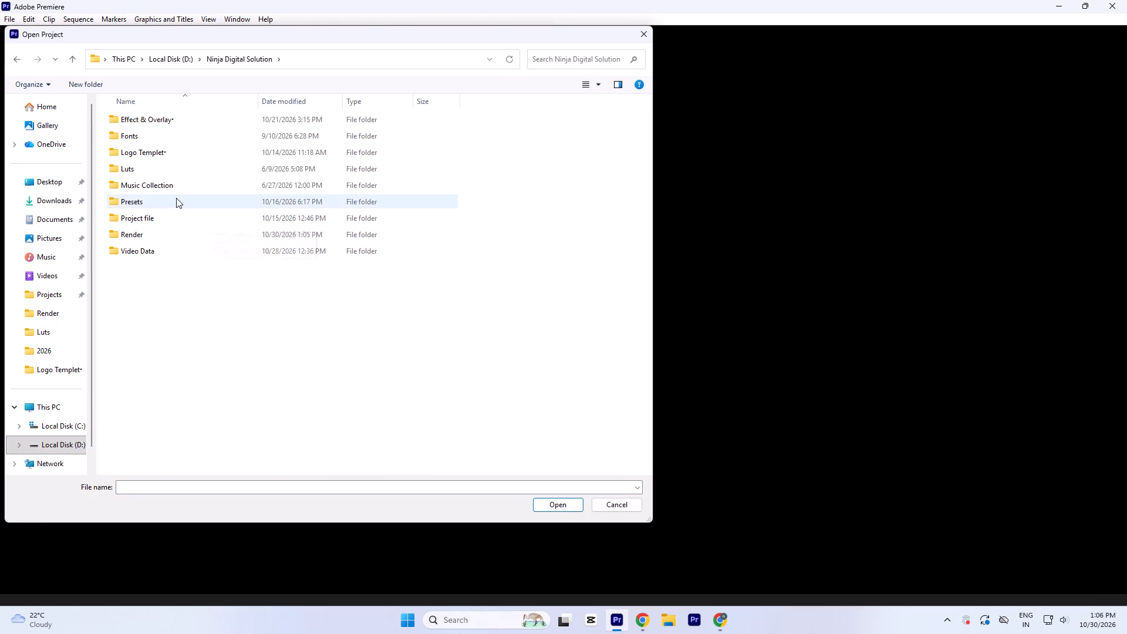
double_click(177, 220)
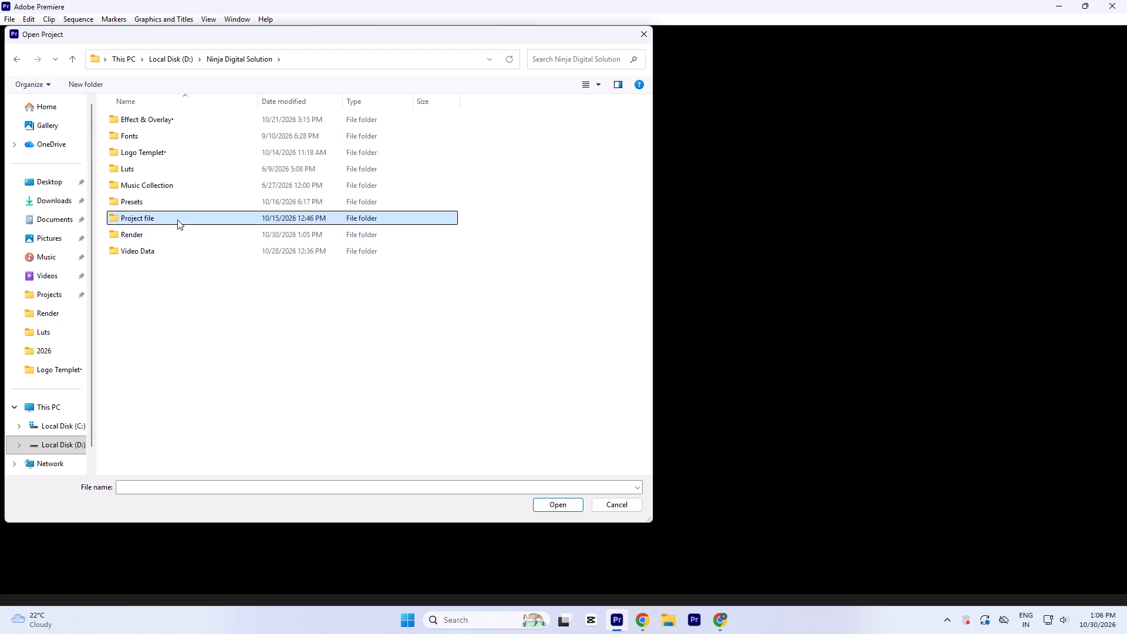
double_click(144, 135)
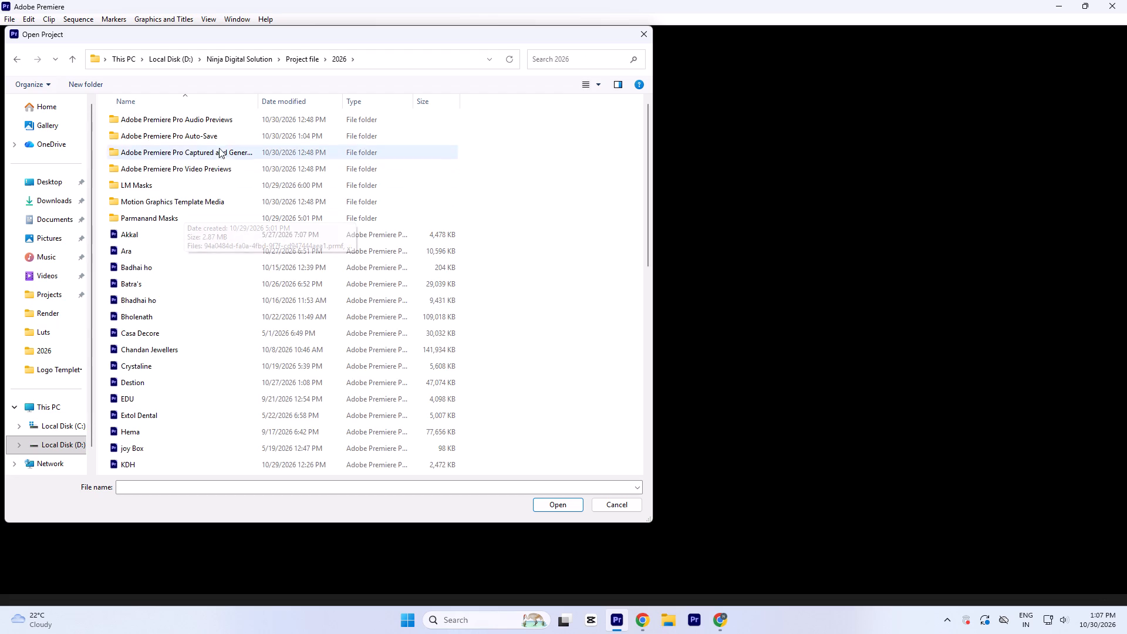
double_click(184, 265)
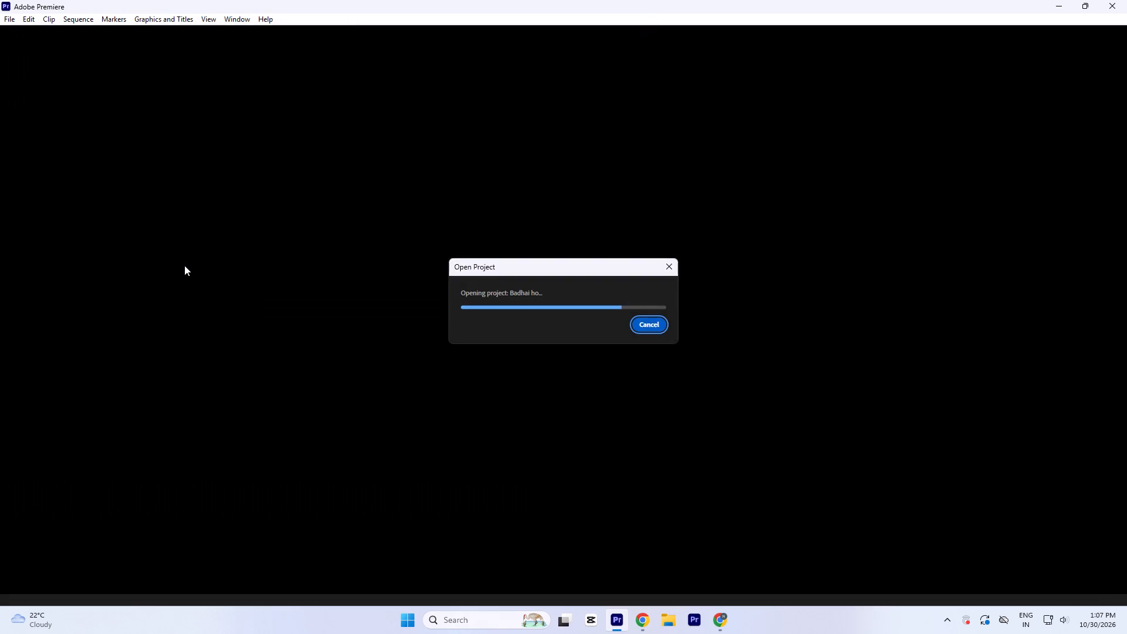
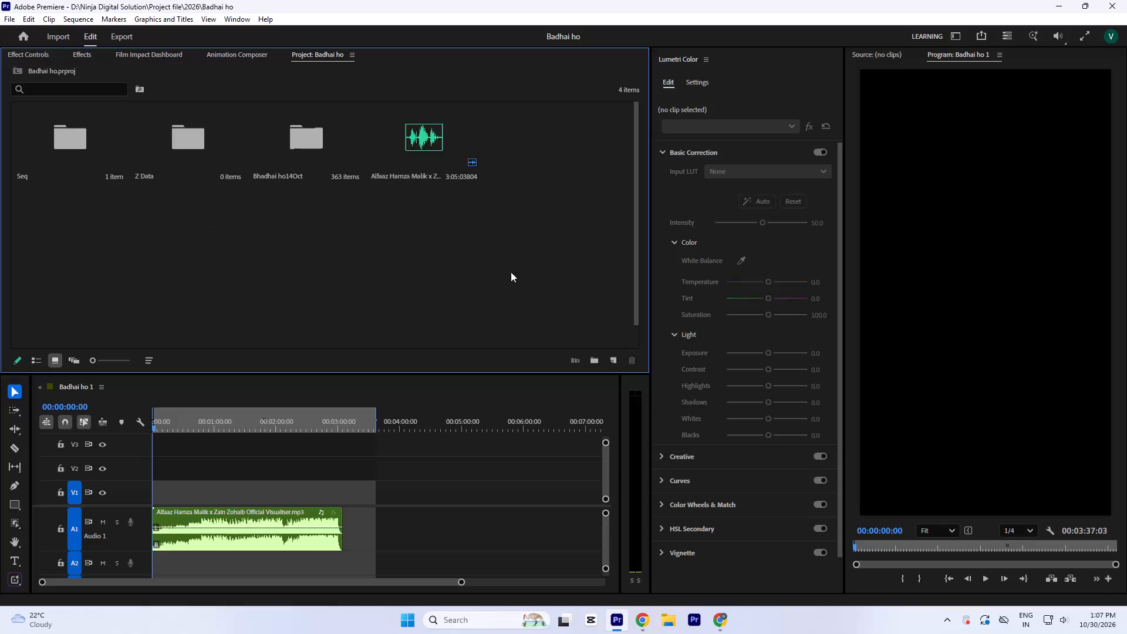
Play the music track in the Badhai ho 1 sequence from about 00:00:44:28 to listen to it.
left_click(200, 426)
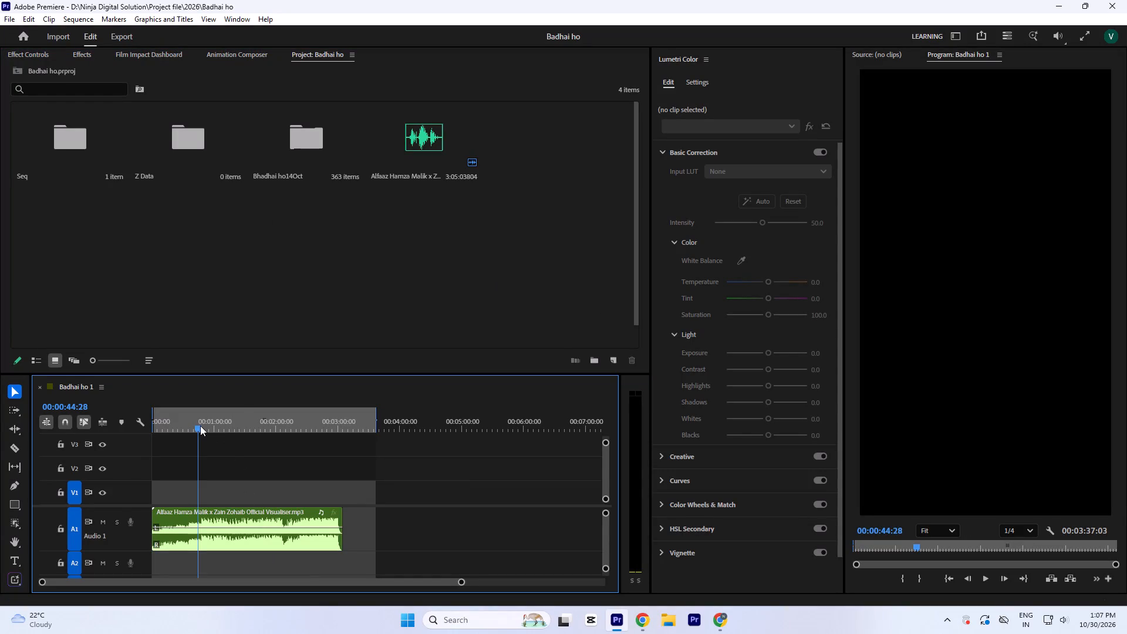
key("space")
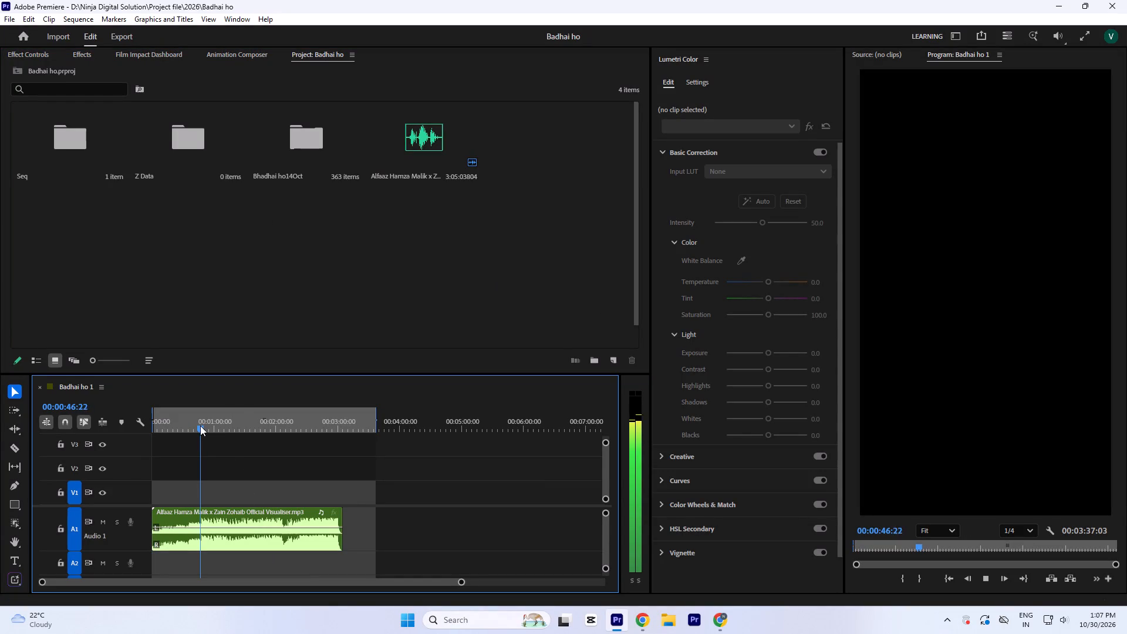
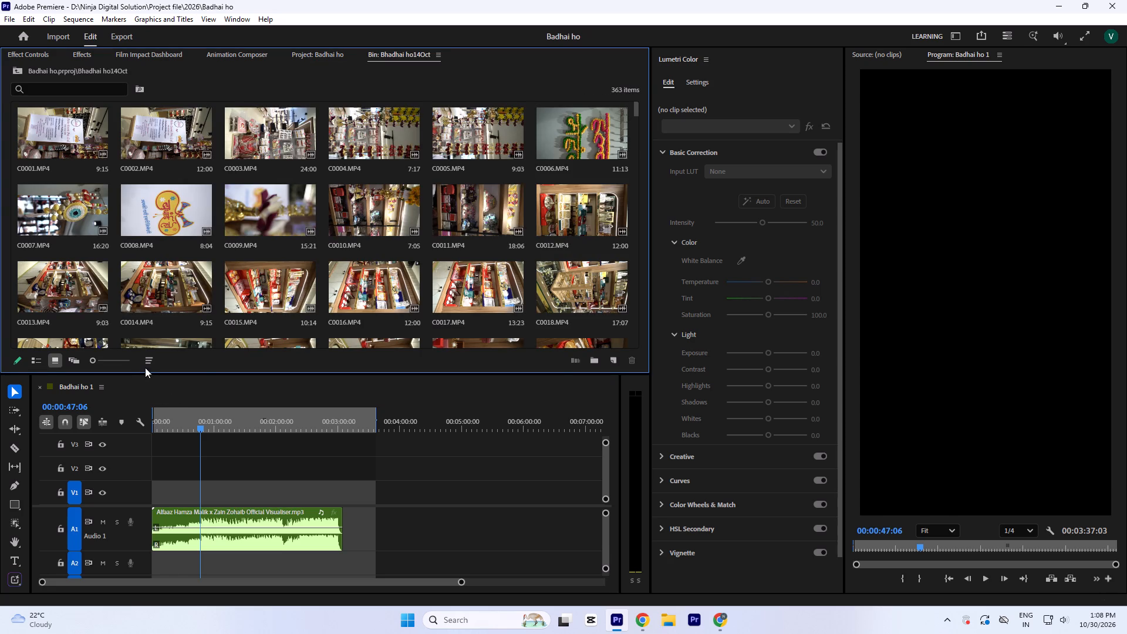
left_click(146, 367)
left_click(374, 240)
In File Explorer, search the Render folder for "bad" and copy the file name of the Badhai ho 1 video.
left_click(670, 626)
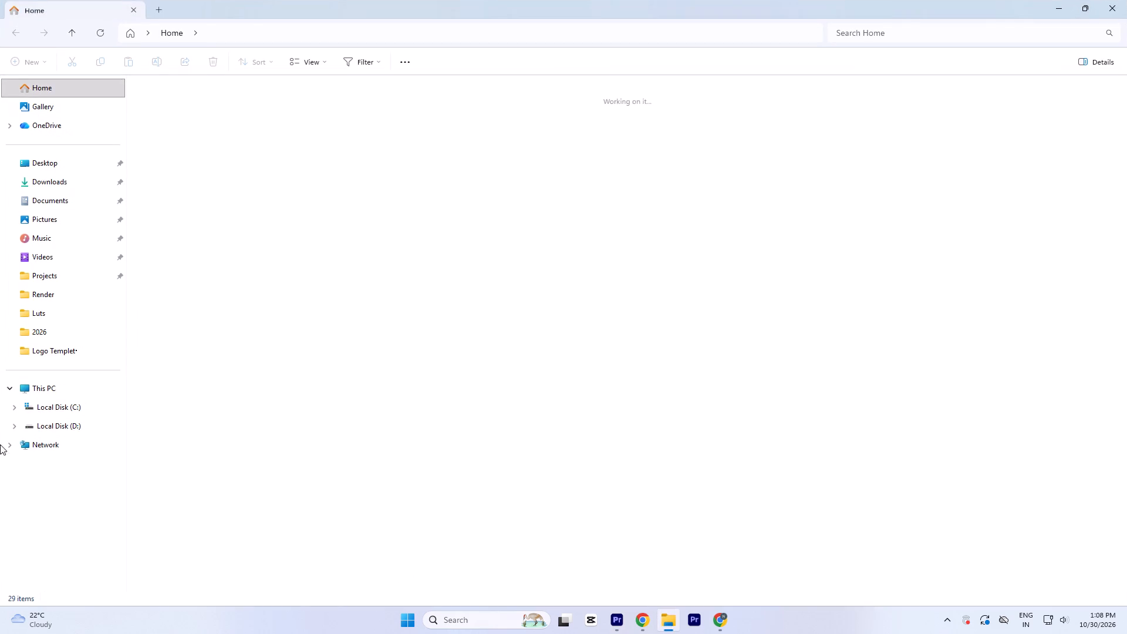
left_click(39, 295)
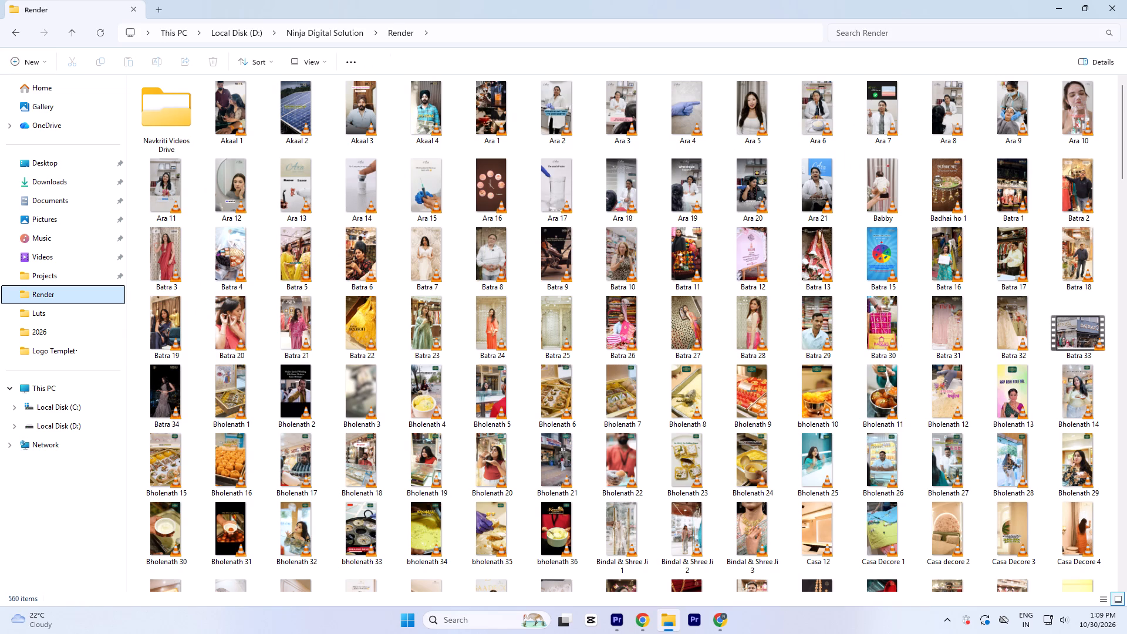
left_click(893, 28)
left_click(895, 45)
left_click(876, 33)
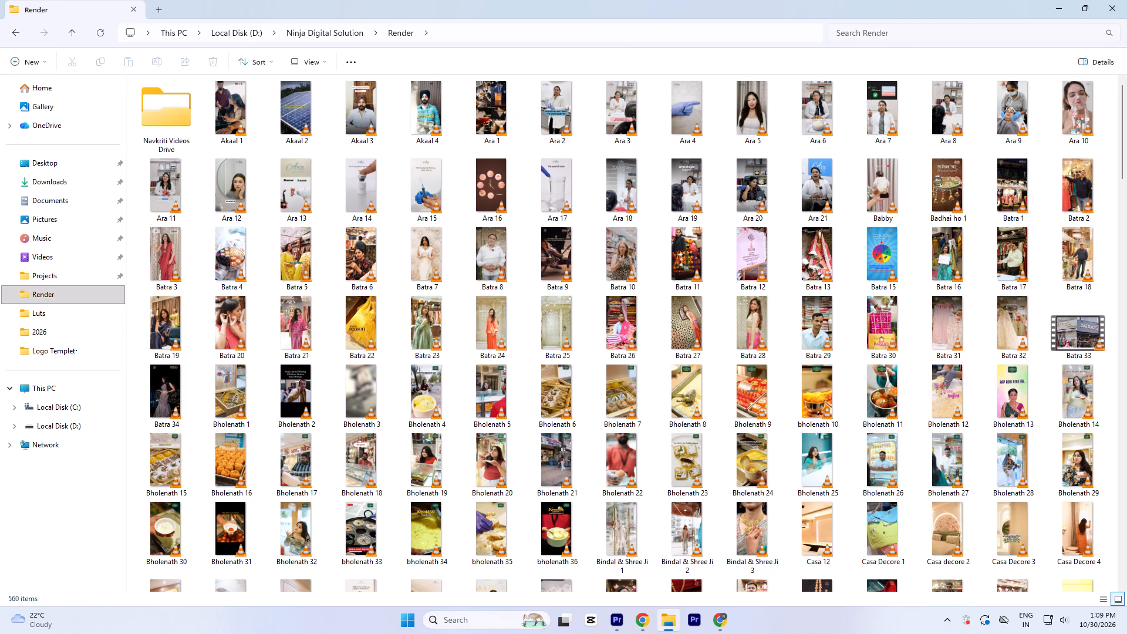
type("bad")
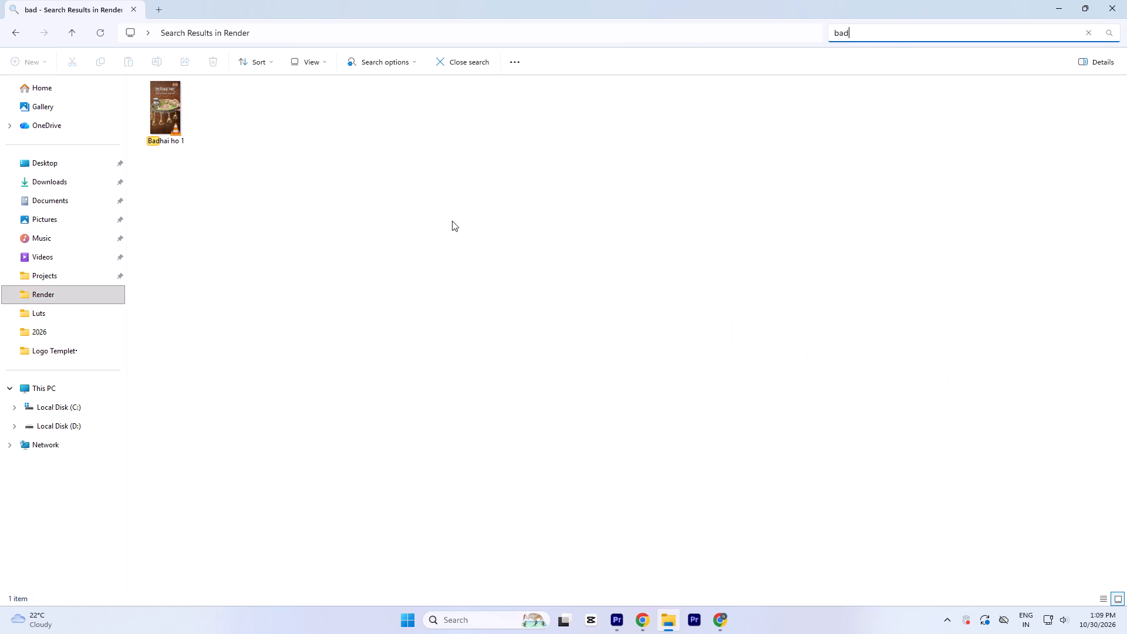
left_click(172, 139)
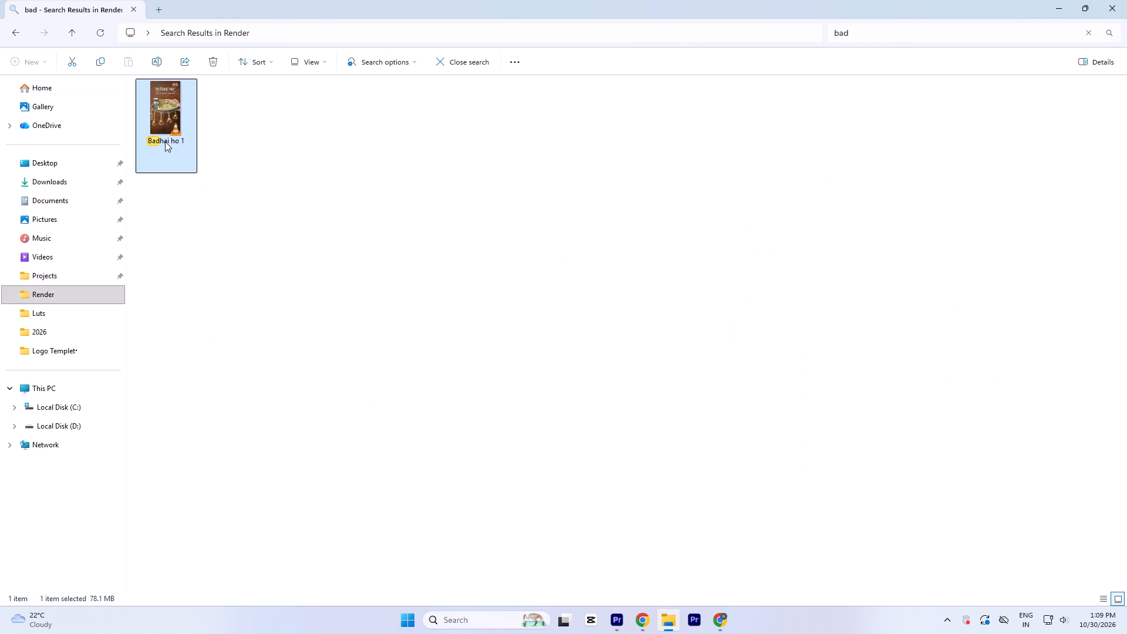
left_click(176, 140)
key("ctrl+c")
key("ctrl+c")
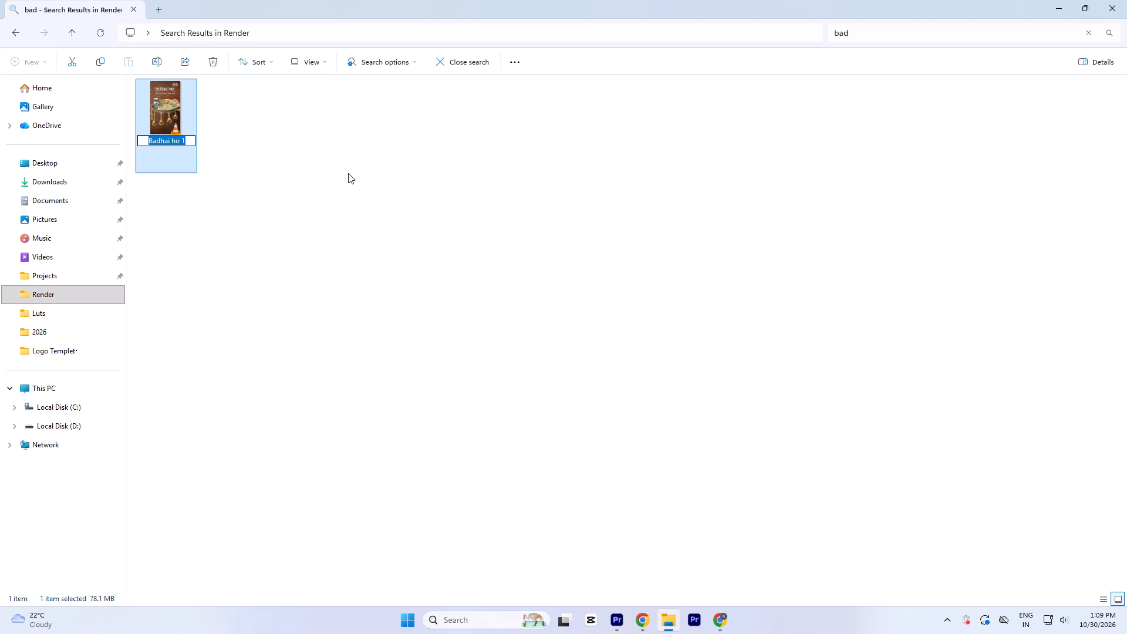
left_click(350, 174)
left_click(1118, 4)
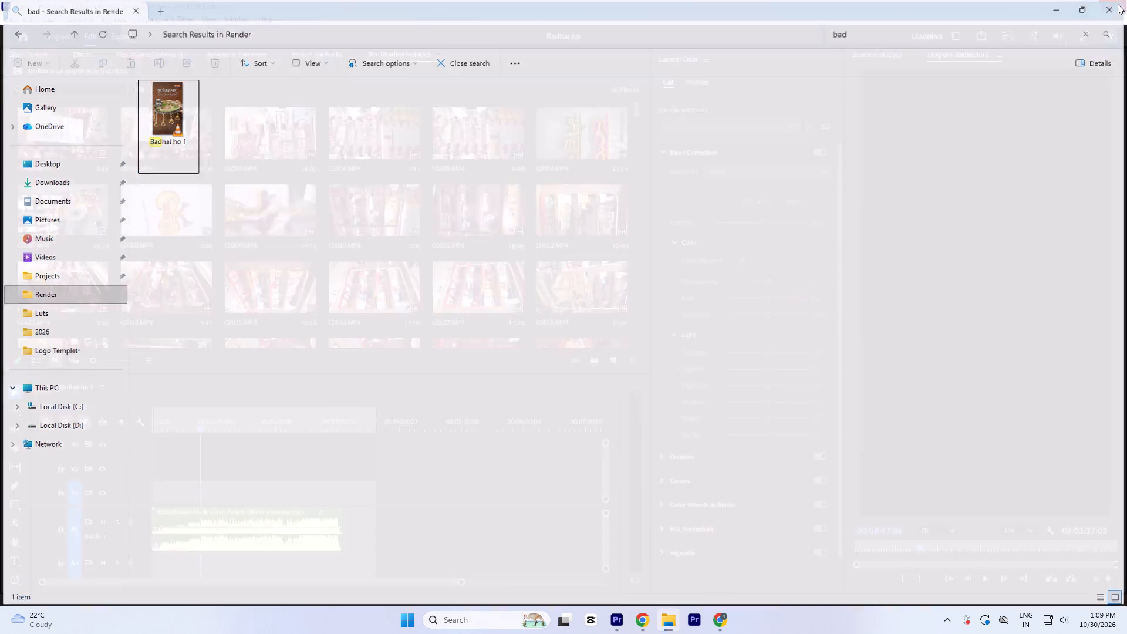
Back in Premiere, start a new sequence with the project's Seq bin selected and name it Badhai ho 2.
left_click(311, 54)
left_click(403, 263)
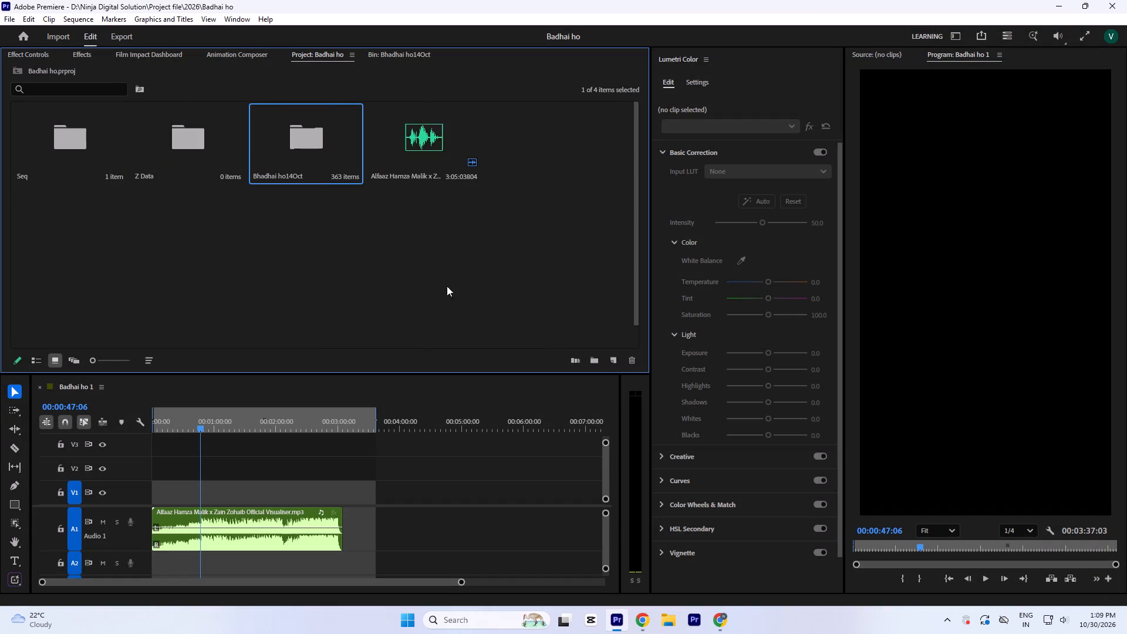
left_click(40, 161)
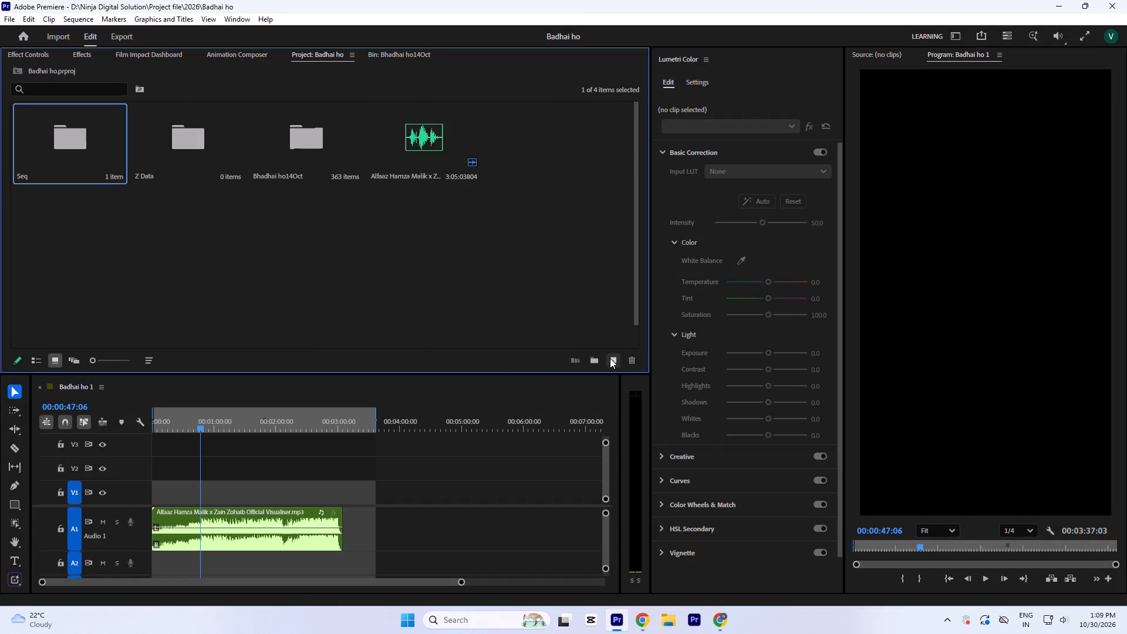
left_click(610, 358)
left_click(626, 385)
key("ctrl+v")
key("BackSpace")
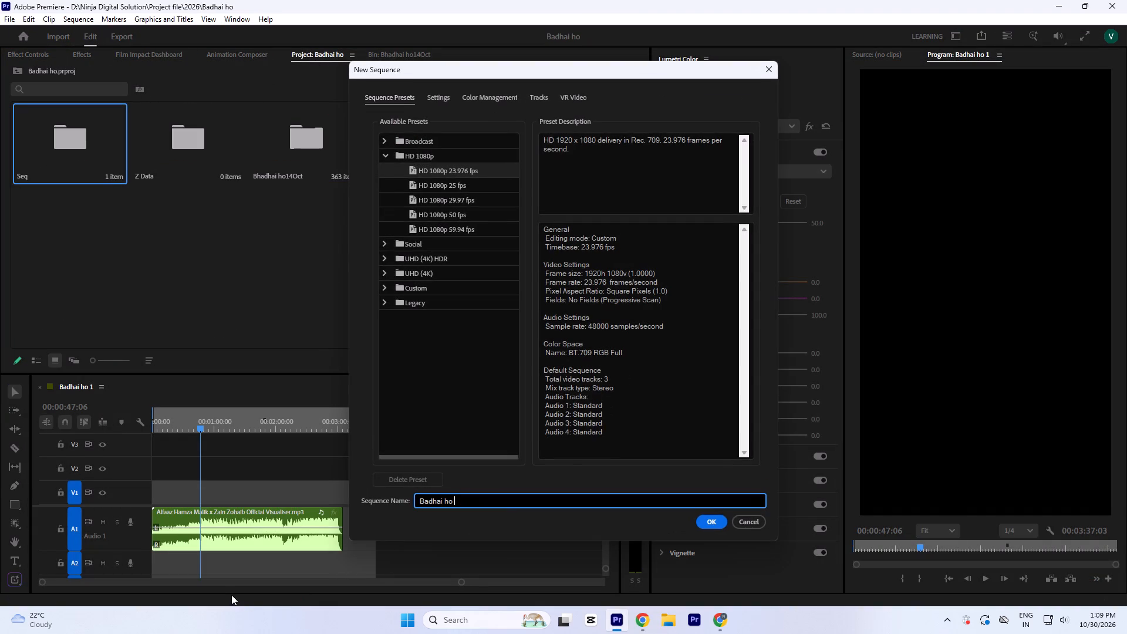
key("2")
Set the new sequence's timebase to 30.00 frames/second.
left_click(443, 91)
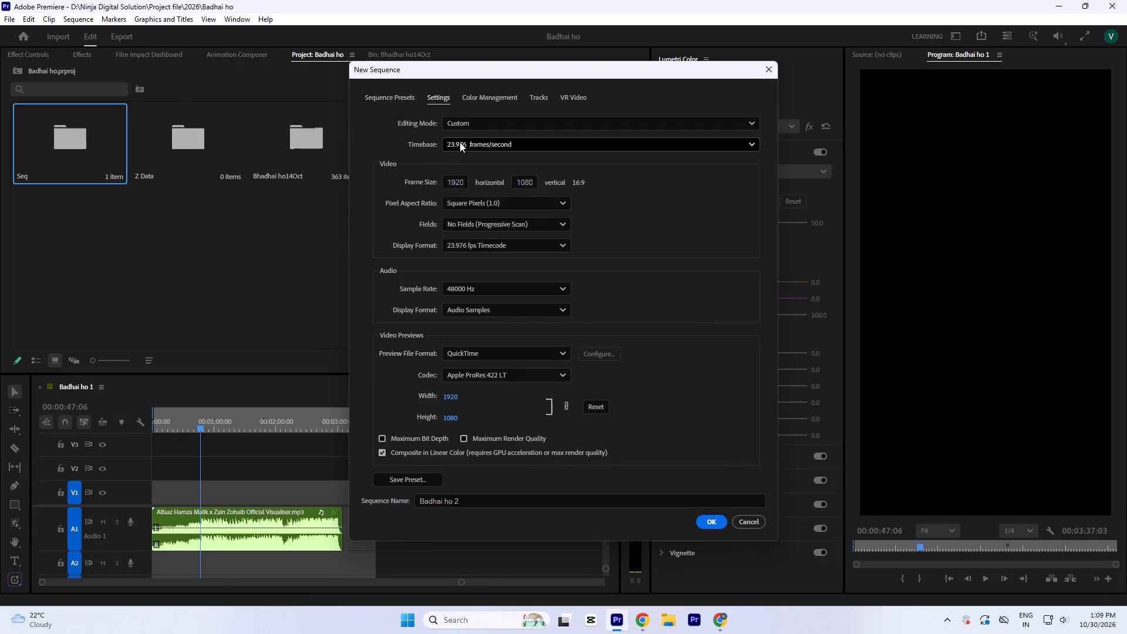
left_click(464, 140)
left_click(496, 276)
Set the new sequence's horizontal frame size to 1080 and start replacing its vertical frame size.
left_click(460, 183)
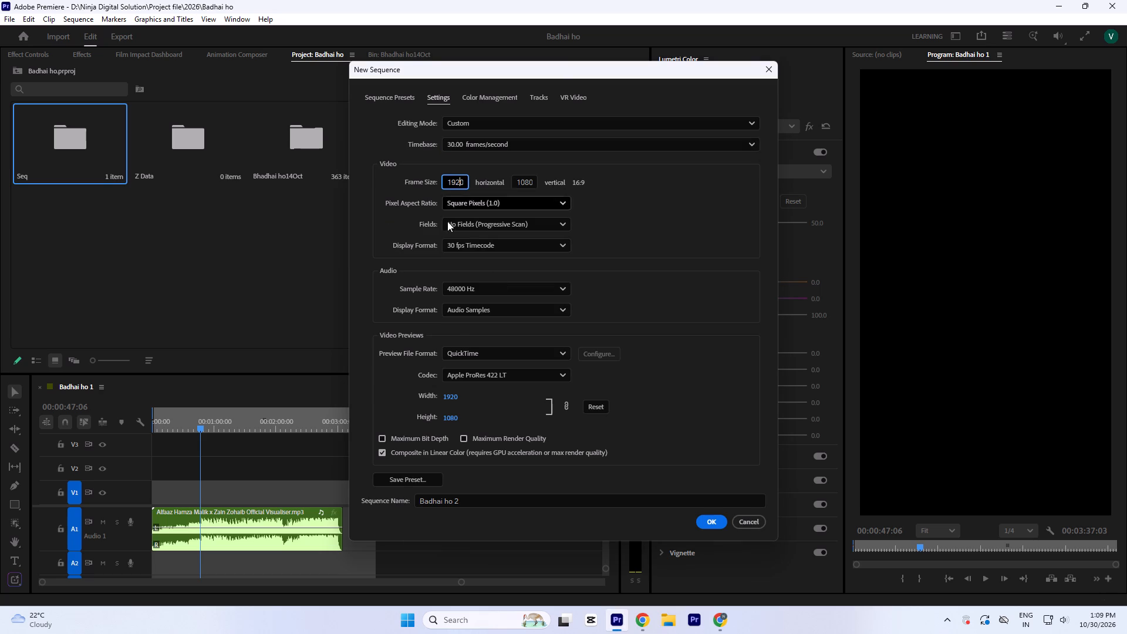
key("BackSpace")
key("BackSpace")
key("Right")
key("8")
key("0")
left_click(525, 177)
key("Right")
key("BackSpace")
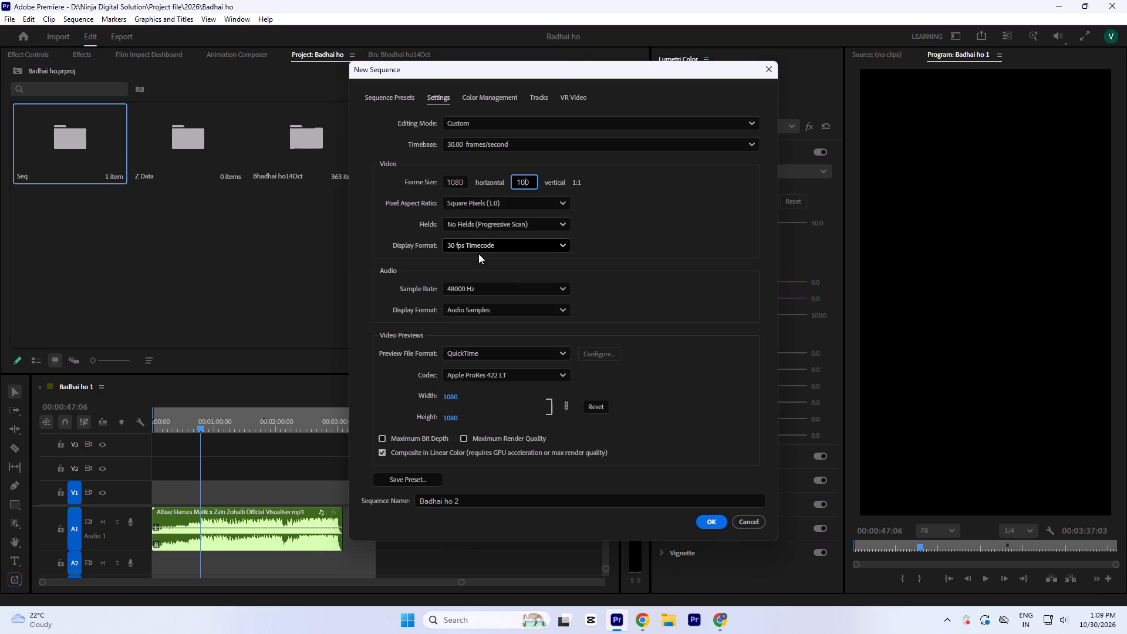
Set the new sequence's vertical frame size to 1920 and create the sequence.
key("BackSpace")
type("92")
left_click(660, 188)
key("Return")
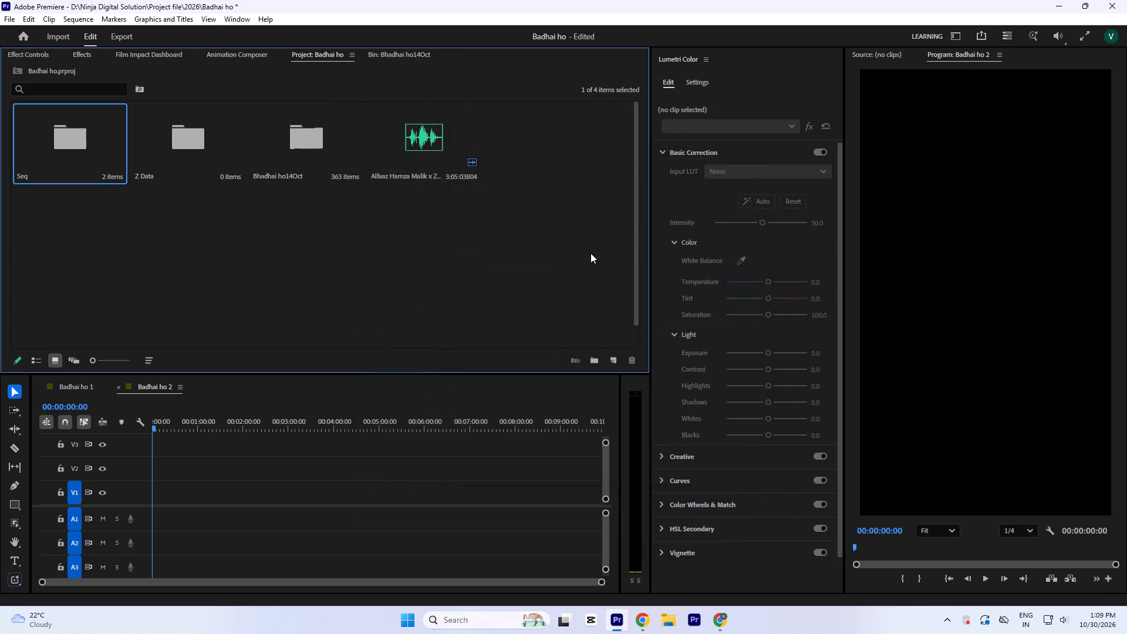
Save the project.
key("ctrl+s")
Rearrange the workspace by shrinking Lumetri Color and the audio meters to widen the Project area and timeline, and slightly widen the Program monitor.
left_click_drag(651, 254, 825, 259)
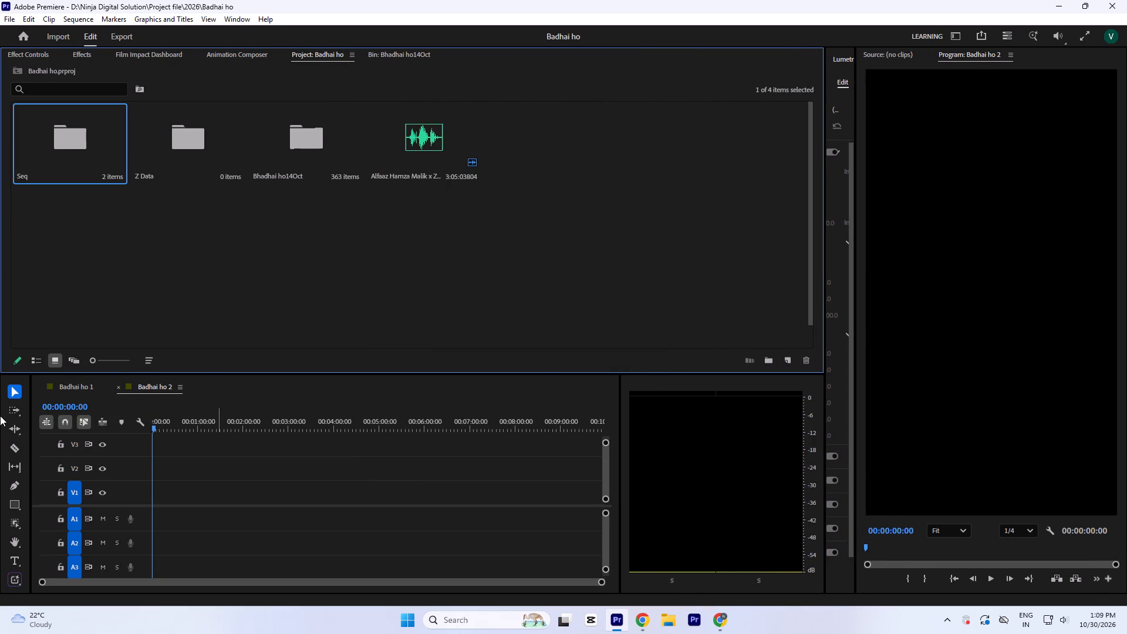
left_click(632, 481)
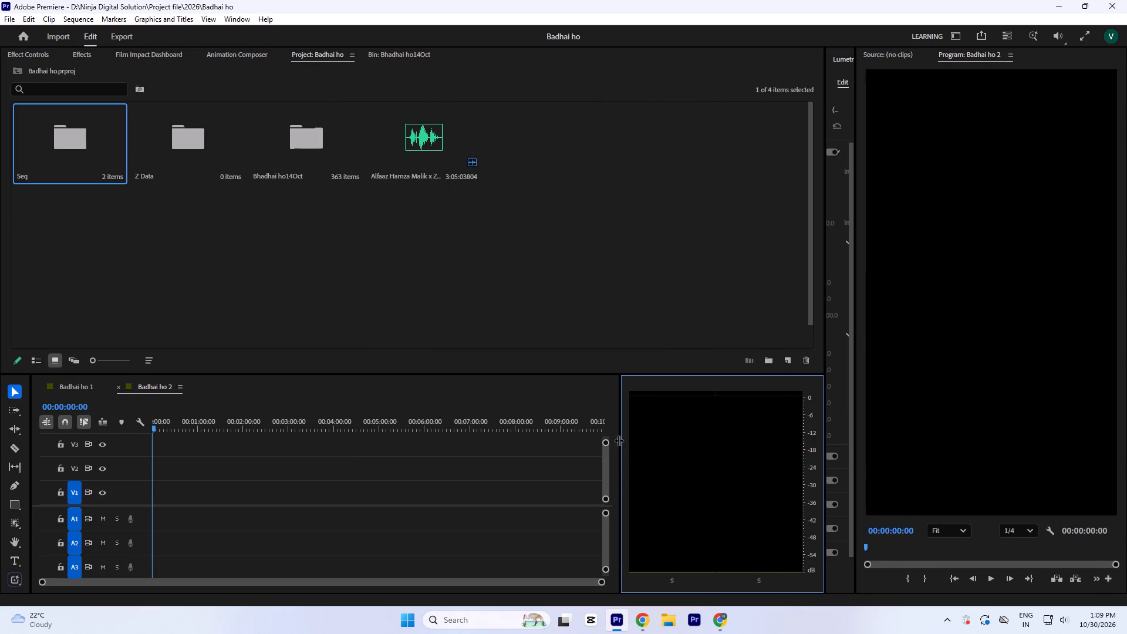
left_click_drag(619, 440, 854, 440)
left_click_drag(855, 431, 834, 436)
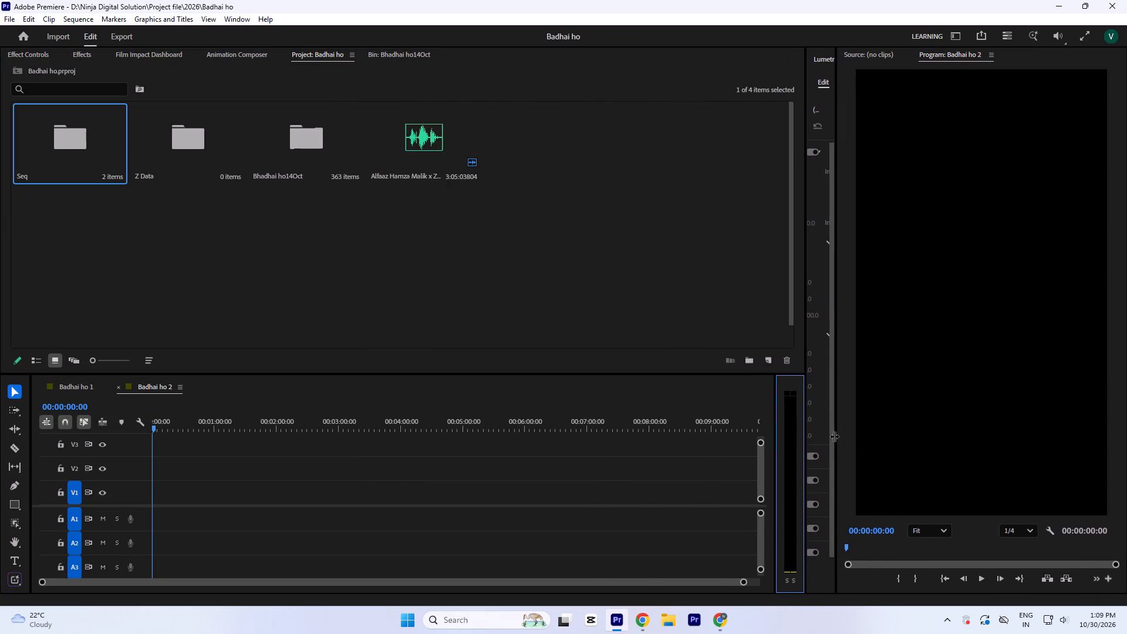
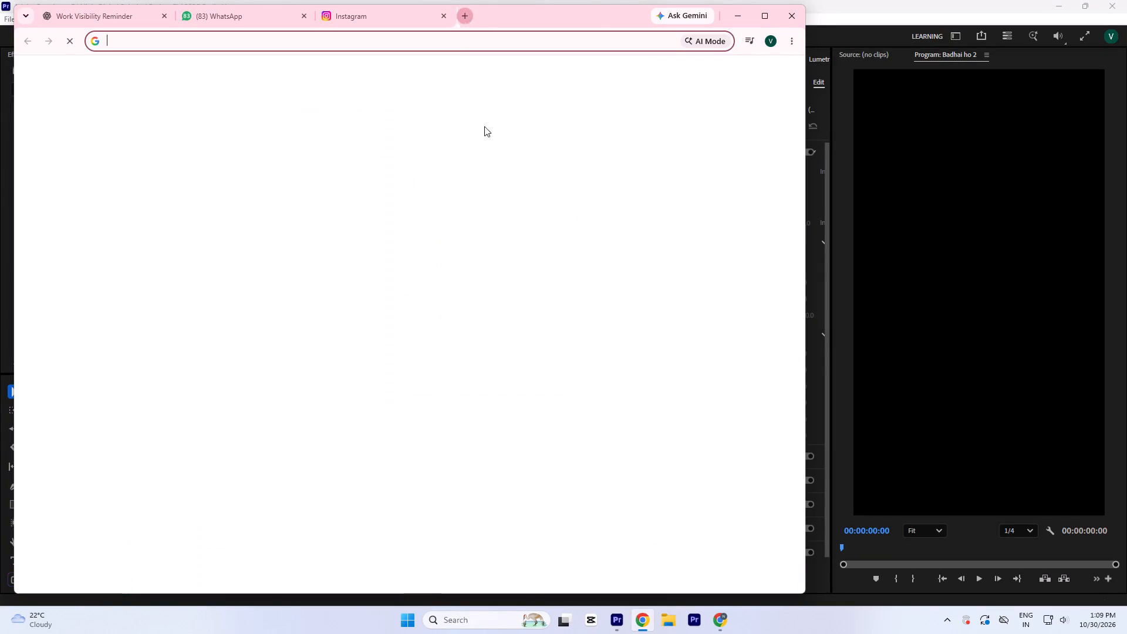
In a new Chrome tab, open FastDl, download the joyrias.usa necklace reel using the copied link, and check the download's progress.
left_click(464, 336)
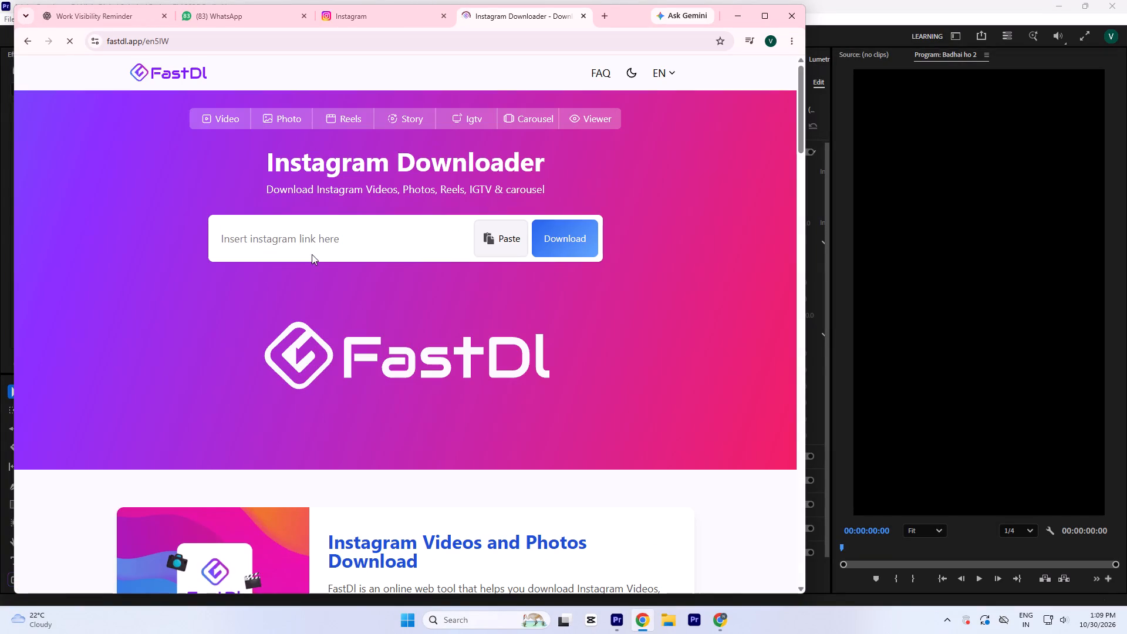
left_click(292, 233)
key("ctrl+v")
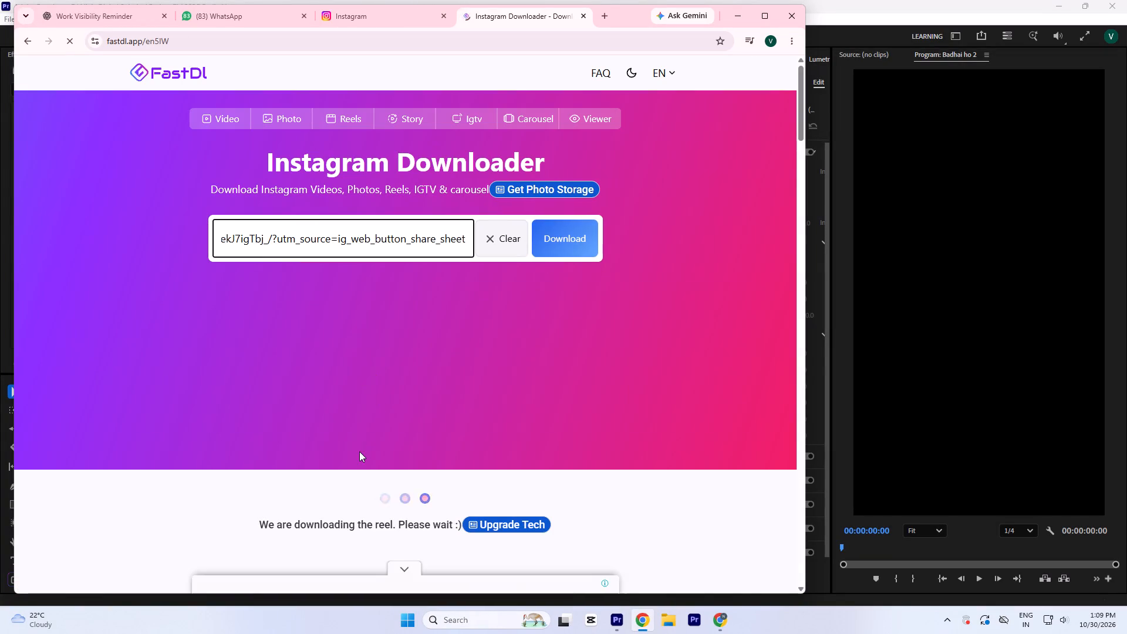
left_click(402, 530)
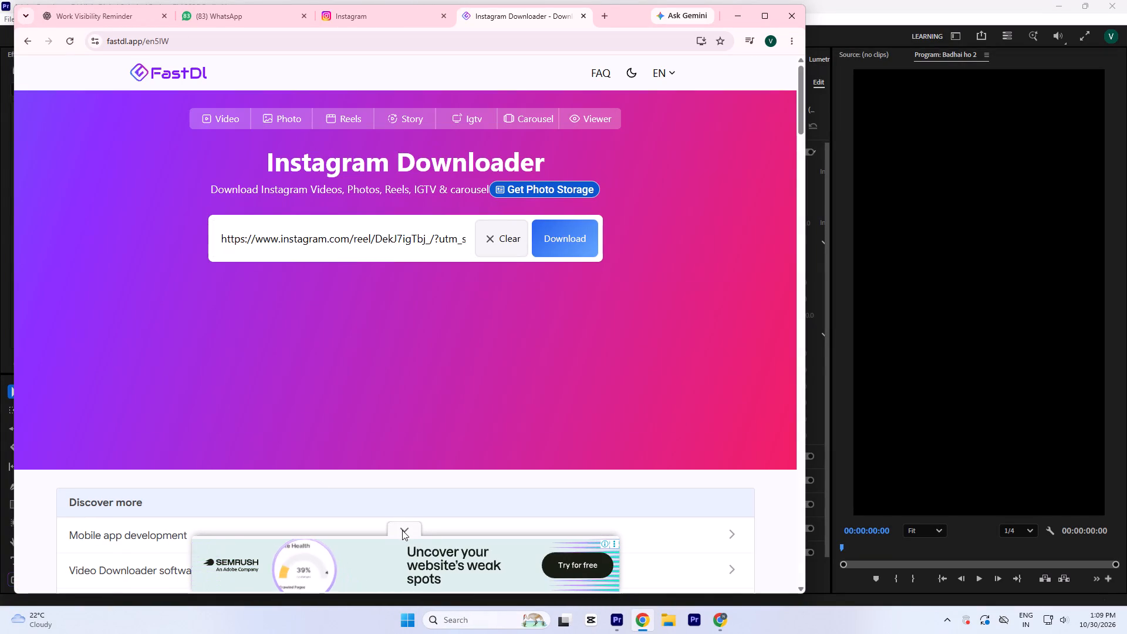
scroll(286, 454, "down", 2)
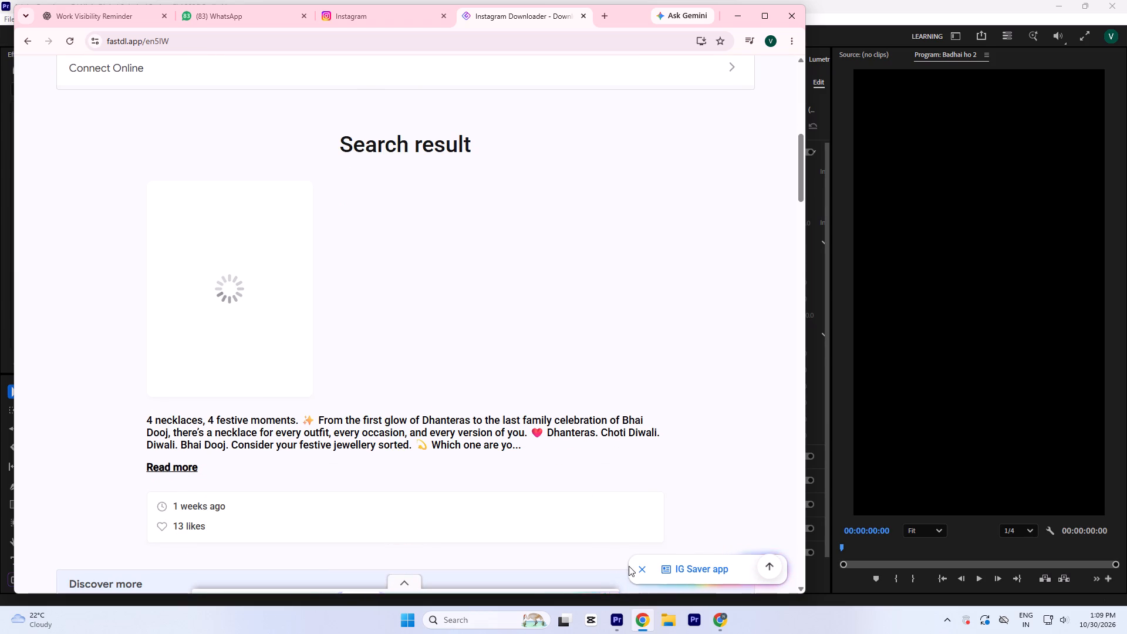
left_click(638, 565)
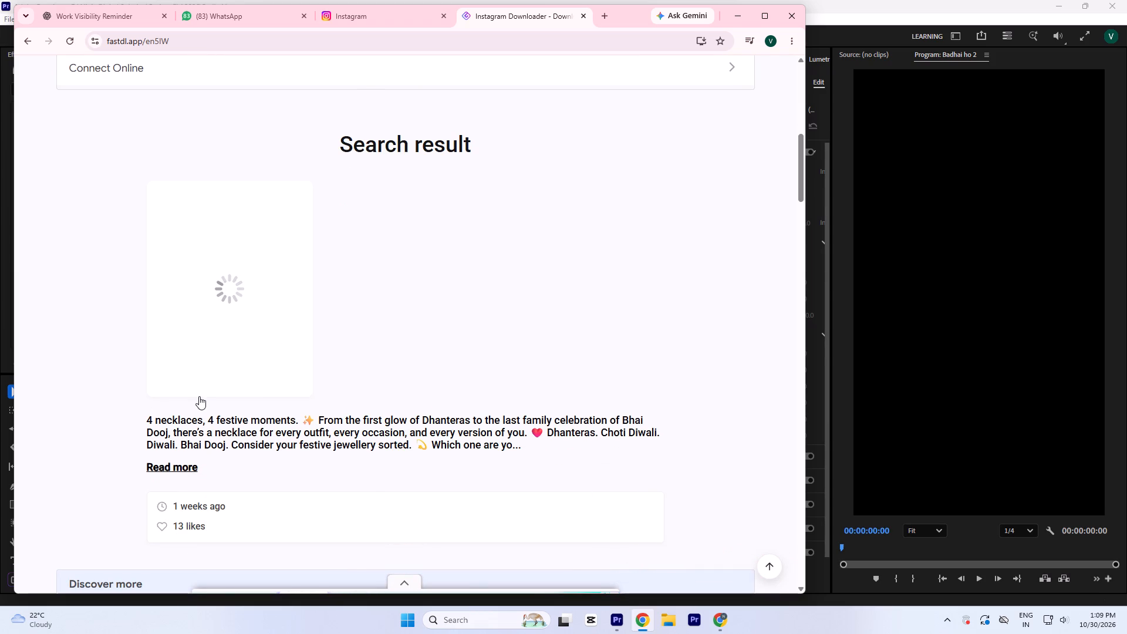
left_click(379, 505)
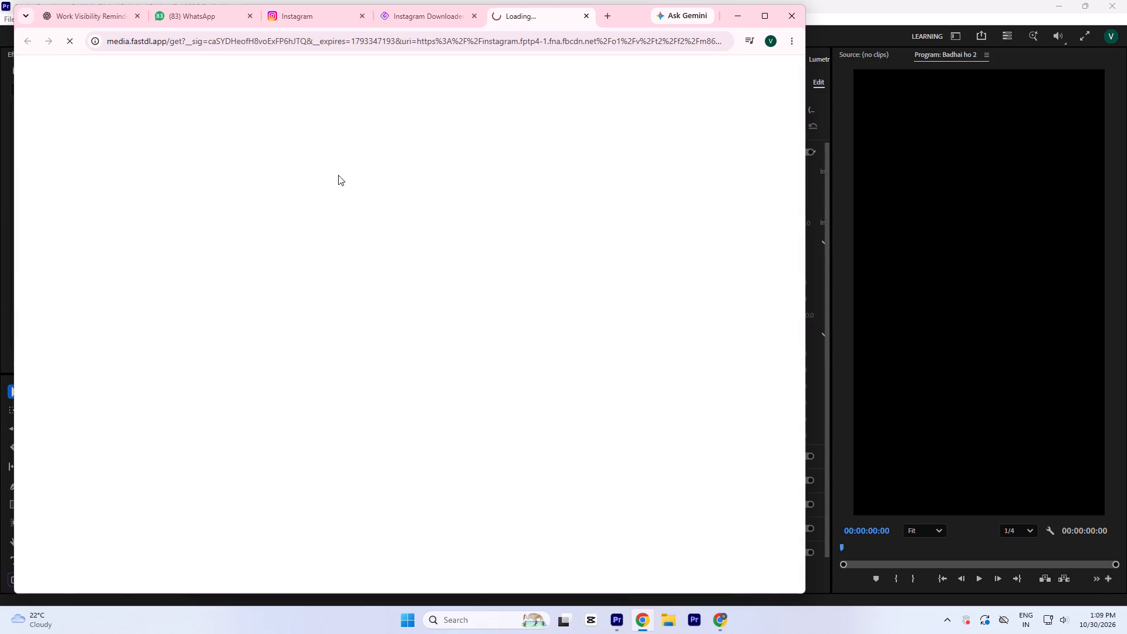
left_click(586, 15)
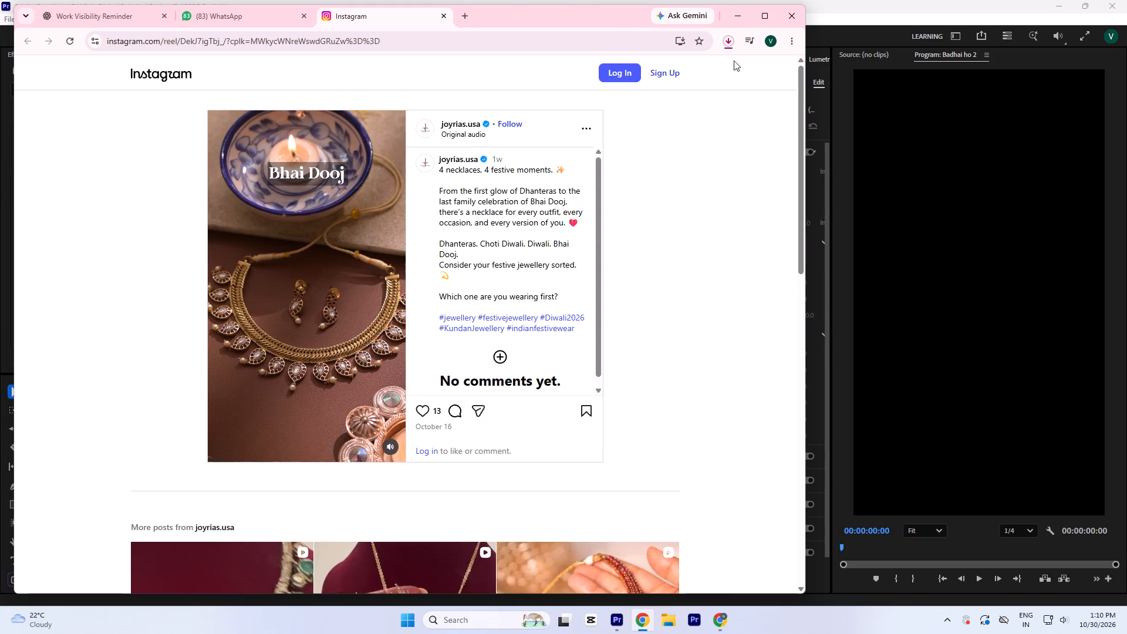
left_click(728, 49)
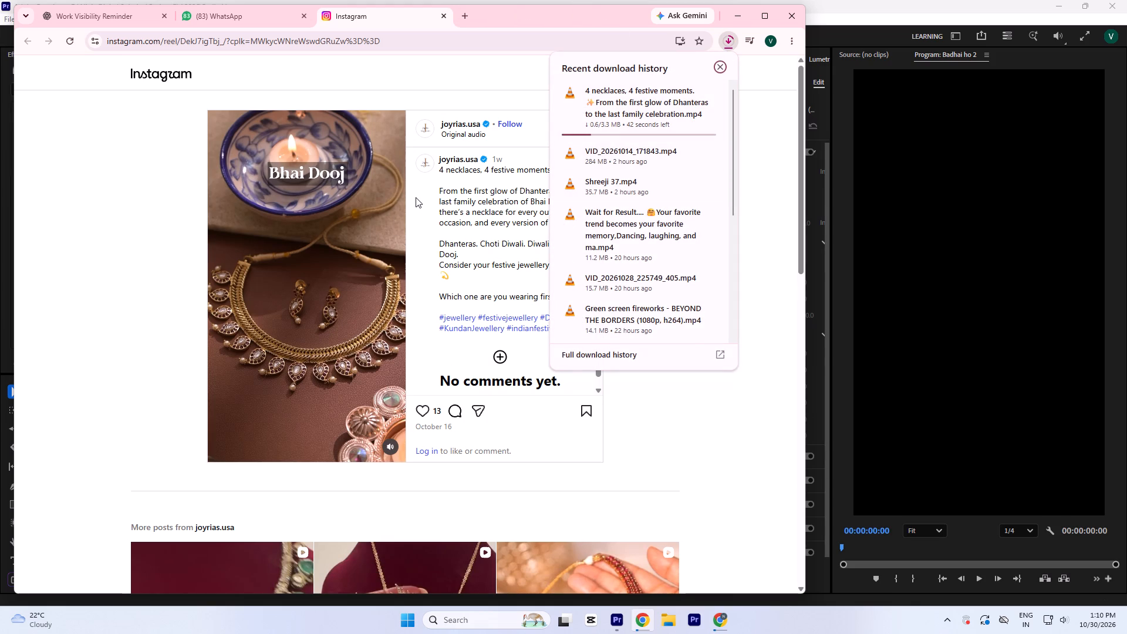
Back in Premiere, mark the Badhai ho 2 sequence's range from its start to about 00:02:38:24.
left_click(614, 616)
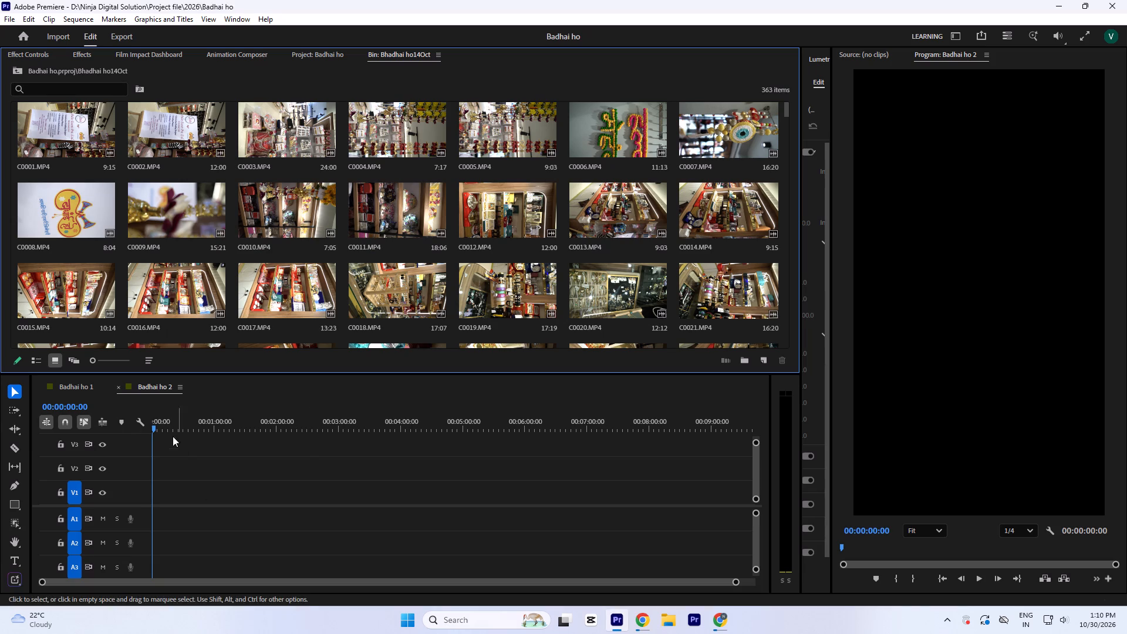
left_click_drag(158, 421, 318, 449)
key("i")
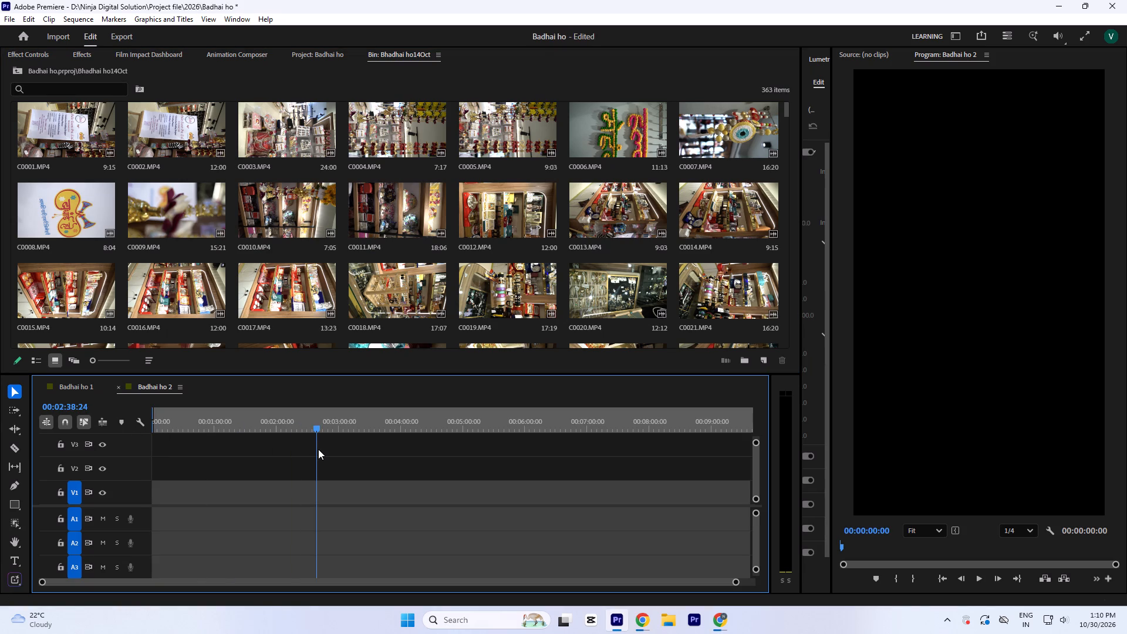
left_click_drag(318, 449, 87, 468)
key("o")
Browse the Bhadhai ho14Oct bin and examine the footage thumbnails.
scroll(312, 183, "down", 5)
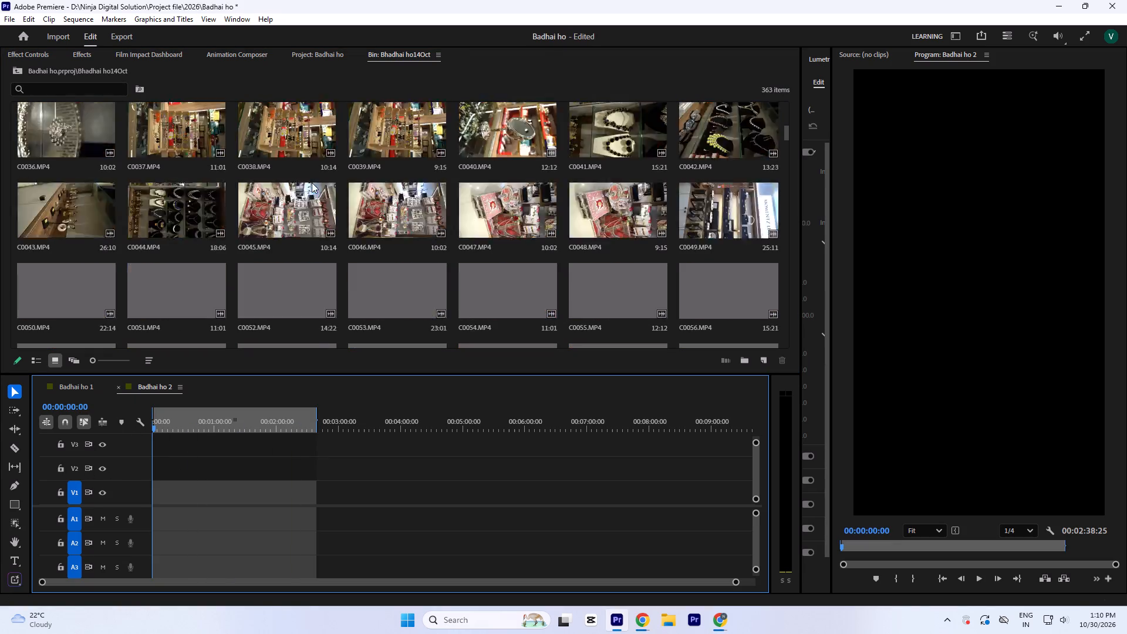
scroll(312, 183, "down", 20)
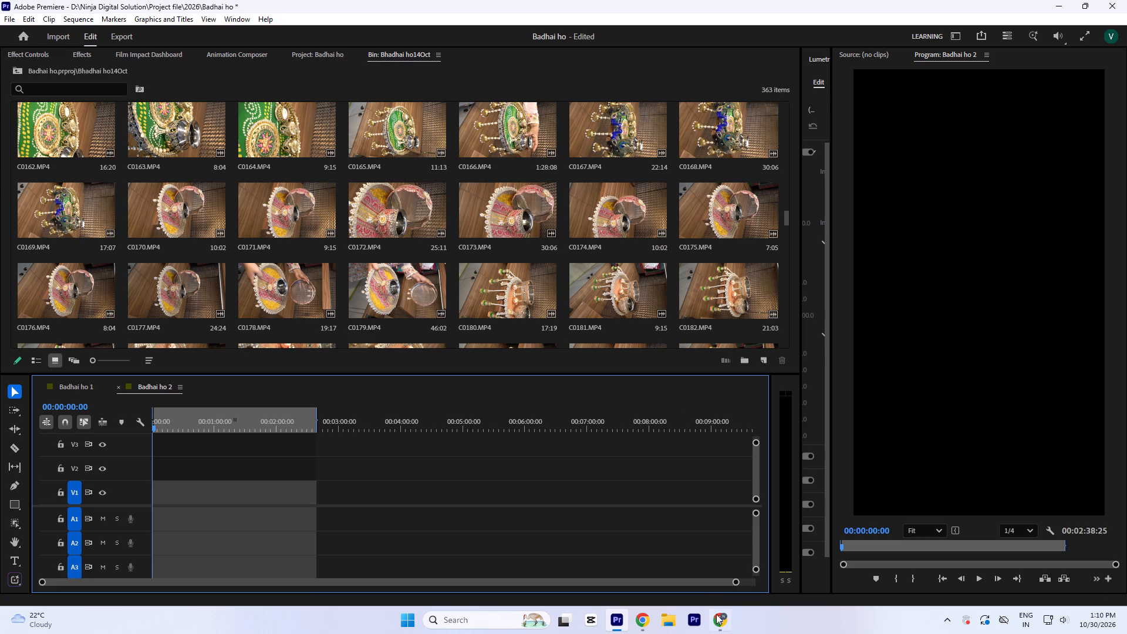
Bring the downloaded "4 necklaces, 4 festive moments" video from Chrome onto V1 and A1 at the start of Badhai ho 2.
left_click(639, 620)
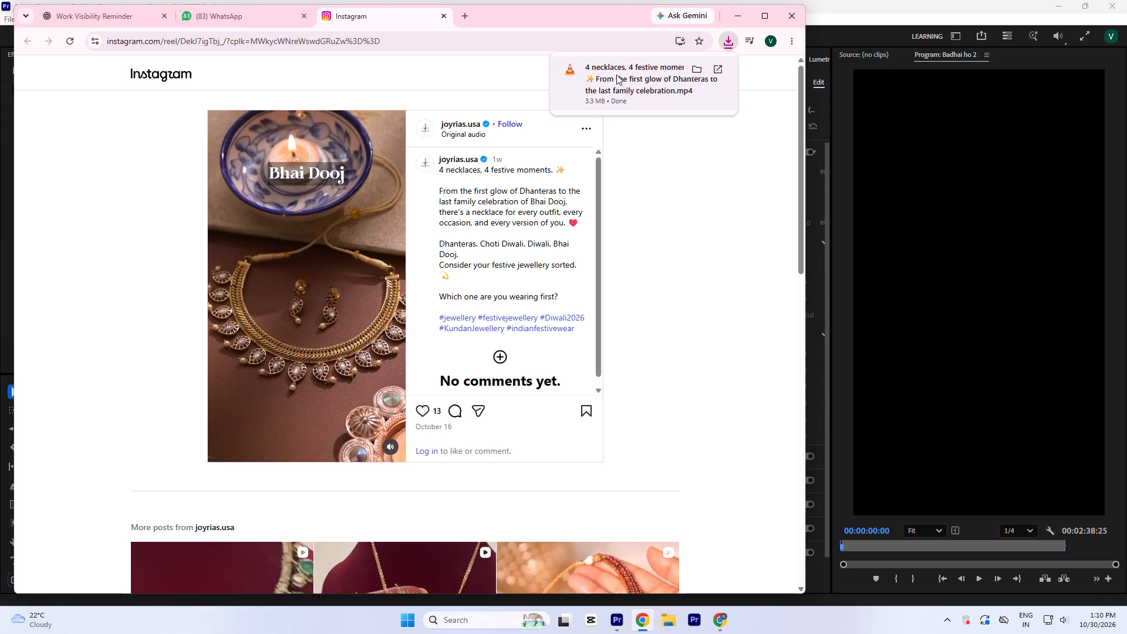
left_click_drag(609, 79, 184, 477)
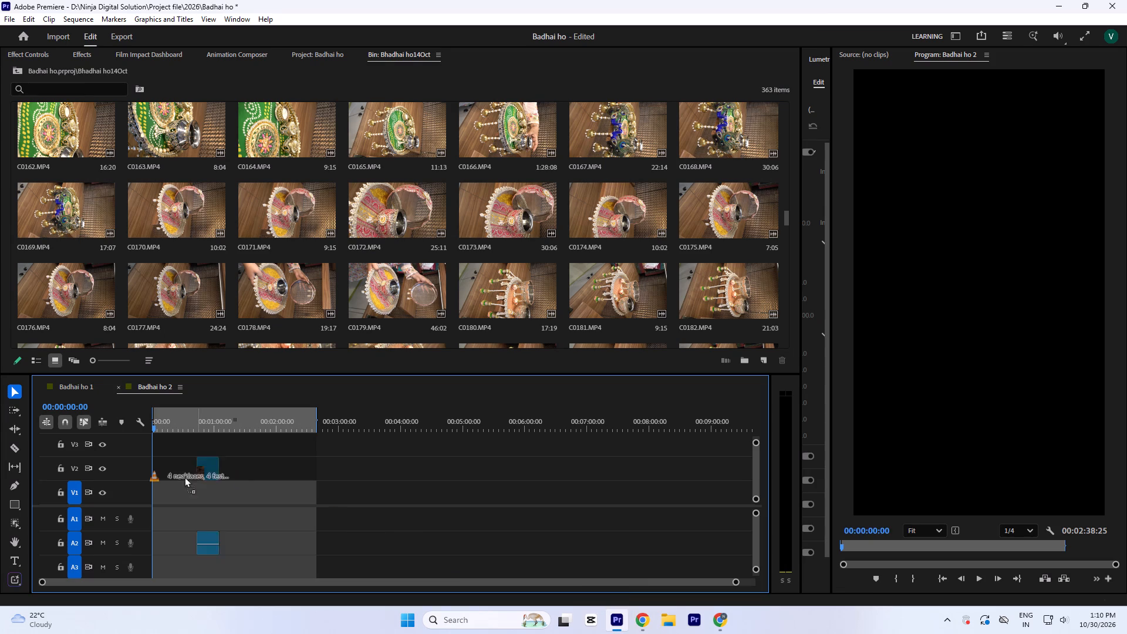
left_click_drag(184, 477, 131, 498)
left_click(633, 353)
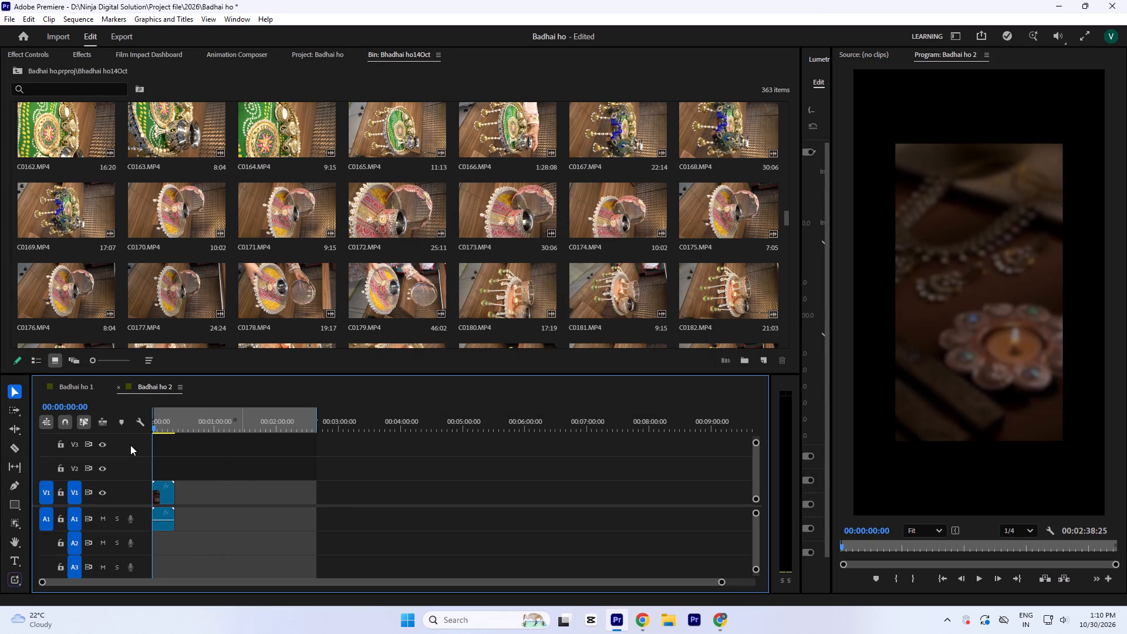
Expand the Audio 1 track so the reel's waveform is shown in full height.
left_click_drag(158, 425, 104, 437)
key("equal")
key("equal")
key("equal")
left_click(144, 525)
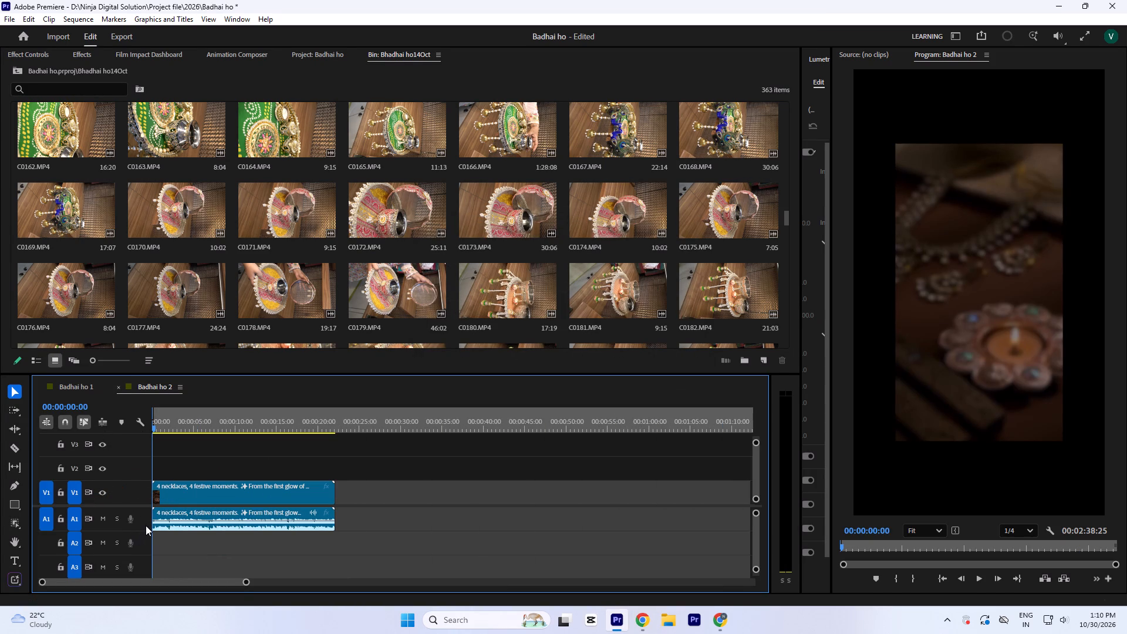
left_click(146, 525)
double_click(139, 521)
Scale the reel clip on V1 to fill the vertical frame.
left_click(212, 483)
left_click(211, 493)
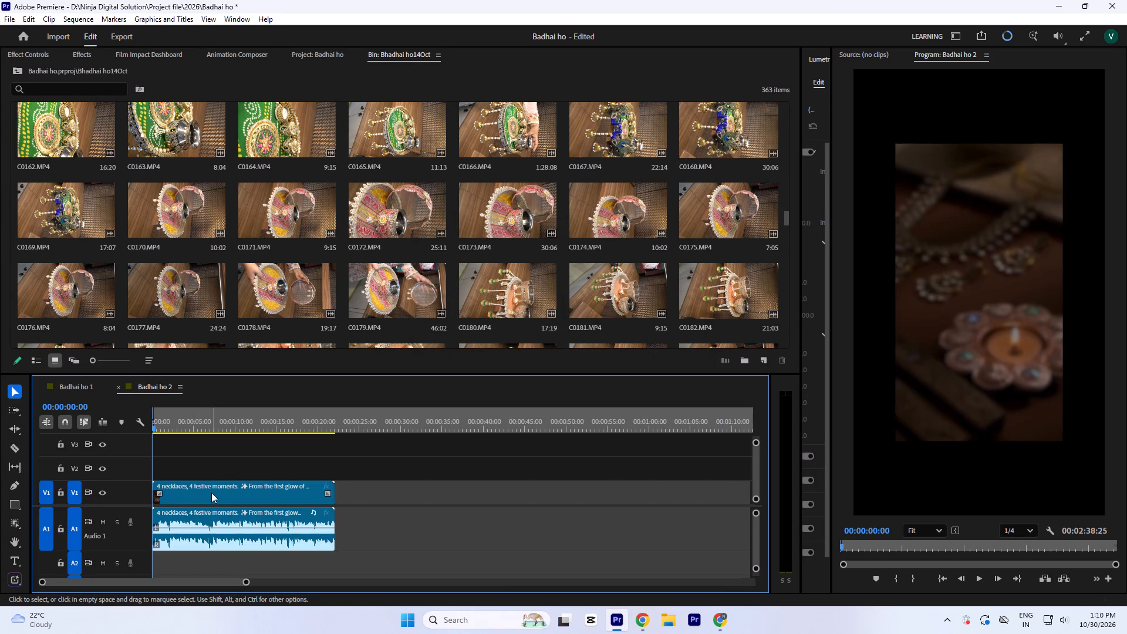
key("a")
Play the reel from the start and adjust the Windows system volume to about 32 during playback.
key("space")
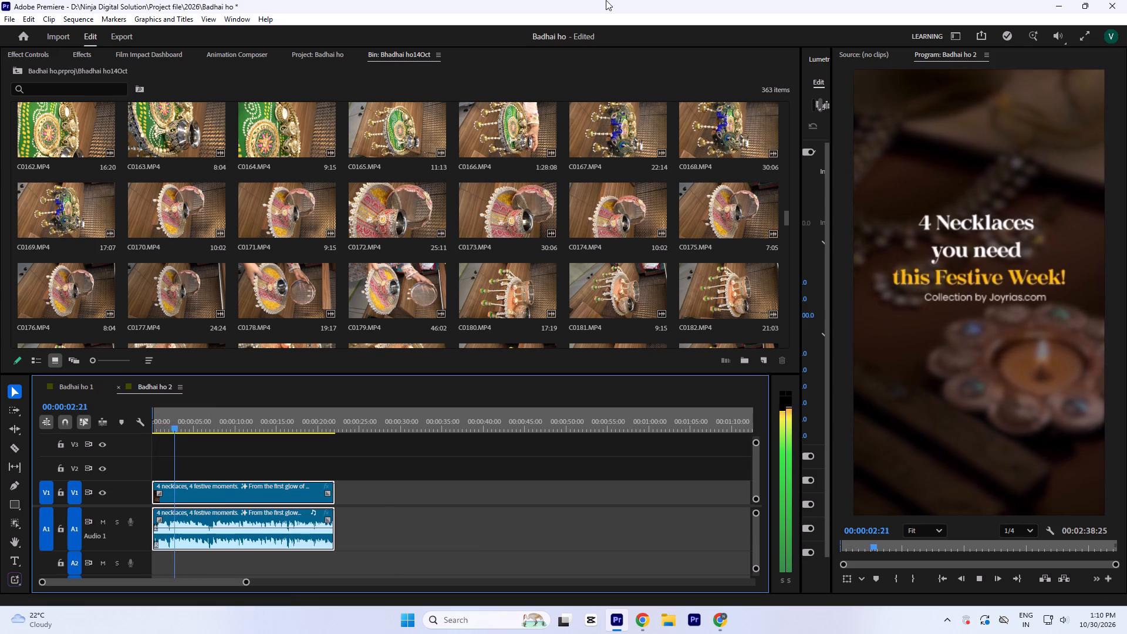
left_click(1061, 623)
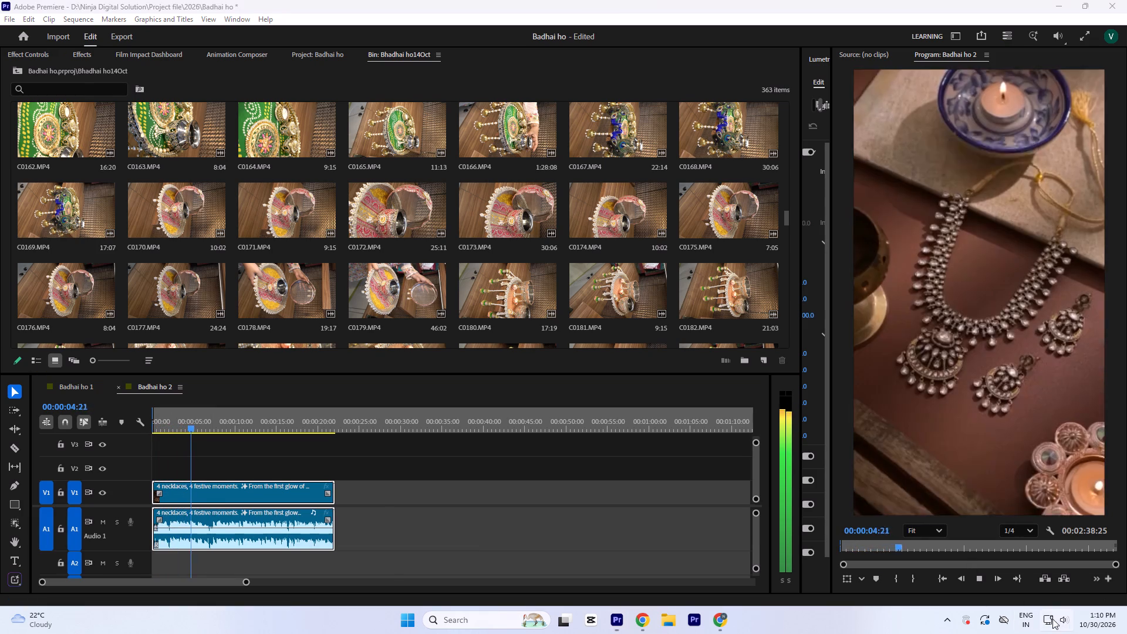
left_click(984, 549)
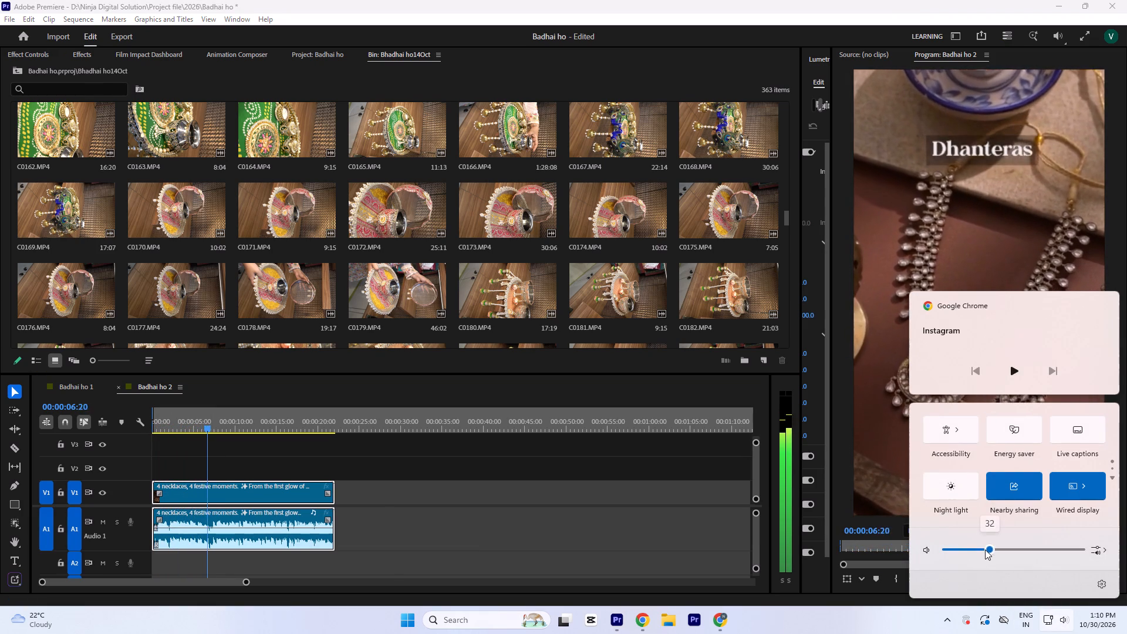
left_click(390, 462)
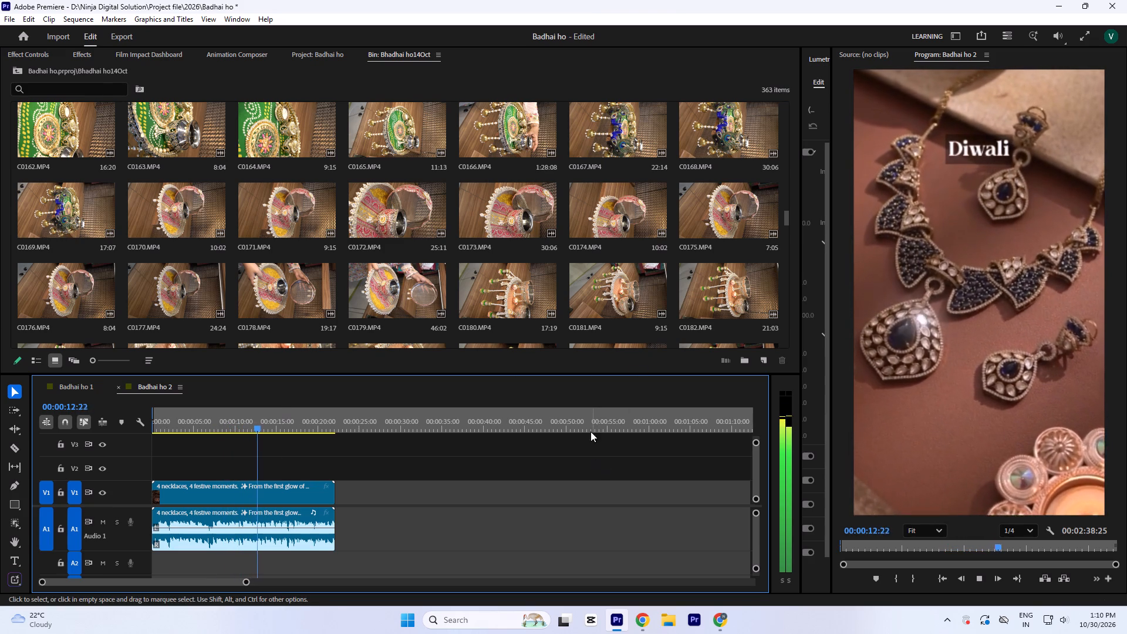
left_click(1053, 620)
left_click(989, 550)
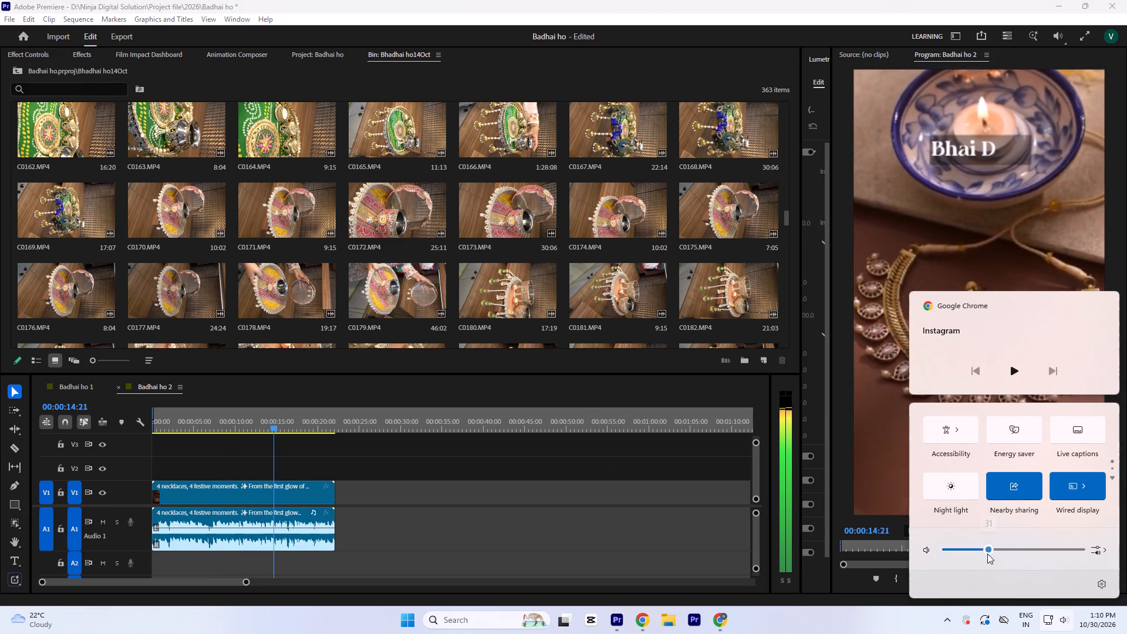
left_click(383, 480)
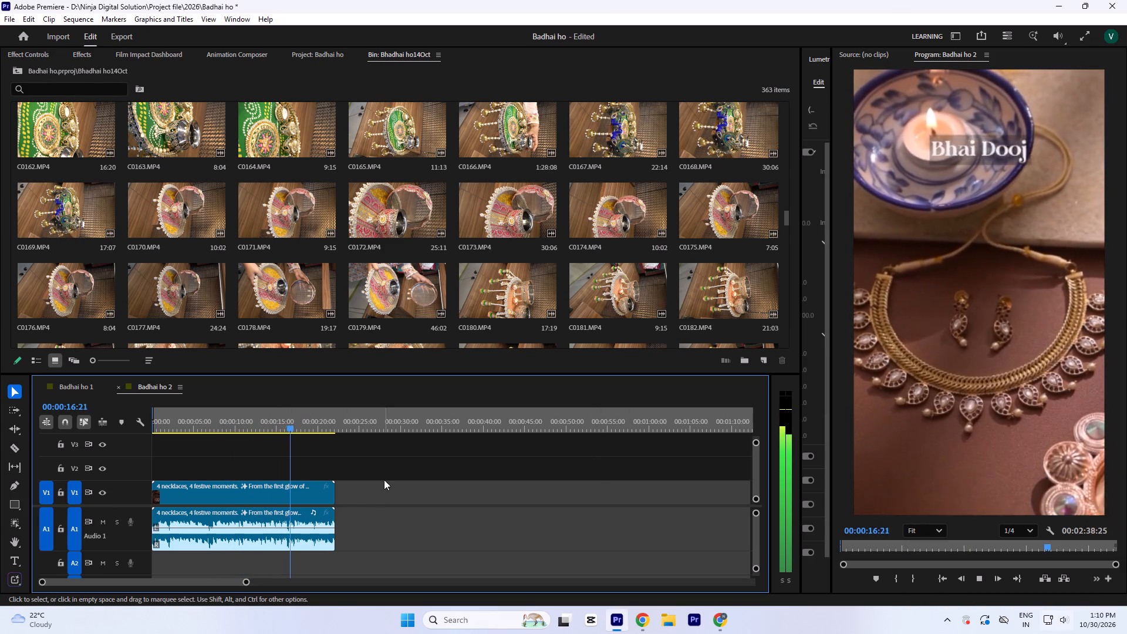
Unlink the reel clip's video from its audio.
left_click(285, 520)
key("ctrl+l")
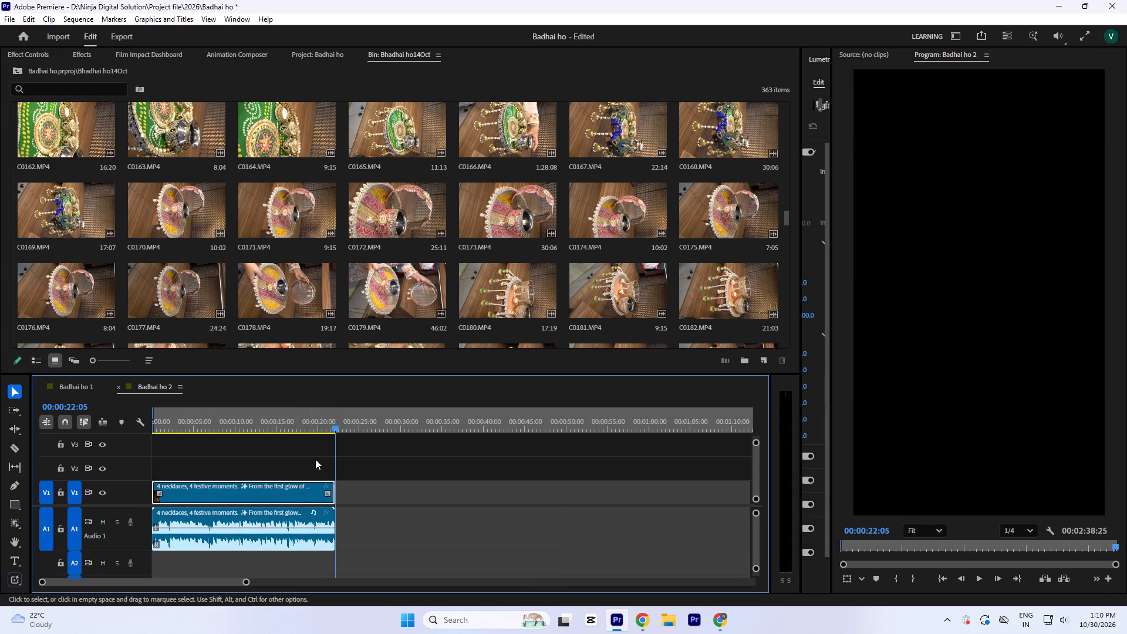
Replay the reel from the start to review its opening title, stopping at about 00:00:03:25.
left_click_drag(302, 425, 0, 454)
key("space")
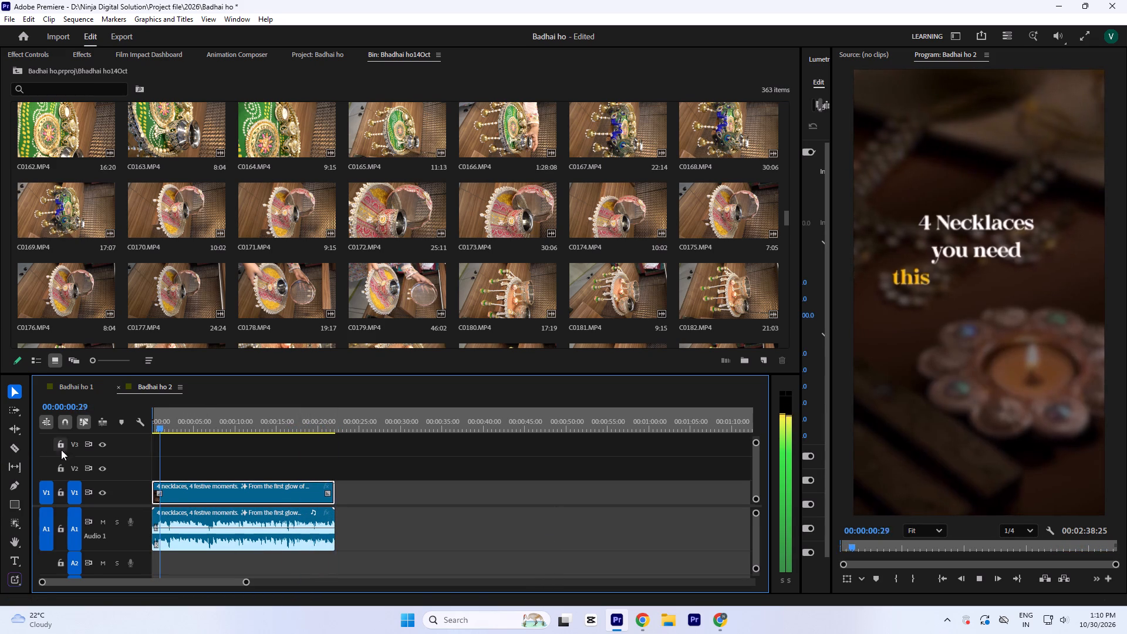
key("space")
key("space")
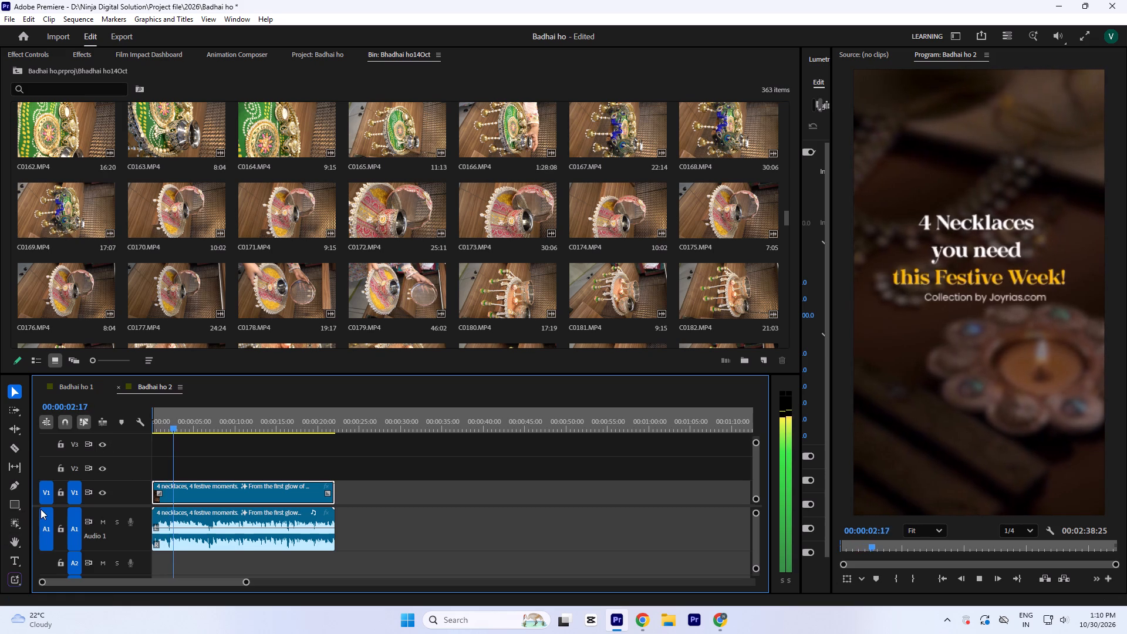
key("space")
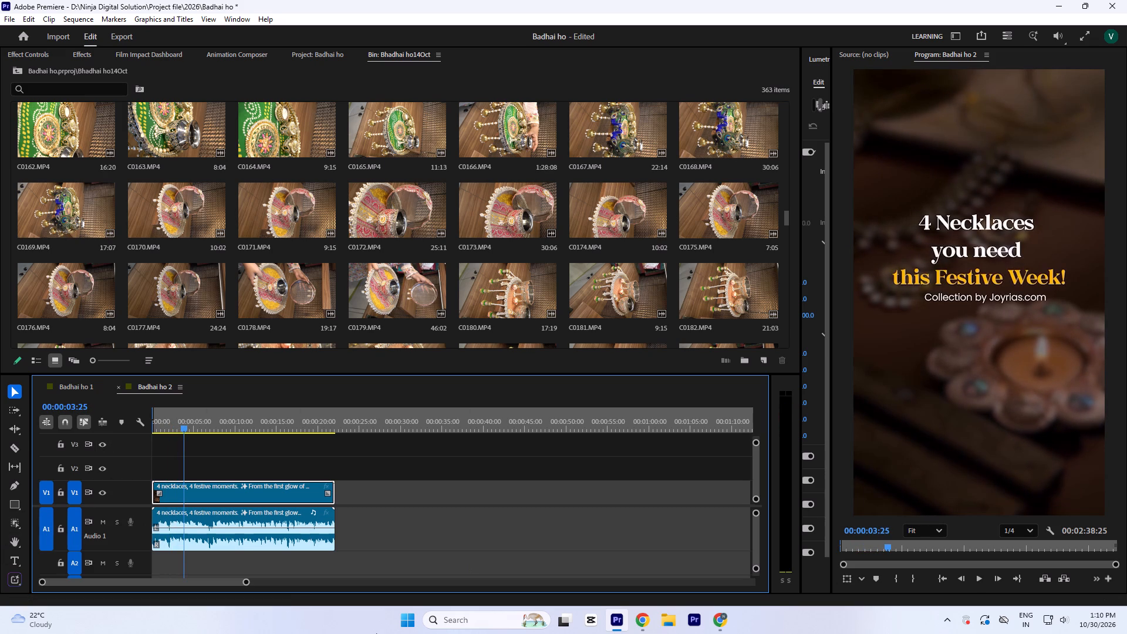
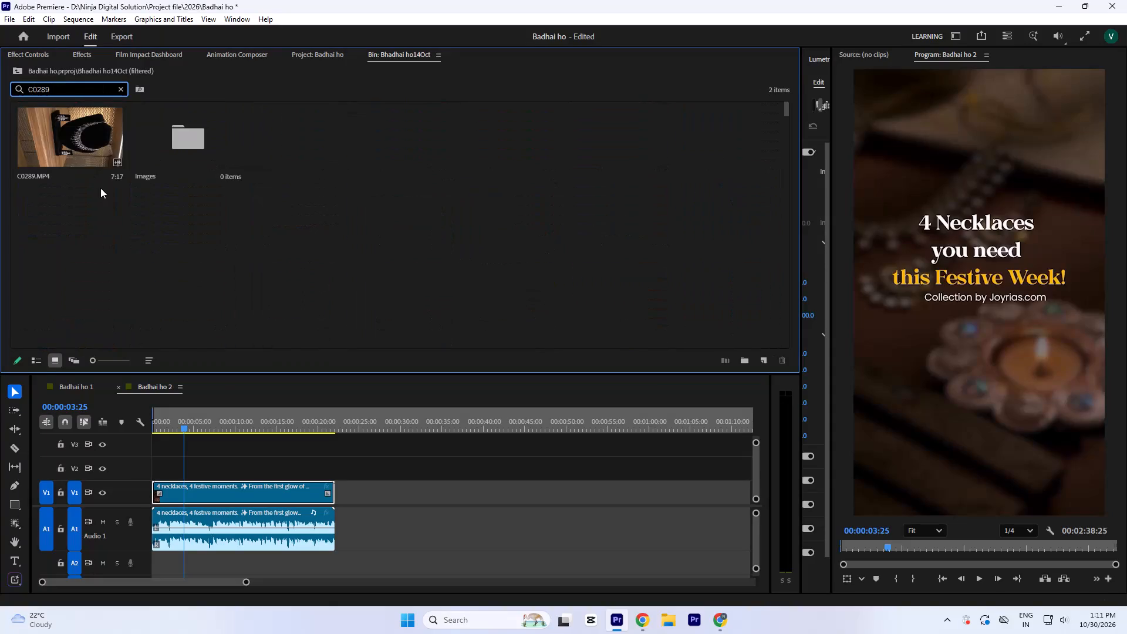
Open the necklace clip C0289.MP4 from the Bhadhai ho14Oct bin in the Source monitor.
double_click(83, 146)
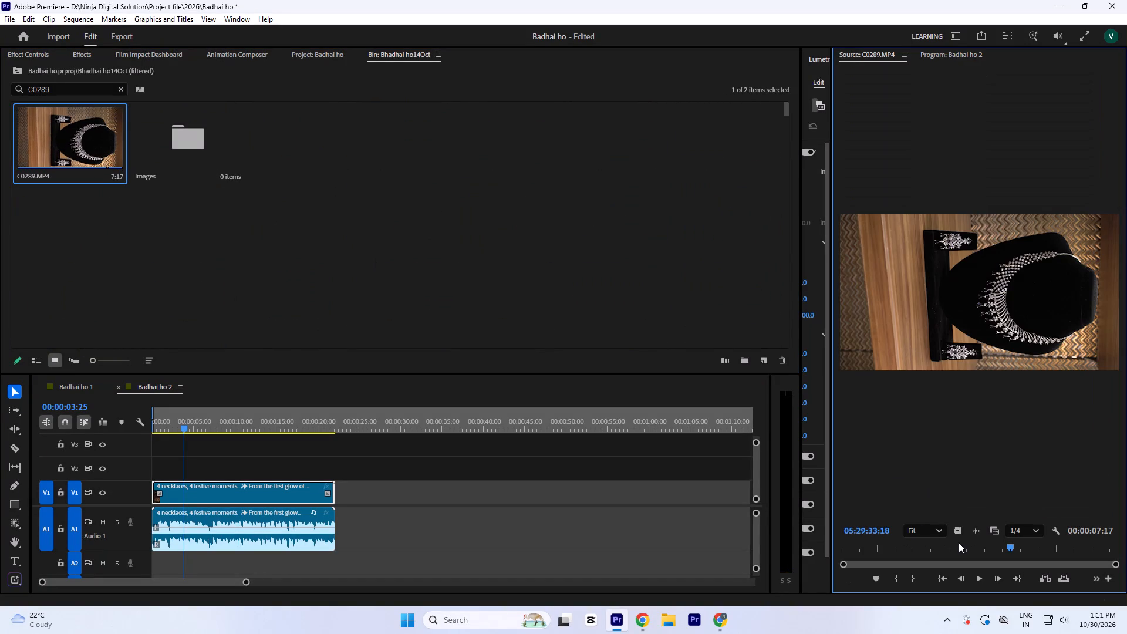
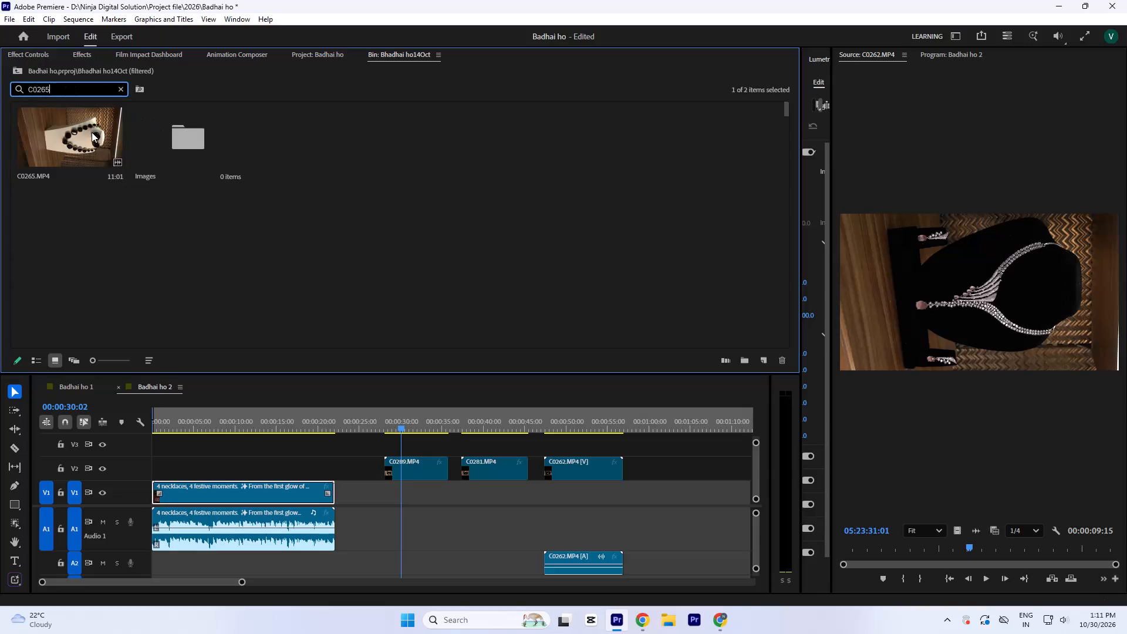
Add the video of C0265.MP4 to track V2, placed after the C0262.MP4 clip.
double_click(92, 132)
left_click_drag(959, 531, 595, 441)
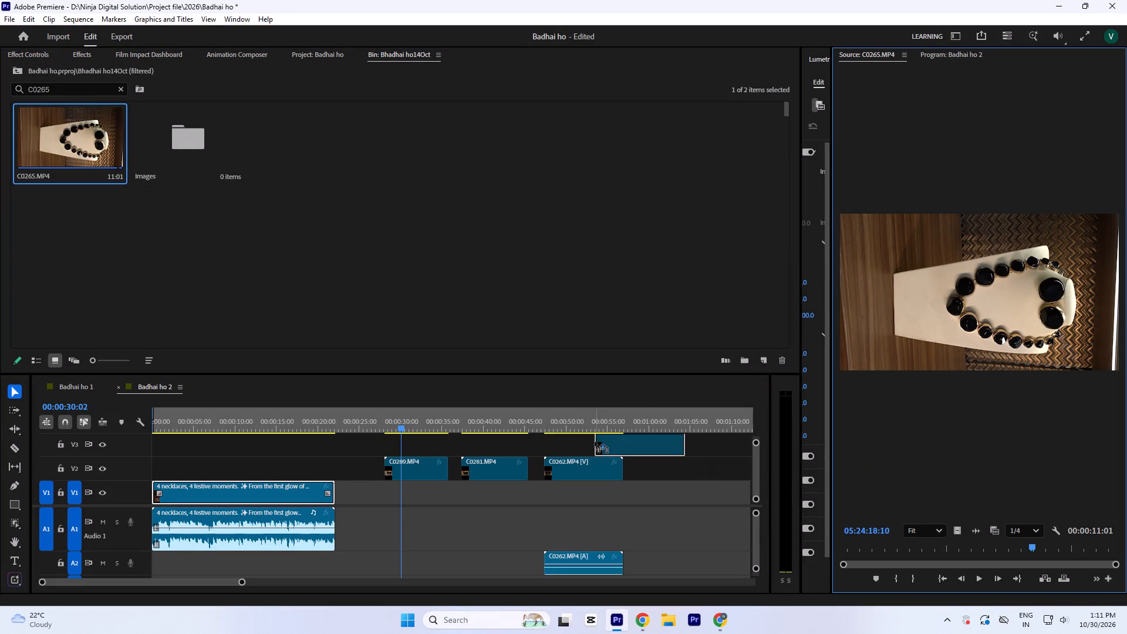
left_click_drag(595, 441, 645, 464)
Unlink the C0262.MP4 clip and delete its audio part from track A2.
left_click(568, 559)
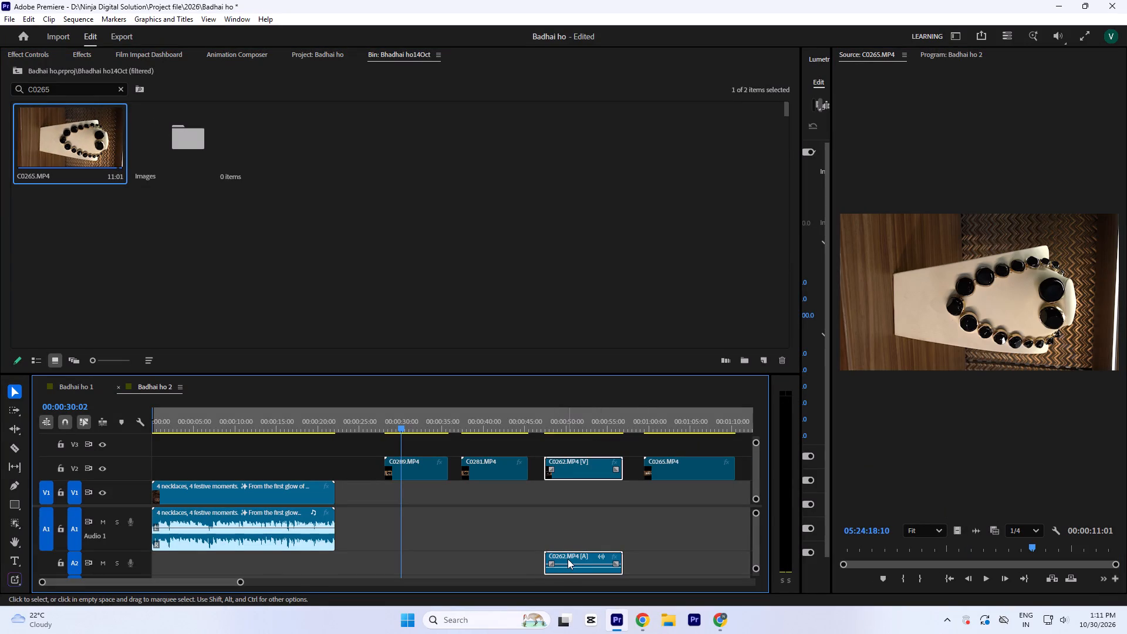
key("ctrl+l")
left_click_drag(519, 537, 623, 561)
key("Delete")
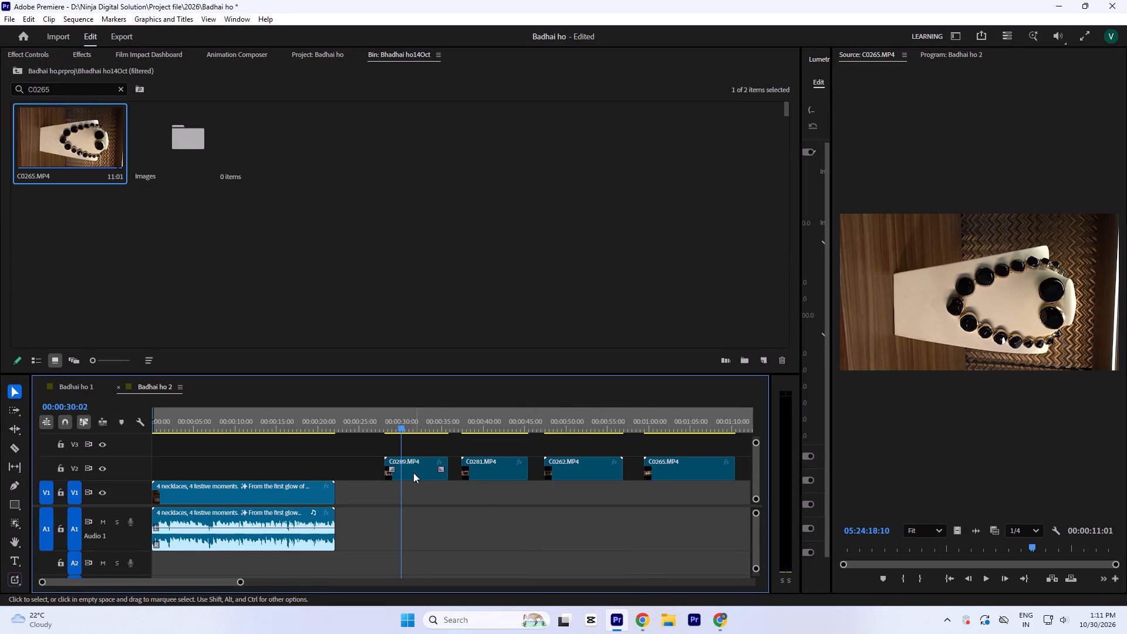
Set the rotation of the C0289.MP4 clip on V2 to -90°.
left_click(418, 420)
key("minus")
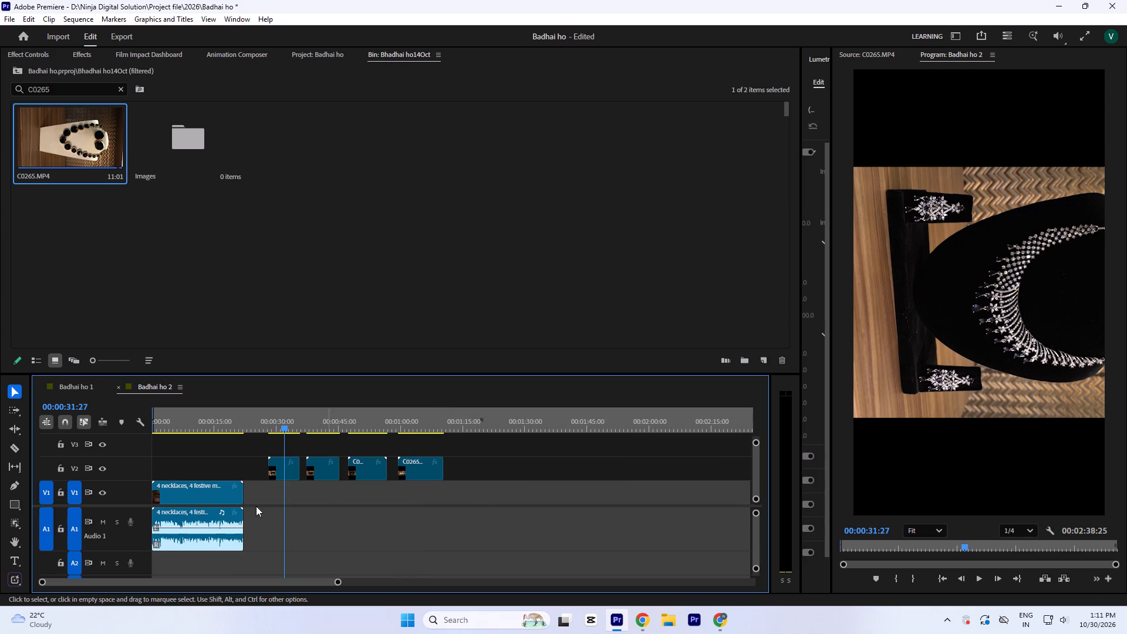
left_click(286, 473)
left_click(117, 89)
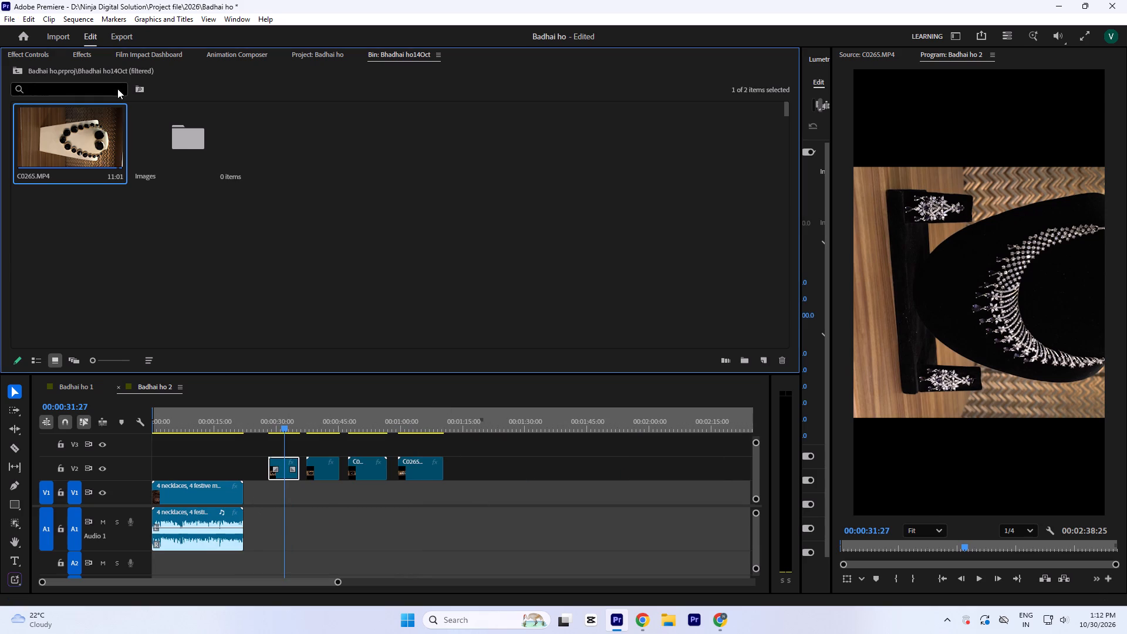
left_click(31, 55)
left_click(244, 178)
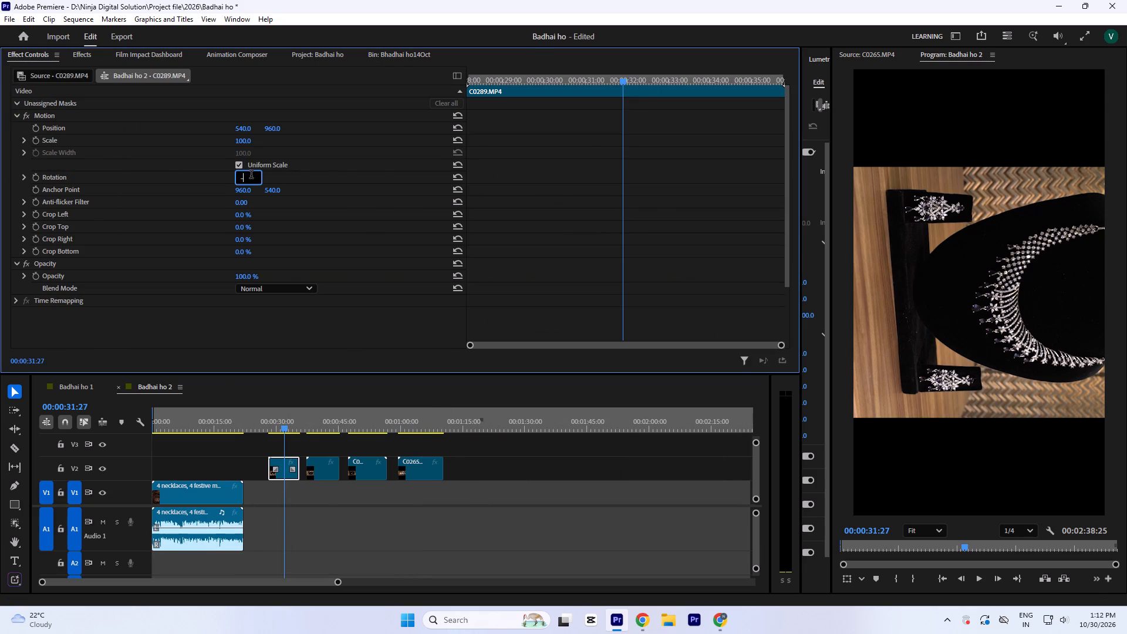
key("minus")
key("9")
key("0")
left_click(589, 134)
Copy the C0289.MP4 clip and paste its Motion attributes, with Scale Attribute Times, onto the other three clips on V2.
right_click(279, 470)
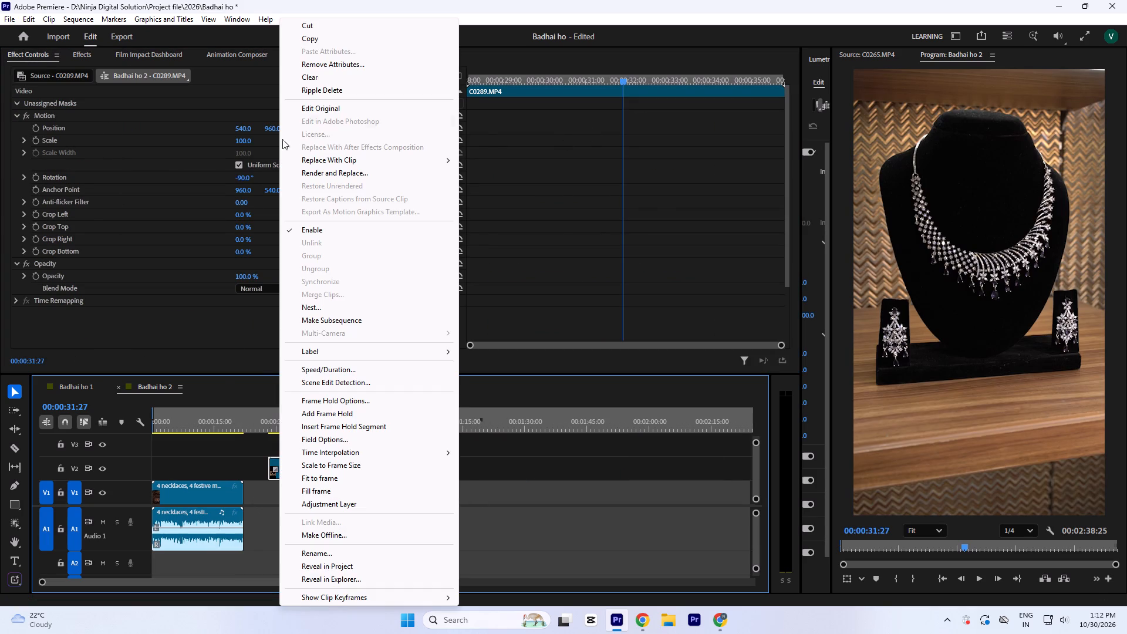
left_click(312, 41)
left_click_drag(322, 444, 421, 471)
right_click(421, 471)
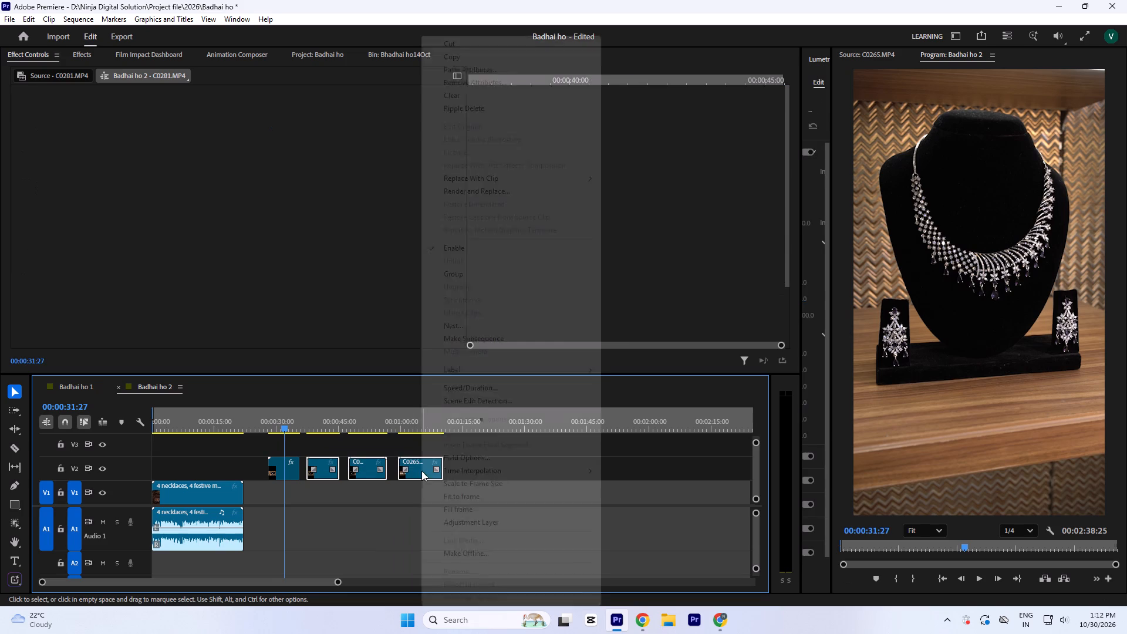
left_click(475, 68)
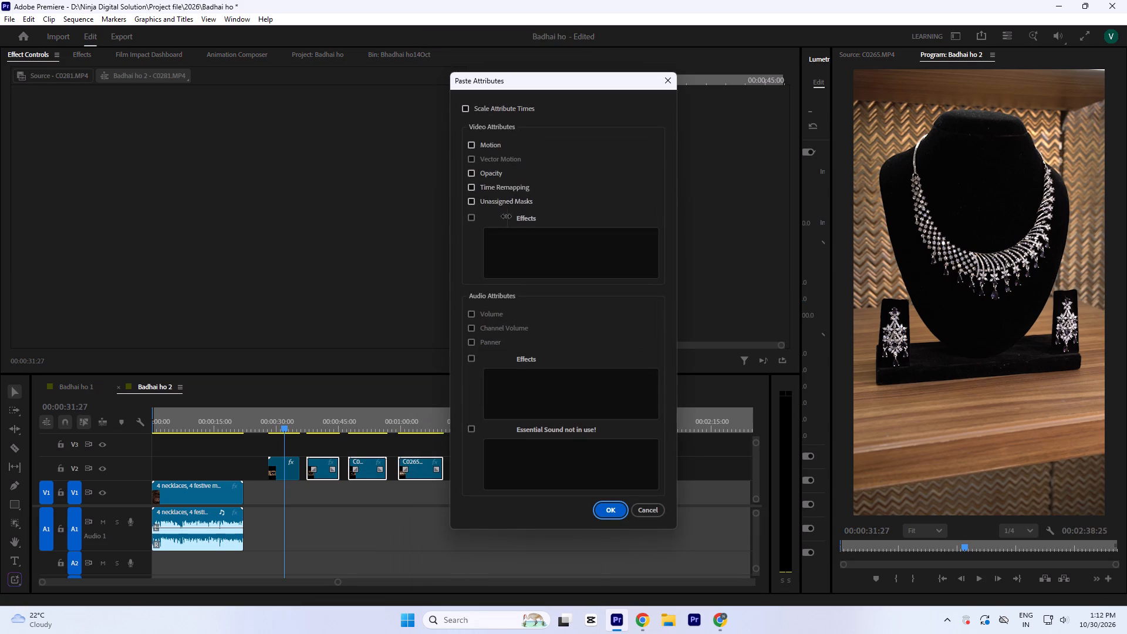
left_click(476, 149)
left_click(463, 106)
key("Return")
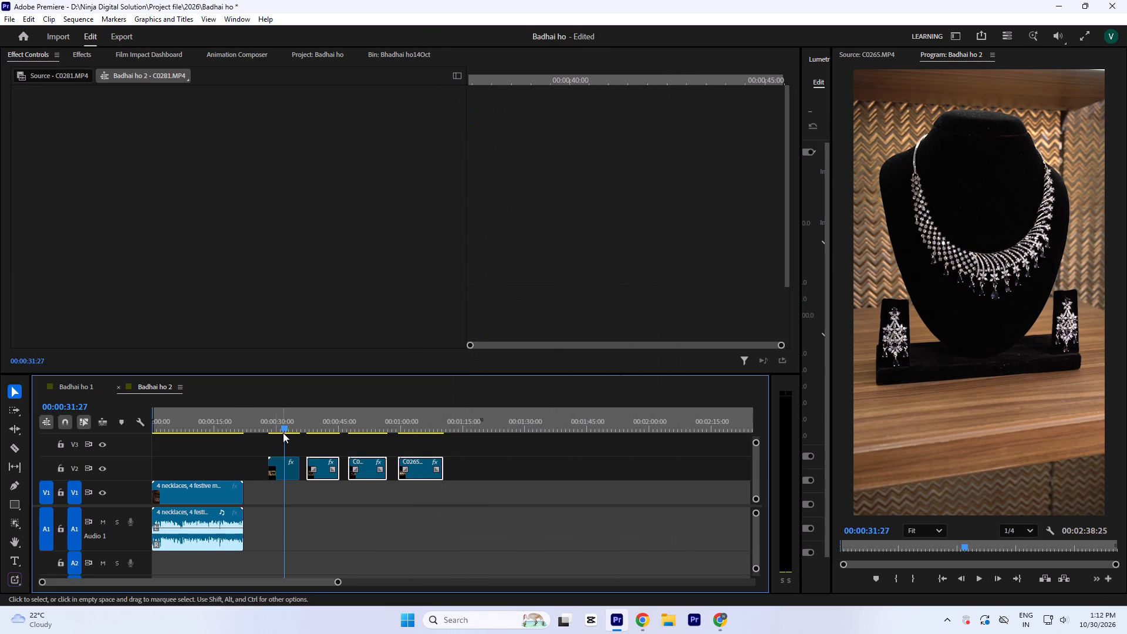
left_click_drag(285, 419, 319, 483)
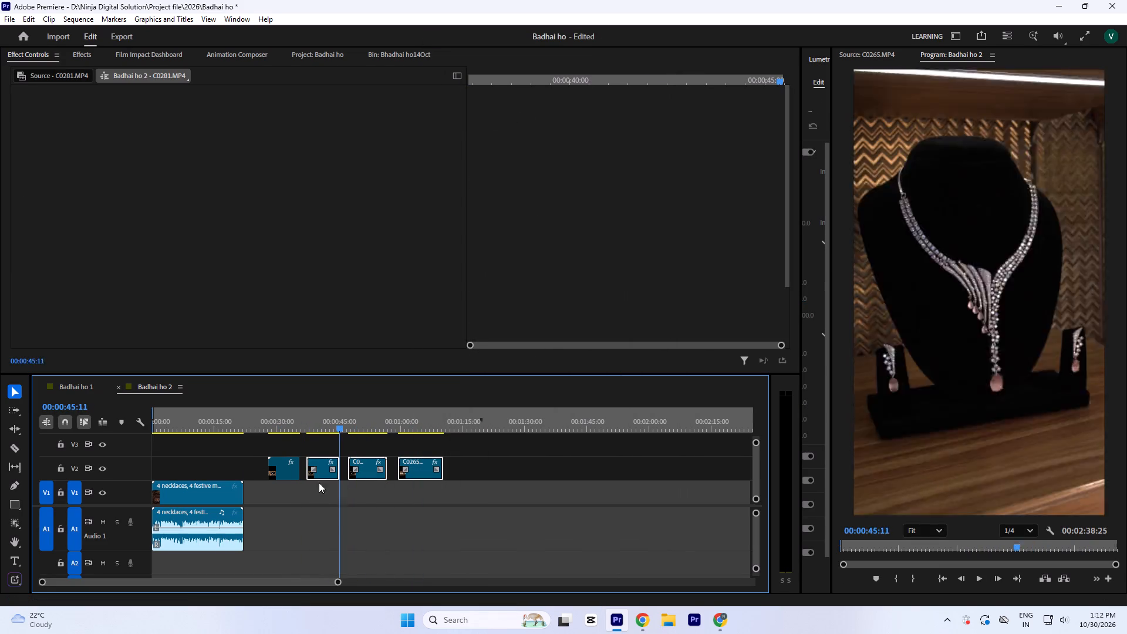
left_click_drag(319, 483, 315, 495)
left_click(285, 405)
Reveal the C0289.MP4 clip in the Bhadhai ho14Oct bin and browse the bin's footage for other usable shots.
left_click(286, 493)
left_click(282, 469)
left_click(288, 413)
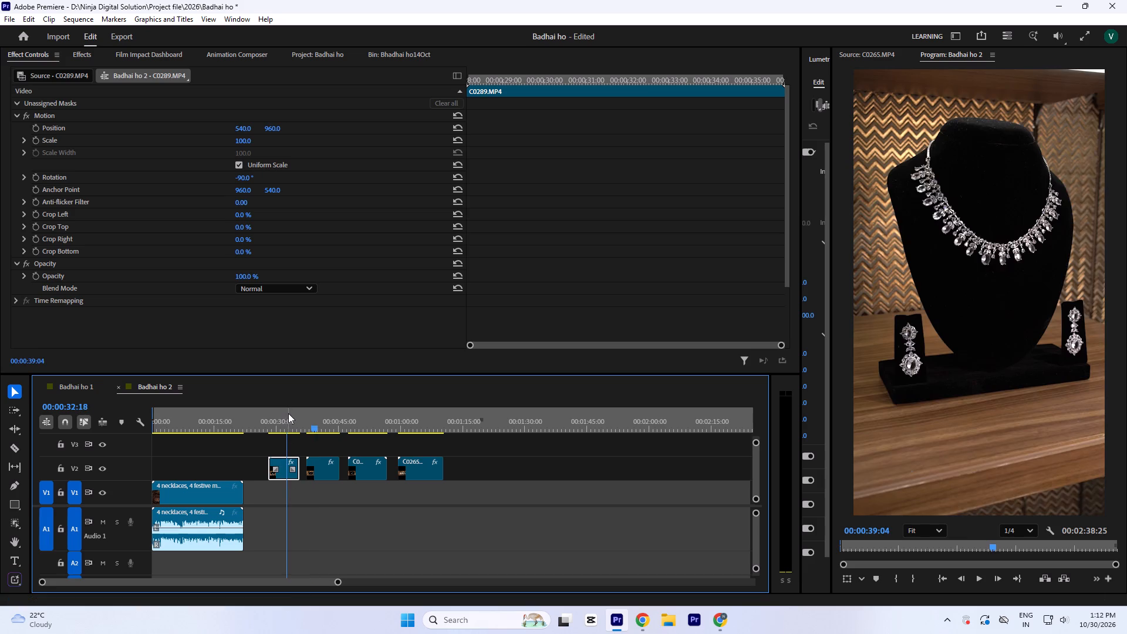
key("r")
scroll(338, 255, "up", 2)
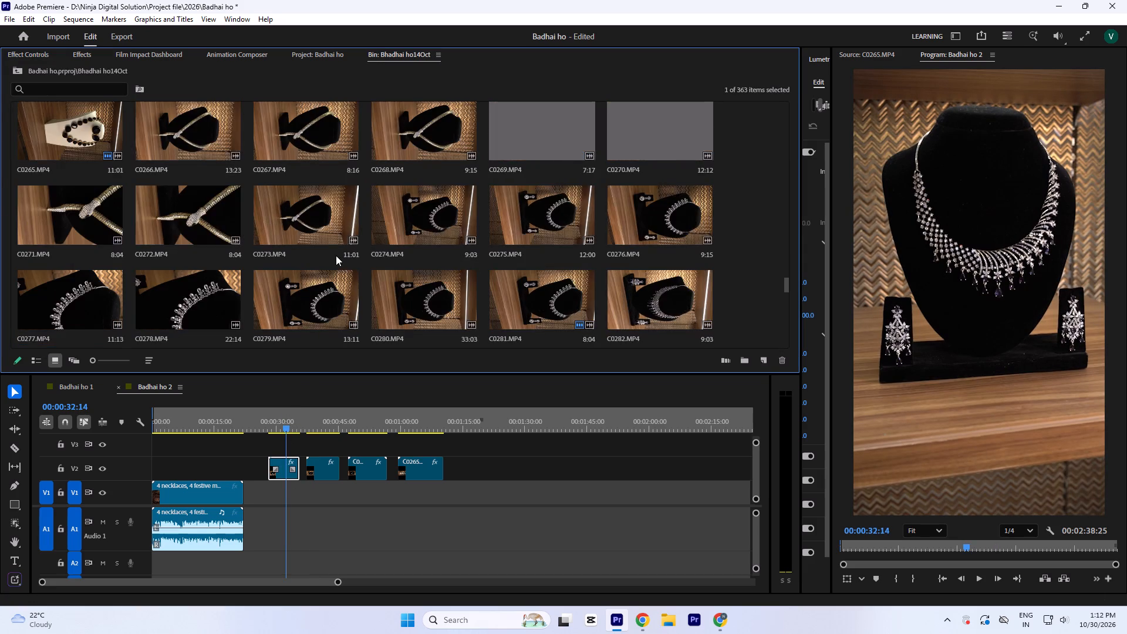
scroll(331, 254, "up", 2)
scroll(268, 253, "up", 3)
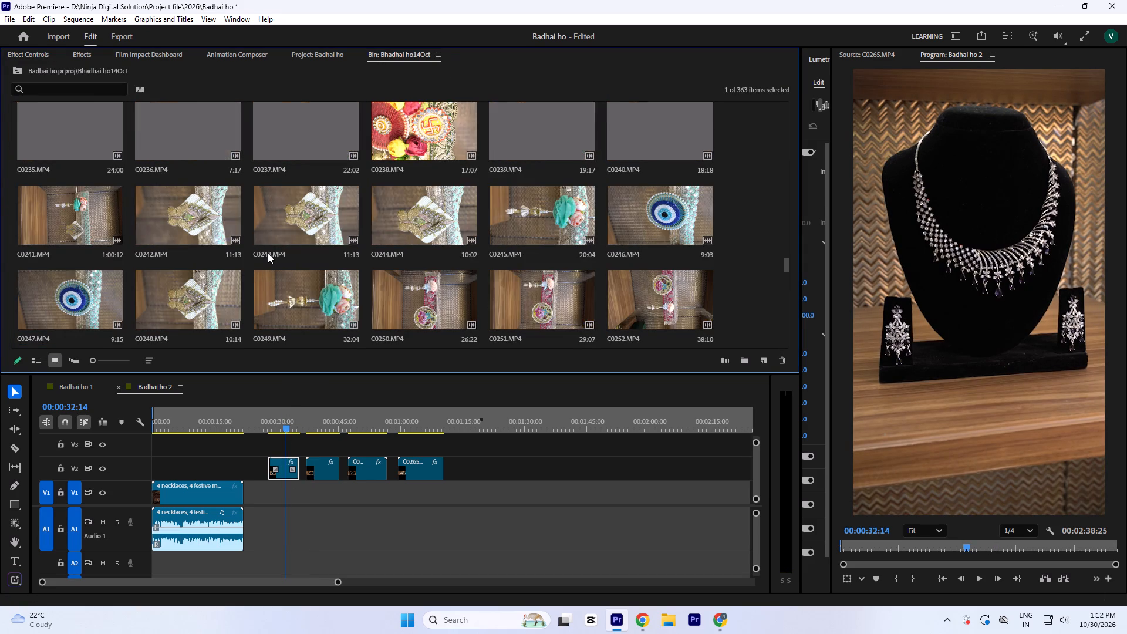
scroll(268, 253, "up", 3)
scroll(268, 253, "up", 20)
scroll(268, 253, "up", 1)
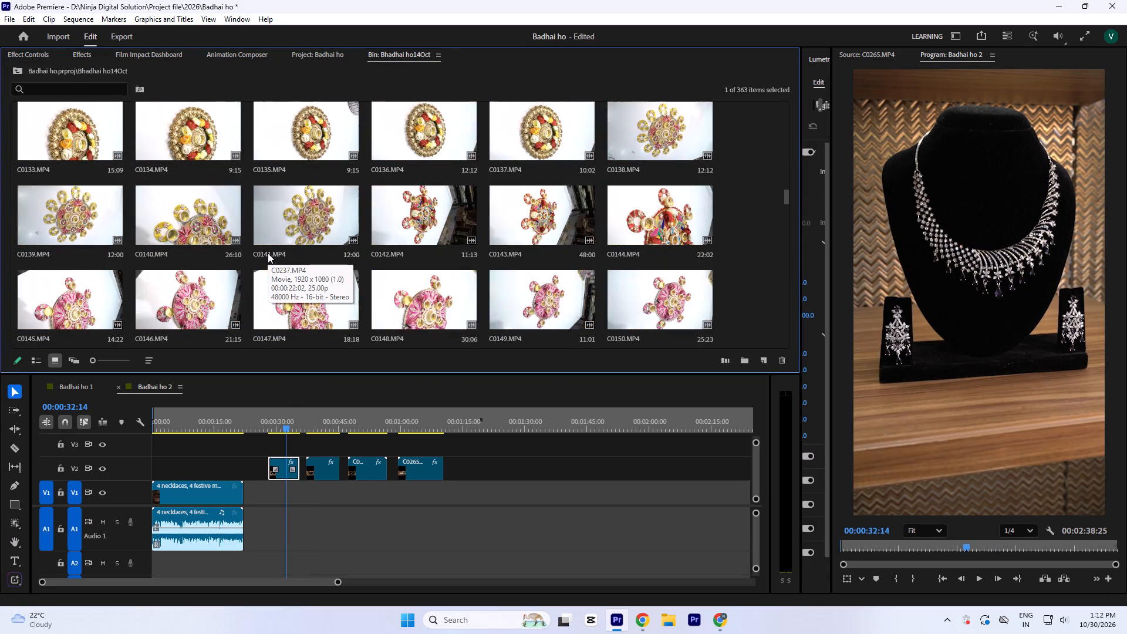
scroll(268, 253, "up", 18)
scroll(268, 253, "down", 11)
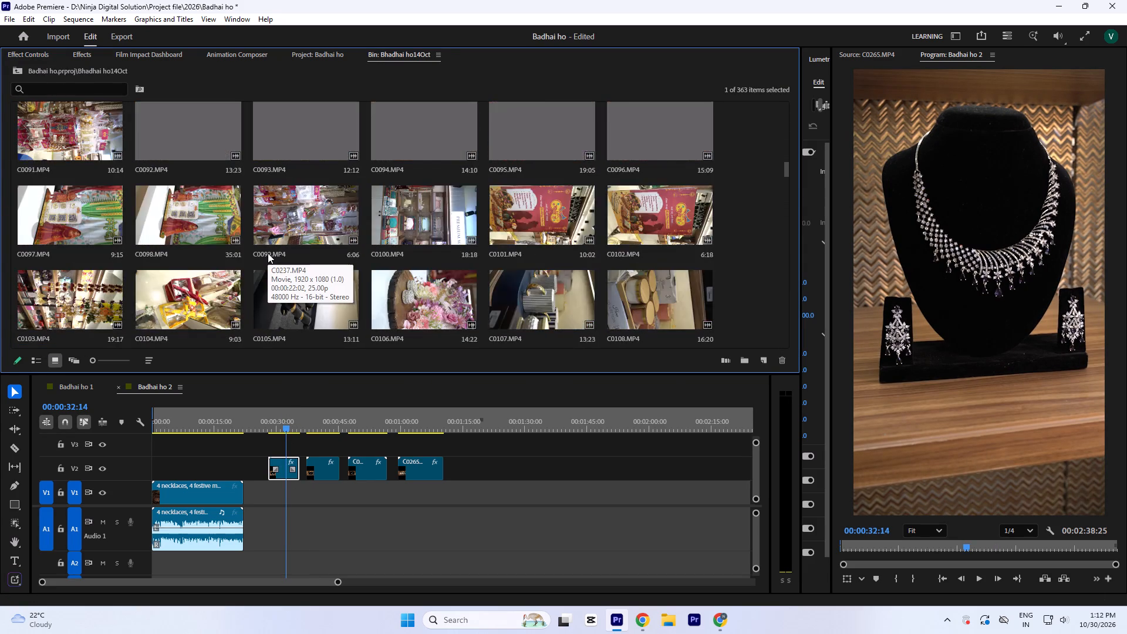
scroll(268, 253, "down", 9)
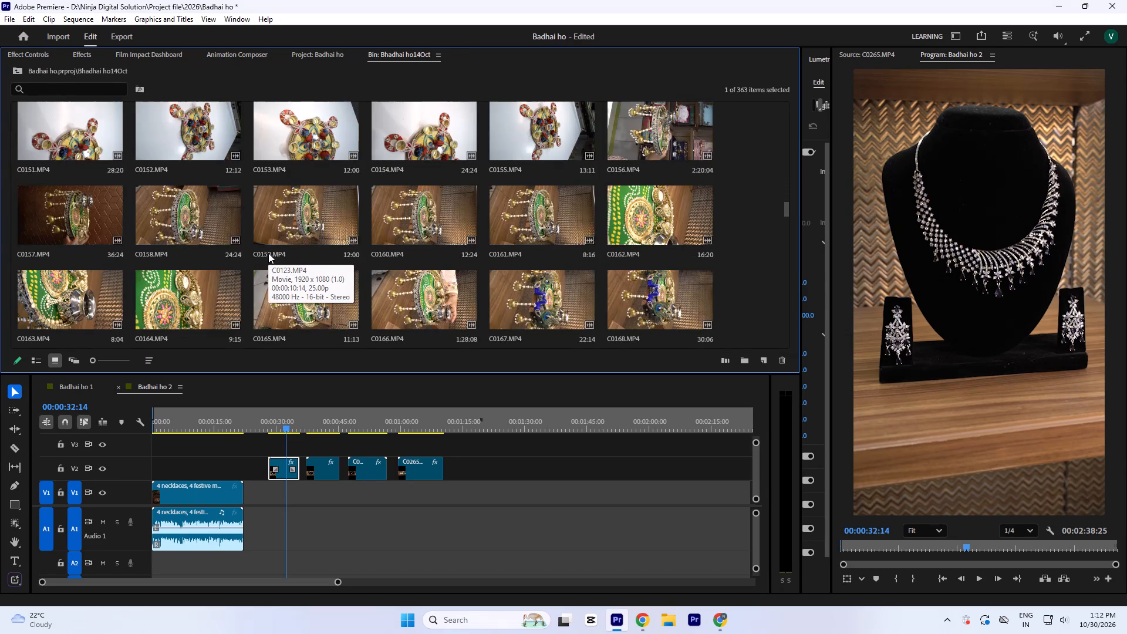
scroll(268, 253, "down", 5)
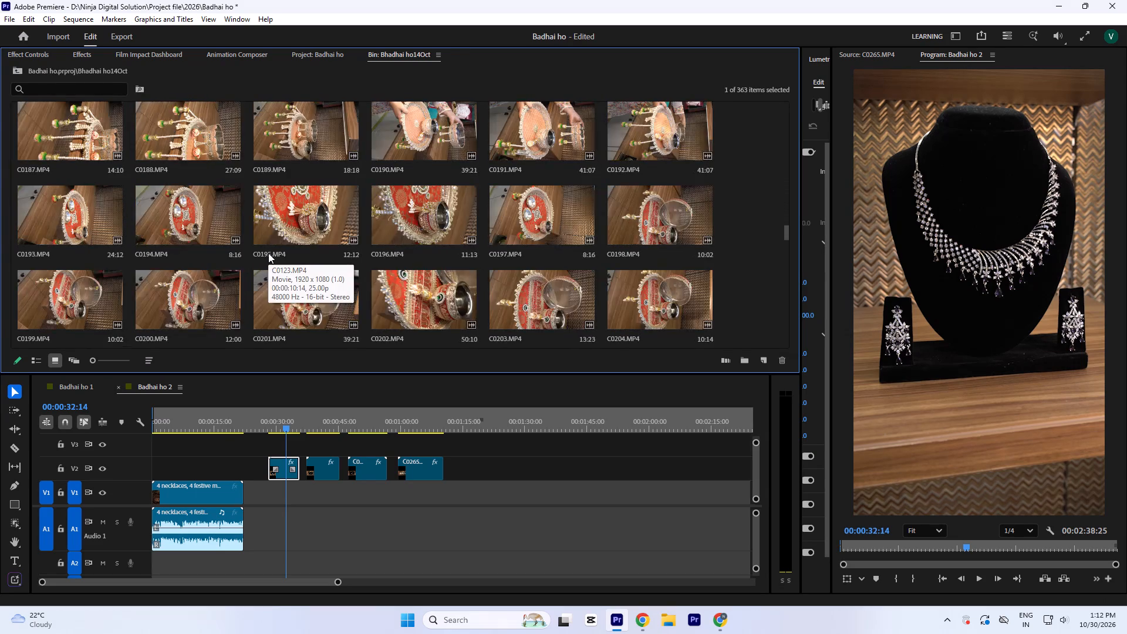
scroll(268, 253, "down", 5)
scroll(478, 252, "down", 1)
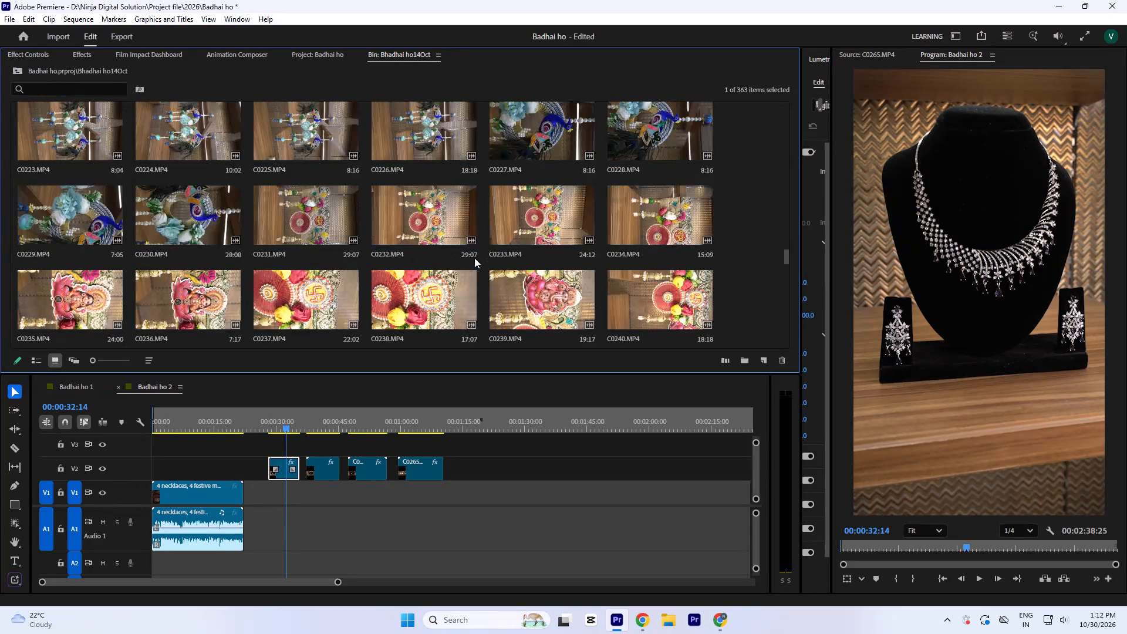
scroll(400, 275, "down", 6)
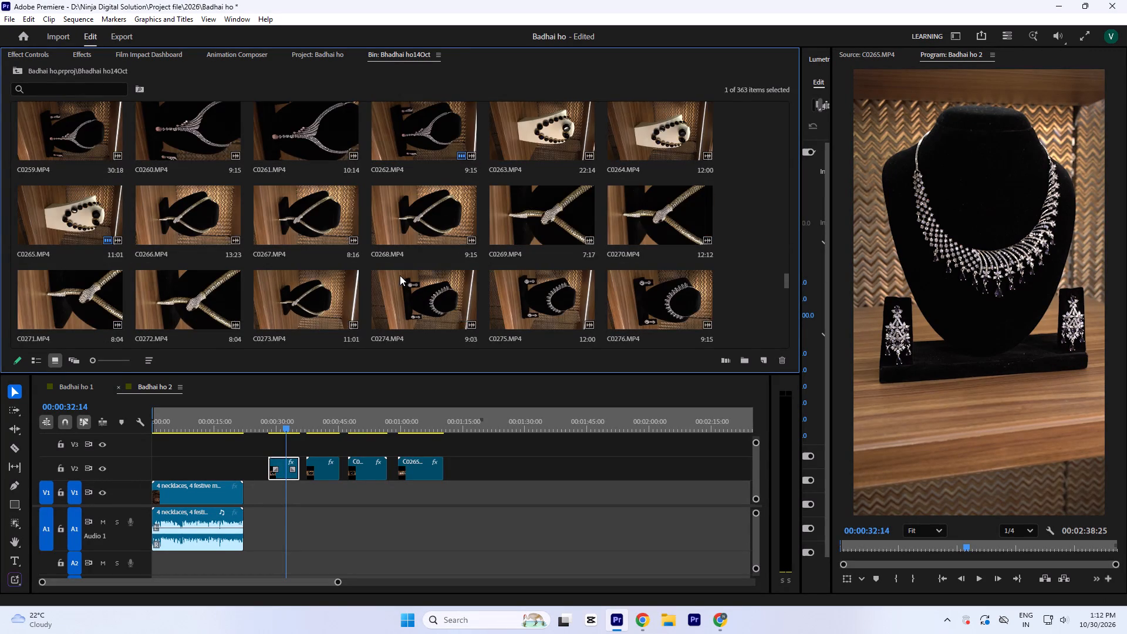
scroll(400, 275, "up", 1)
Compare the C0289.MP4 and C0265.MP4 clips in the sequence with the necklace footage in the bin.
left_click(276, 417)
left_click(284, 418)
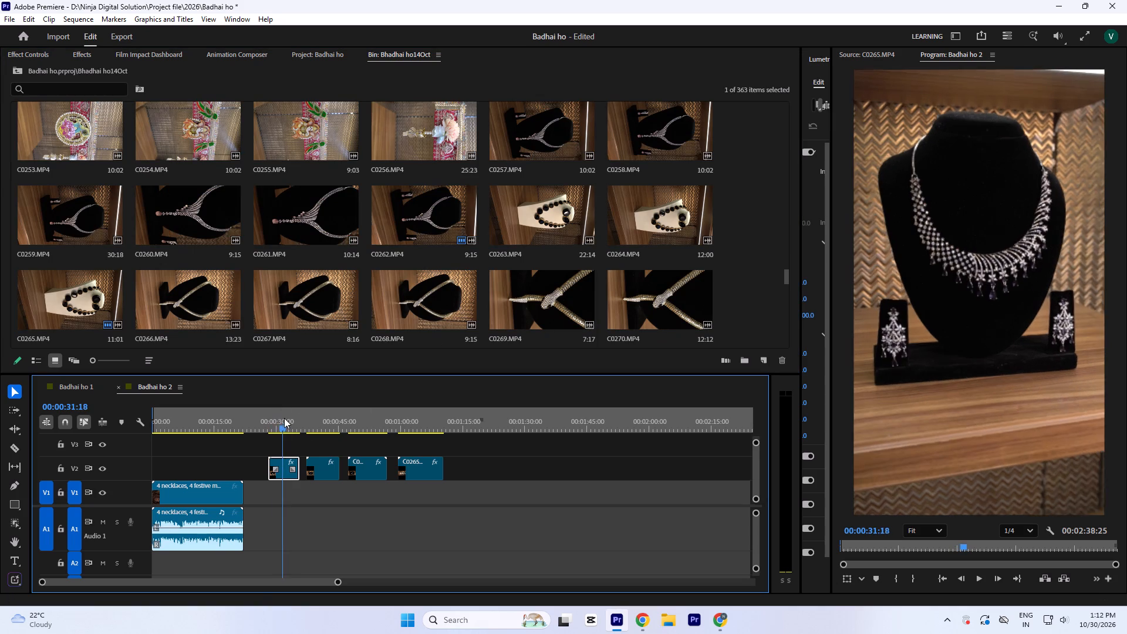
scroll(312, 273, "up", 1)
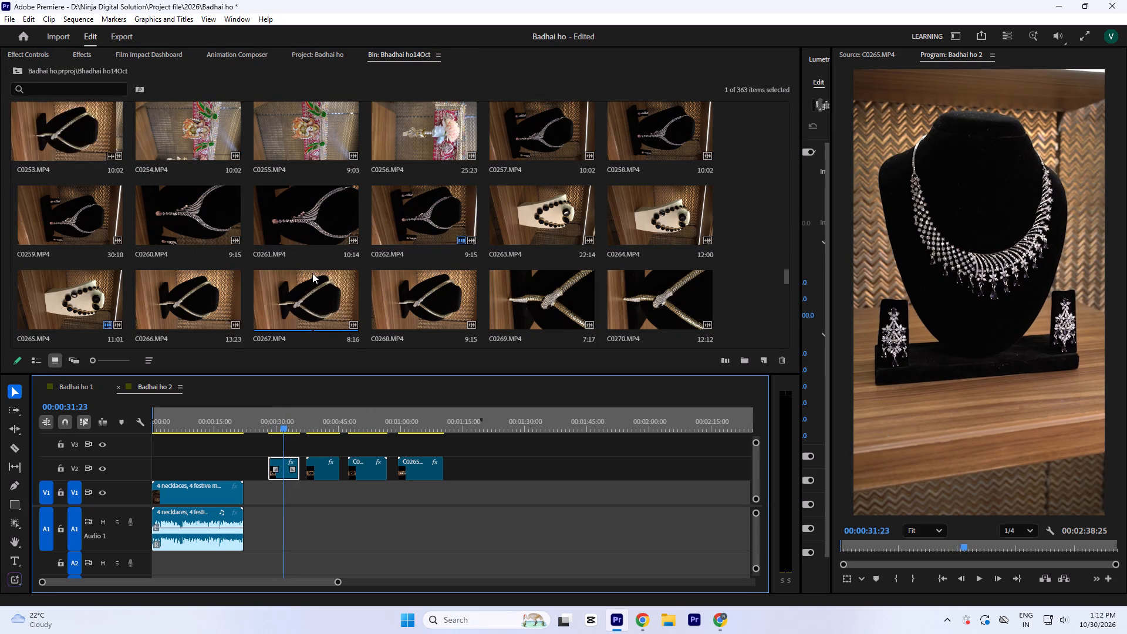
scroll(312, 273, "down", 3)
left_click(406, 420)
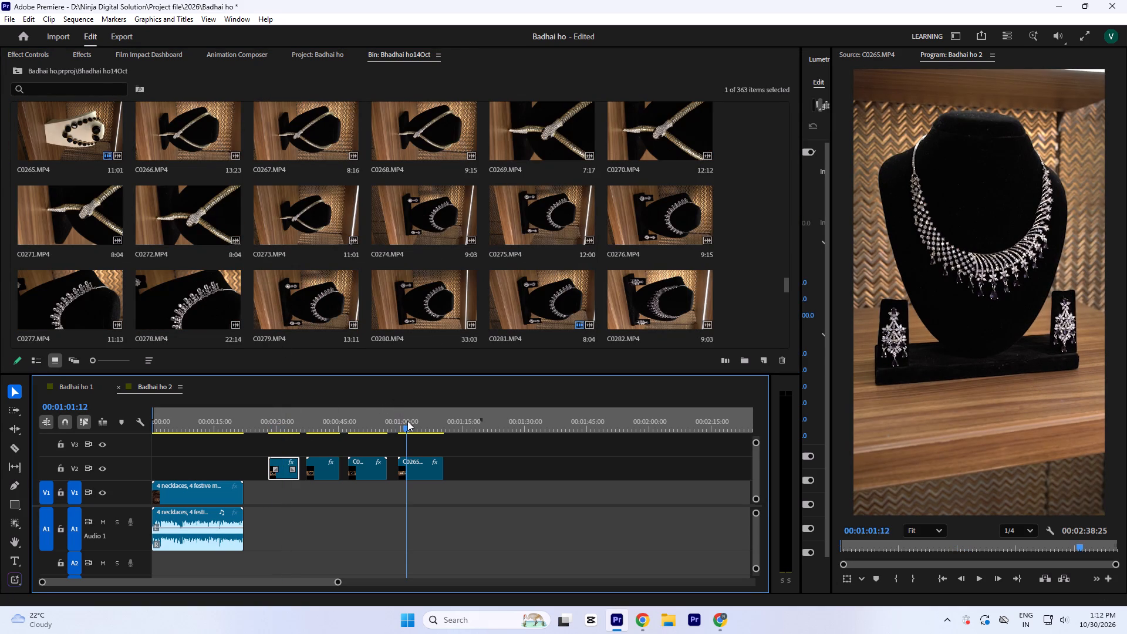
scroll(231, 259, "down", 1)
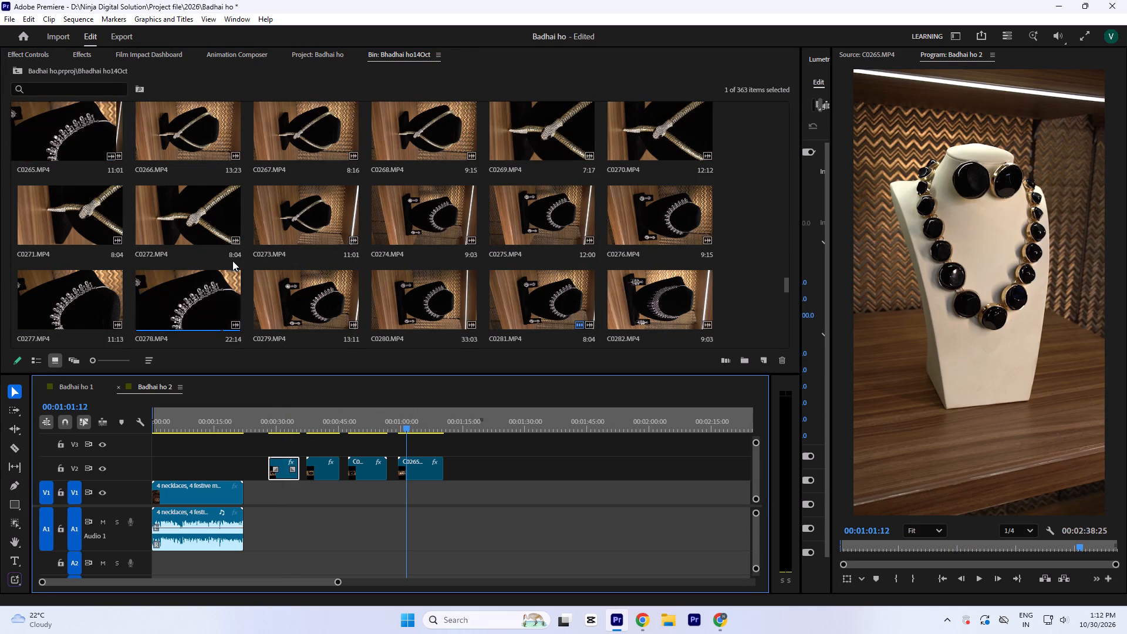
scroll(237, 275, "down", 2)
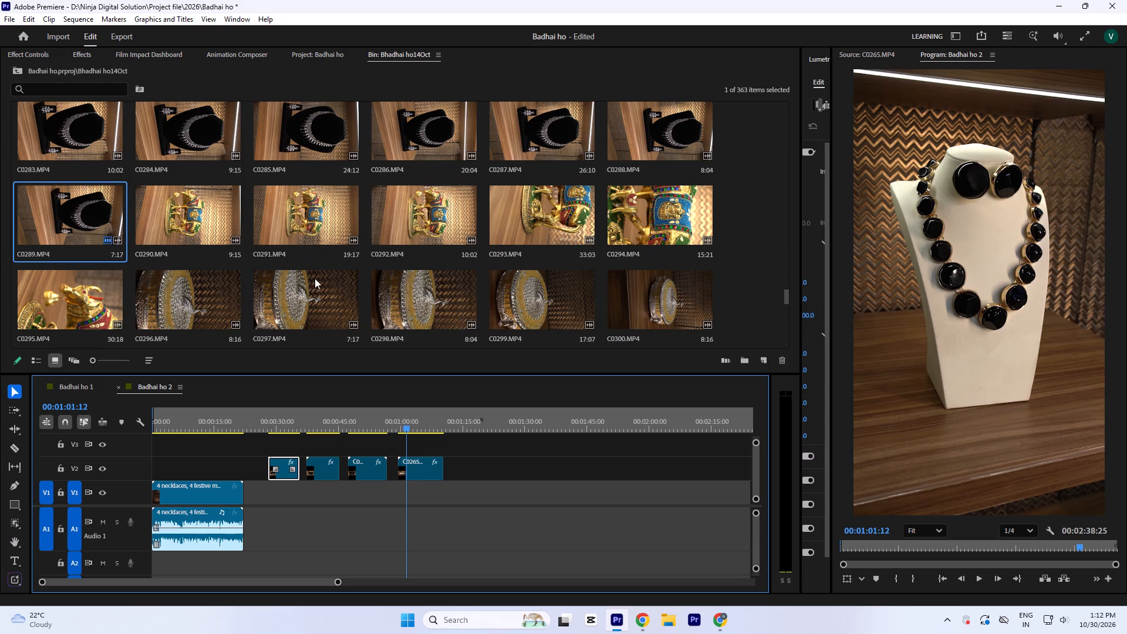
scroll(239, 283, "up", 1)
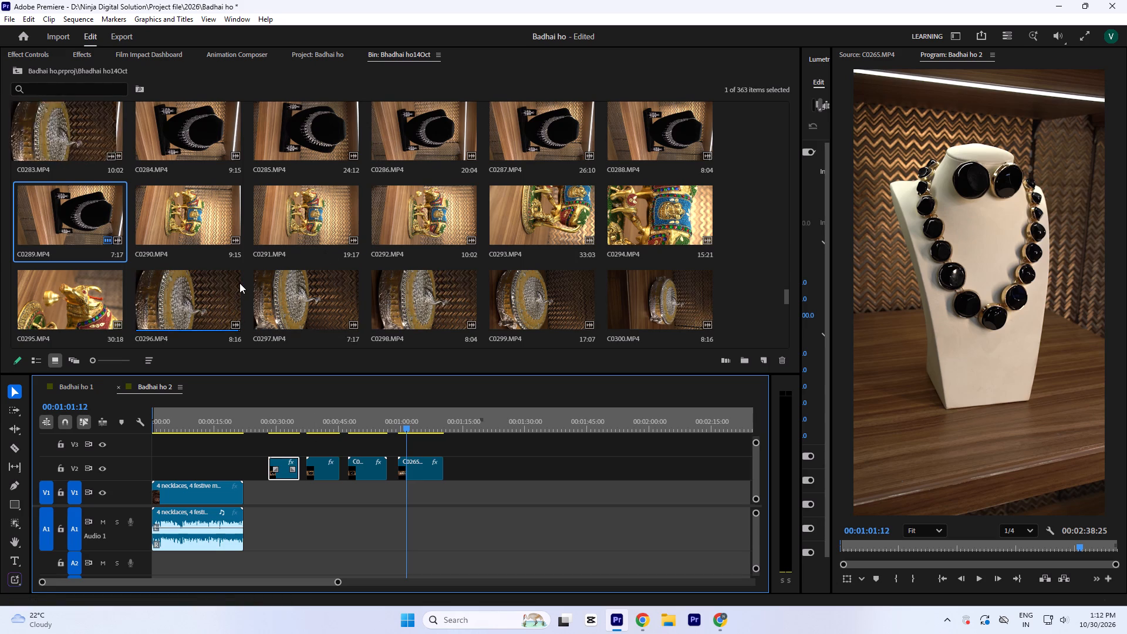
Play the opening of the "4 necklaces, 4 festive moments" video on V1, and review the C0289.MP4 to C0262.MP4 clips on V2.
left_click_drag(205, 417, 136, 427)
key("space")
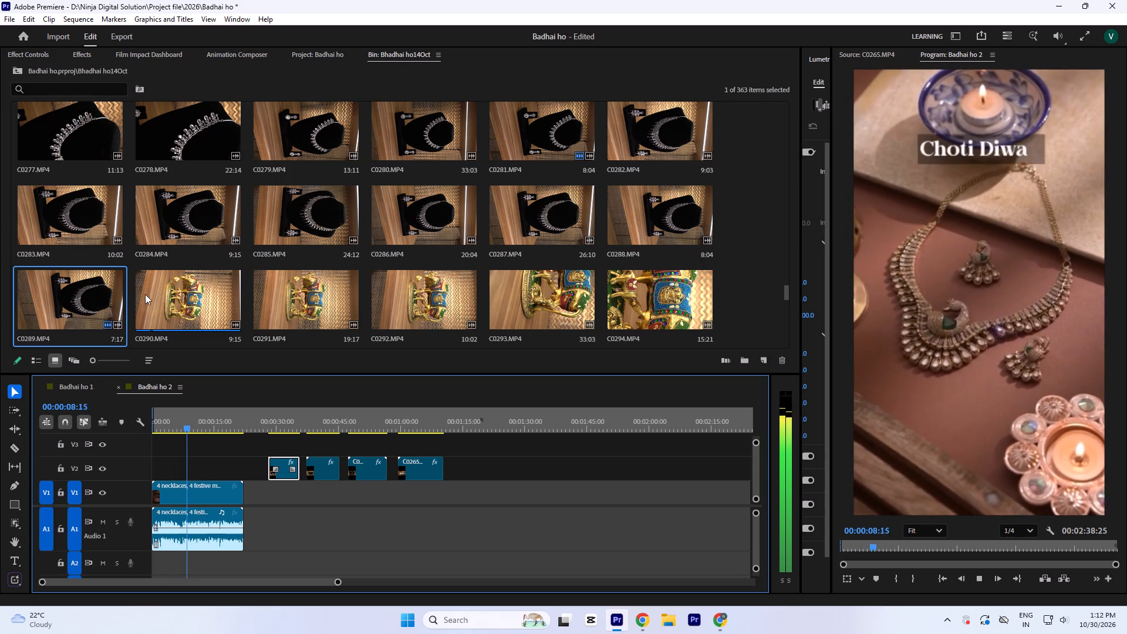
key("space")
left_click(286, 423)
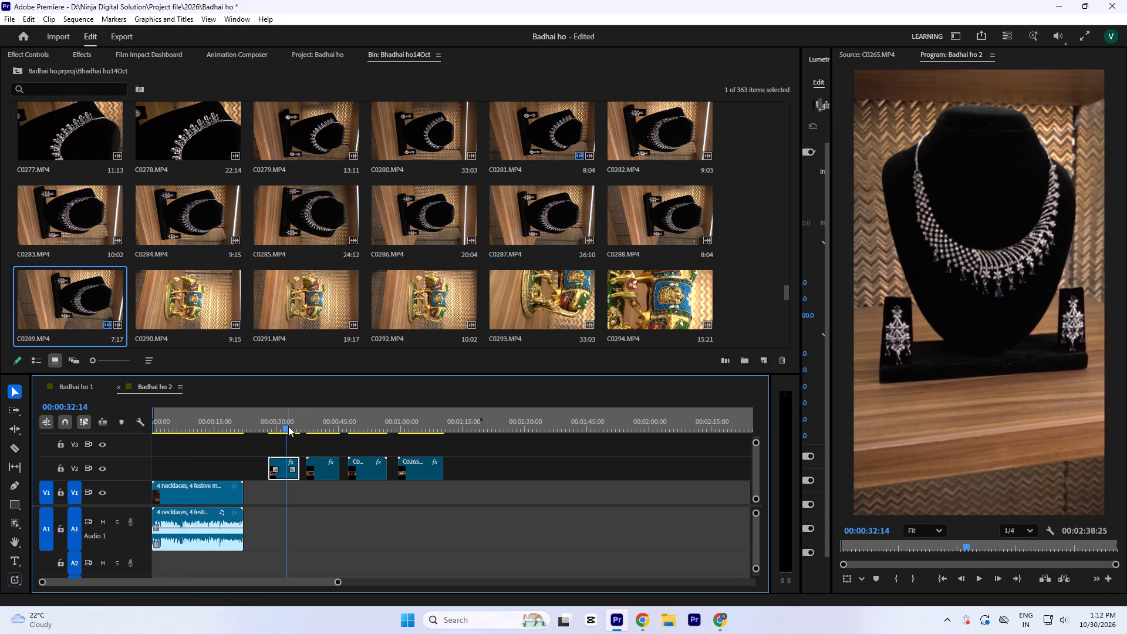
left_click_drag(288, 424, 365, 477)
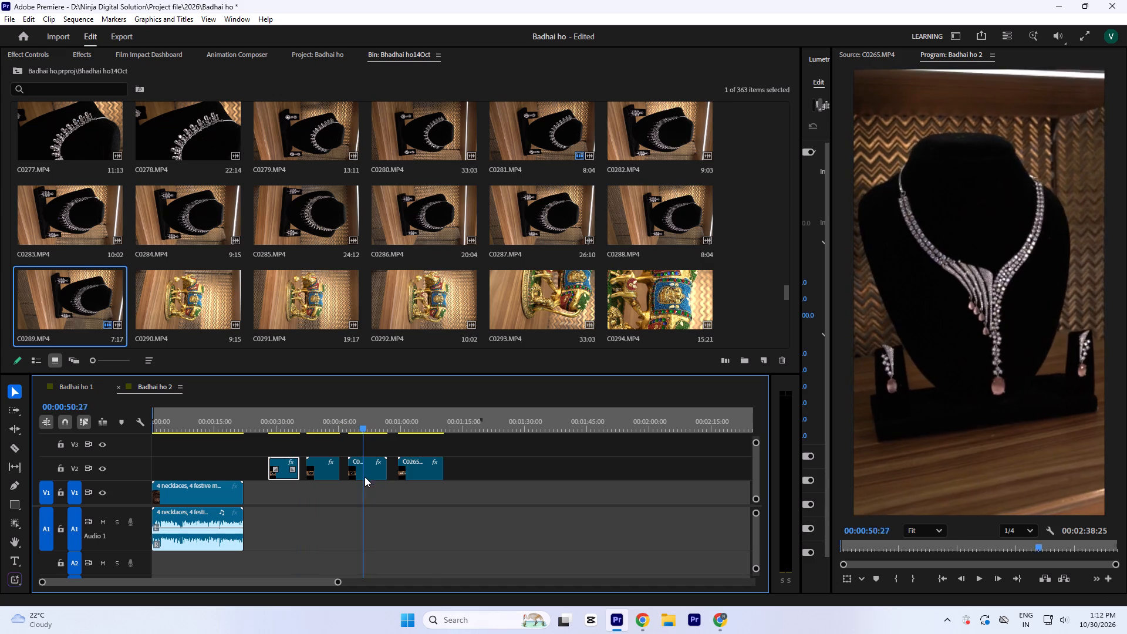
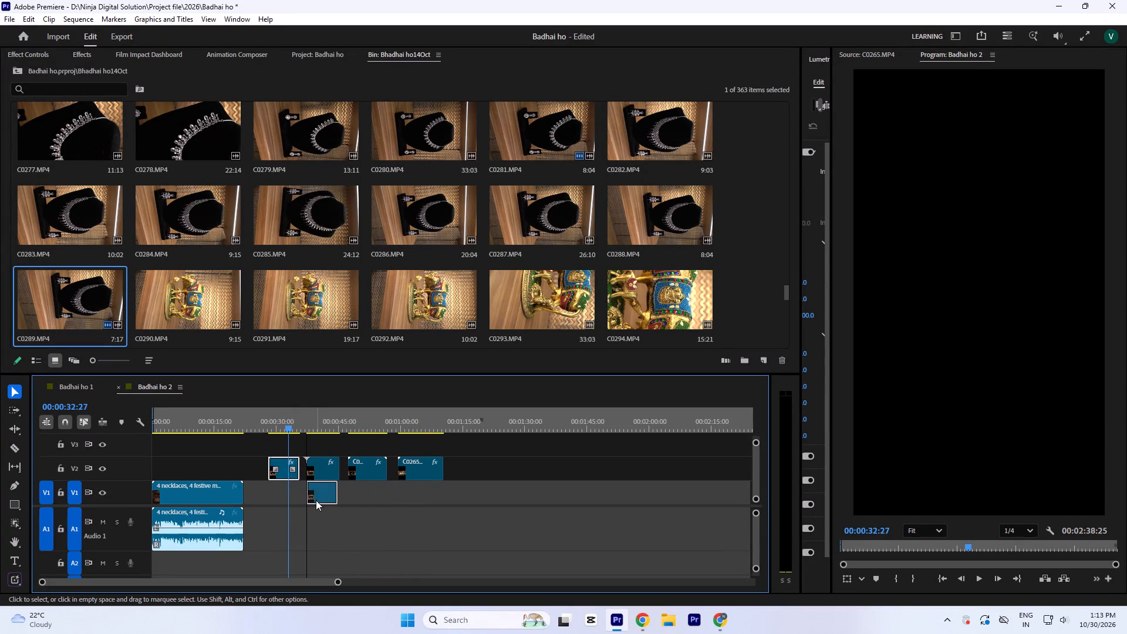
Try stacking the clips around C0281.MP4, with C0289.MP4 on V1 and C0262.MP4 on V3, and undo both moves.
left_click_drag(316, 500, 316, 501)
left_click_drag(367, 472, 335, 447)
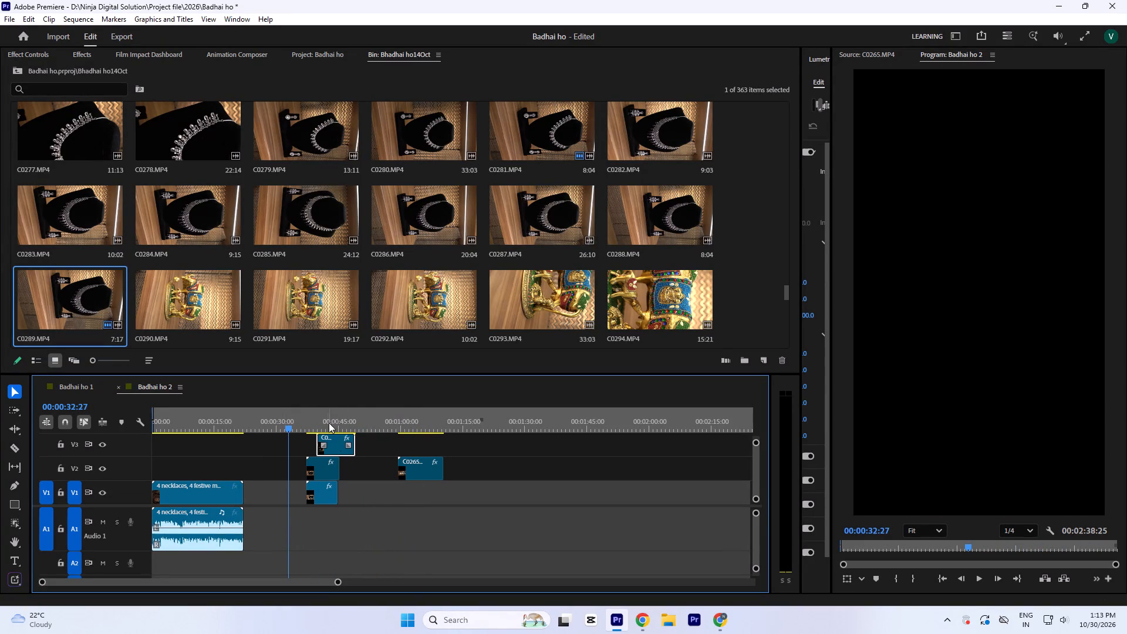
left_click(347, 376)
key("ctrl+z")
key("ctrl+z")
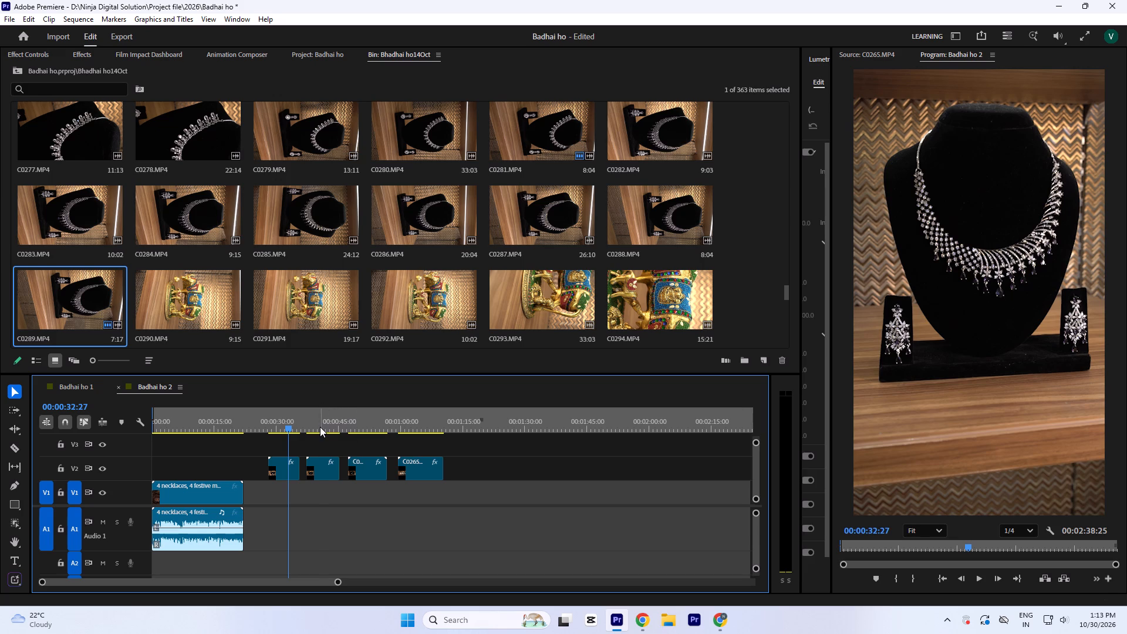
Compare the necklace shots in the C0289.MP4, C0281.MP4, C0262.MP4 and C0265.MP4 clips on V2.
left_click(320, 427)
left_click_drag(332, 424, 425, 474)
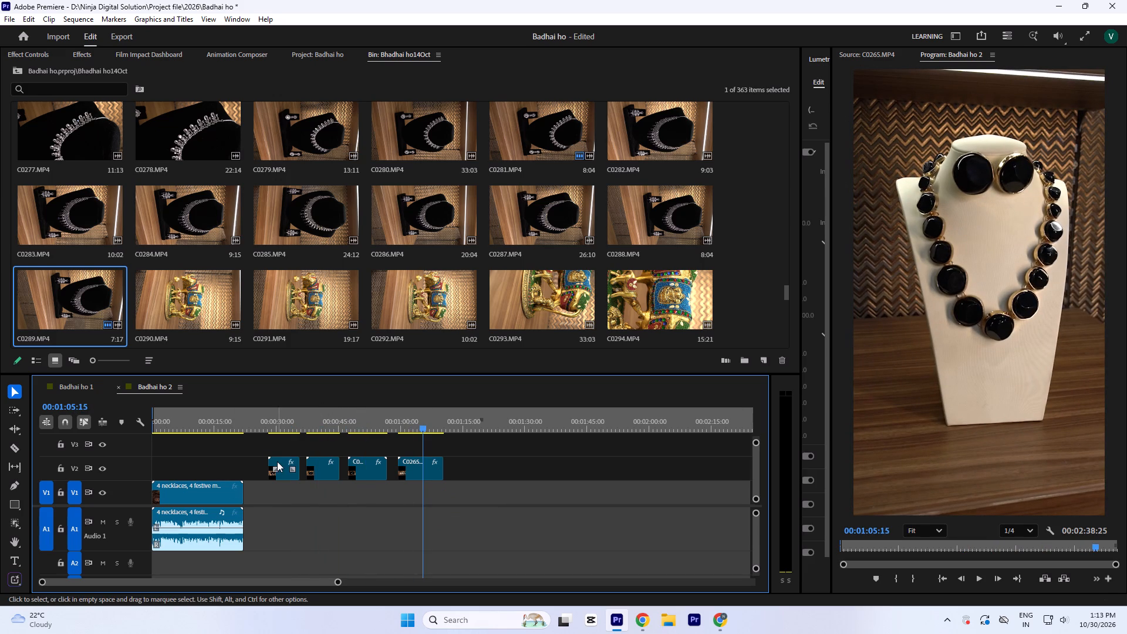
left_click(284, 413)
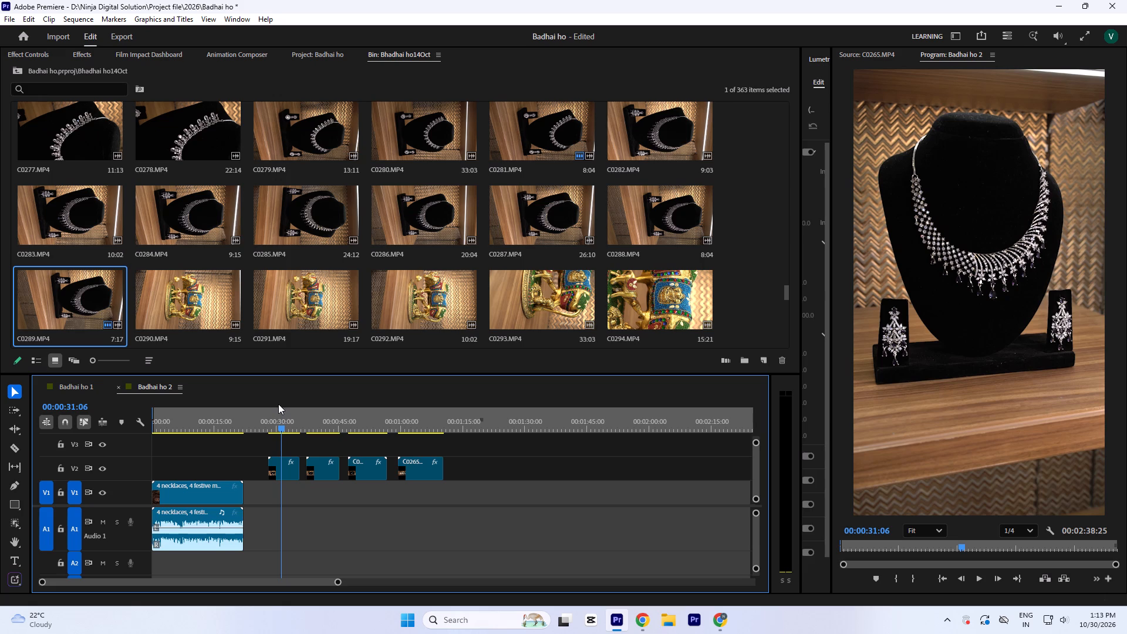
left_click(322, 417)
left_click(323, 472)
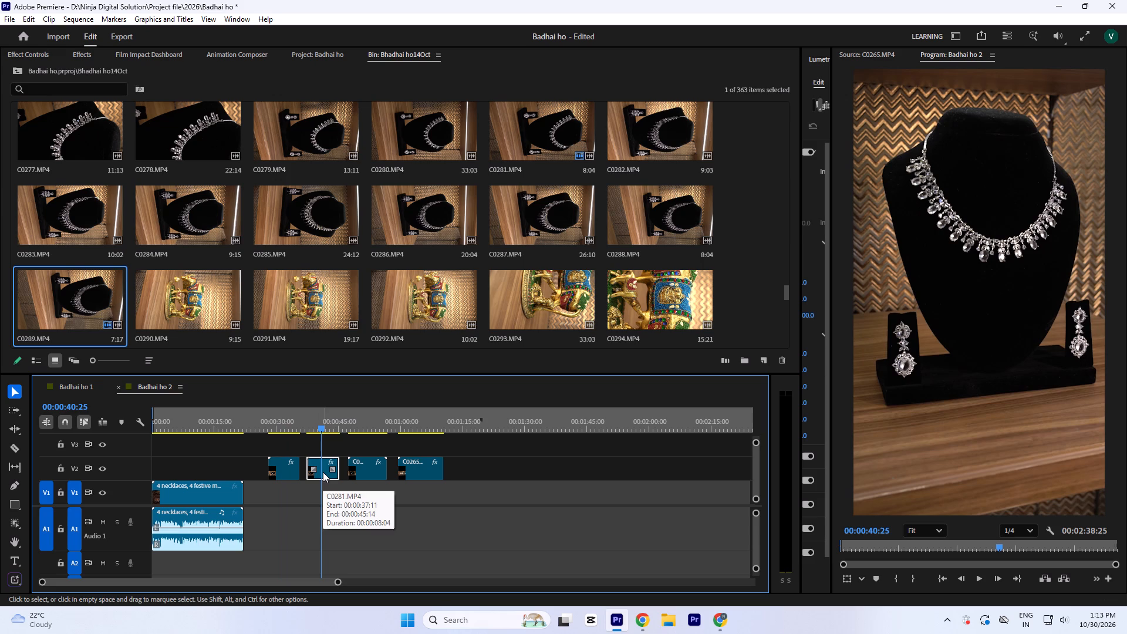
left_click(430, 414)
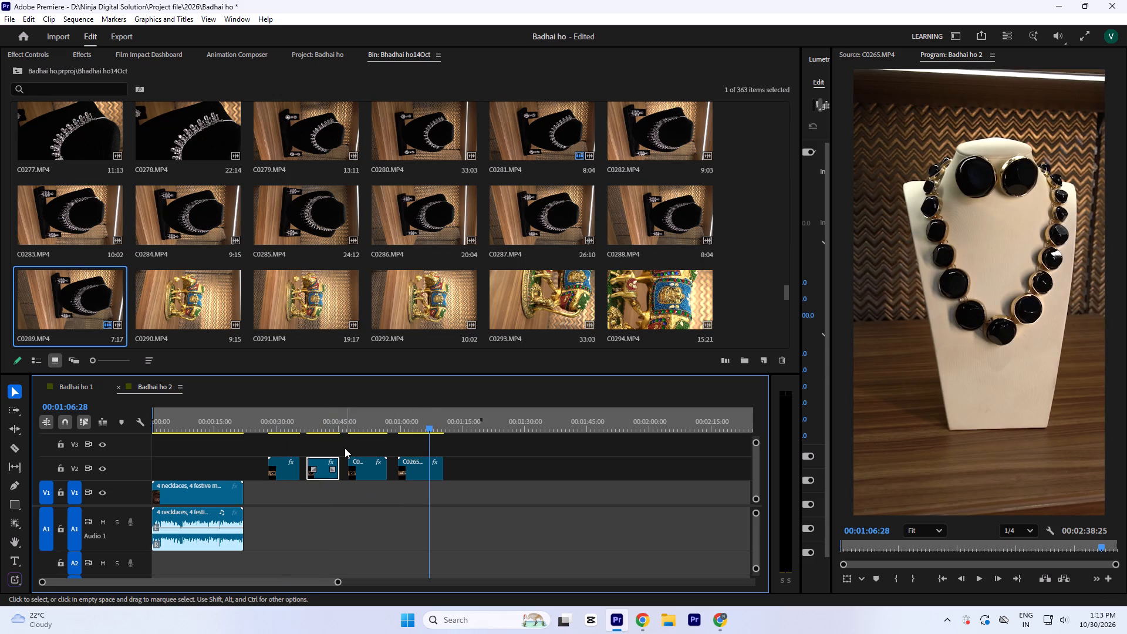
left_click(362, 417)
left_click(363, 470)
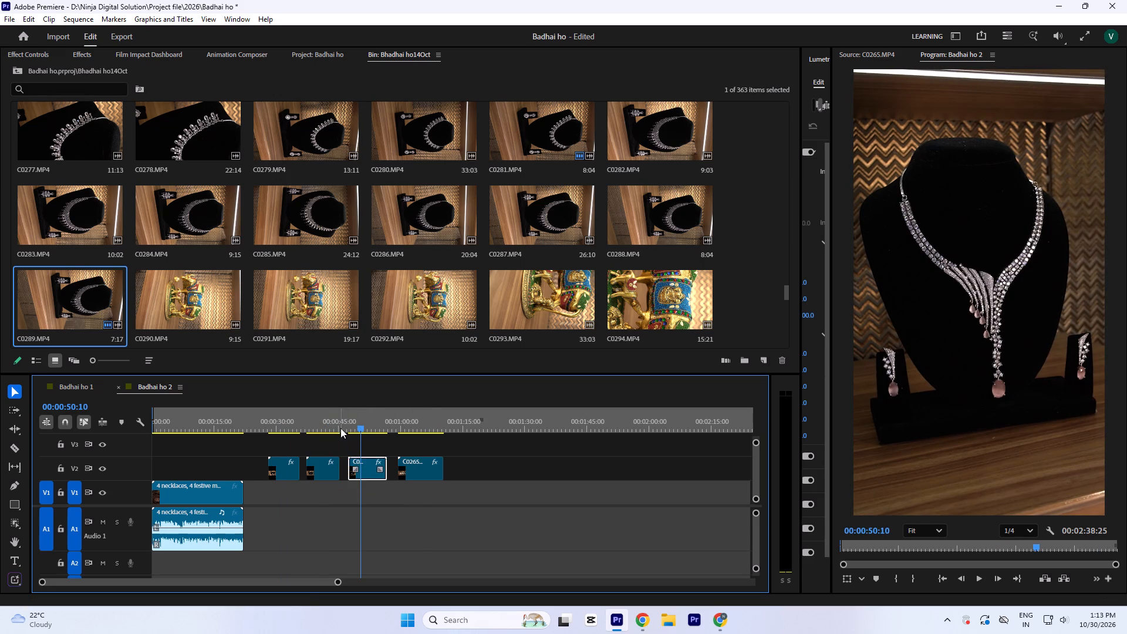
left_click(322, 416)
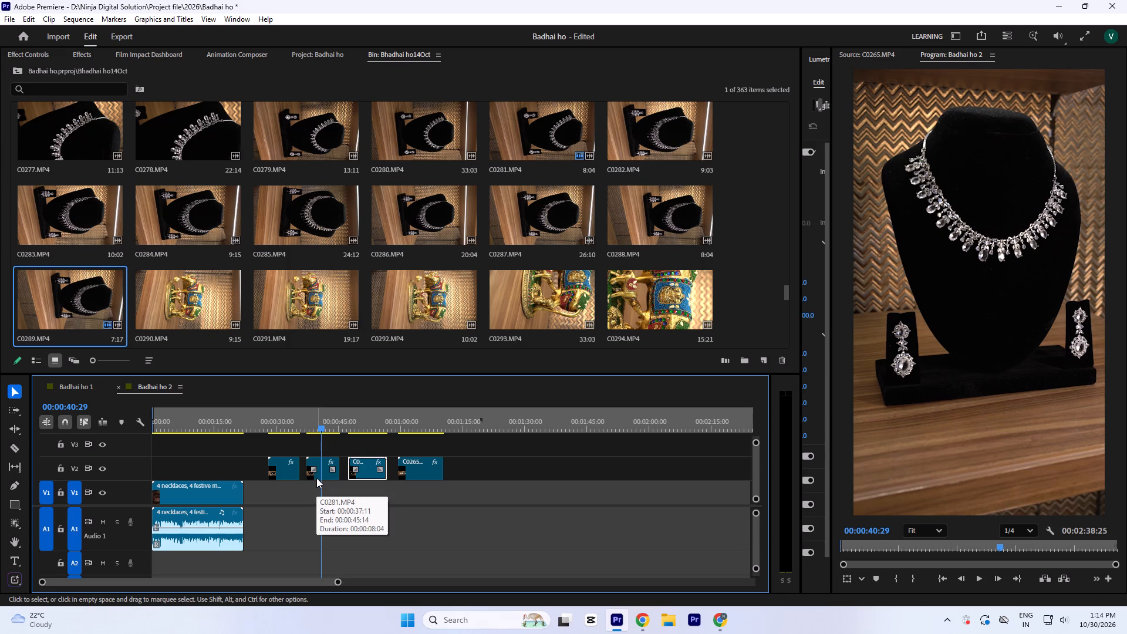
left_click(363, 420)
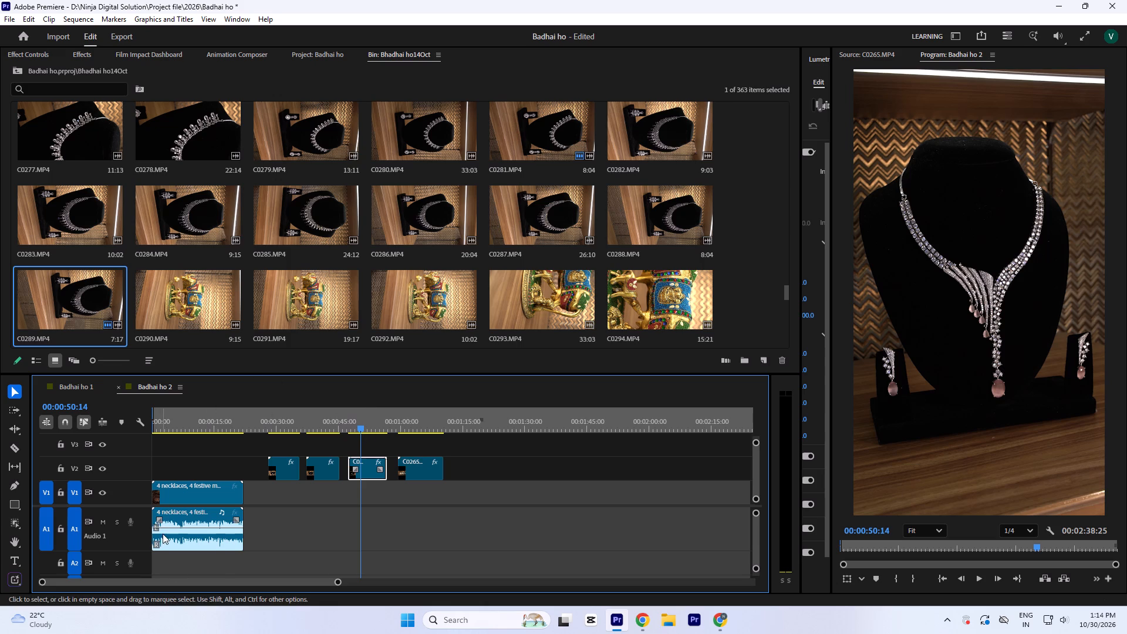
Review the title opening and Dhanteras shot of the "4 necklaces, 4 festive moments" video, and play its opening from the start.
left_click(194, 412)
left_click_drag(187, 417, 140, 482)
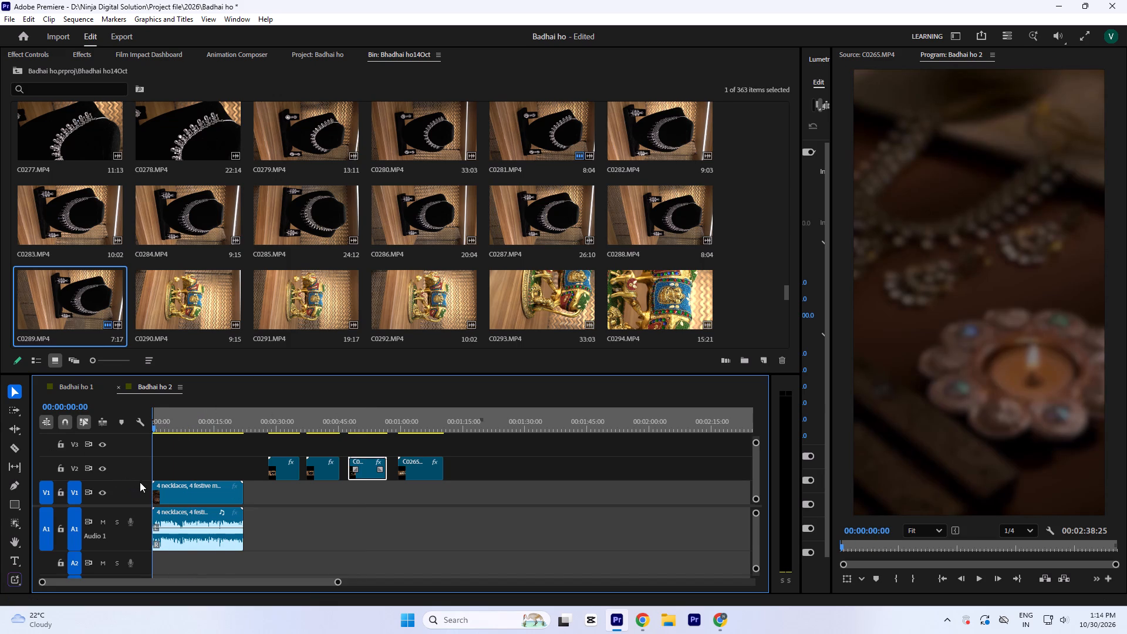
left_click_drag(140, 482, 178, 490)
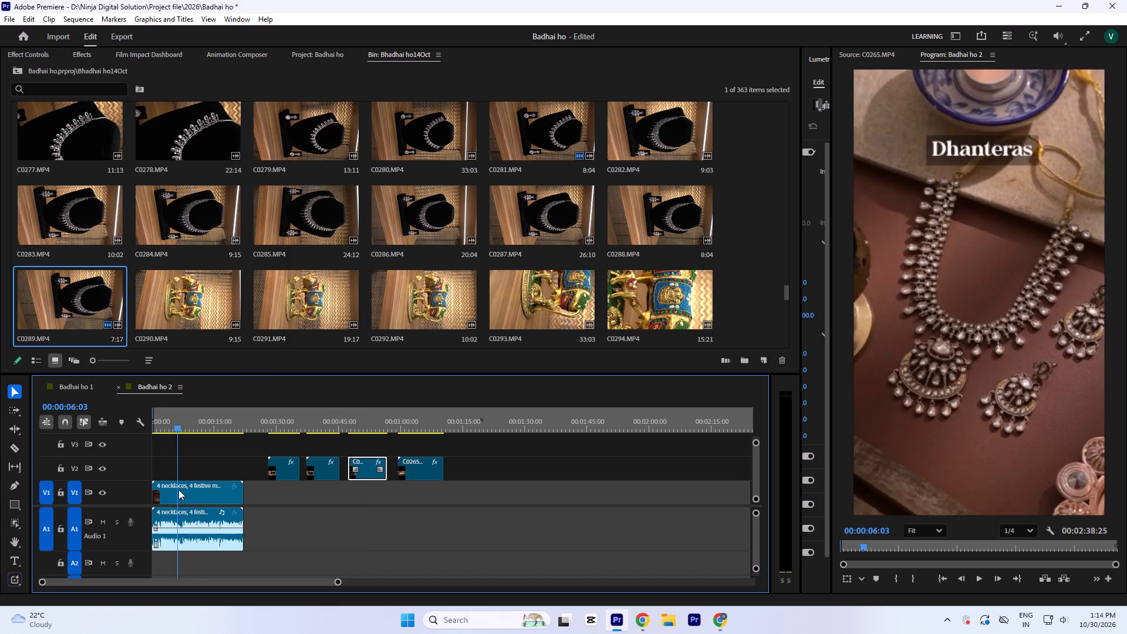
left_click_drag(178, 490, 177, 500)
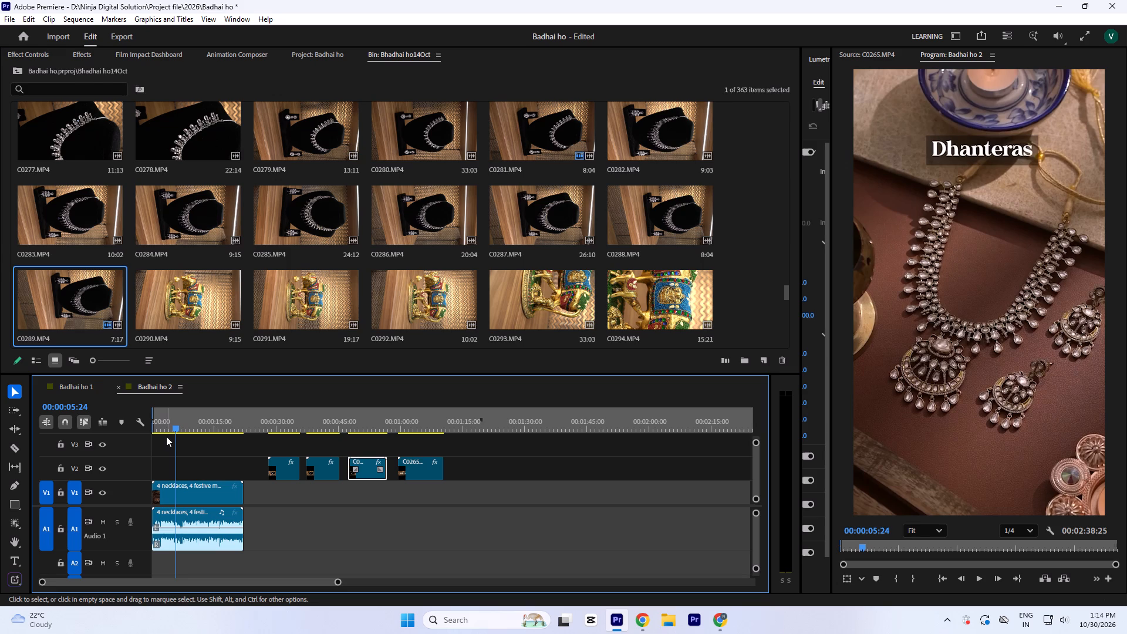
left_click_drag(170, 421, 136, 441)
key("space")
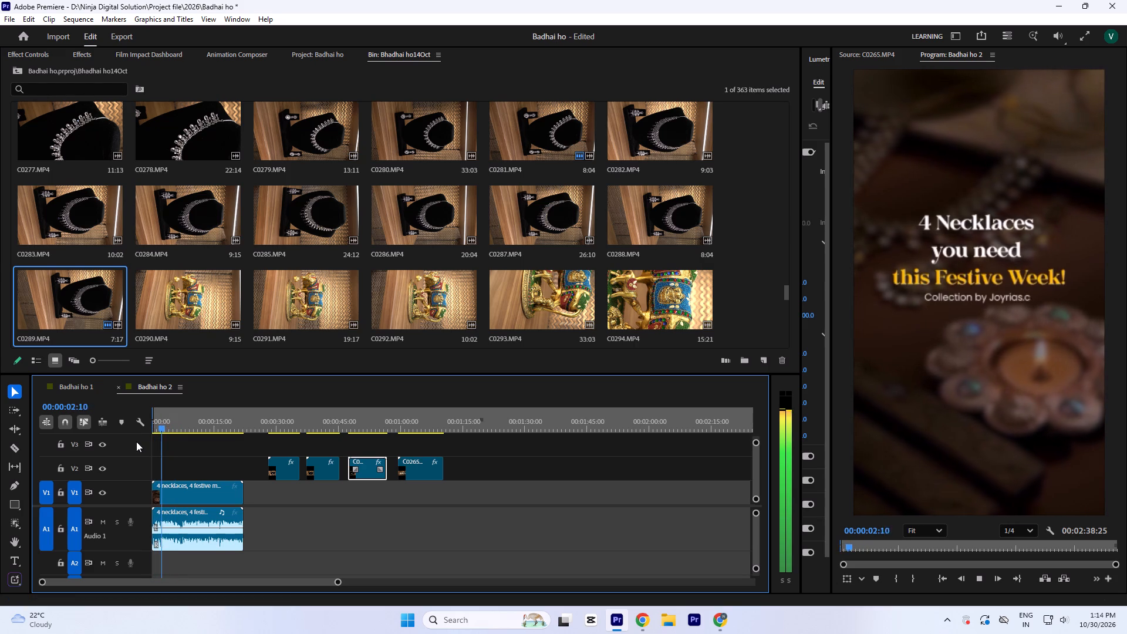
key("space")
Browse the Bhadhai ho14Oct bin for footage suited to the opening title, and preview C0044.MP4 in the Source monitor.
scroll(197, 237, "down", 3)
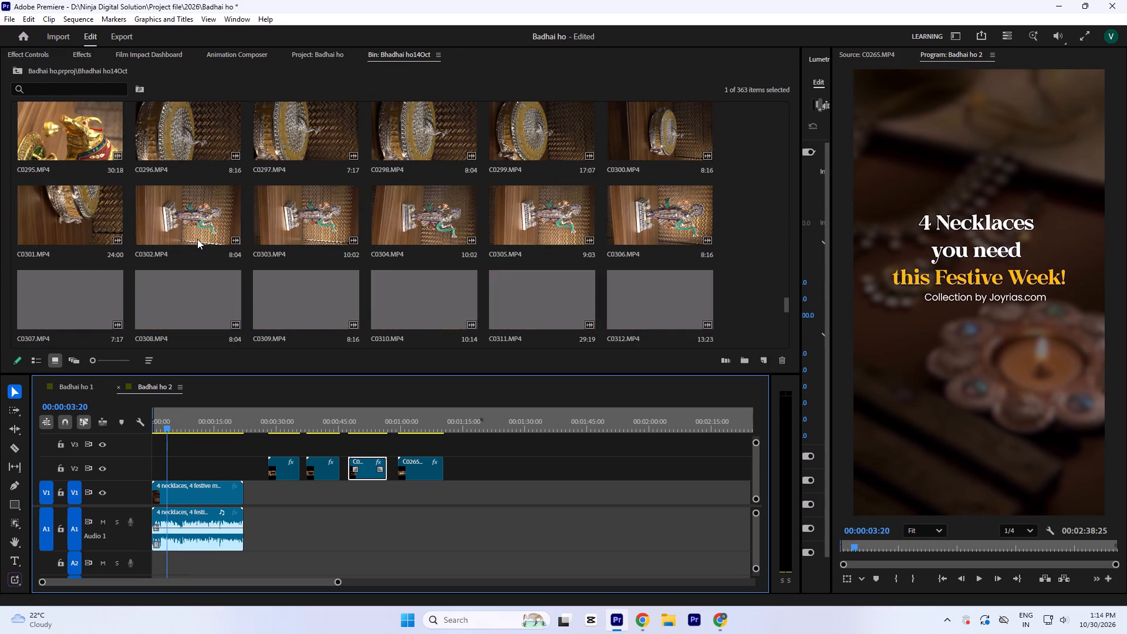
scroll(200, 242, "down", 10)
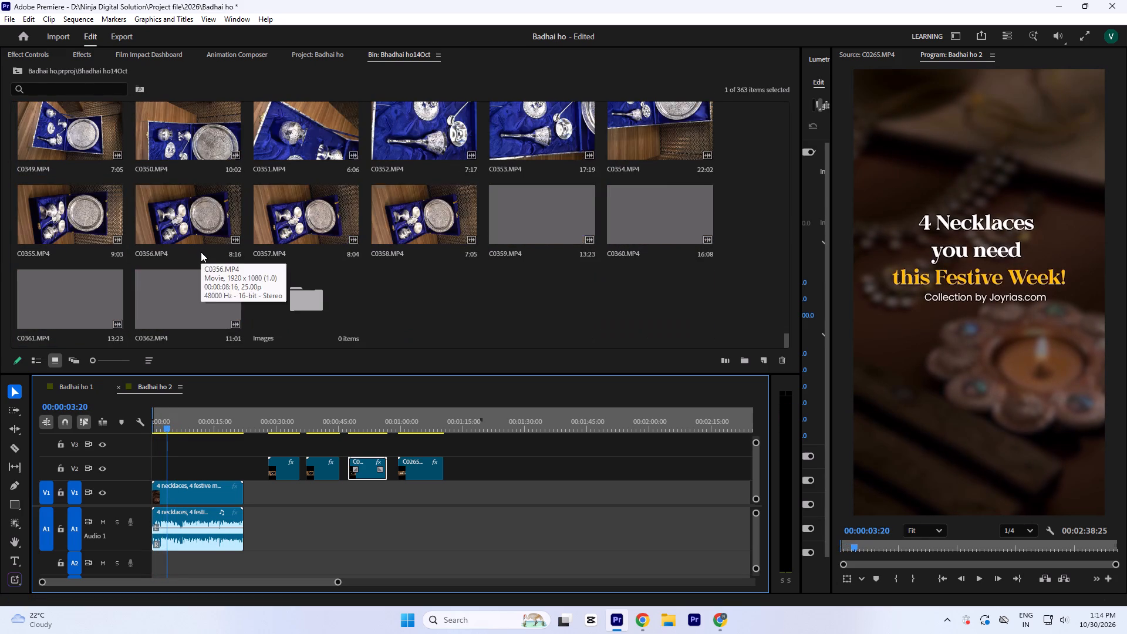
scroll(242, 259, "down", 4)
scroll(244, 260, "up", 5)
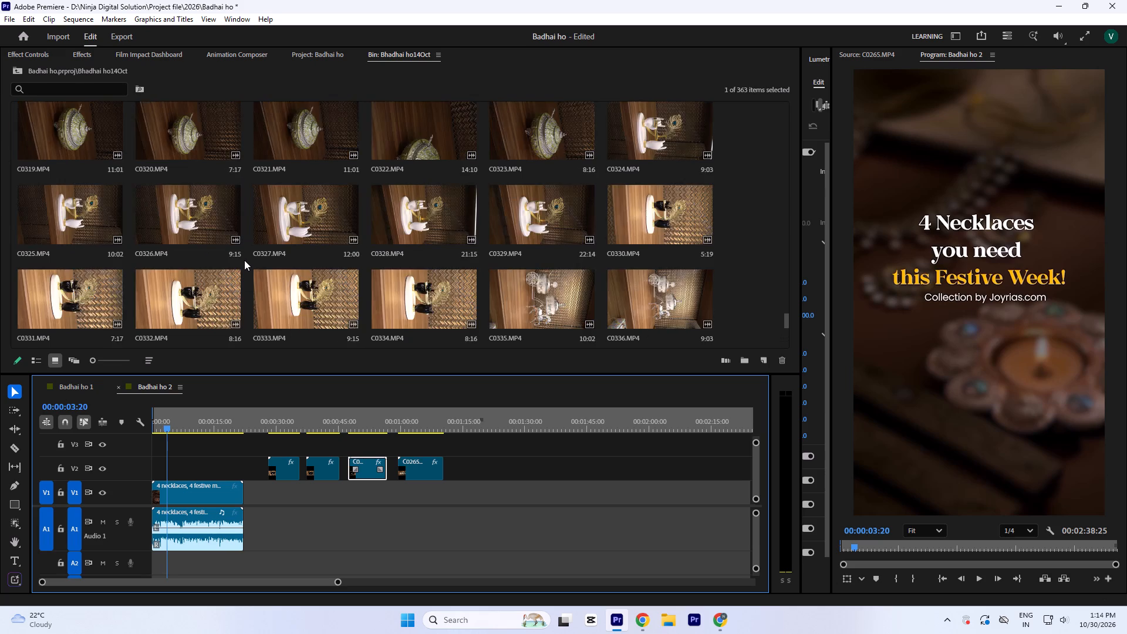
scroll(244, 260, "up", 4)
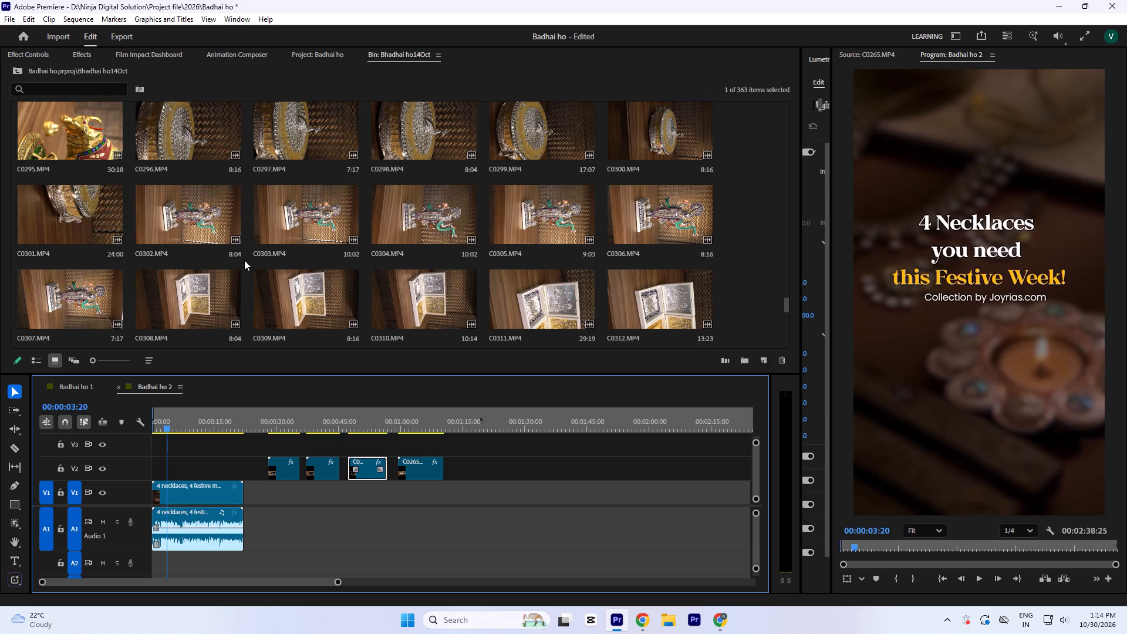
scroll(244, 260, "up", 3)
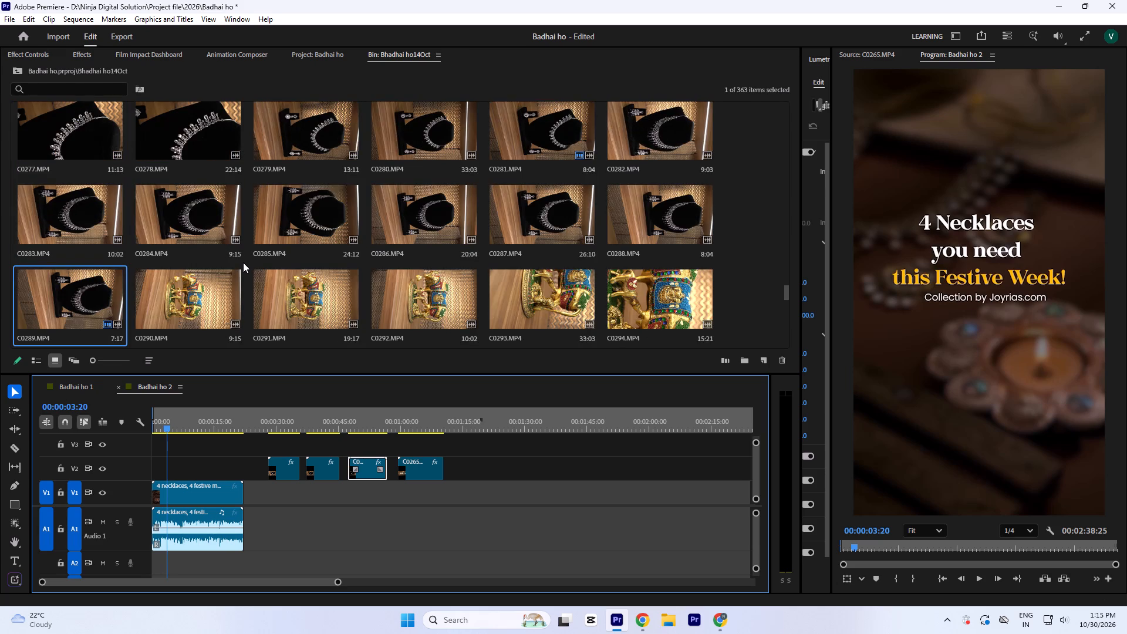
scroll(243, 262, "up", 5)
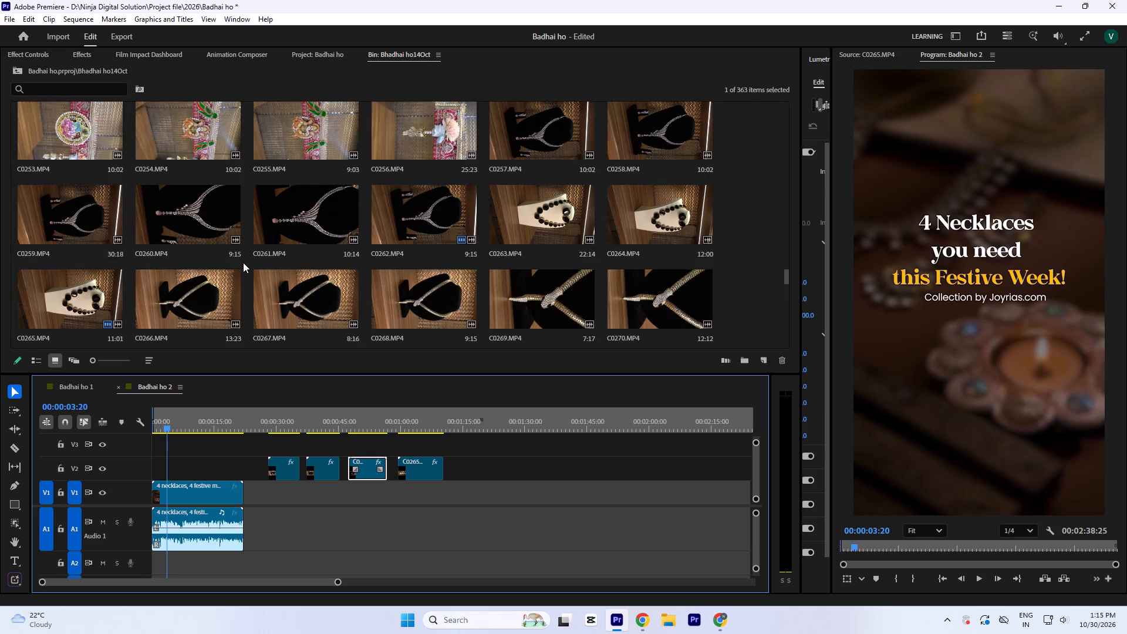
scroll(243, 262, "up", 12)
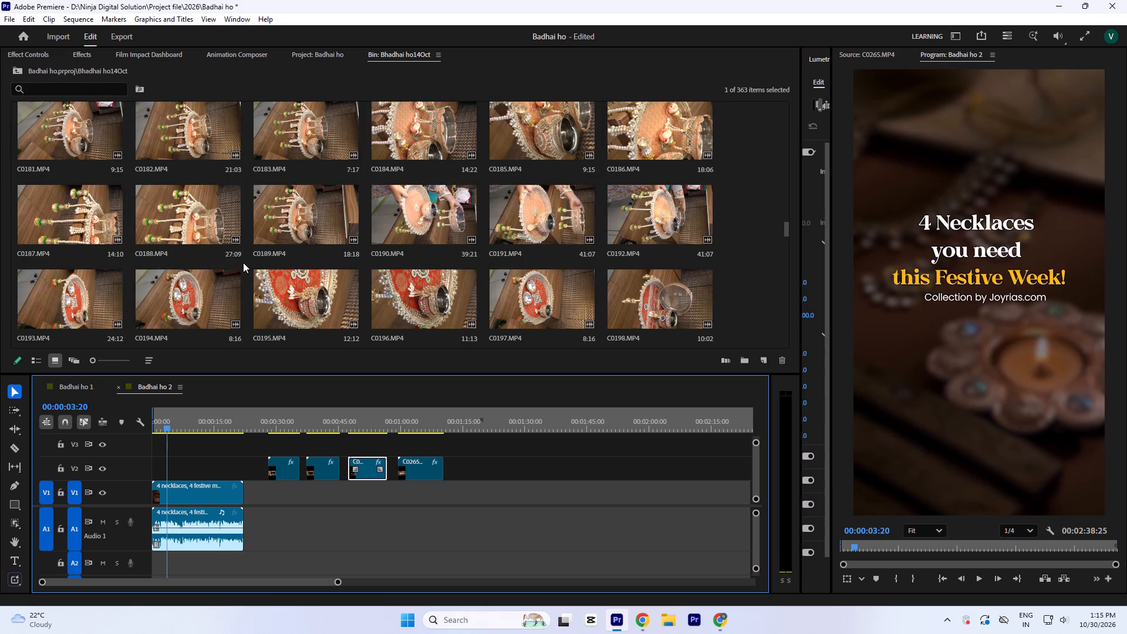
scroll(243, 262, "up", 20)
scroll(243, 262, "up", 13)
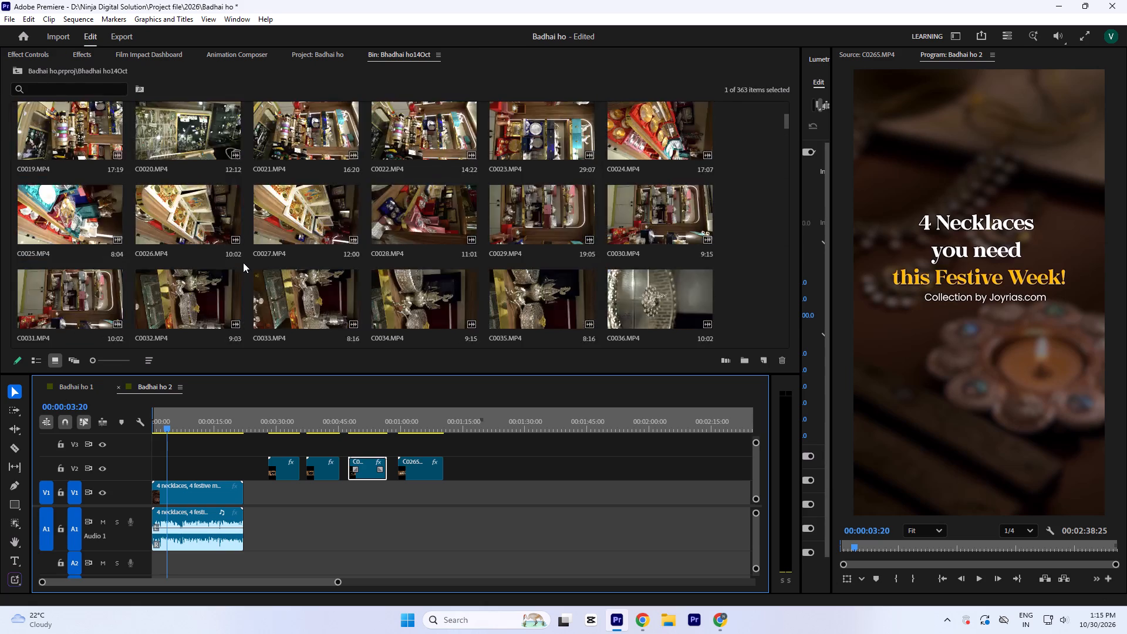
scroll(243, 262, "down", 4)
double_click(176, 228)
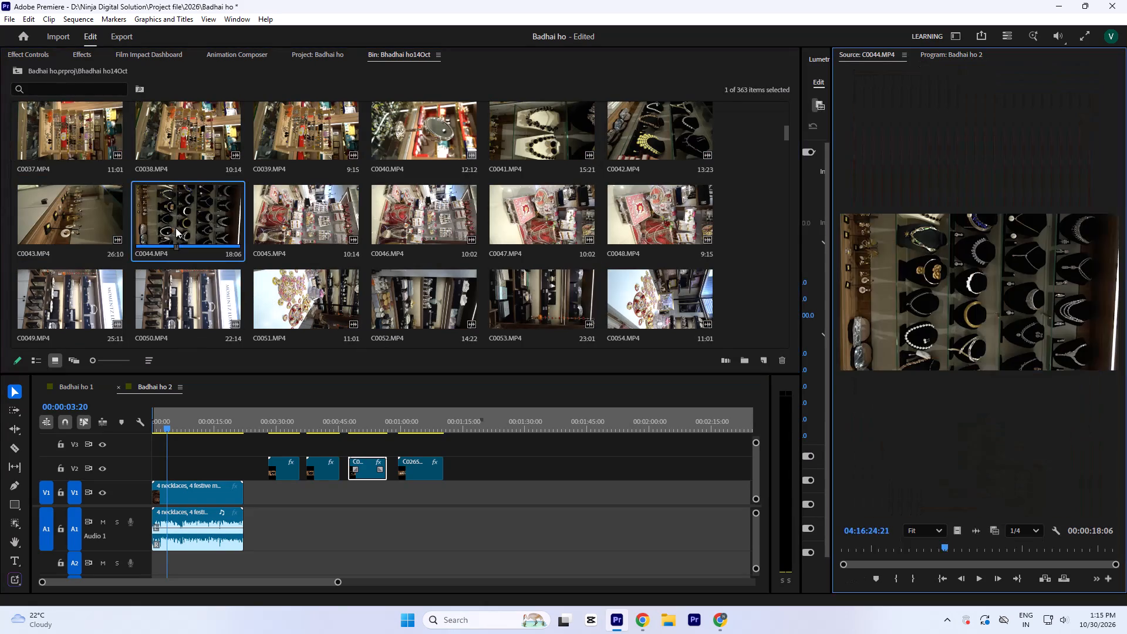
Run Scene Edit Detection on the "4 necklaces, 4 festive moments" video clip on V1.
left_click(206, 493)
key("equal")
key("equal")
right_click(255, 491)
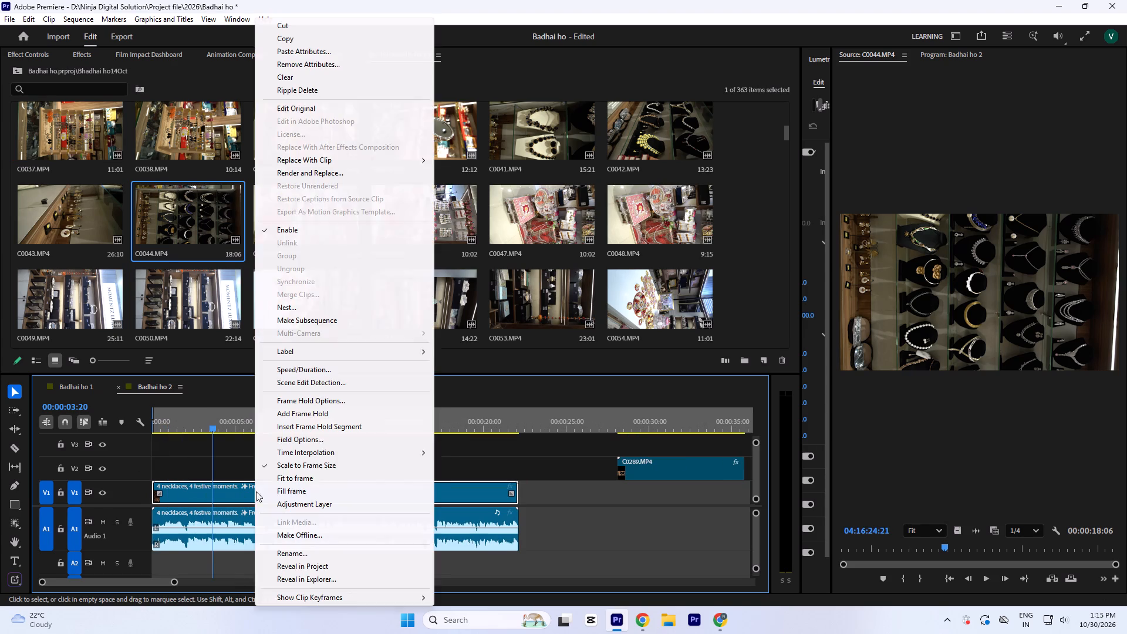
left_click(313, 380)
key("Return")
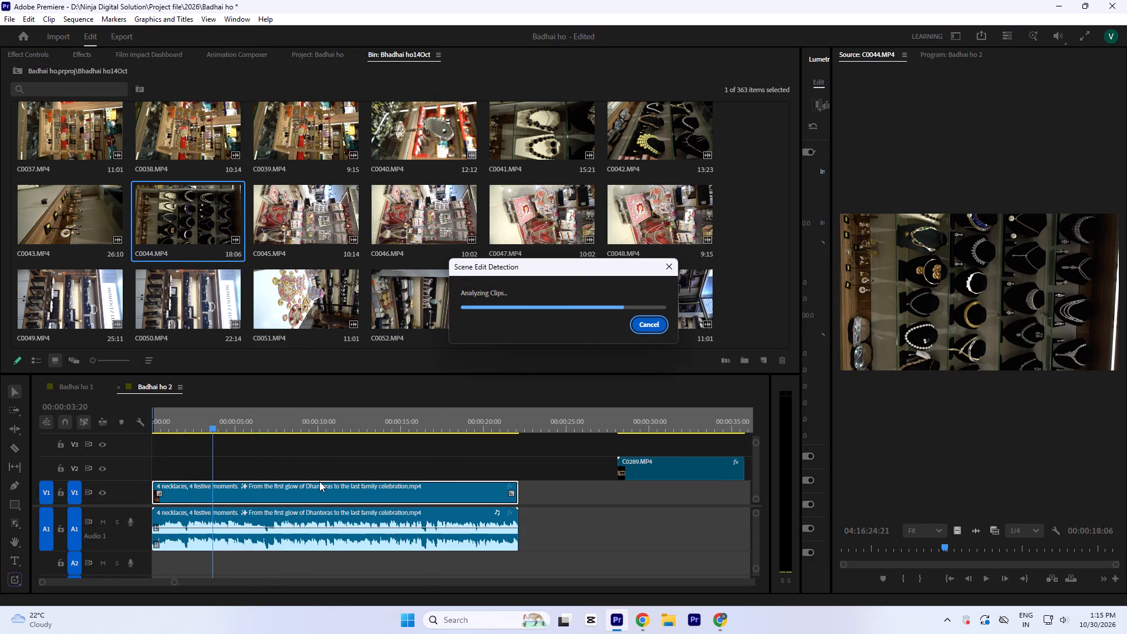
Play and scrub the opening title segment of the reference video from the sequence start into the Dhanteras shot.
left_click_drag(205, 422, 107, 428)
key("space")
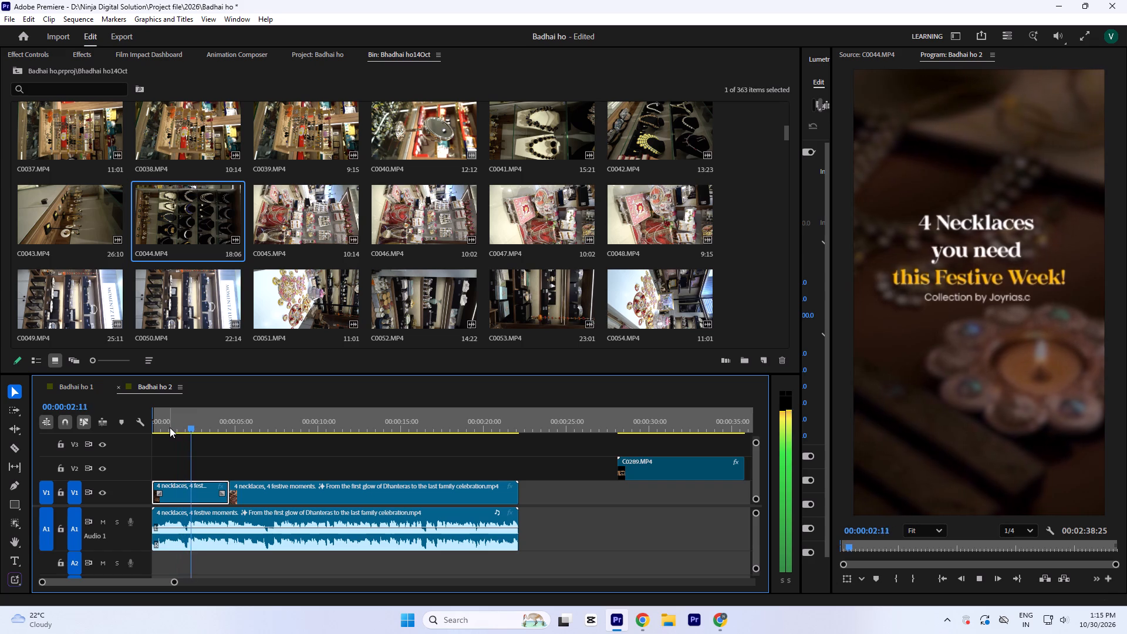
key("space")
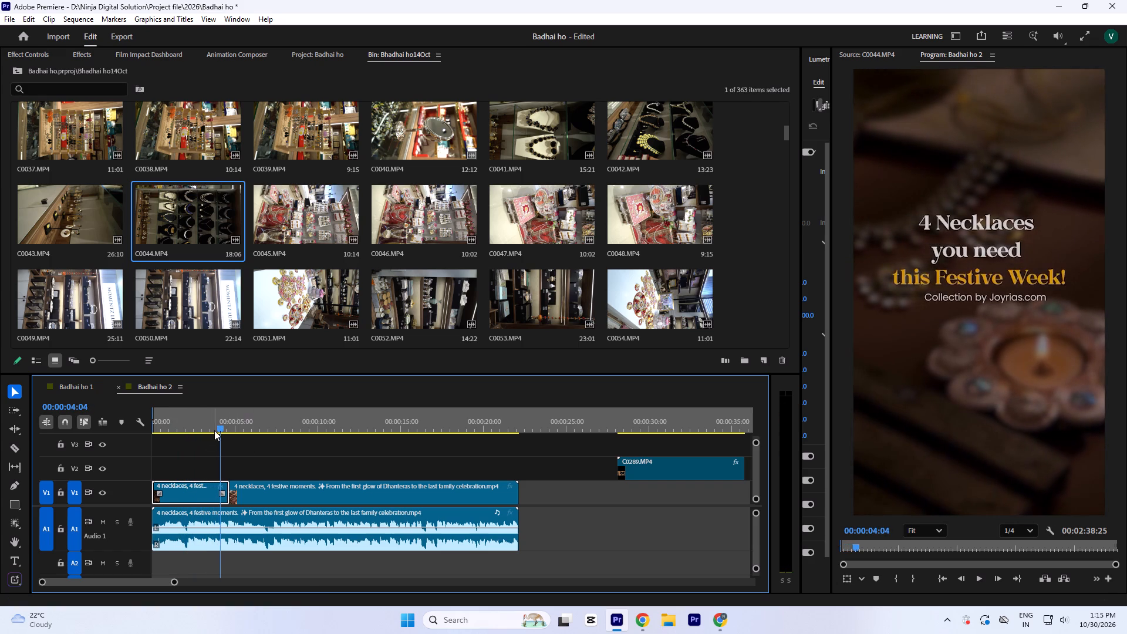
left_click_drag(212, 424, 151, 467)
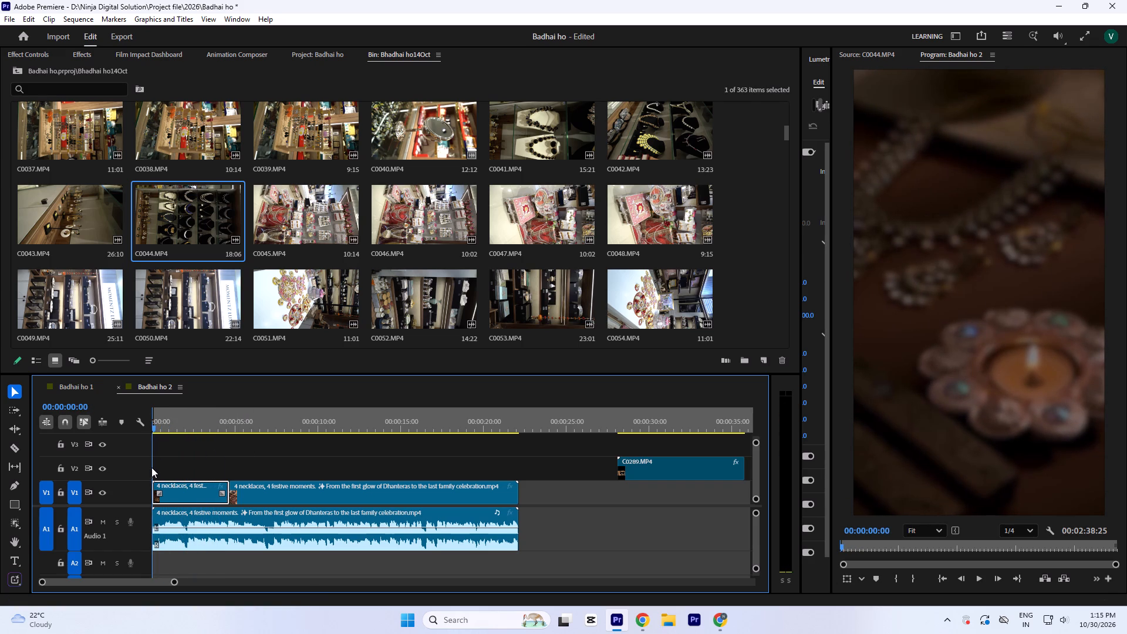
left_click_drag(151, 467, 173, 471)
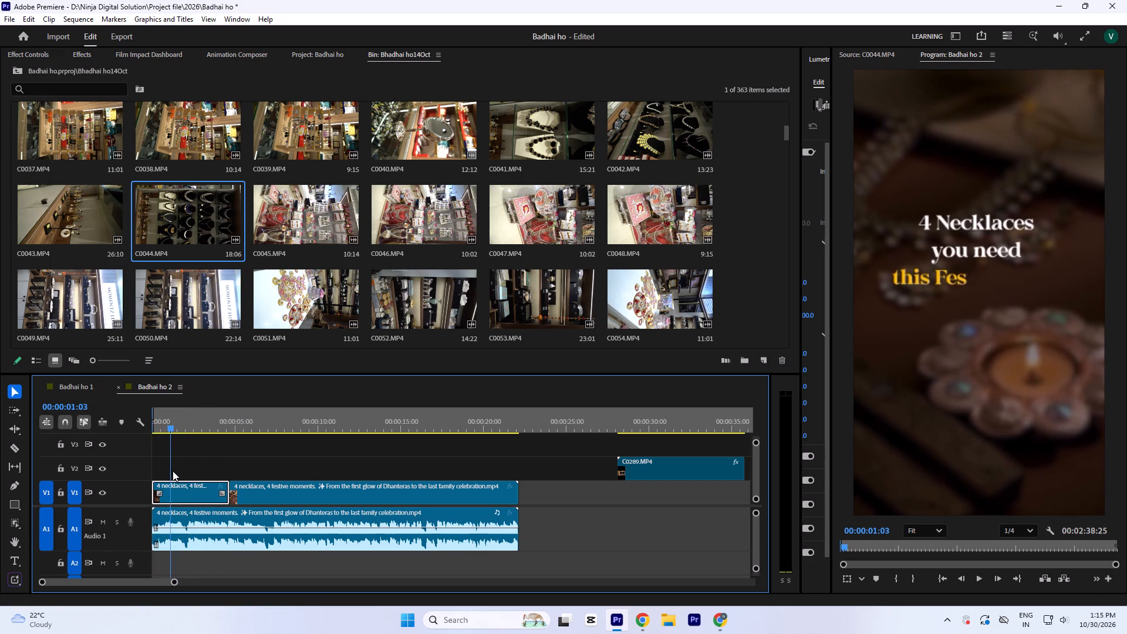
left_click_drag(173, 471, 205, 475)
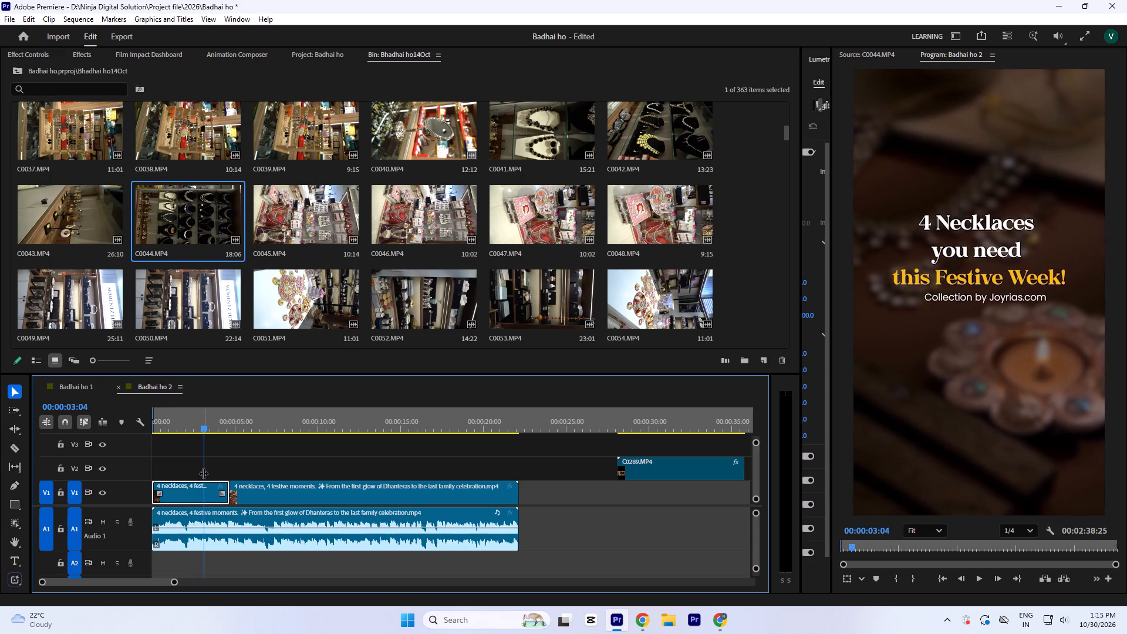
key("space")
key("space")
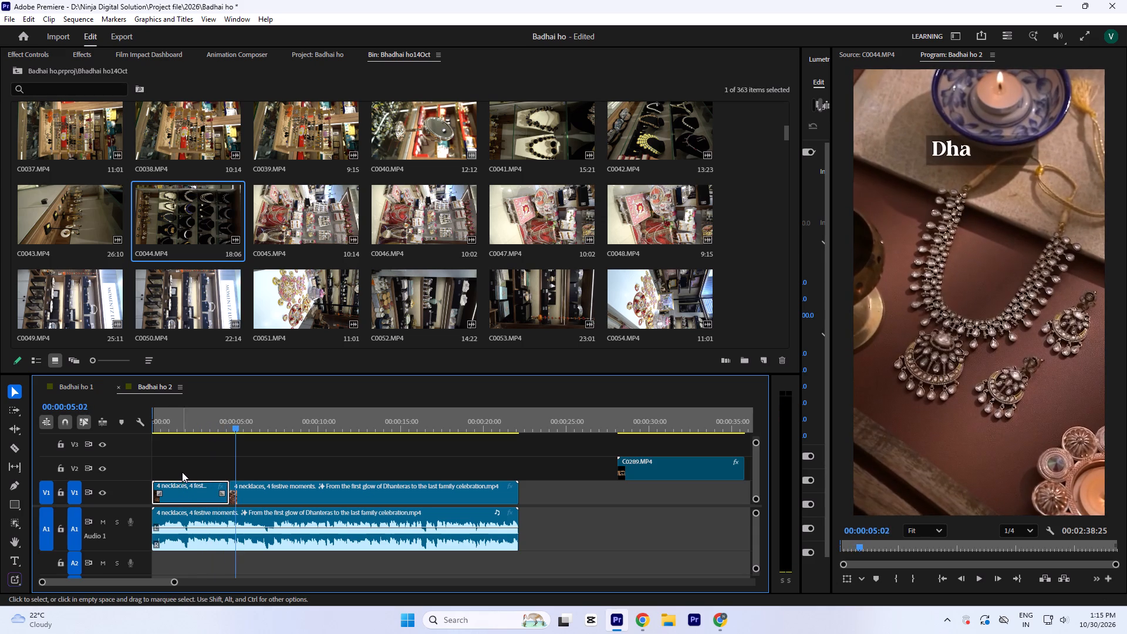
Inspect the cut between the title and Dhanteras shots up close, and play the reference video onward to its closing logo.
key("equal")
key("equal")
left_click(428, 416)
key("equal")
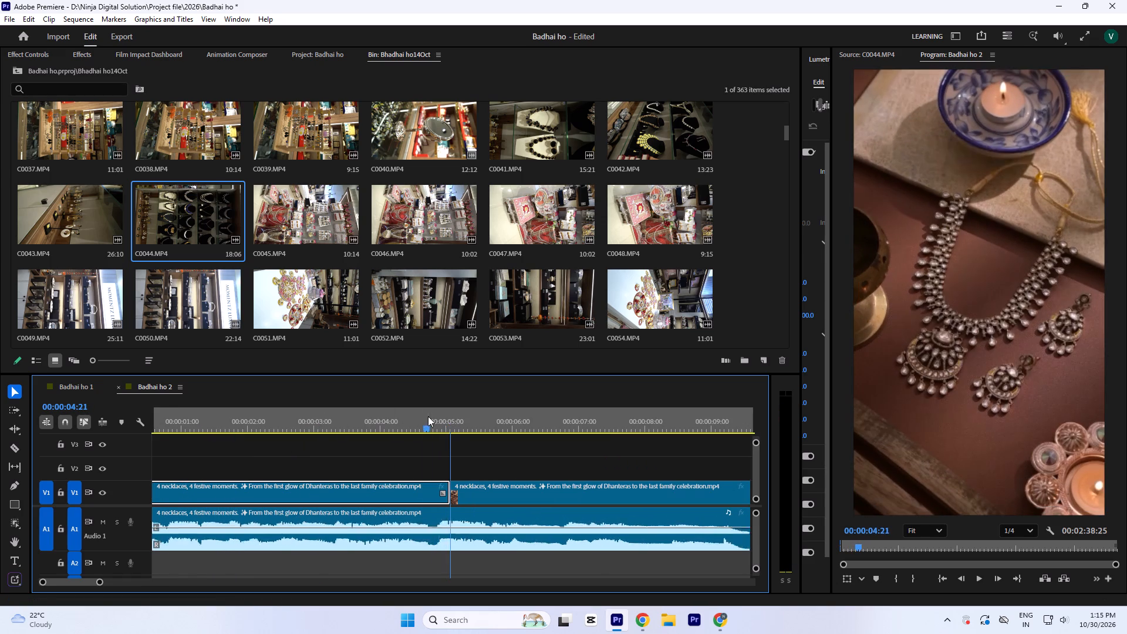
key("equal")
key("equal")
key("equal")
key("equal")
key("minus")
key("minus")
key("space")
key("minus")
key("minus")
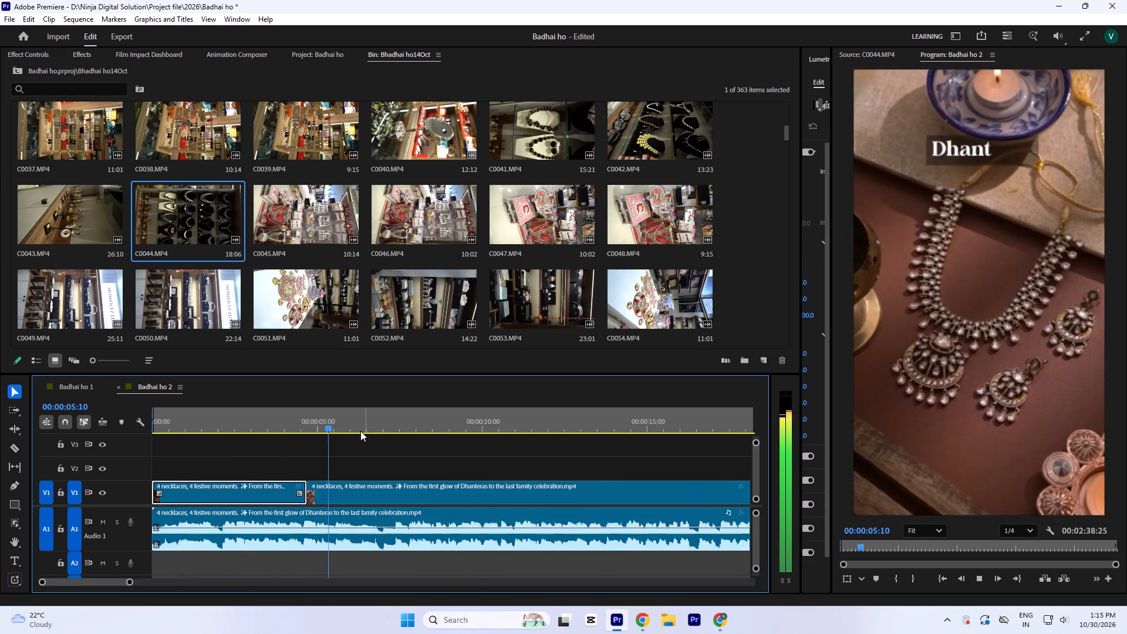
key("minus")
key("minus")
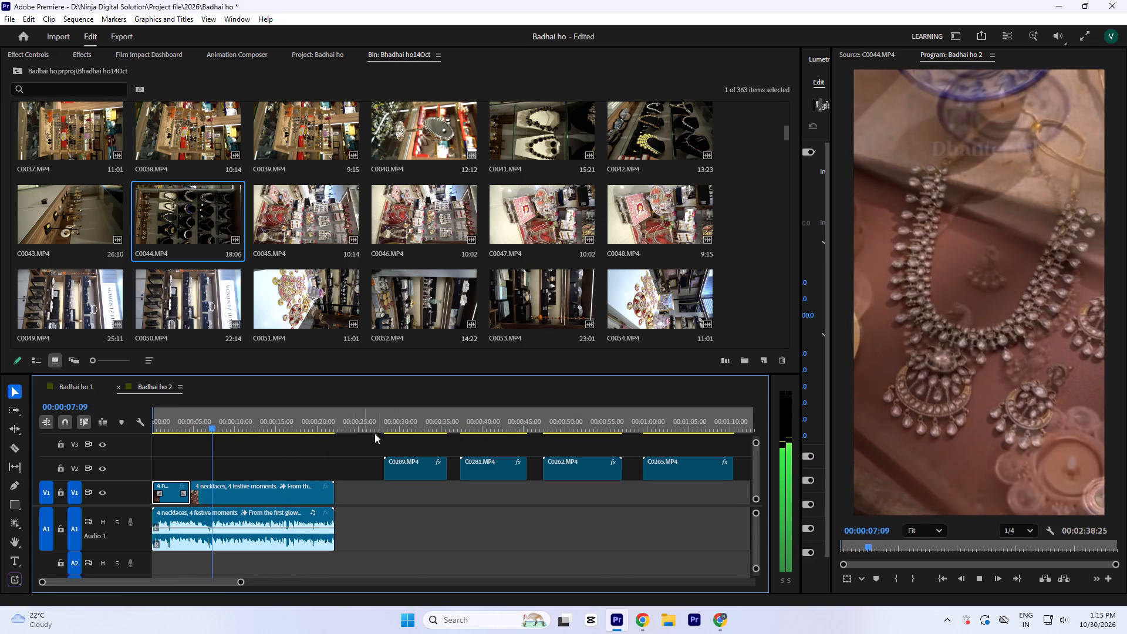
key("minus")
key("equal")
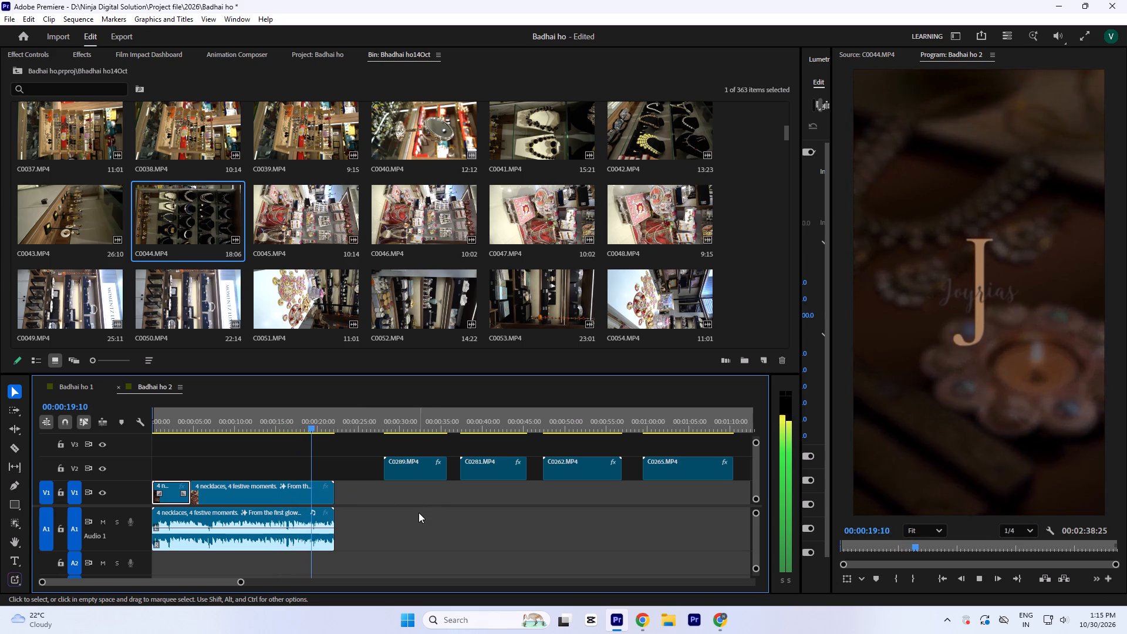
Replay the reference video's opening title from the sequence start and save the project.
key("equal")
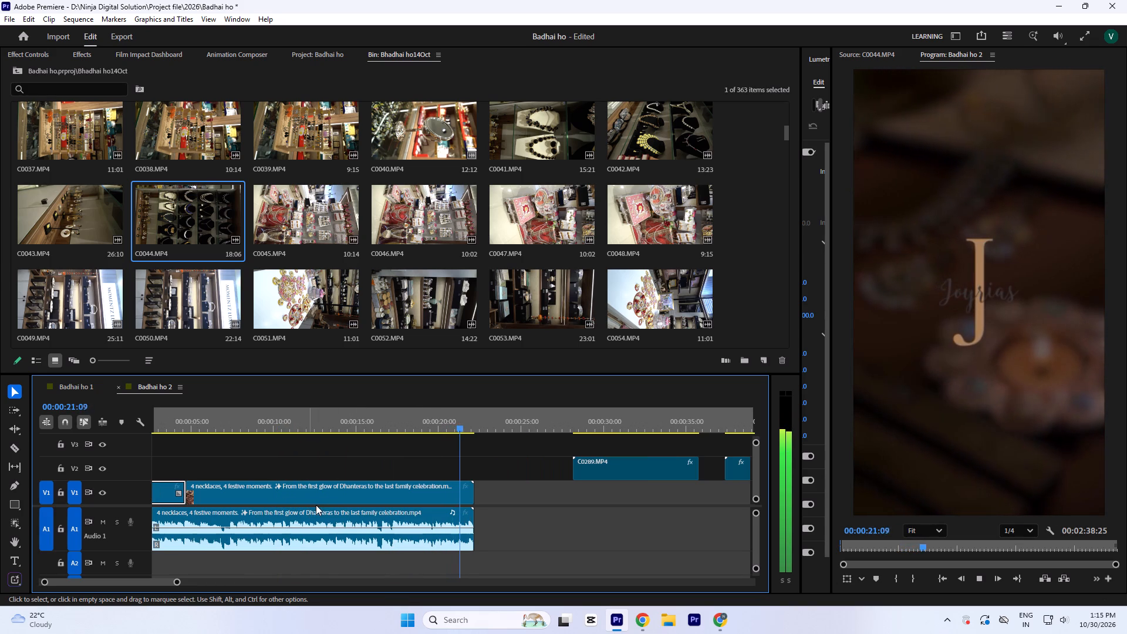
key("space")
key("Return")
key("space")
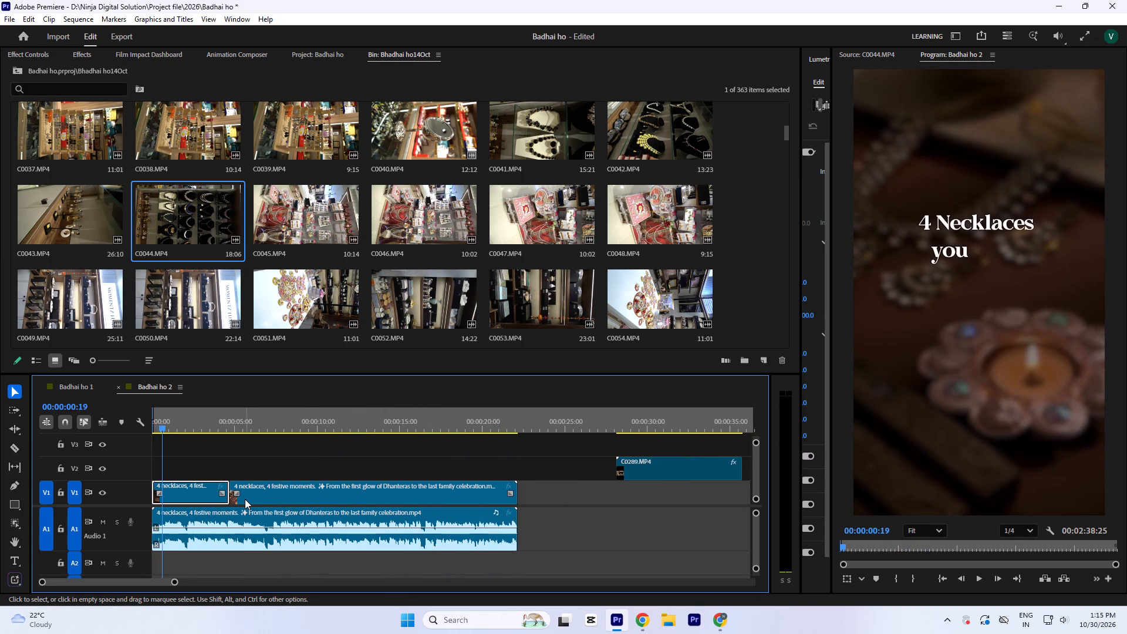
key("ctrl+s")
Capture a screenshot of the full "4 Necklaces you need this Festive Week!" title from the Program monitor at 00:00:02:25.
left_click_drag(220, 416, 225, 430)
left_click_drag(219, 424, 201, 444)
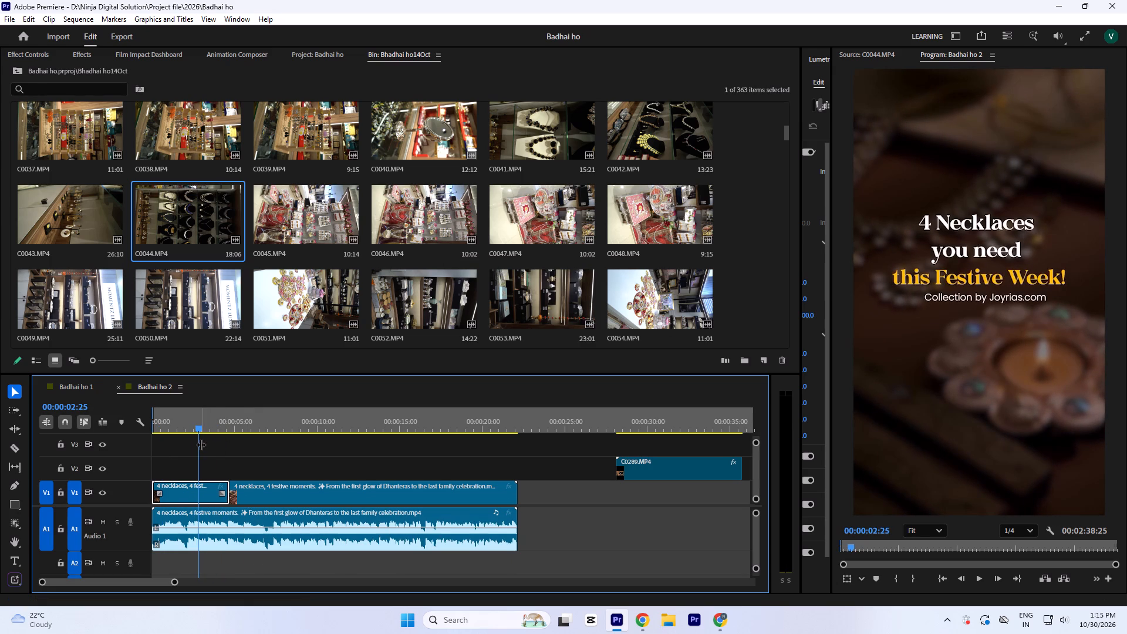
key("shift+super+s")
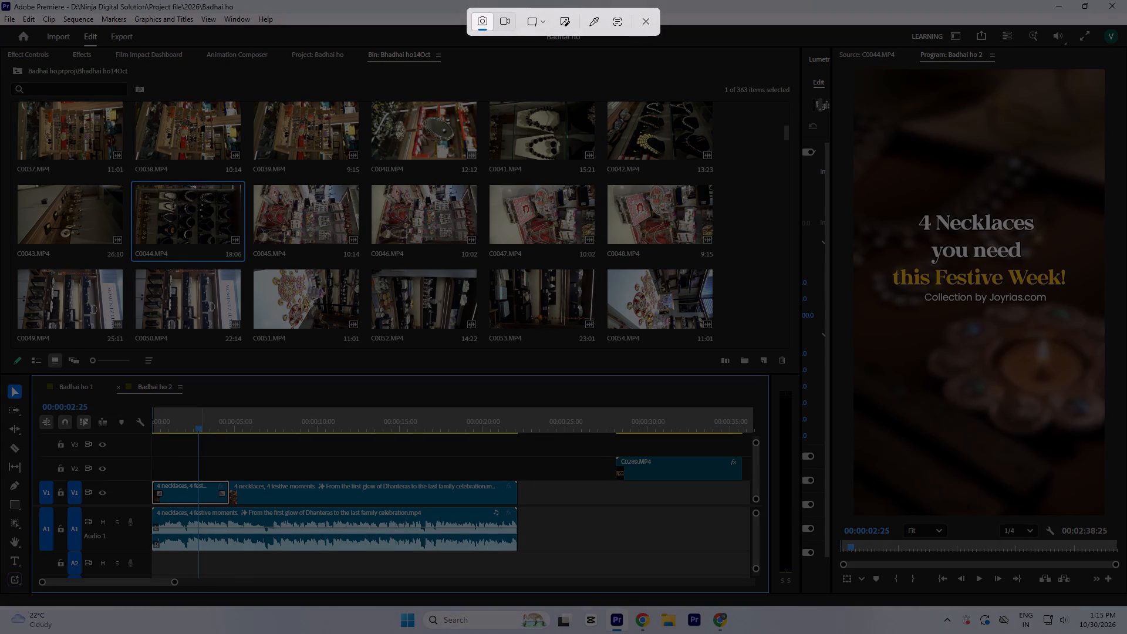
left_click_drag(870, 189, 1081, 327)
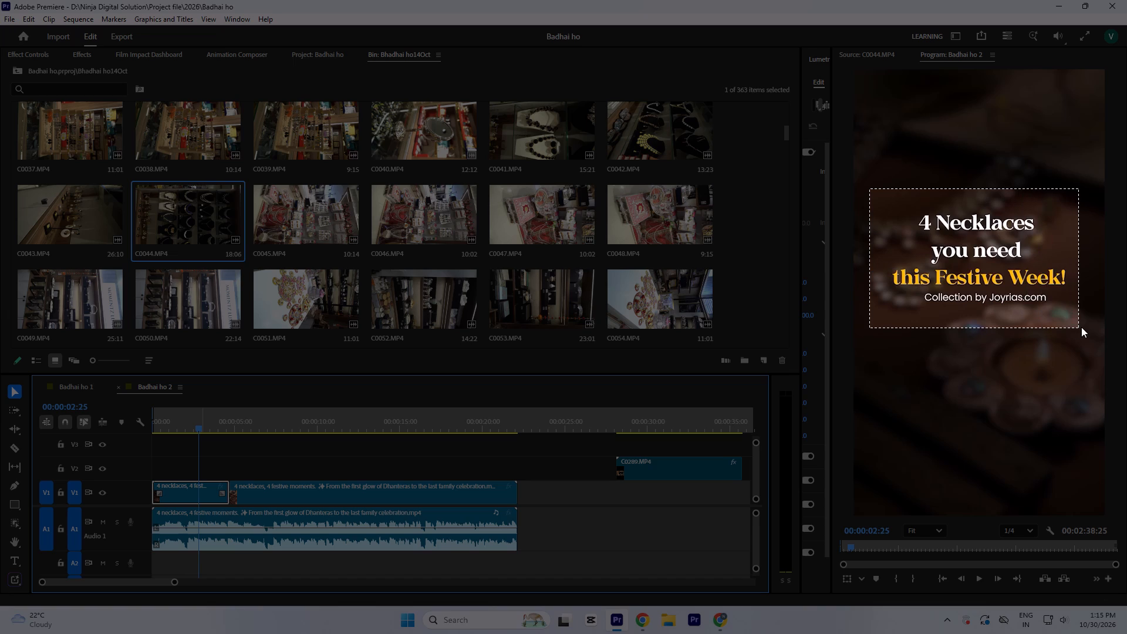
left_click_drag(1081, 327, 1086, 327)
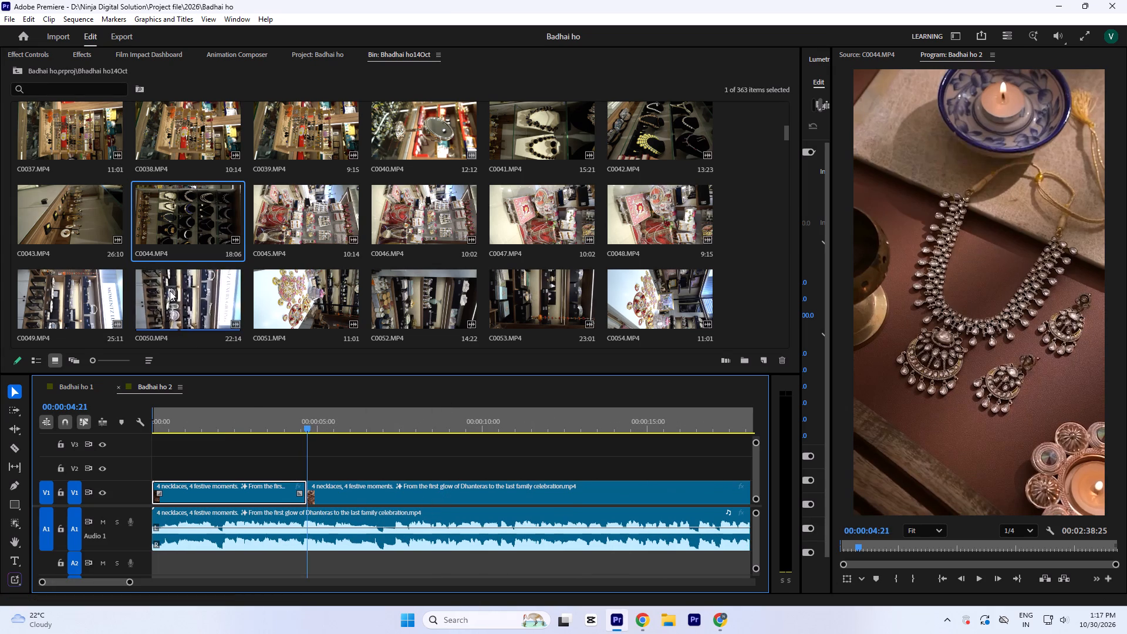
Browse the Bhadhai ho14Oct bin for opening title footage, previewing C0050.MP4, C0042.MP4 and C0044.MP4 in the Source monitor.
scroll(133, 299, "down", 1)
double_click(168, 214)
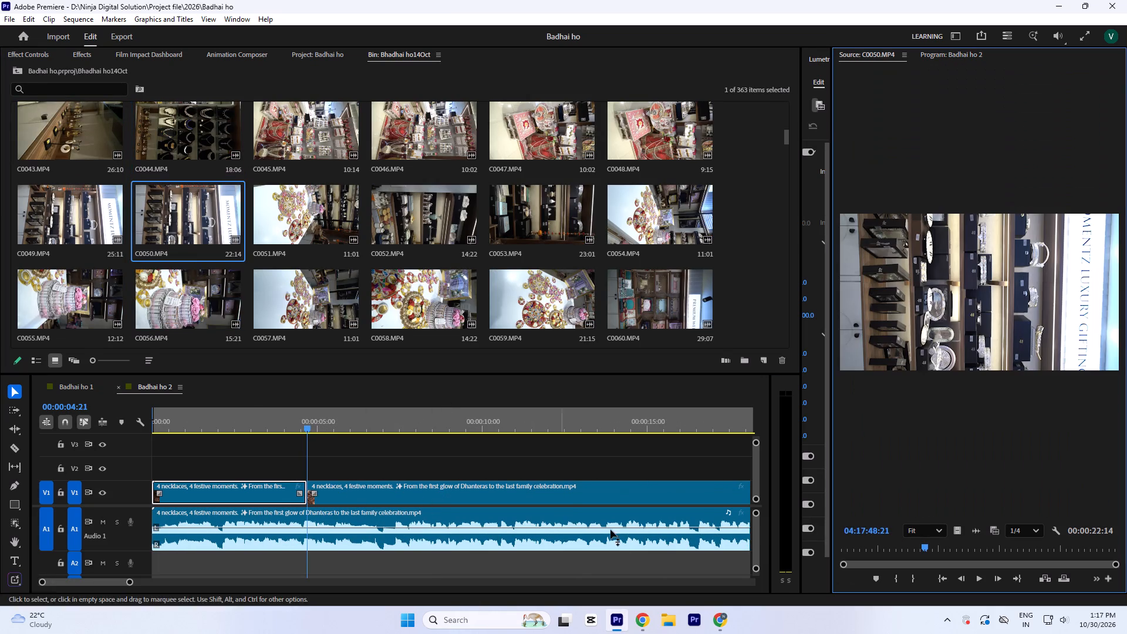
left_click_drag(906, 544, 998, 557)
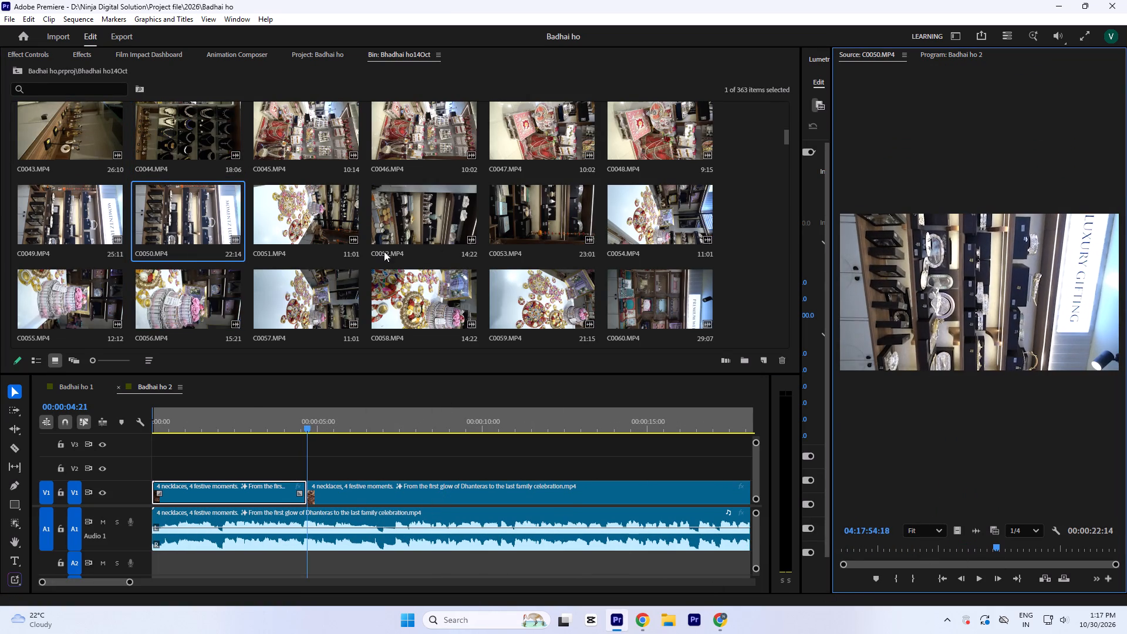
scroll(350, 256, "up", 1)
double_click(158, 207)
key("space")
scroll(487, 238, "up", 1)
triple_click(630, 218)
left_click_drag(935, 544, 898, 549)
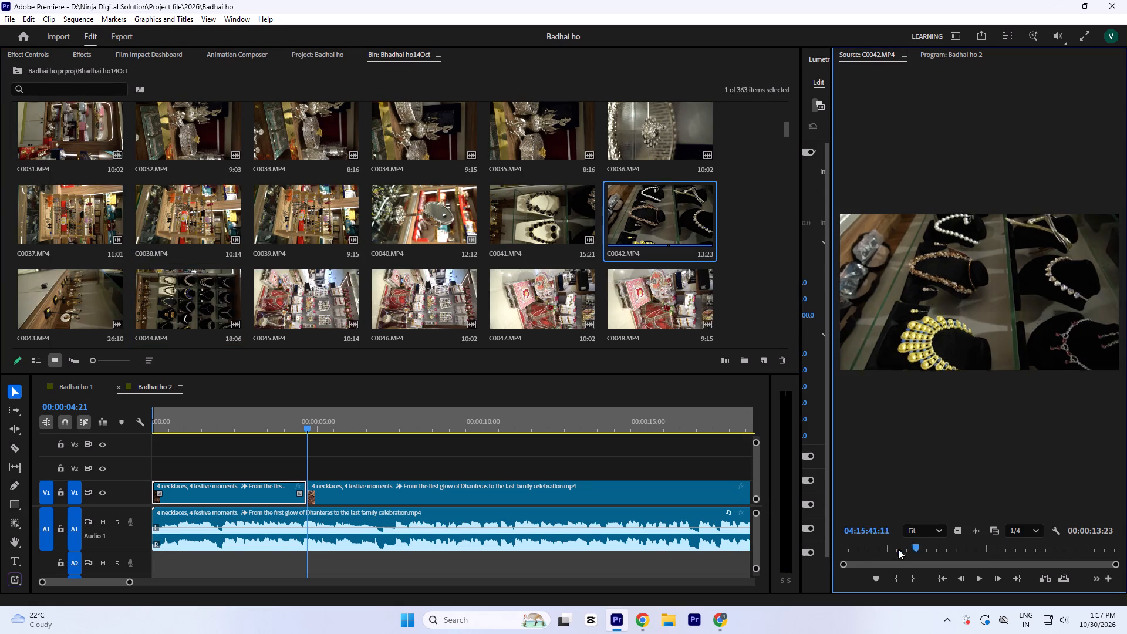
left_click_drag(898, 549, 1018, 561)
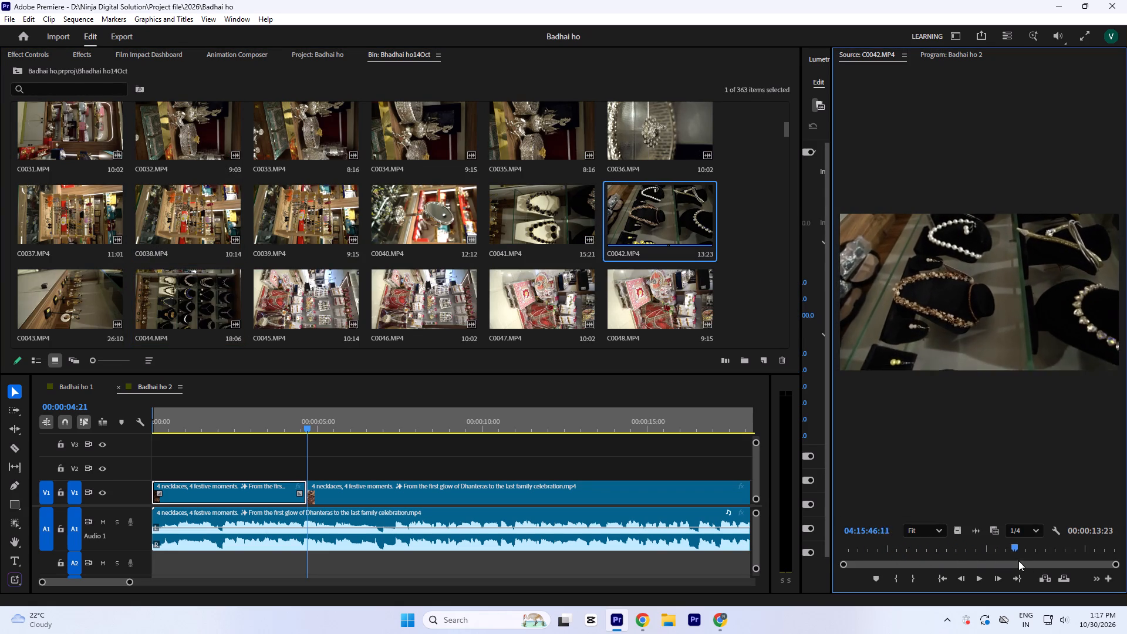
left_click_drag(1018, 561, 1082, 562)
key("space")
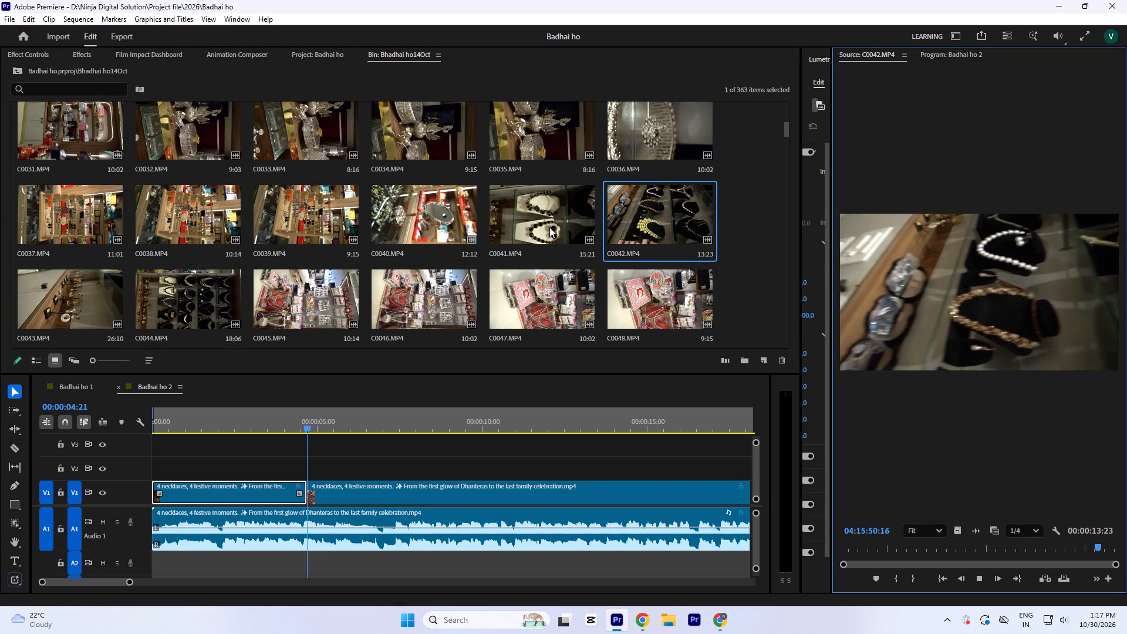
double_click(630, 212)
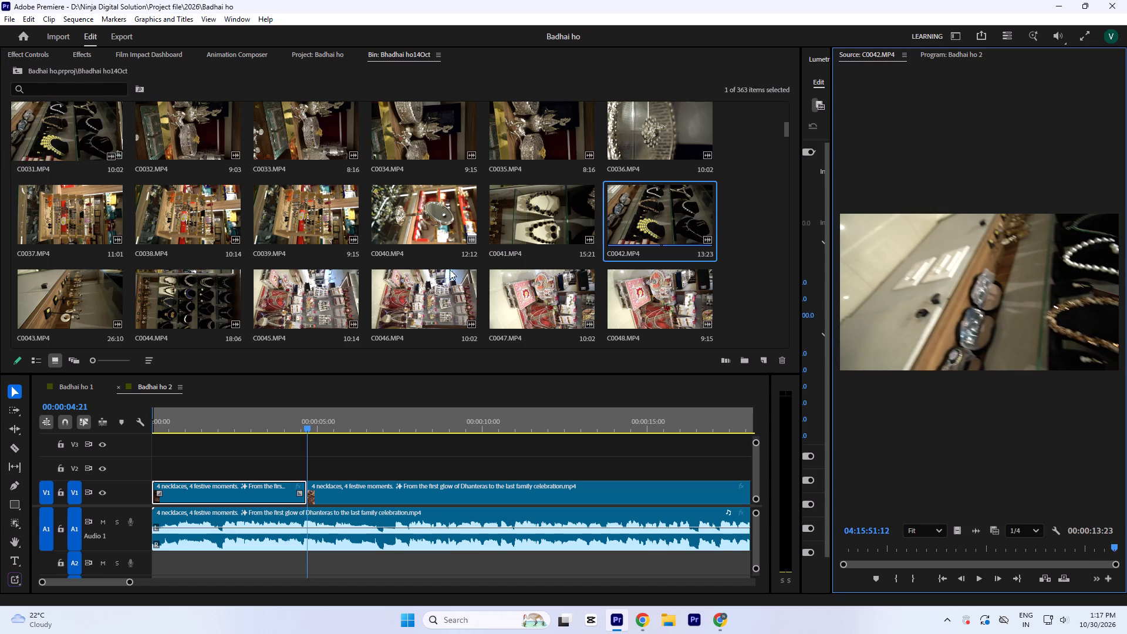
scroll(123, 295, "down", 1)
double_click(176, 221)
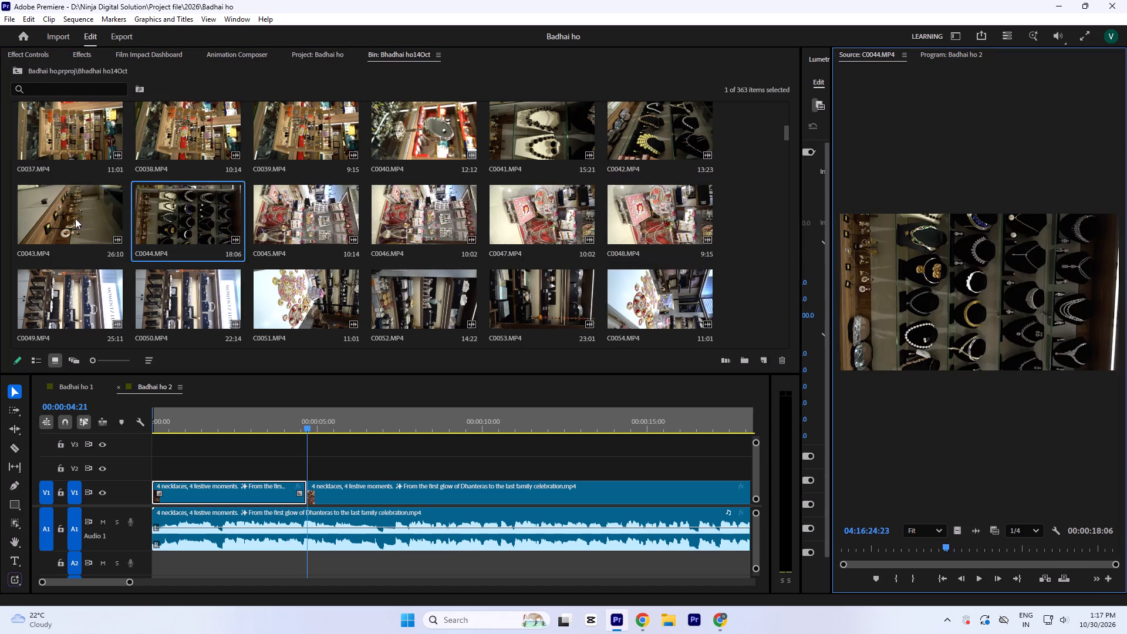
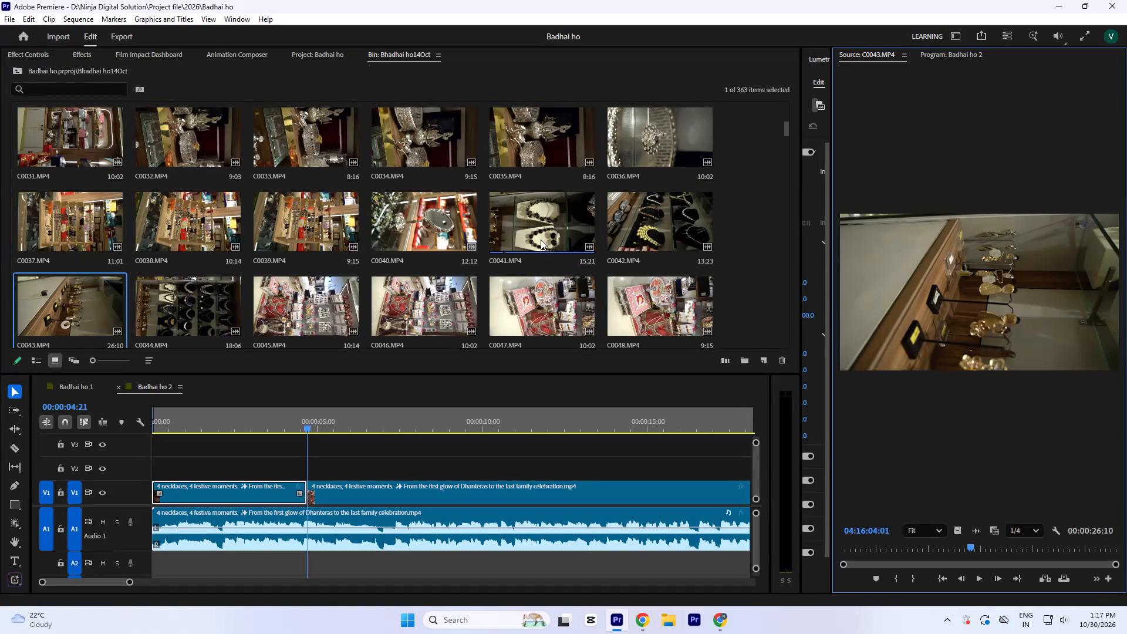
Preview C0041.MP4 in the Source monitor as possible opening title footage.
key("space")
left_click_drag(911, 551, 926, 573)
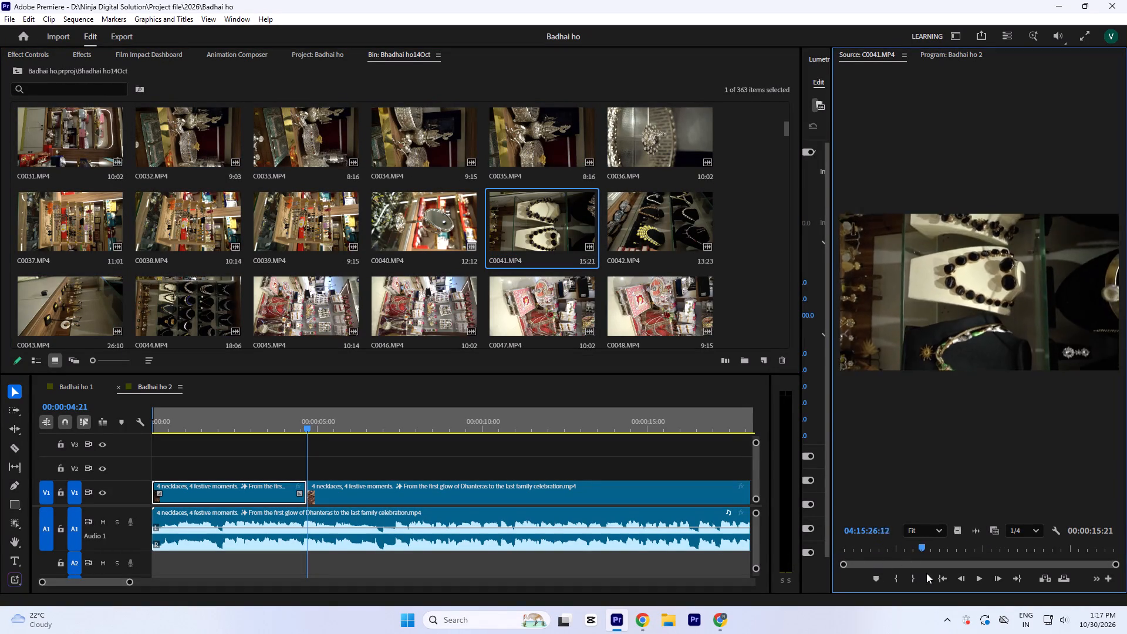
left_click_drag(926, 573, 1035, 579)
key("space")
Load C0042.MP4 in the Source monitor and mark a 4:22 section of the necklace display, with the out point at 04:15:44:17.
double_click(660, 233)
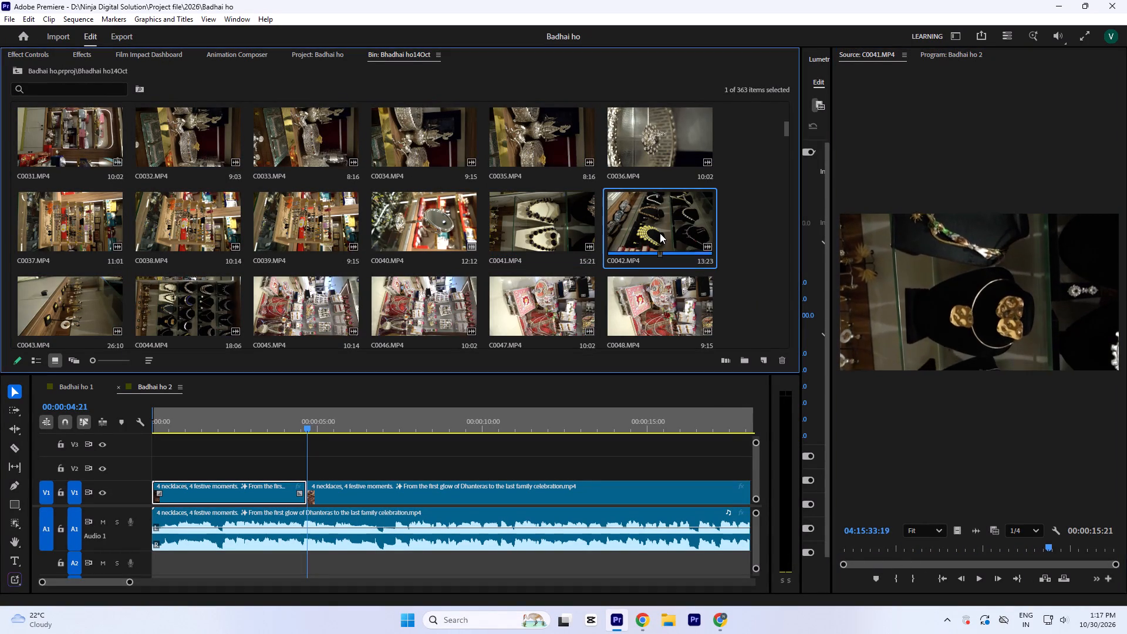
left_click_drag(915, 547, 885, 562)
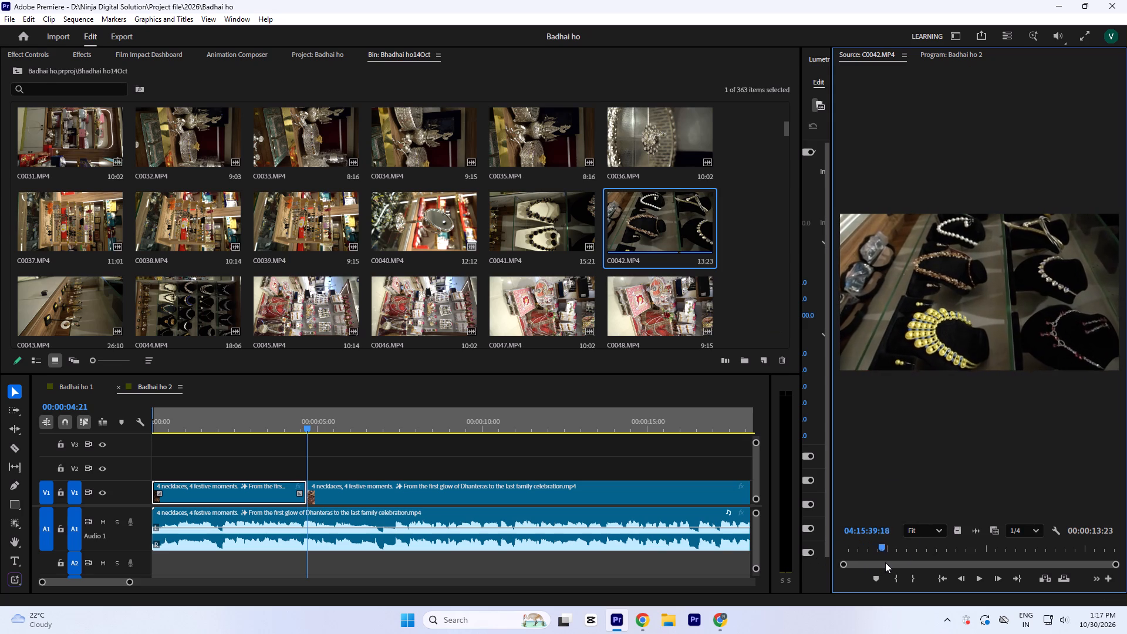
left_click_drag(885, 562, 886, 562)
key("i")
key("space")
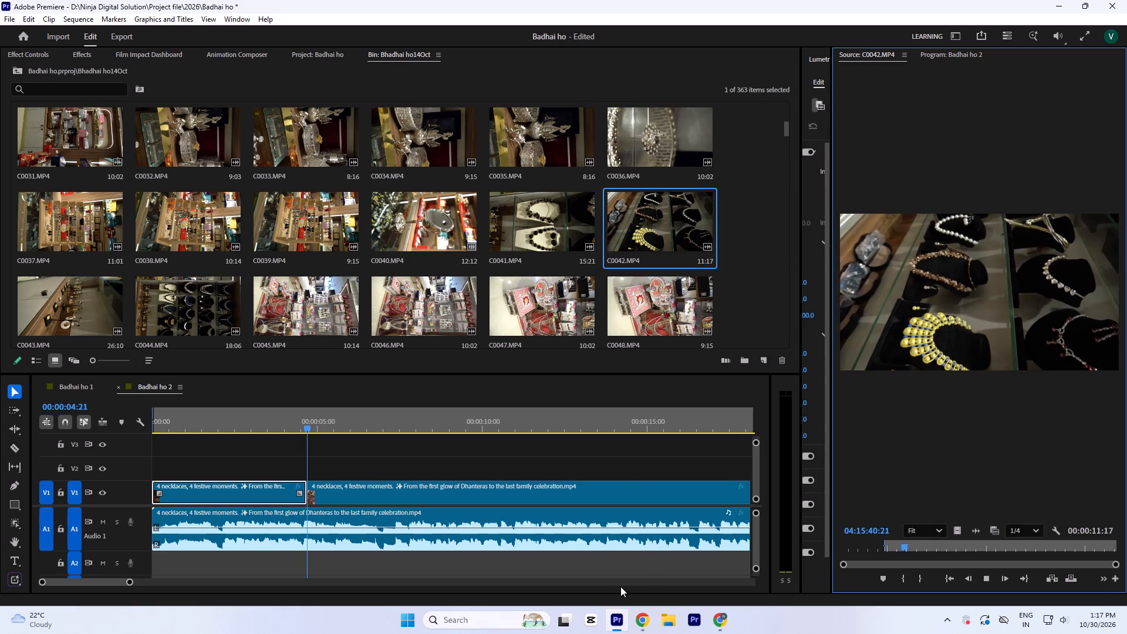
left_click_drag(917, 546, 959, 548)
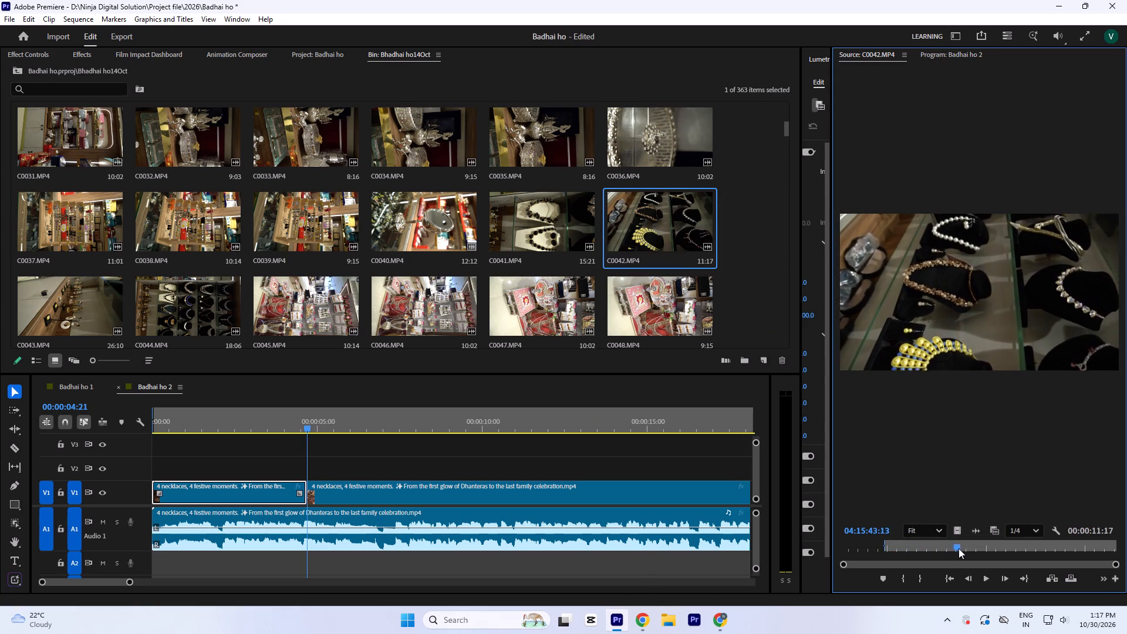
left_click_drag(959, 548, 982, 550)
key("o")
Place only the video of the marked C0042.MP4 section on V2 at the sequence start, trimming its end to the title cut at 00:00:04:21.
left_click_drag(963, 531, 147, 464)
left_click(222, 464)
left_click(320, 472)
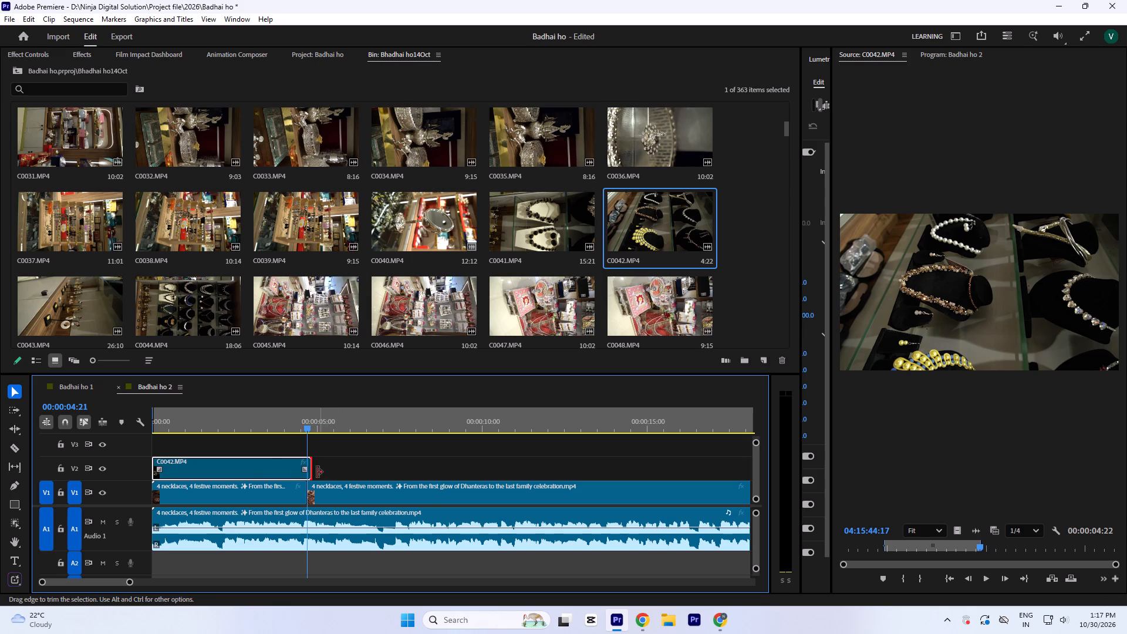
key("equal")
key("equal")
key("equal")
key("equal")
key("minus")
key("minus")
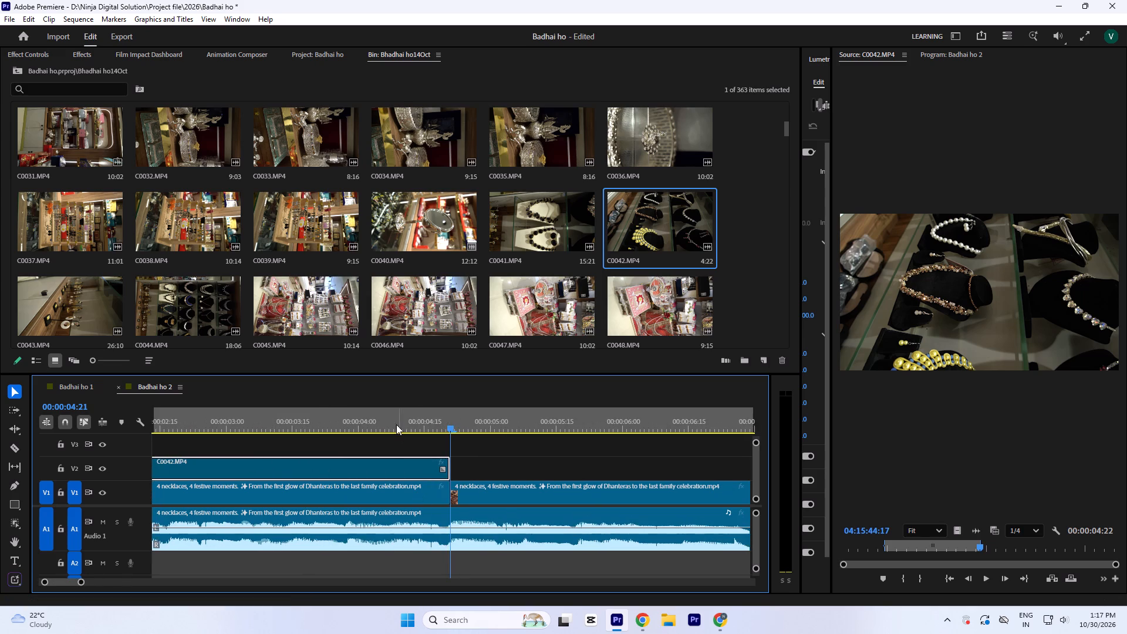
Set the V2 C0042.MP4 clip's rotation to -90° to turn the footage upright in the vertical frame.
left_click(392, 416)
key("minus")
left_click(49, 50)
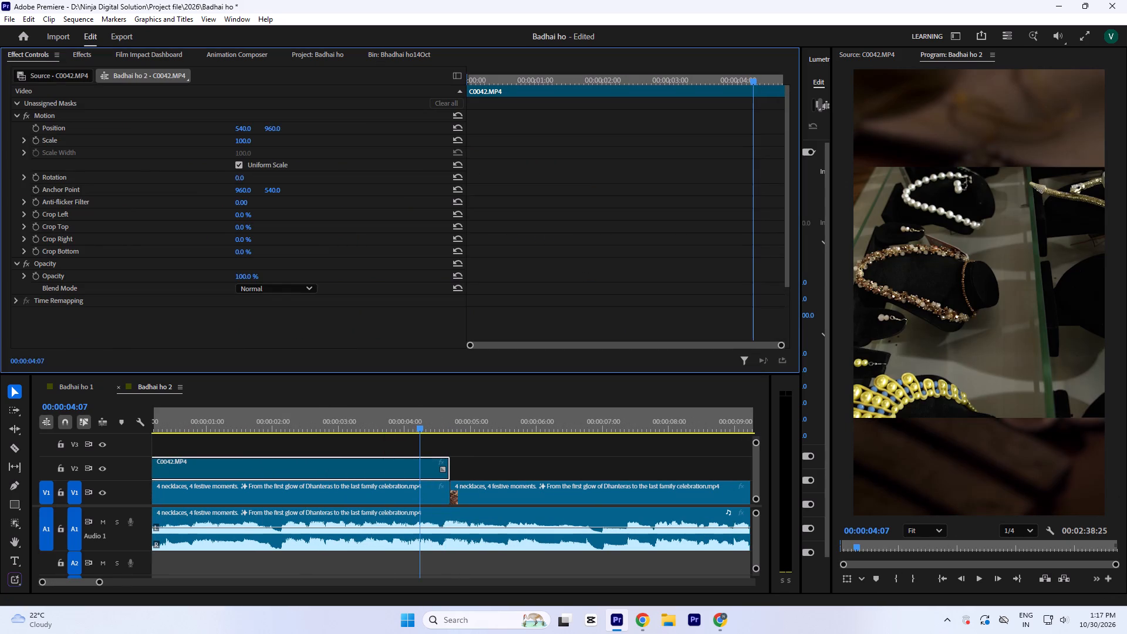
left_click(240, 178)
key("minus")
key("9")
left_click(612, 189)
left_click(243, 180)
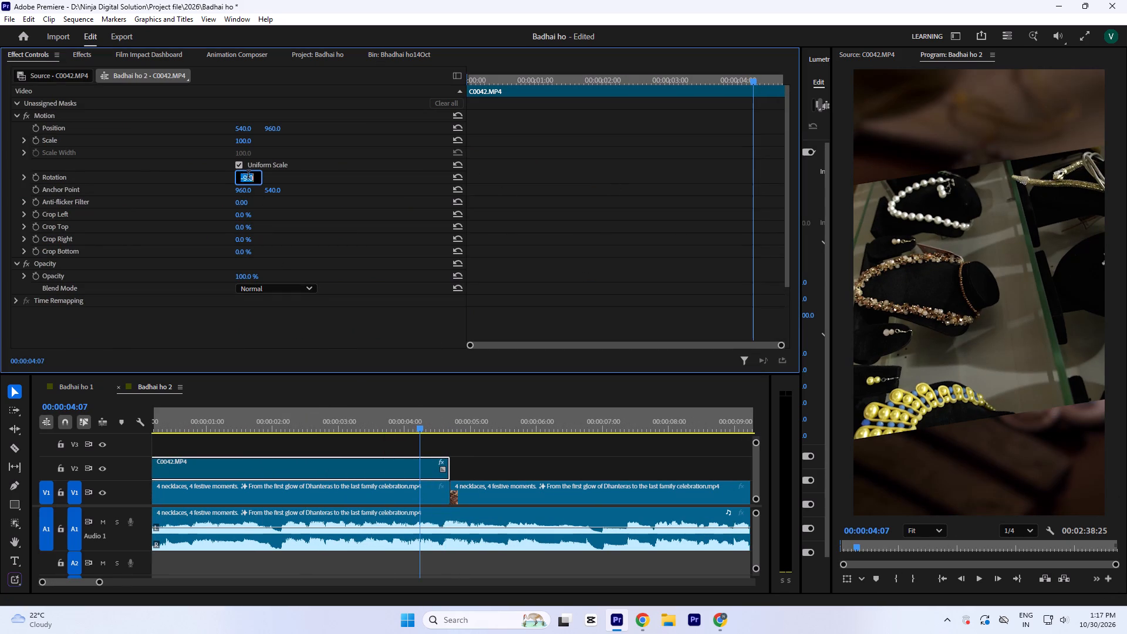
key("minus")
key("9")
key("0")
left_click(618, 191)
Review the rotated C0042.MP4 opening from the sequence start through the cut to the Dhanteras shot.
left_click(329, 423)
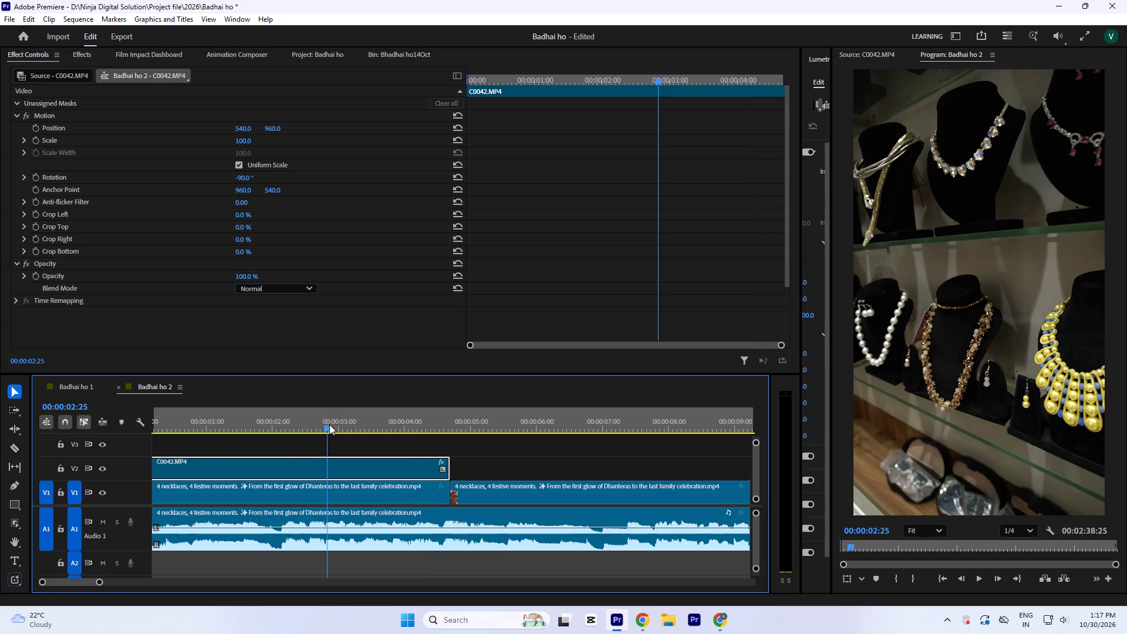
left_click_drag(318, 426, 0, 432)
key("a")
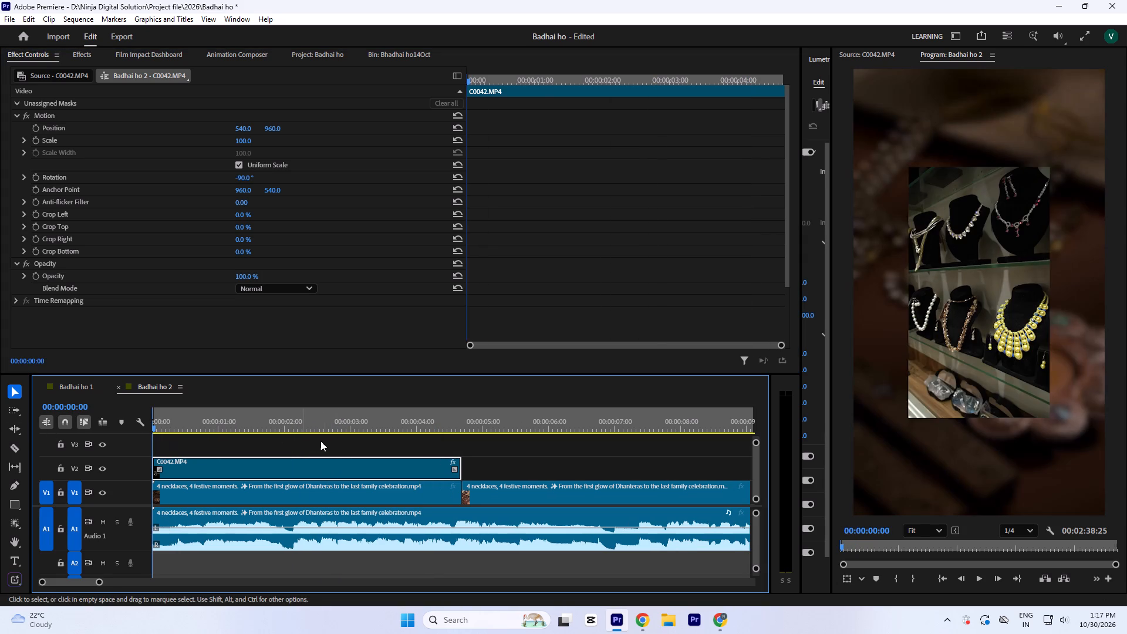
key("a")
key("space")
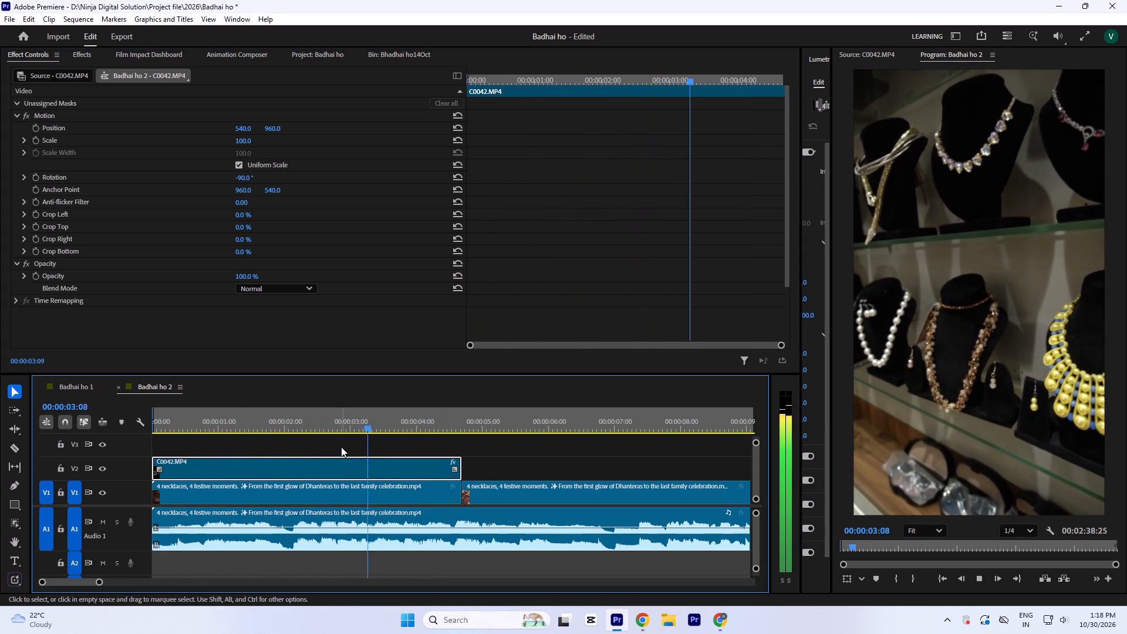
key("space")
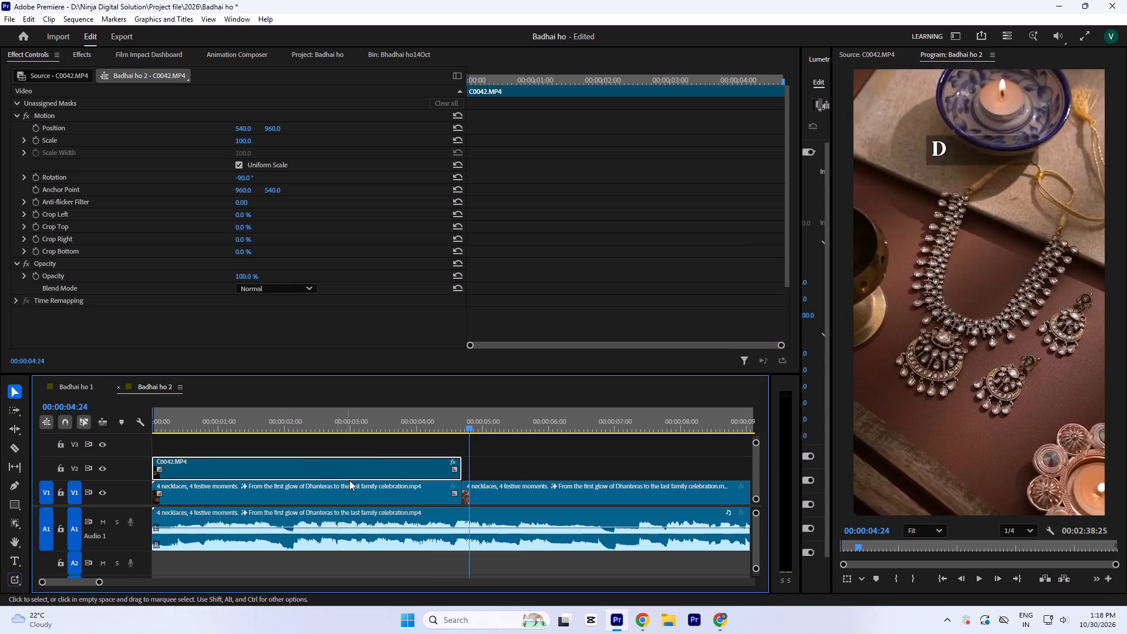
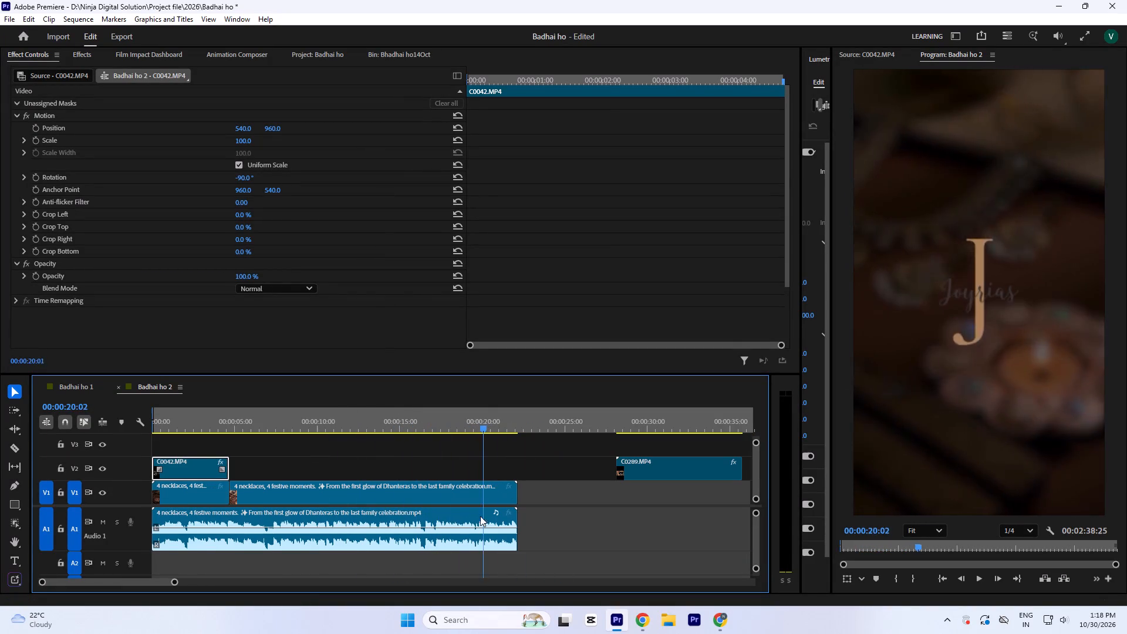
Play the opening C0042.MP4 footage in the Badhai ho 2 sequence and check it near its end.
left_click_drag(480, 516, 134, 527)
key("equal")
key("space")
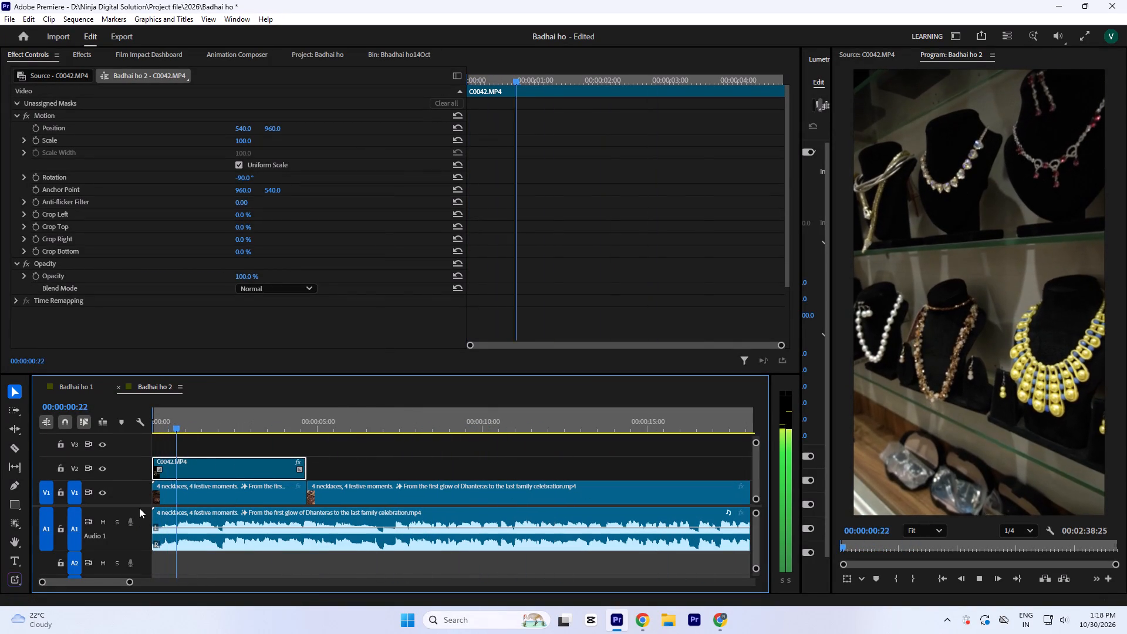
key("space")
left_click_drag(279, 420, 294, 433)
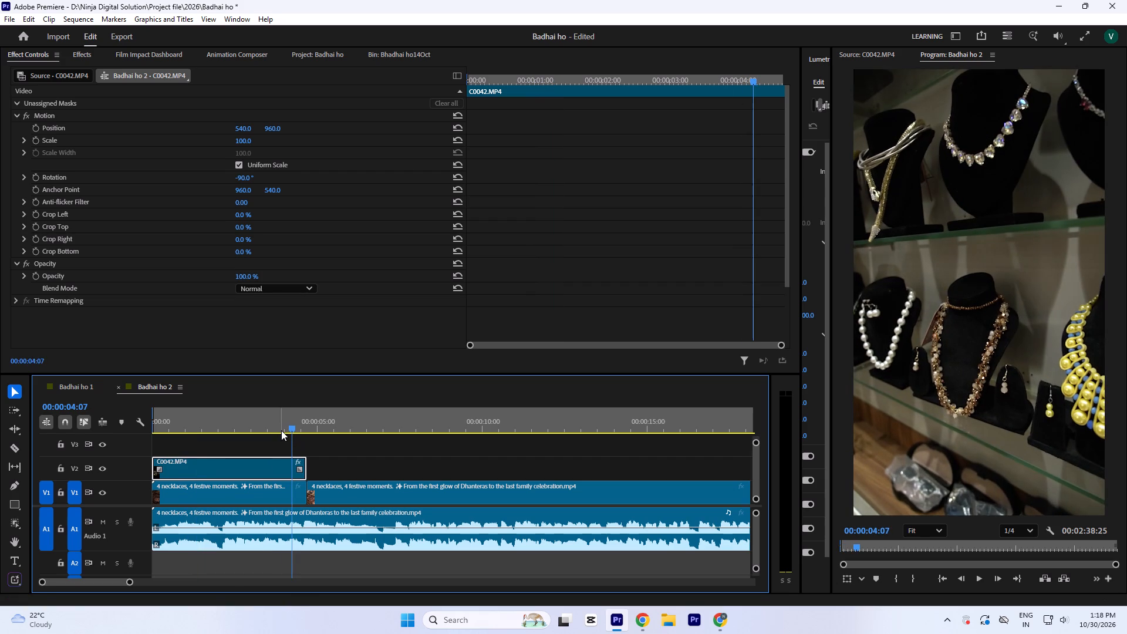
Examine the full extent of the Badhai ho 1 and Badhai ho 2 timelines to compare their contents.
type("`--")
key("minus")
key("minus")
key("minus")
left_click(46, 60)
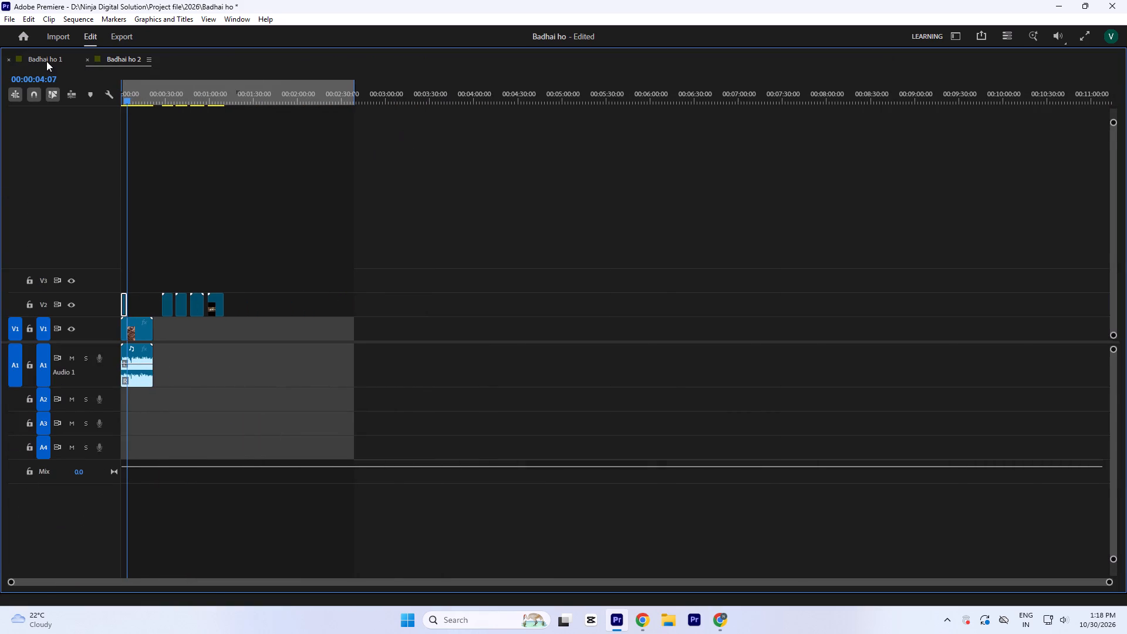
key("equal")
key("minus")
key("minus")
key("minus")
key("minus")
key("minus")
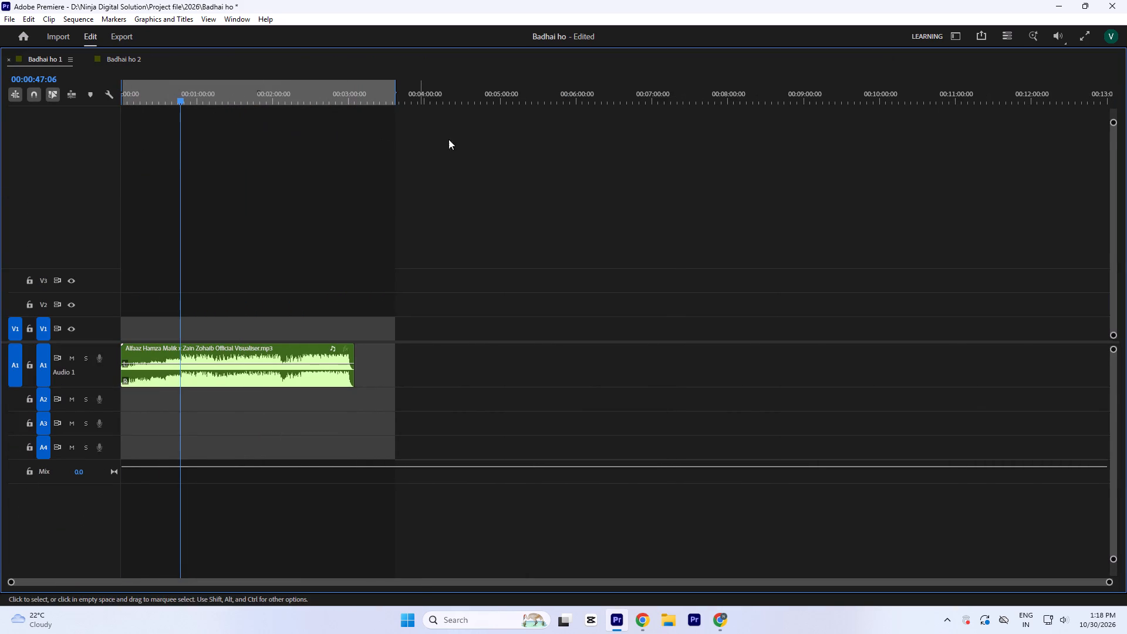
key("minus")
key("minus")
left_click_drag(524, 93, 854, 132)
key("minus")
key("minus")
key("minus")
key("minus")
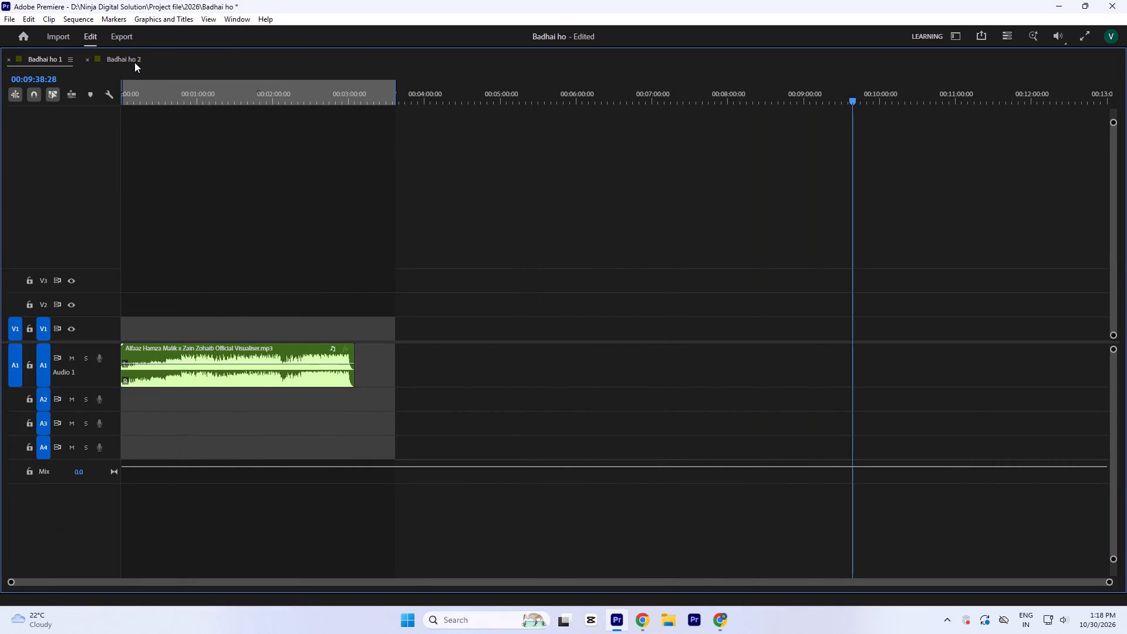
left_click(134, 62)
key("minus")
key("minus")
key("minus")
key("grave")
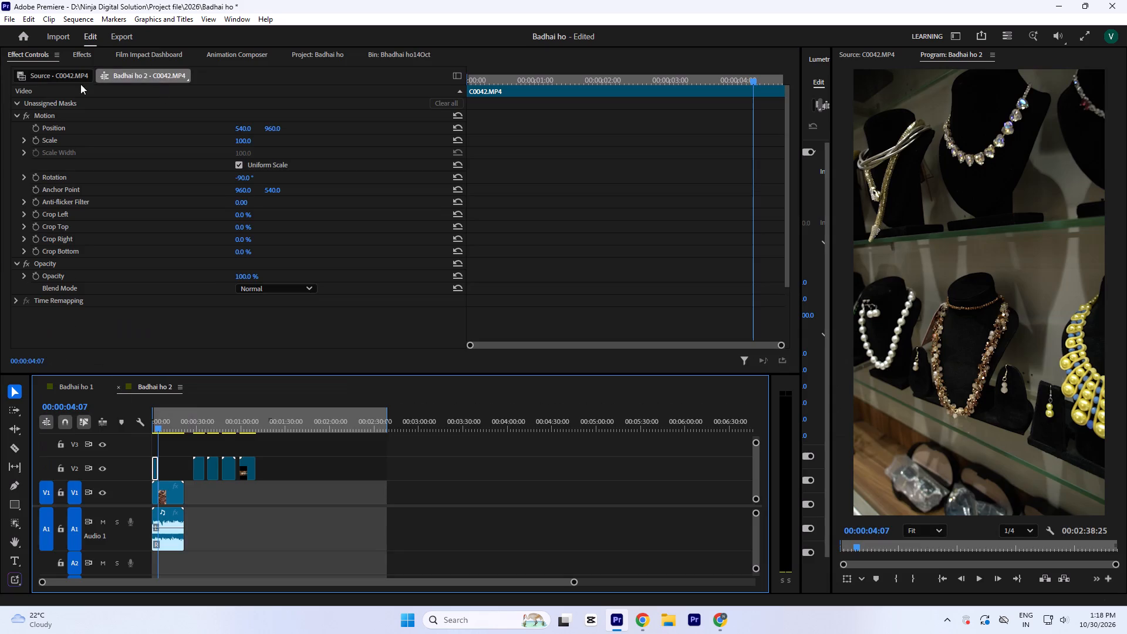
left_click(86, 387)
left_click(160, 382)
key("minus")
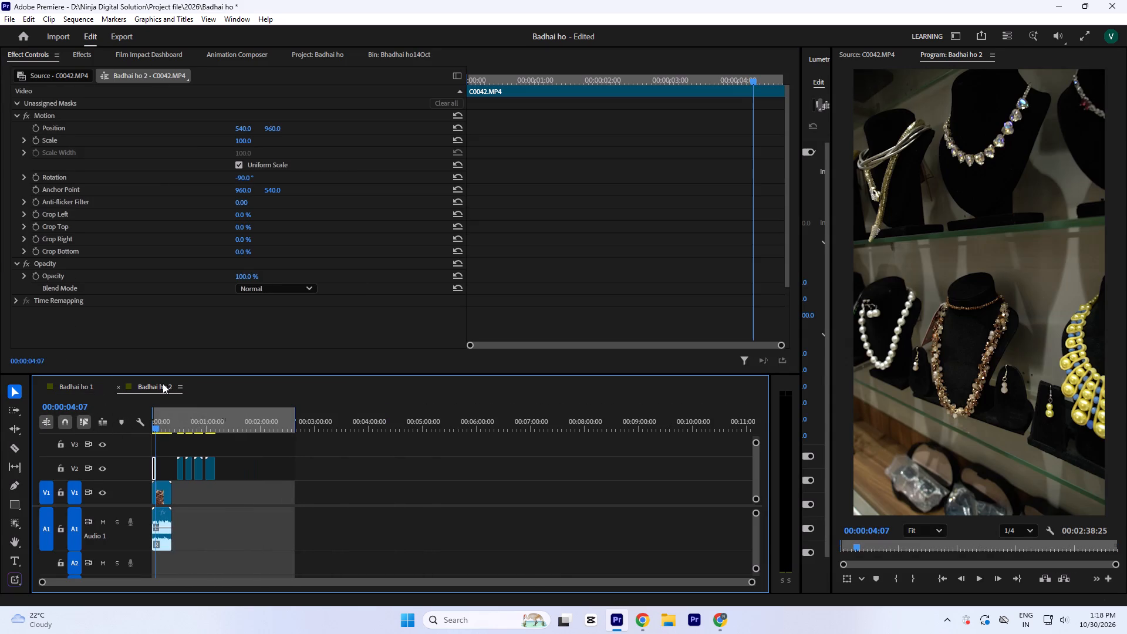
key("minus")
key("minus")
left_click_drag(179, 429, 101, 434)
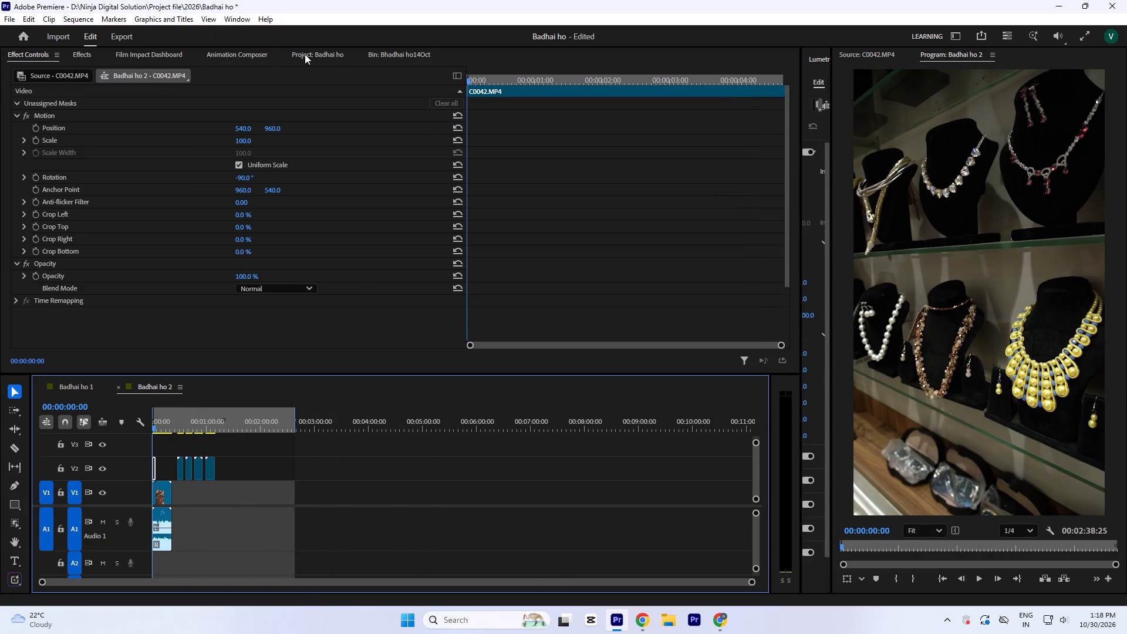
Open the Badhai ho 1 sequence from the Seq bin and delete the Alfaaz music clip from its A1 track.
left_click(319, 55)
scroll(287, 191, "up", 3)
double_click(103, 159)
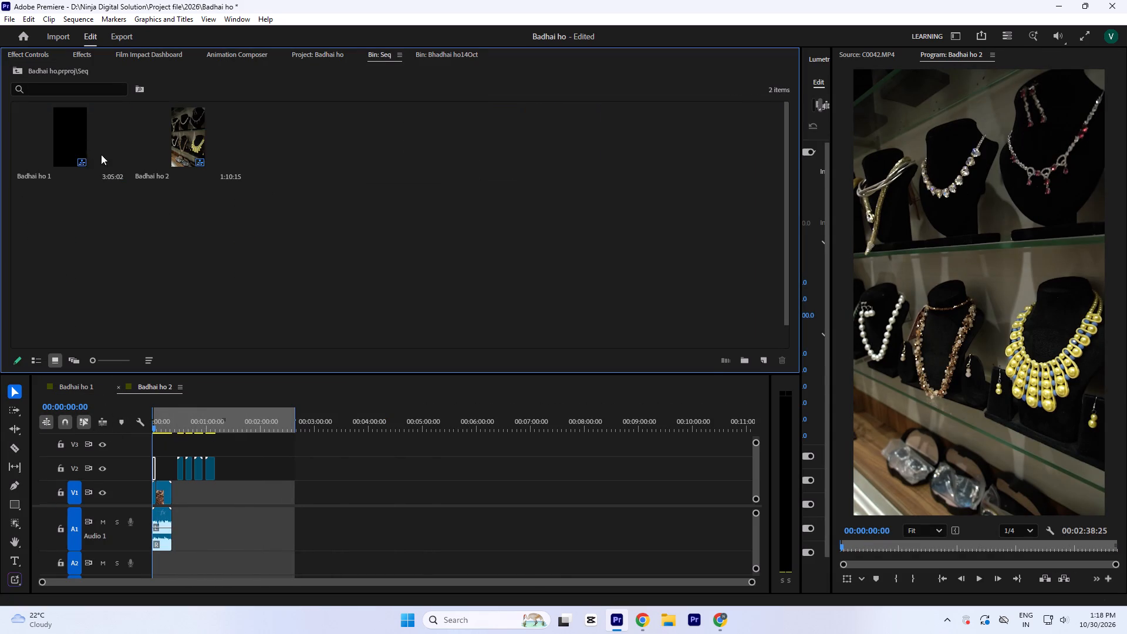
double_click(82, 137)
key("minus")
key("minus")
left_click(221, 420)
key("minus")
key("minus")
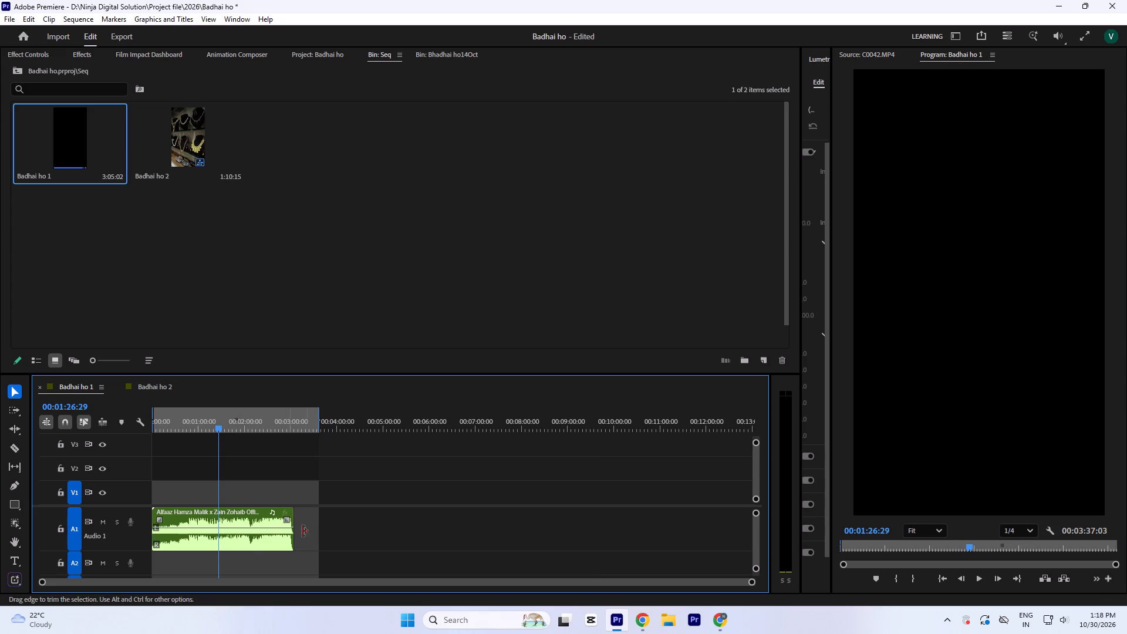
left_click_drag(306, 531, 133, 544)
key("Delete")
key("minus")
key("minus")
key("minus")
key("minus")
key("minus")
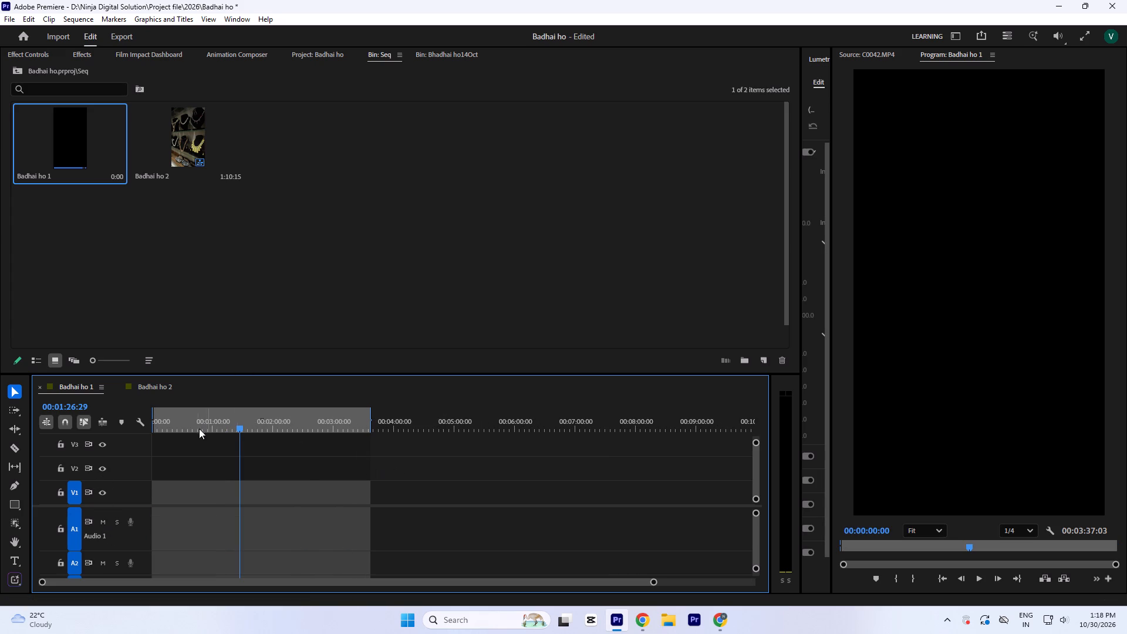
key("minus")
key("minus")
key("minus")
left_click_drag(229, 429, 0, 500)
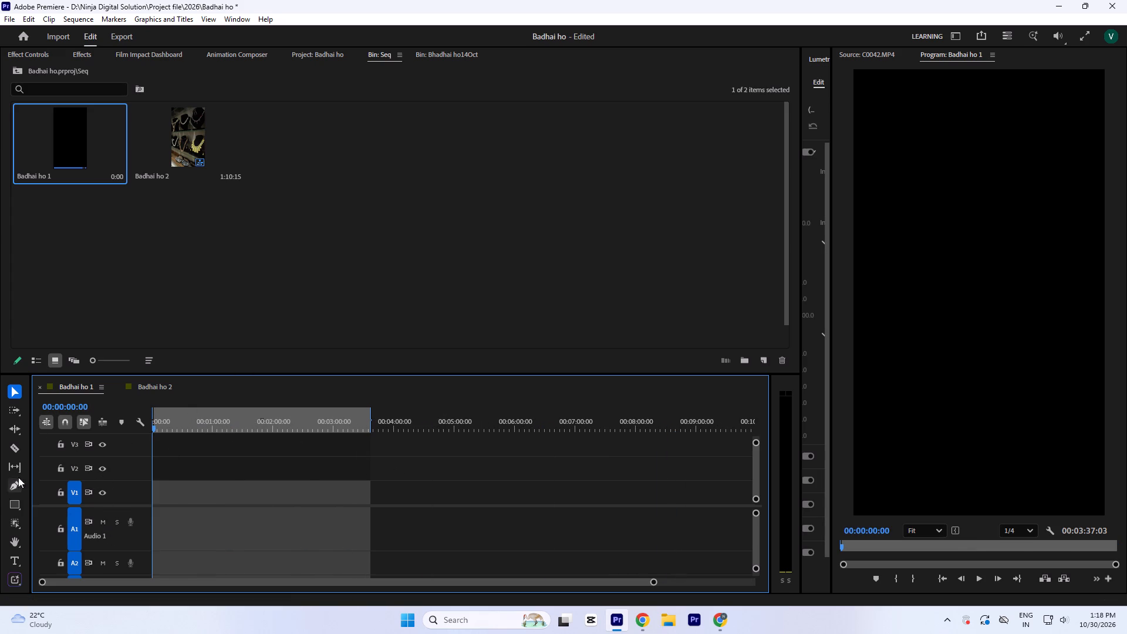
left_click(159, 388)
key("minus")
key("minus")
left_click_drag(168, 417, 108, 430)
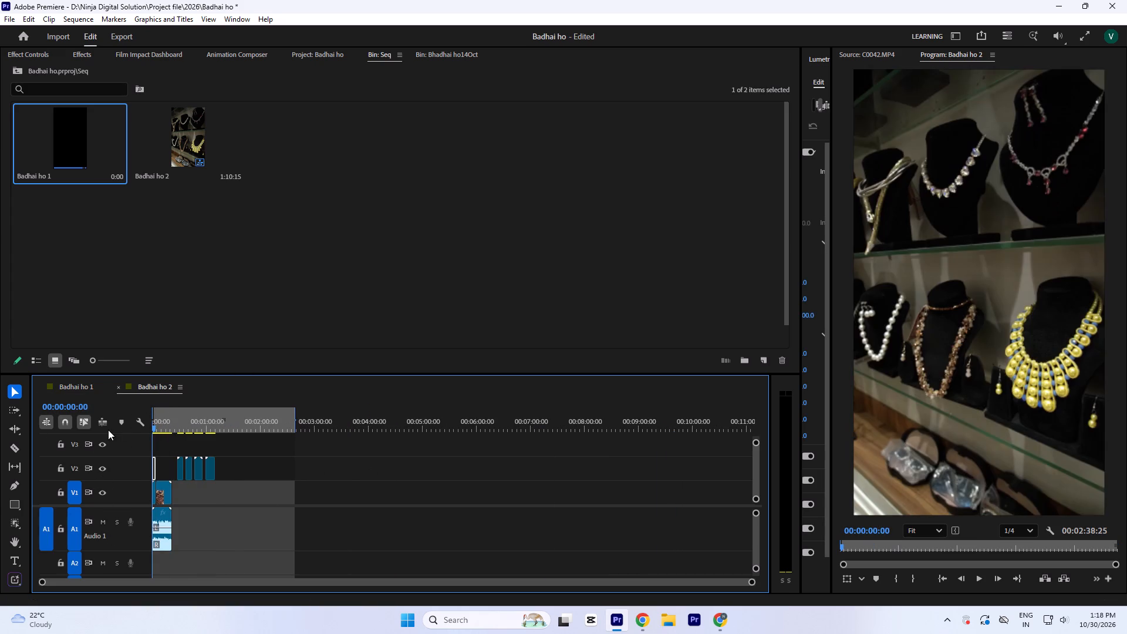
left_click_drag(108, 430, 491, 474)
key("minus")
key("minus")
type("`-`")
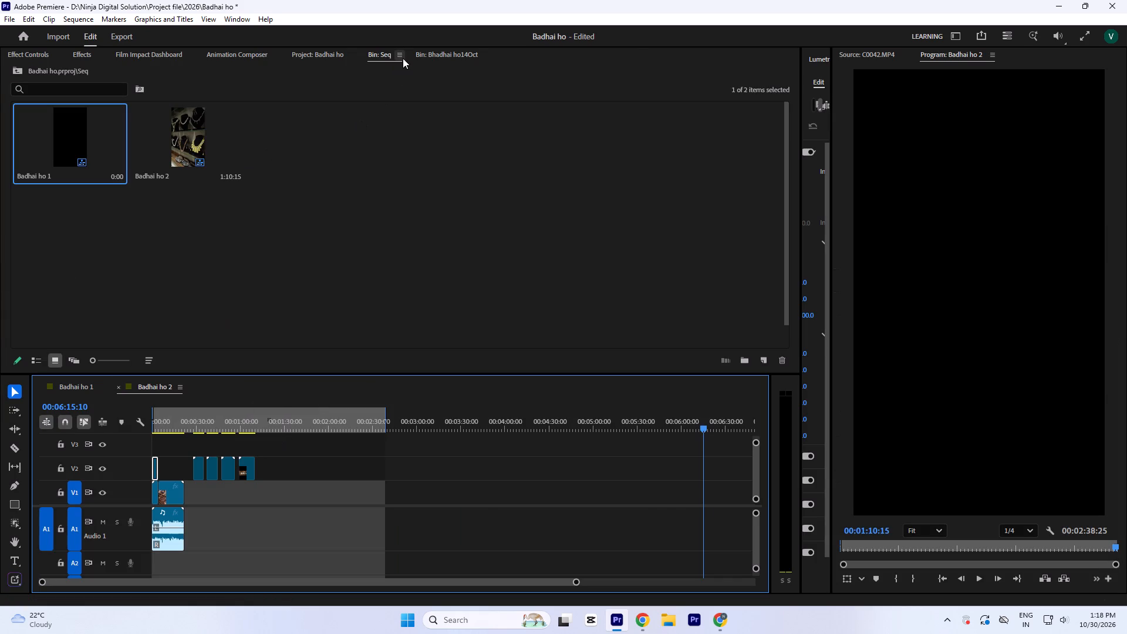
Close the Seq bin and return to the root of the Badhai ho project.
left_click(403, 58)
left_click(434, 57)
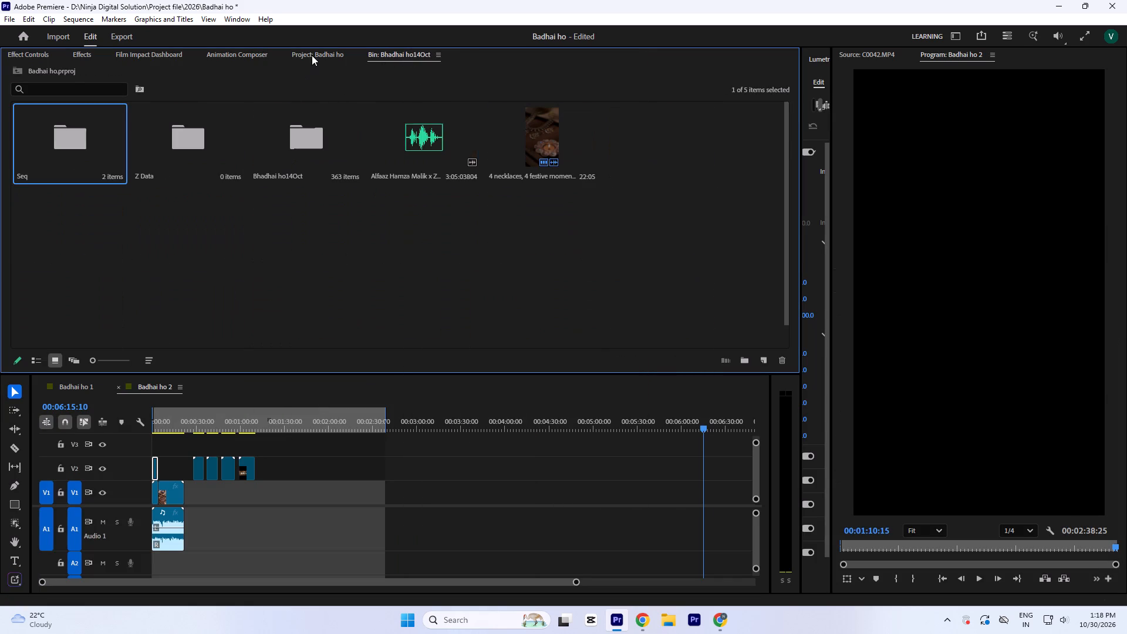
left_click(312, 55)
left_click(325, 268)
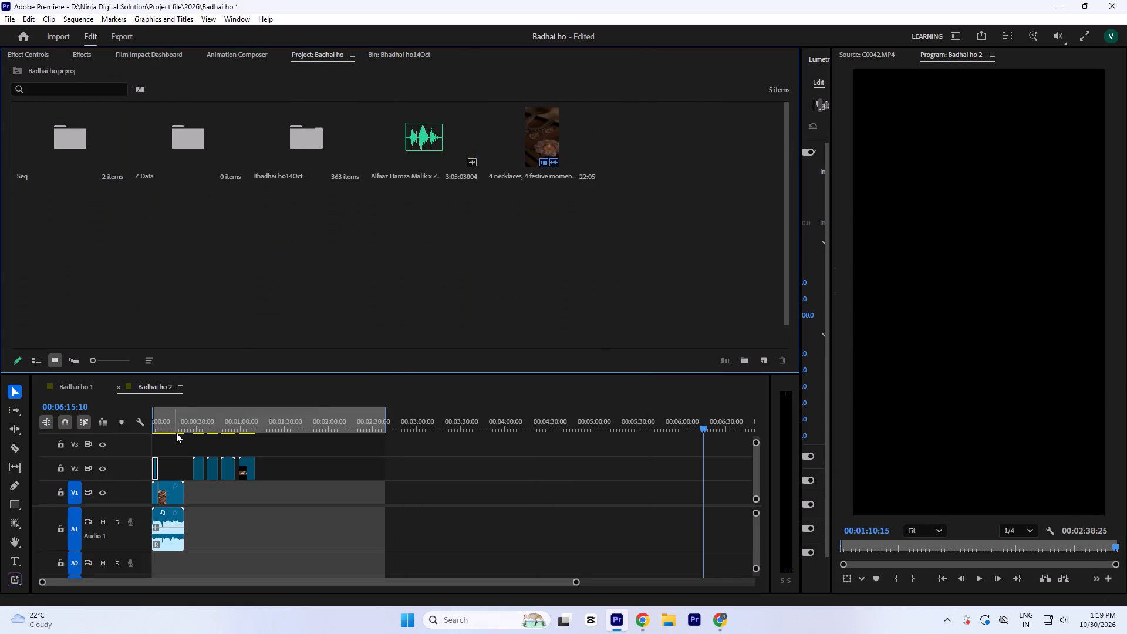
Return the Badhai ho 2 playhead to the sequence start and save the project.
left_click_drag(164, 423, 110, 430)
type("==")
key("ctrl+s")
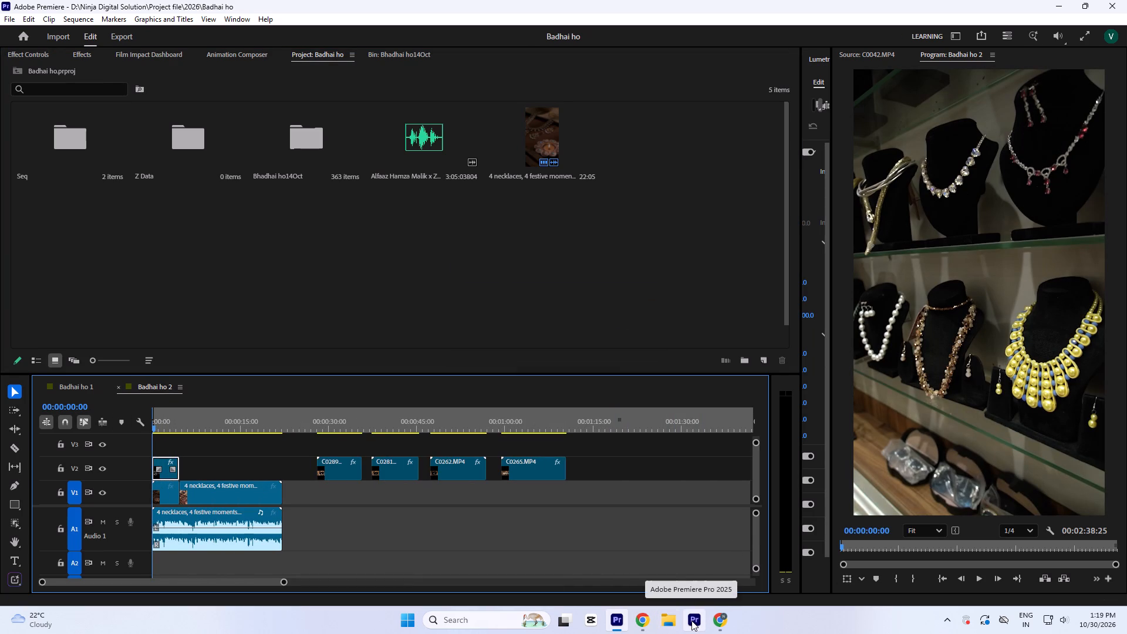
Close the emptied Badhai ho 1 sequence, leaving only Badhai ho 2 open in the timeline.
left_click(75, 389)
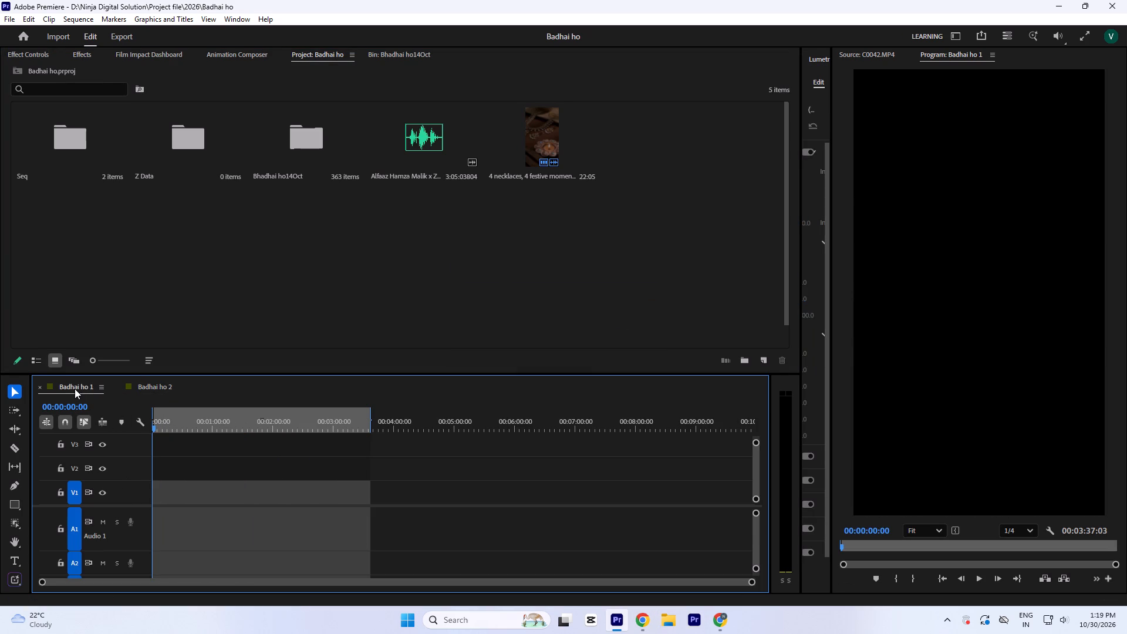
key("minus")
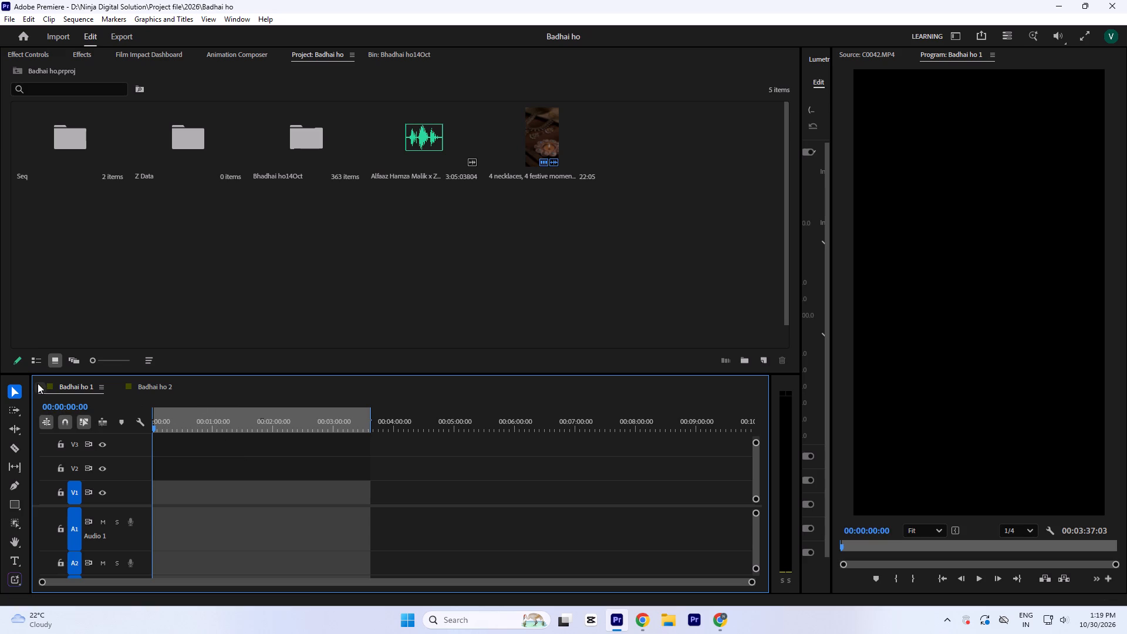
left_click(40, 387)
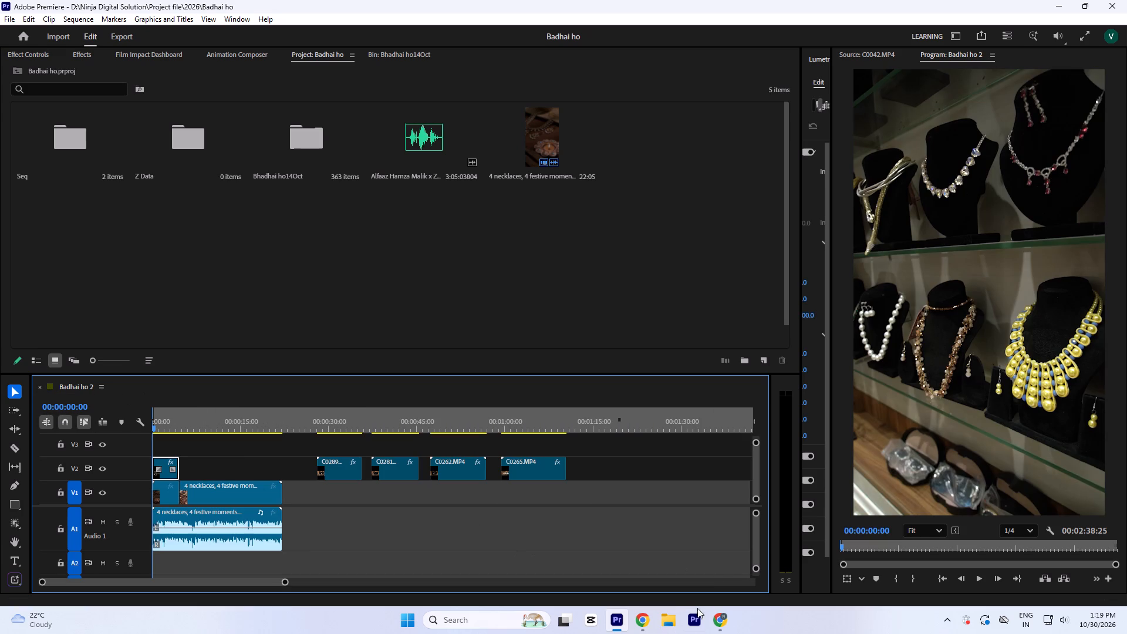
Switch to Premiere Pro 2025 and open the recent Bhadhai ho project, dismissing the relinking of missing media.
left_click(697, 626)
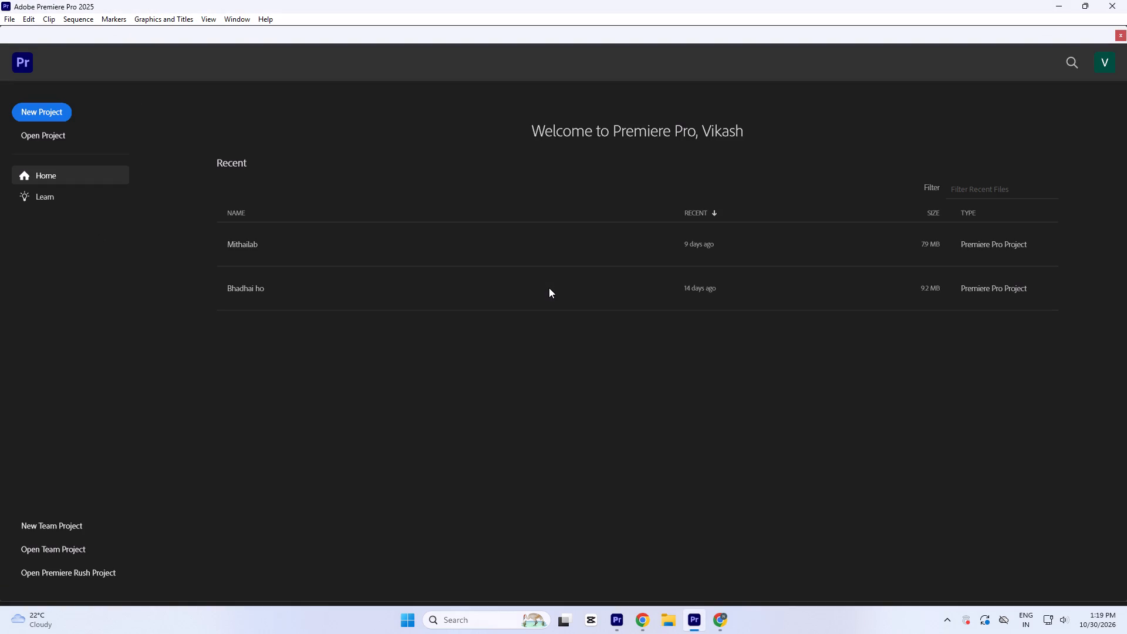
left_click(311, 292)
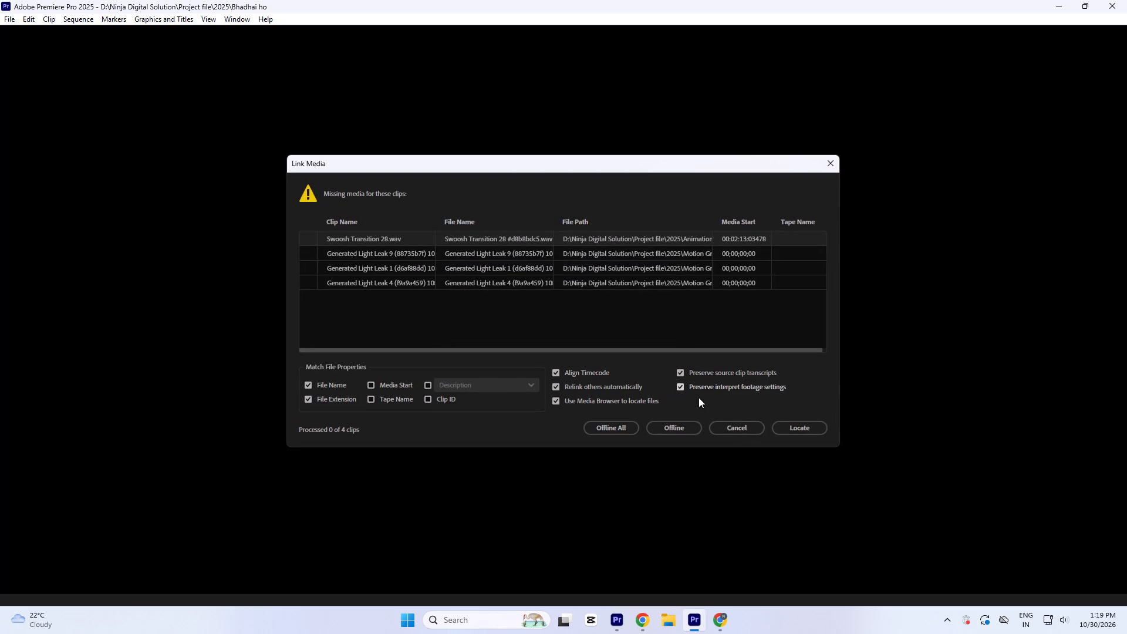
left_click(742, 424)
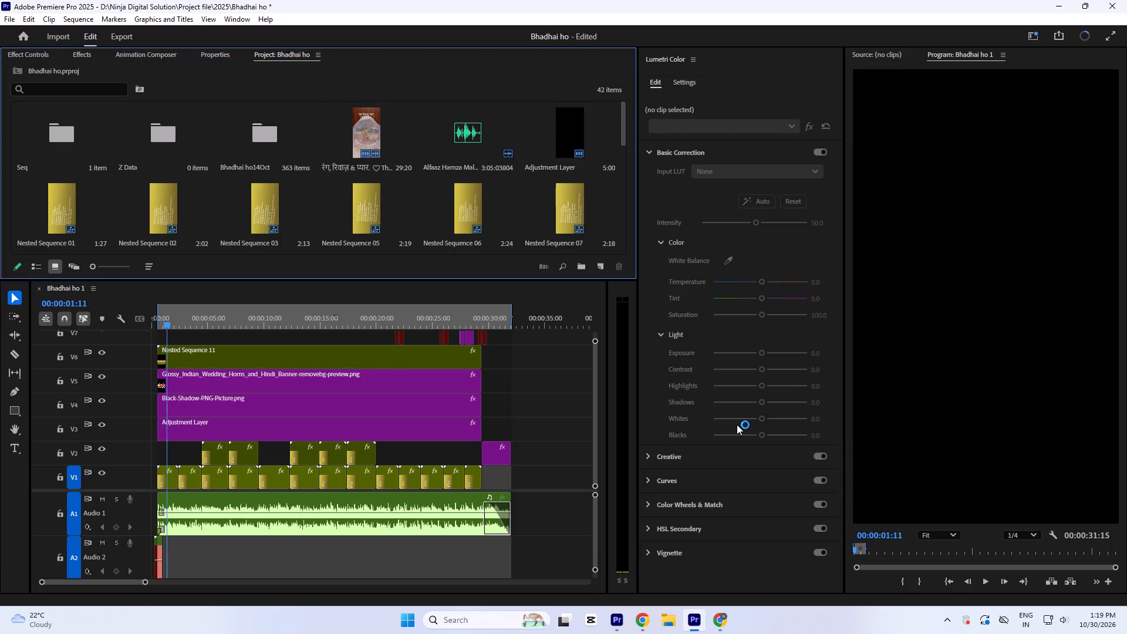
Copy the Nested Sequence 11 title, Glossy logo banner, Black-Shadow picture, Adjustment Layer and Badhaai Hoo cover page clips from Bhadhai ho 1.
left_click(426, 320)
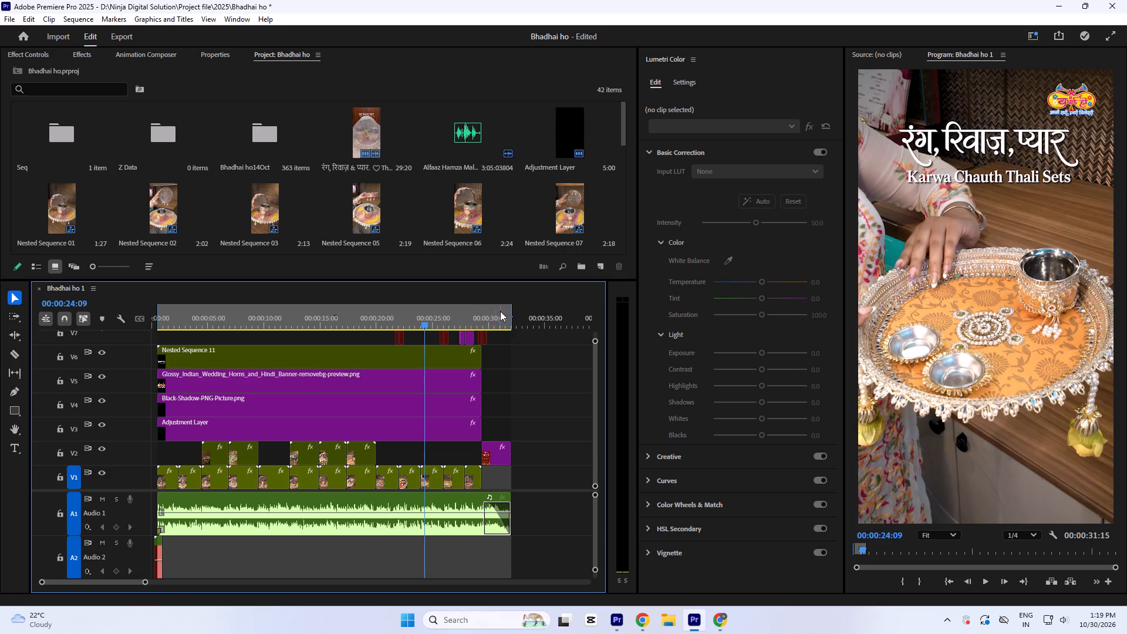
left_click(500, 312)
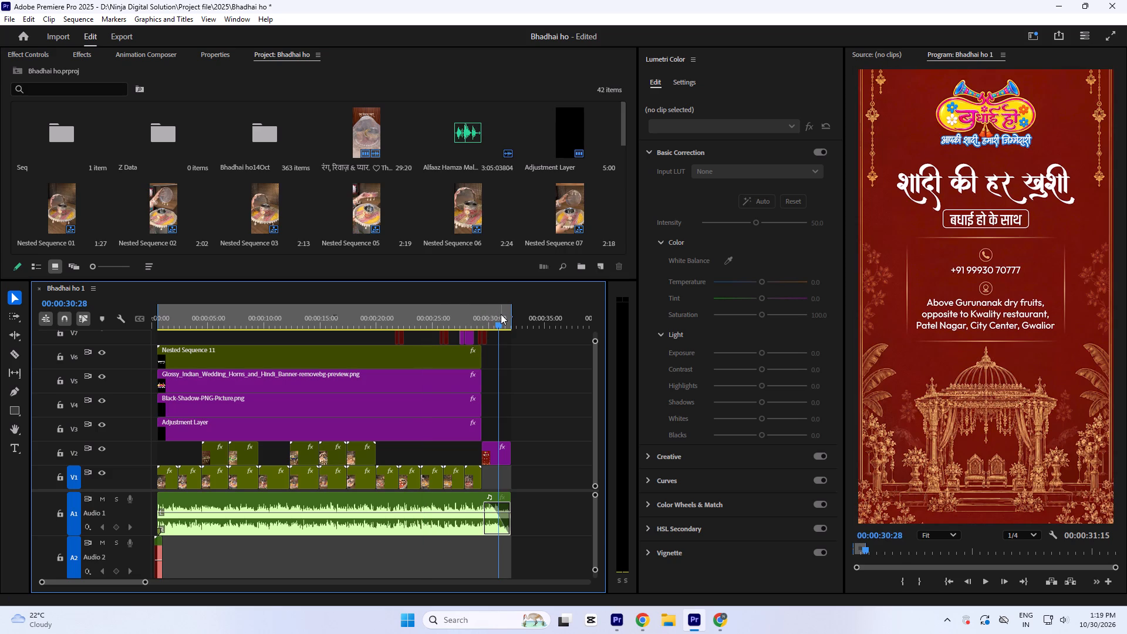
key("grave")
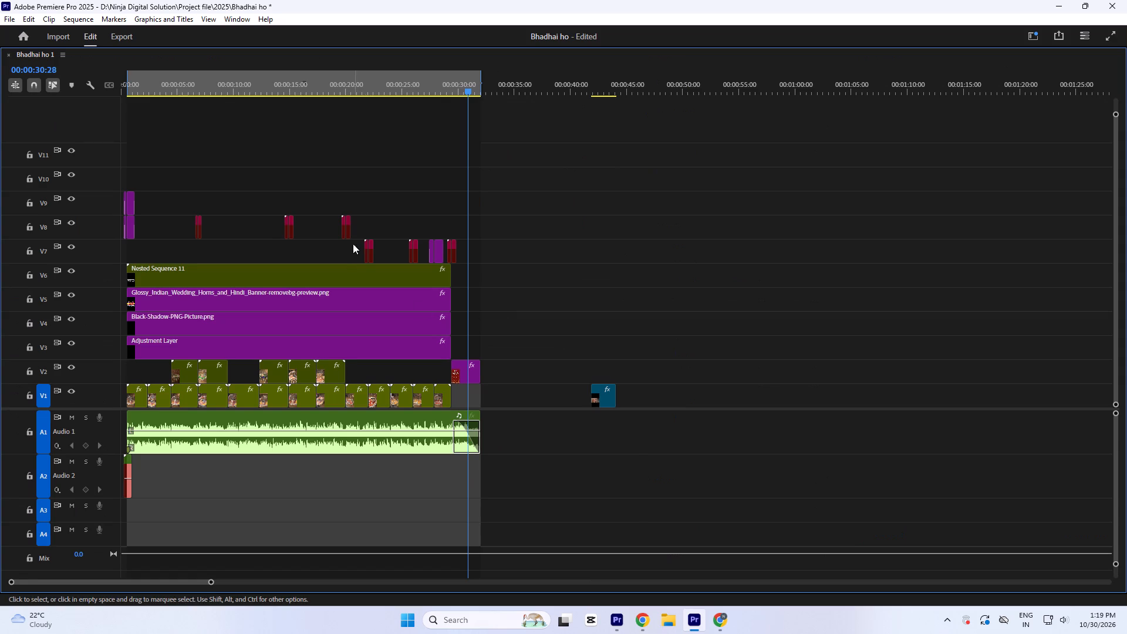
key("equal")
left_click_drag(676, 369, 551, 286)
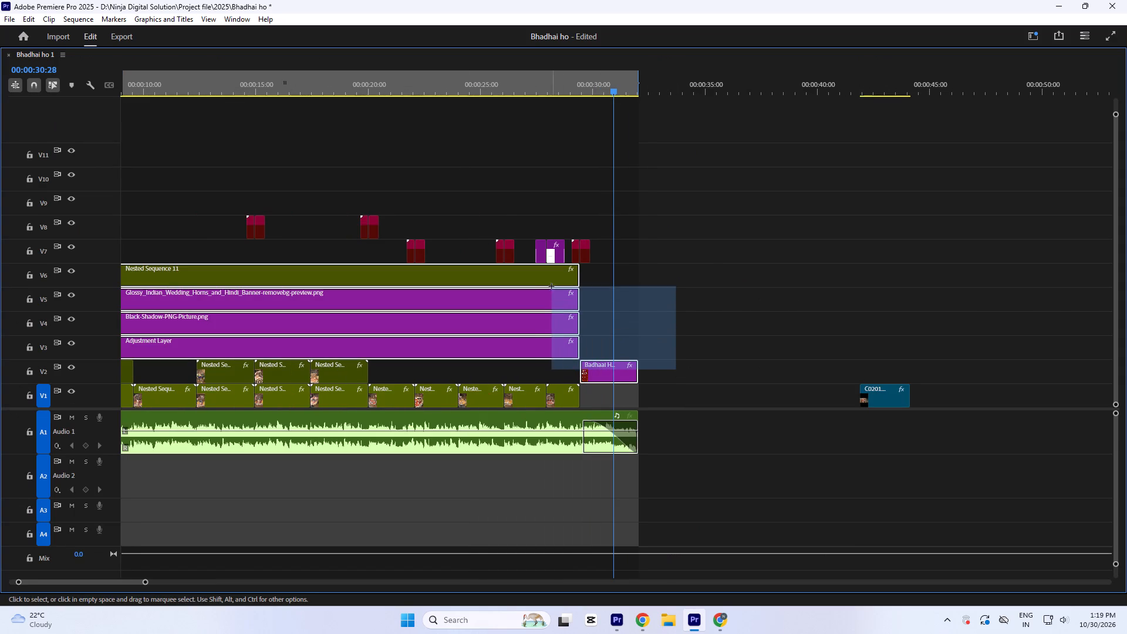
left_click_drag(551, 286, 548, 281)
key("ctrl+c")
key("ctrl+c")
key("ctrl+c")
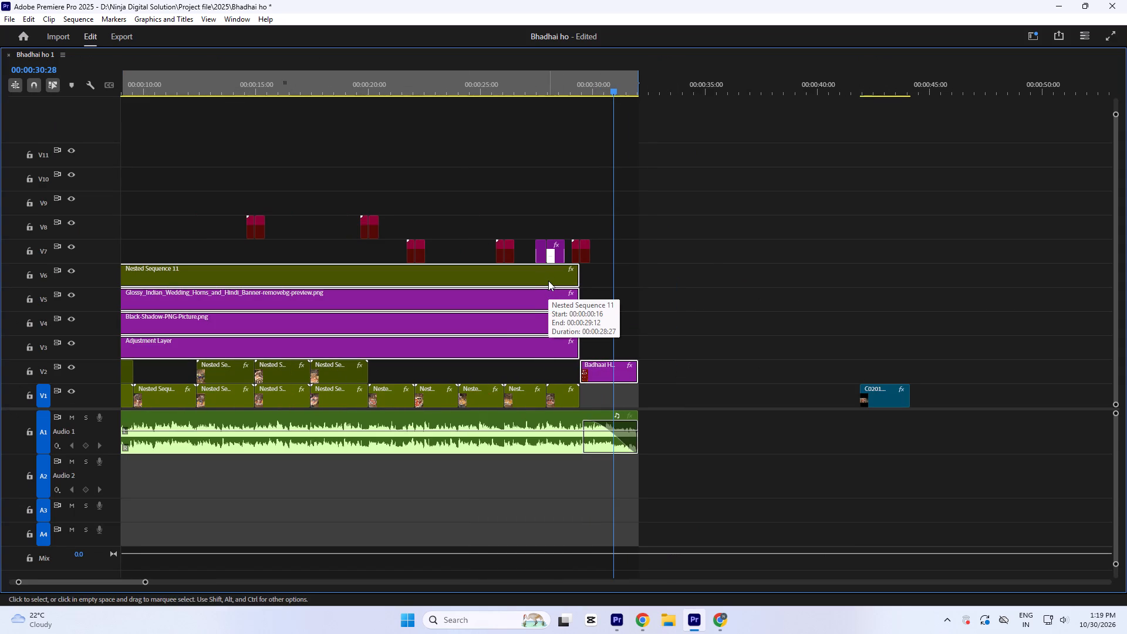
Switch back to Premiere 2026 and paste the copied clips into Badhai ho 2 at about 00:01:29, beyond the necklace clips.
left_click(614, 611)
key("minus")
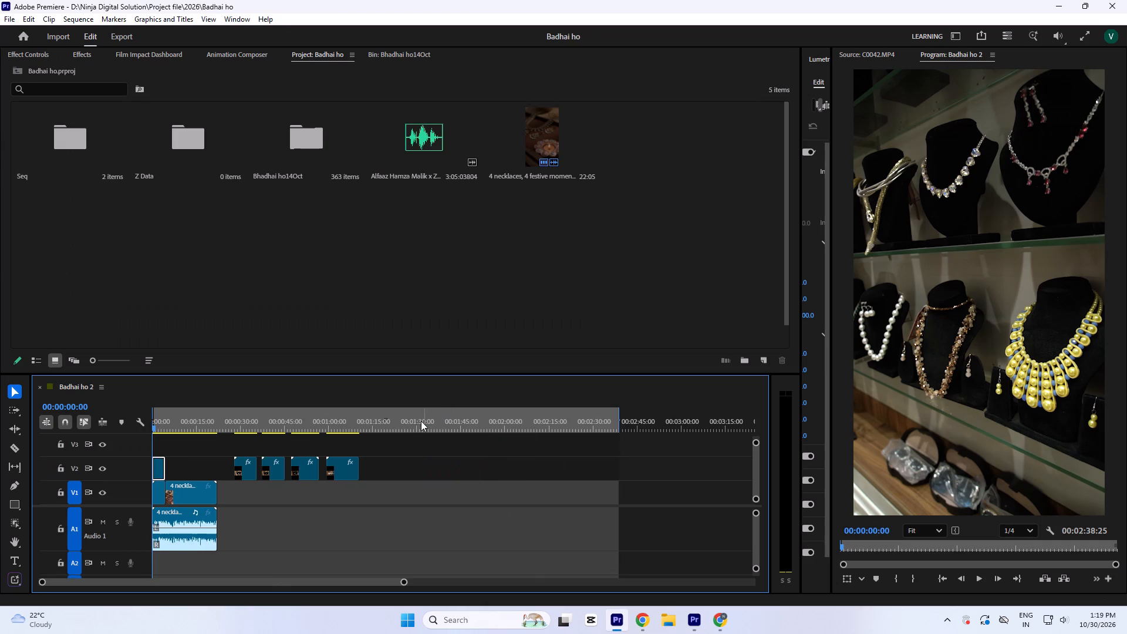
left_click(414, 419)
key("ctrl+v")
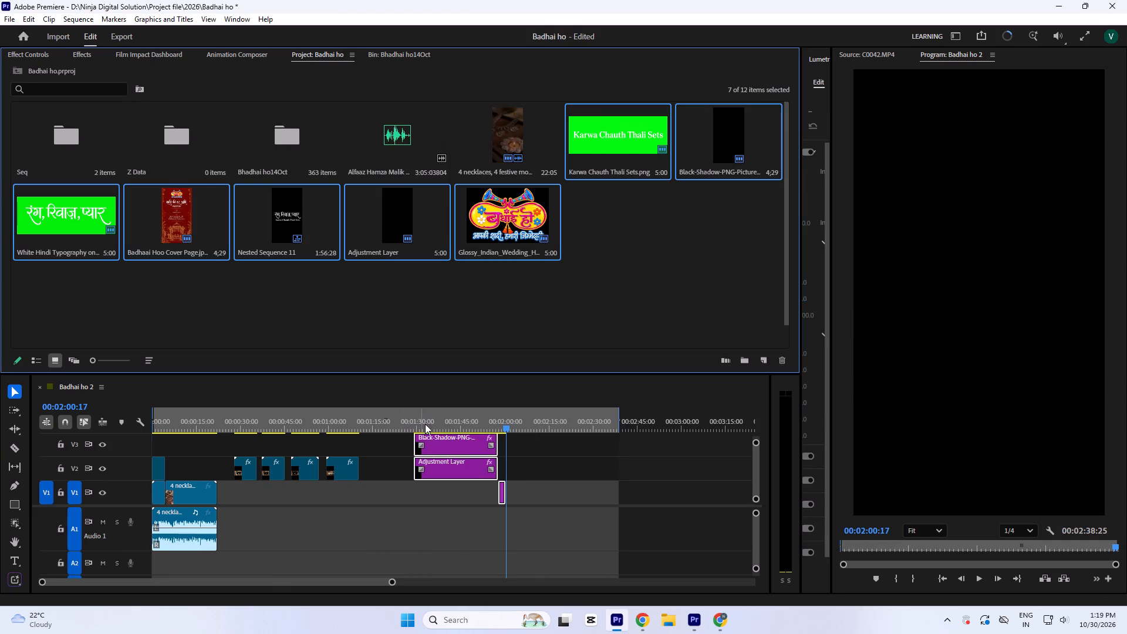
Delete the pasted Nested Sequence 11 title clip from V5 of the Badhai ho 2 sequence.
left_click(453, 416)
key("grave")
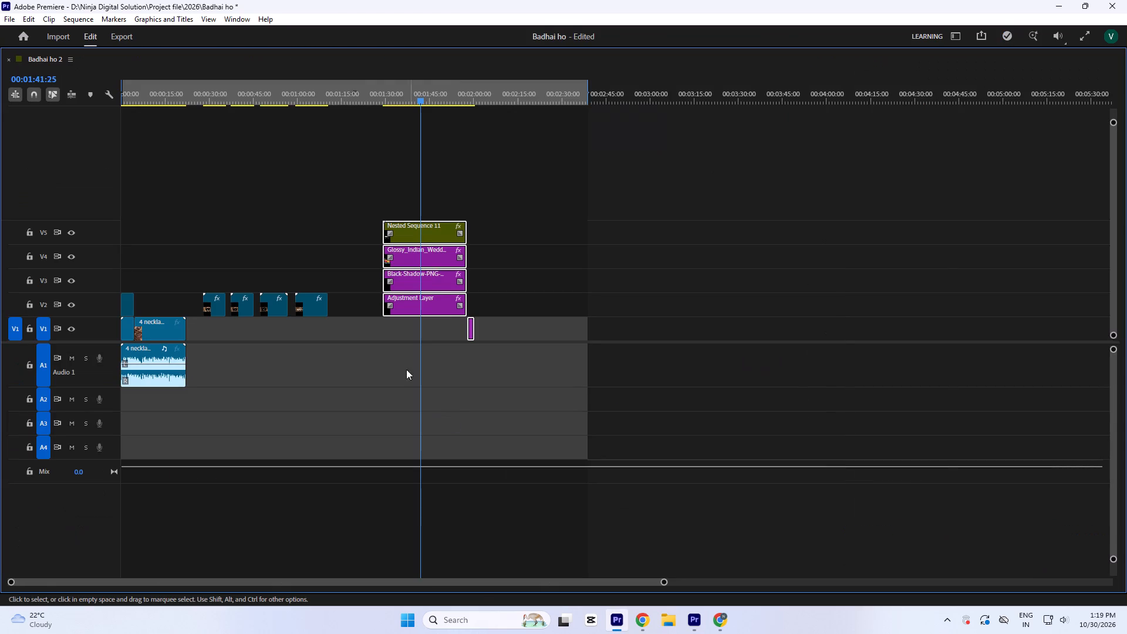
key("equal")
key("equal")
left_click(404, 272)
left_click_drag(426, 257, 470, 277)
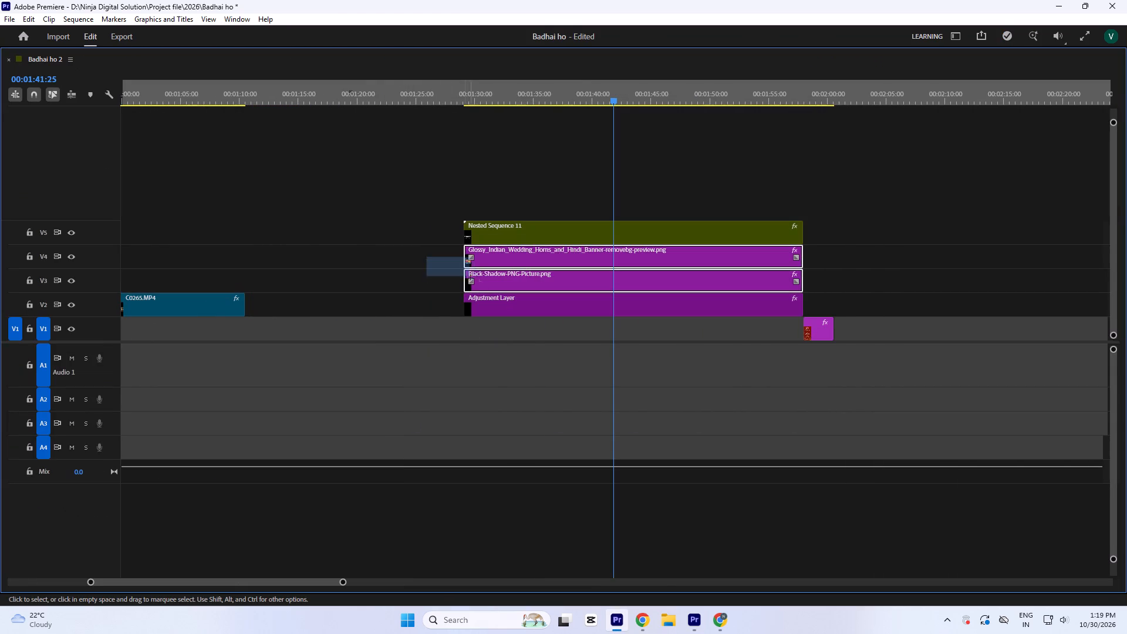
left_click_drag(470, 277, 481, 283)
left_click(409, 260)
left_click(500, 233)
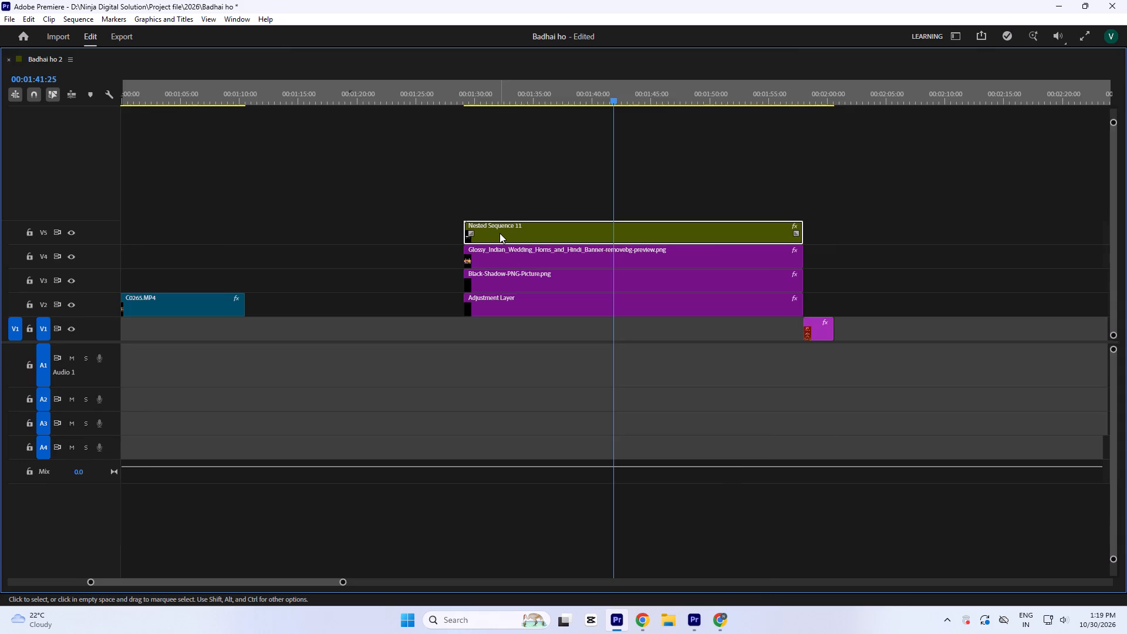
key("grave")
key("Delete")
left_click(654, 420)
key("grave")
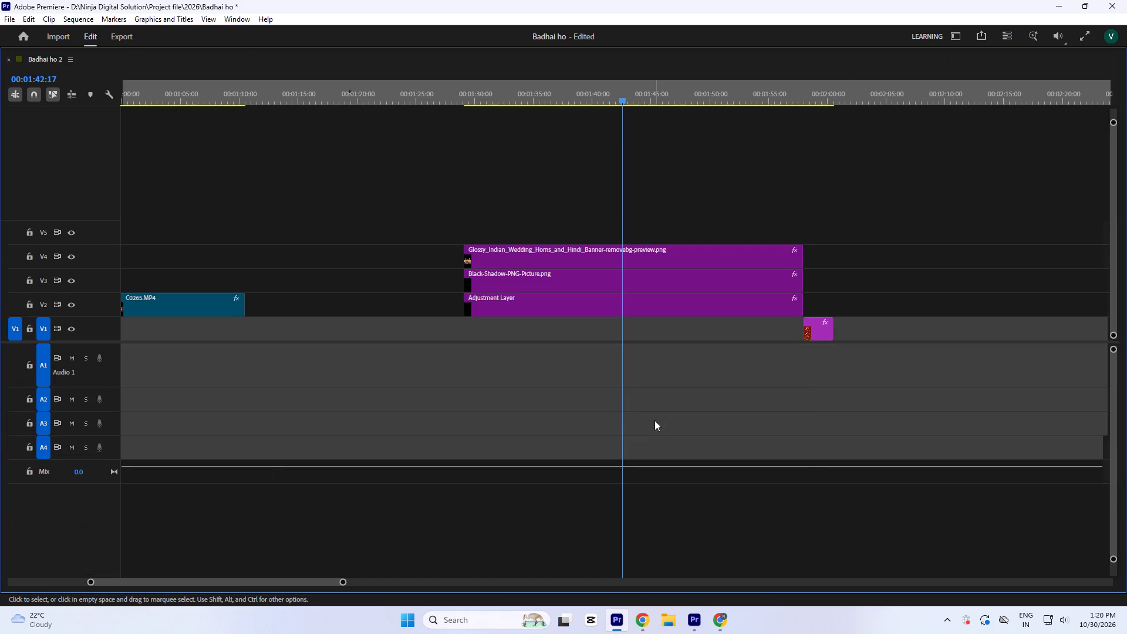
Move the Black-Shadow picture clip along V3 to about 00:02:08, beyond the other pasted clips.
left_click(555, 275)
key("minus")
left_click_drag(583, 279, 603, 279)
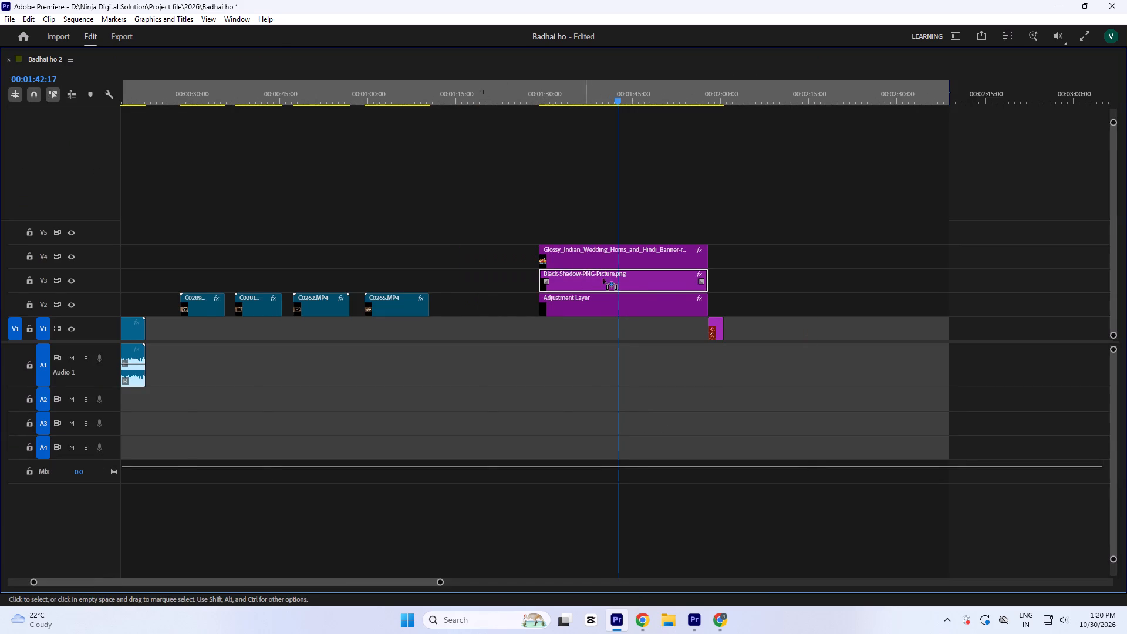
left_click_drag(603, 279, 814, 287)
Move the Glossy logo banner and Adjustment Layer clips to the start of the sequence, onto V6 and V4.
left_click_drag(569, 205, 670, 319)
left_click(657, 308)
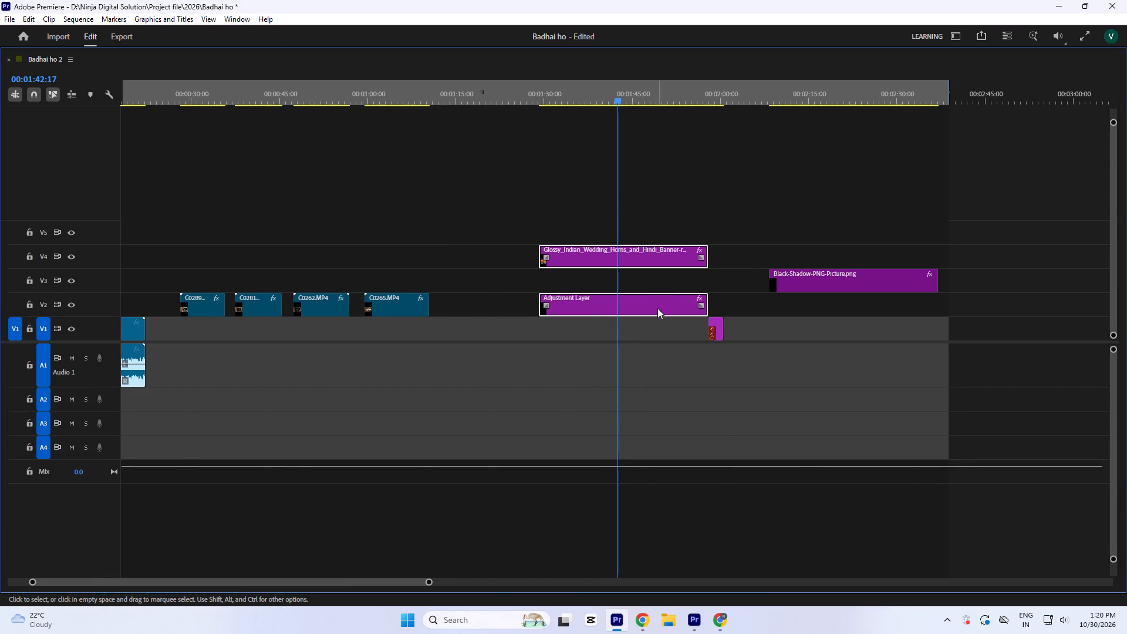
left_click_drag(657, 308, 131, 258)
key("minus")
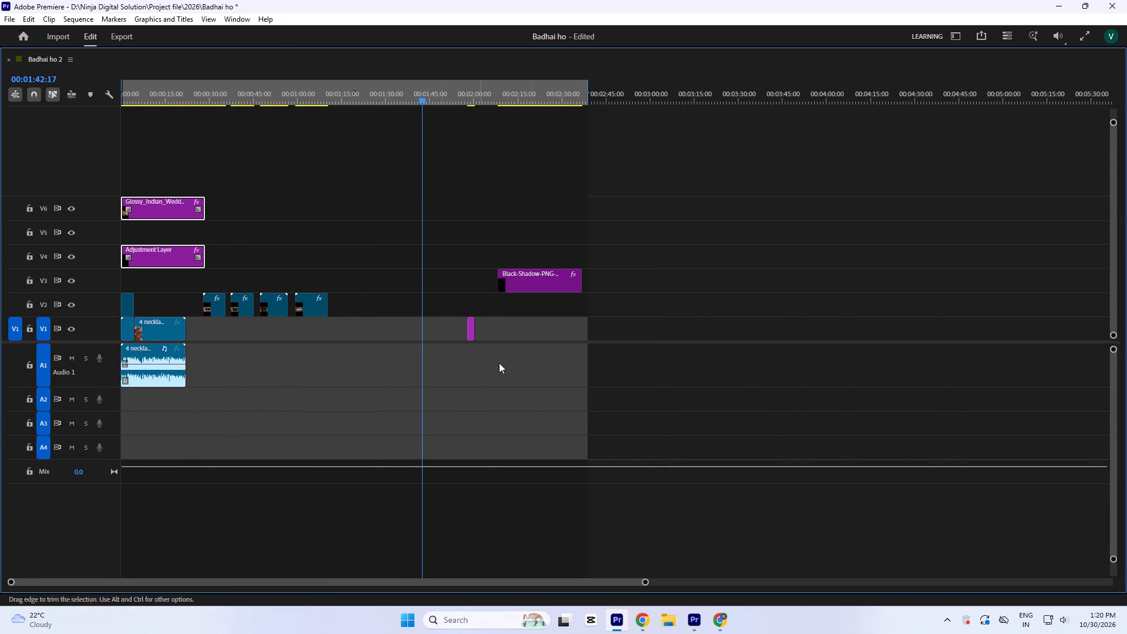
Close the Bhadhai ho project in Premiere Pro 2025, saving its changes, and return to Premiere 2026.
left_click(694, 623)
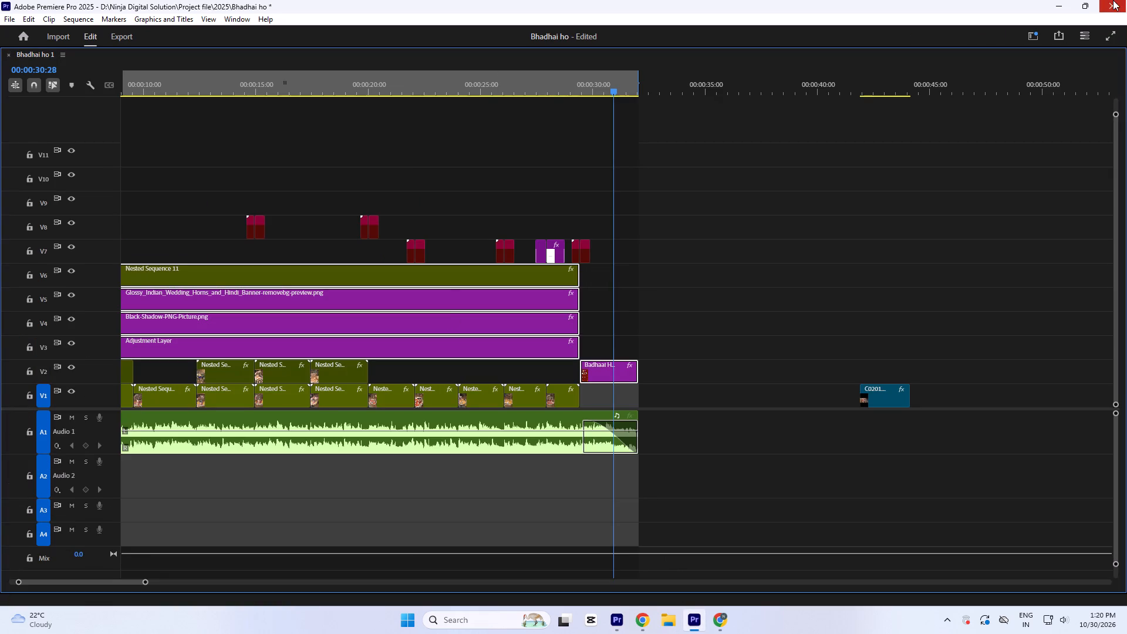
left_click(1111, 0)
left_click(542, 342)
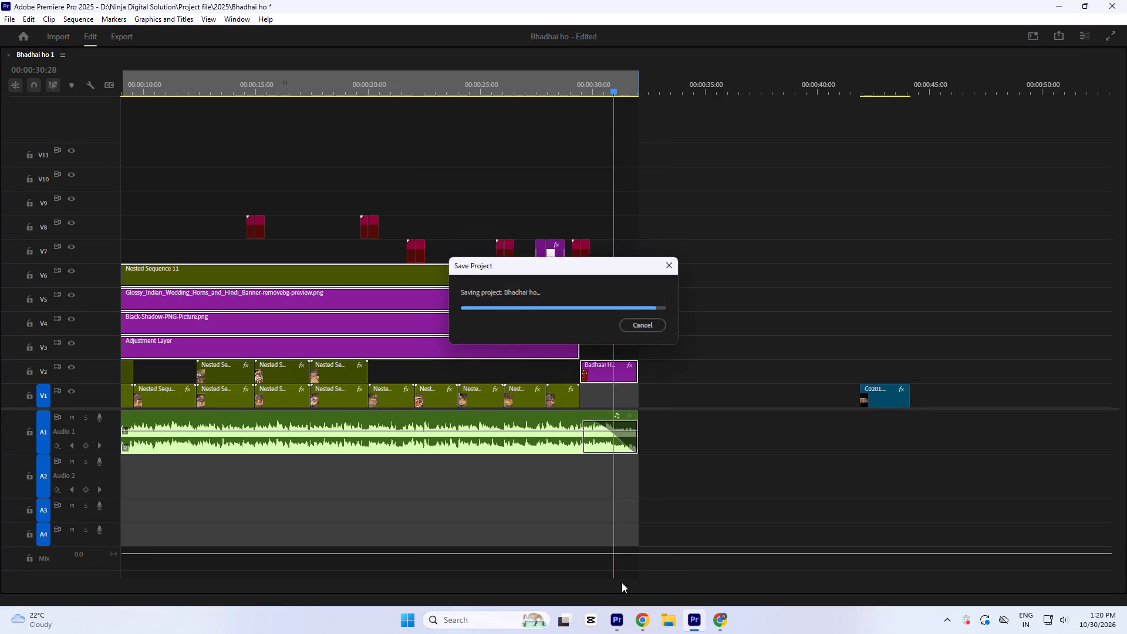
left_click(619, 616)
Restore the full workspace layout, briefly play the opening from the start, and save the project.
left_click(152, 88)
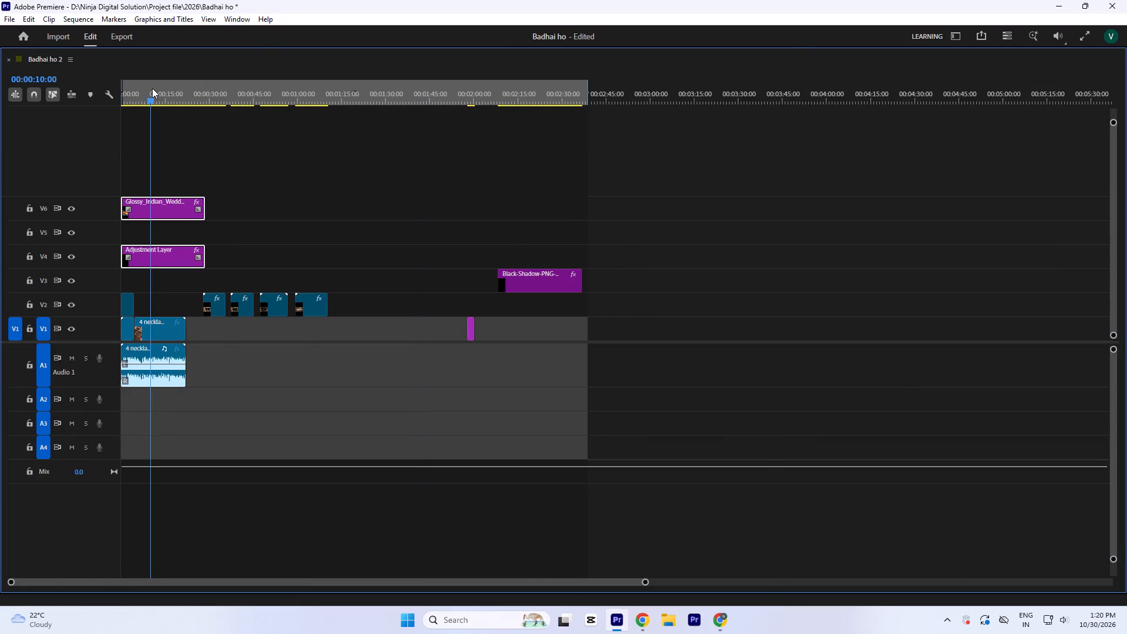
type("`=")
key("equal")
left_click_drag(191, 426, 99, 441)
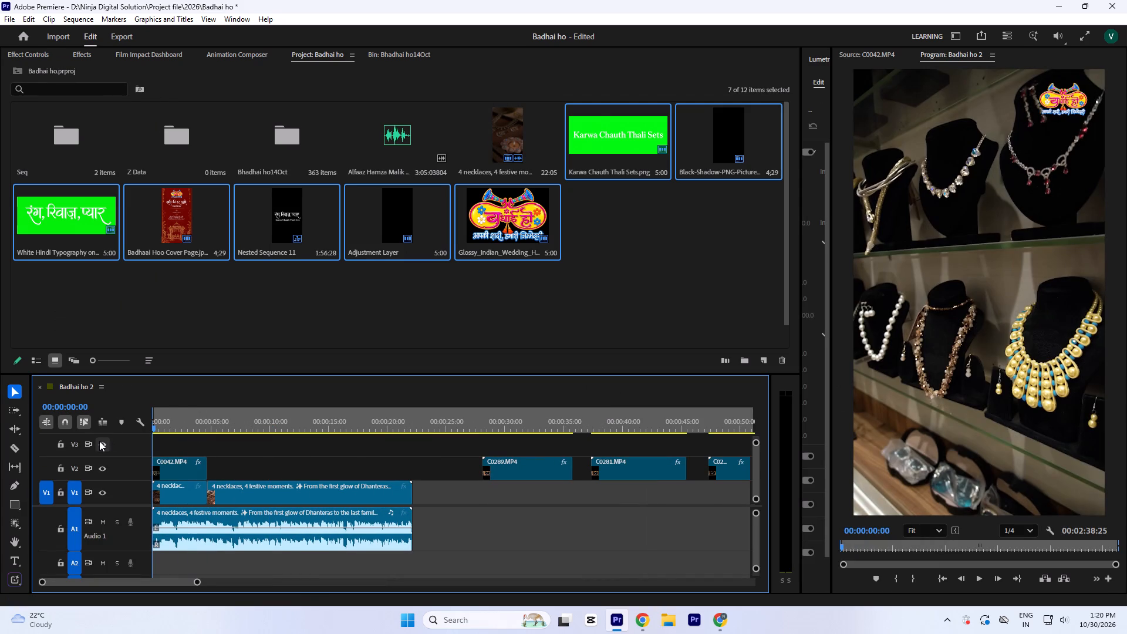
key("space")
key("space")
key("ctrl+s")
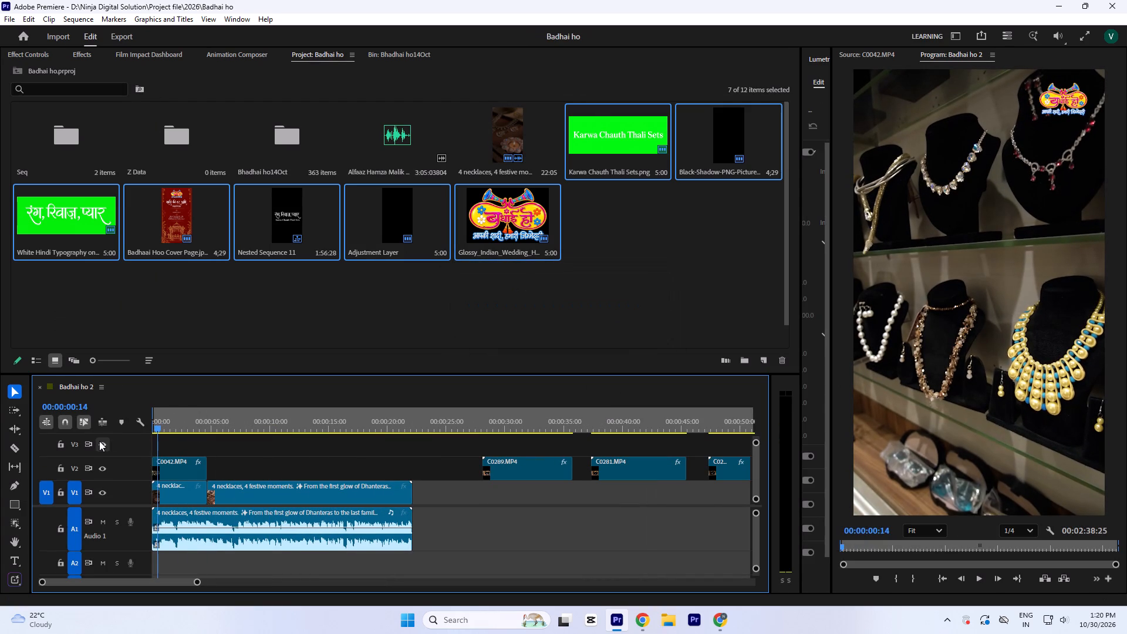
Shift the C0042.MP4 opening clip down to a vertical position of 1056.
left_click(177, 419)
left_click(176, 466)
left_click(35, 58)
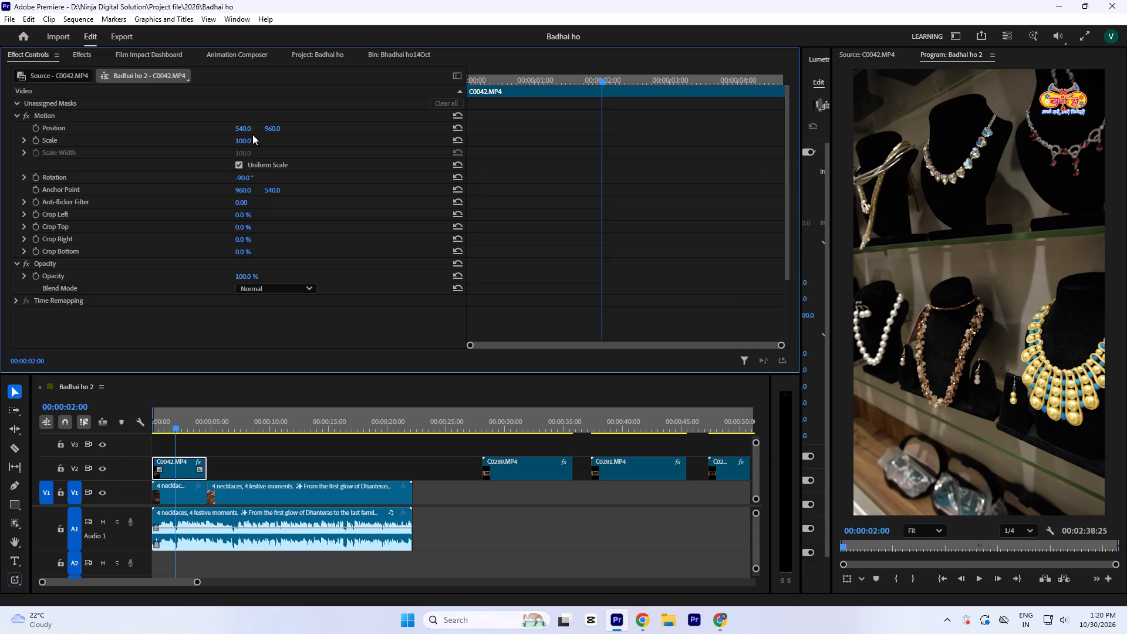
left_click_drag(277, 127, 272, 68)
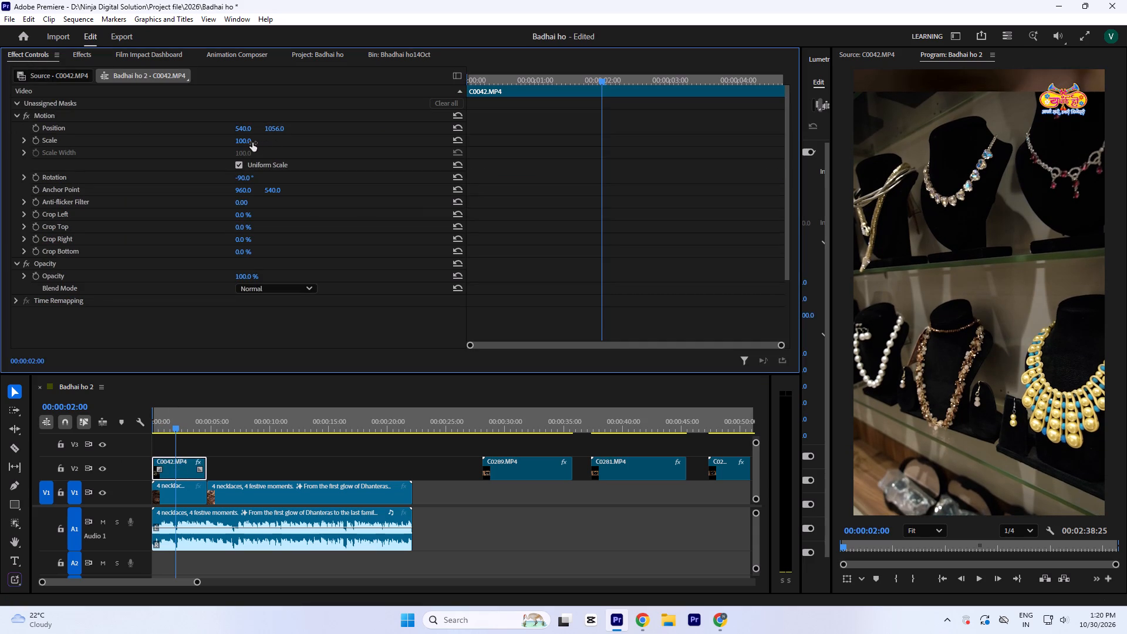
Locate the C0042.MP4 source footage in its bin and review the part beyond the marked range.
left_click(185, 428)
key("r")
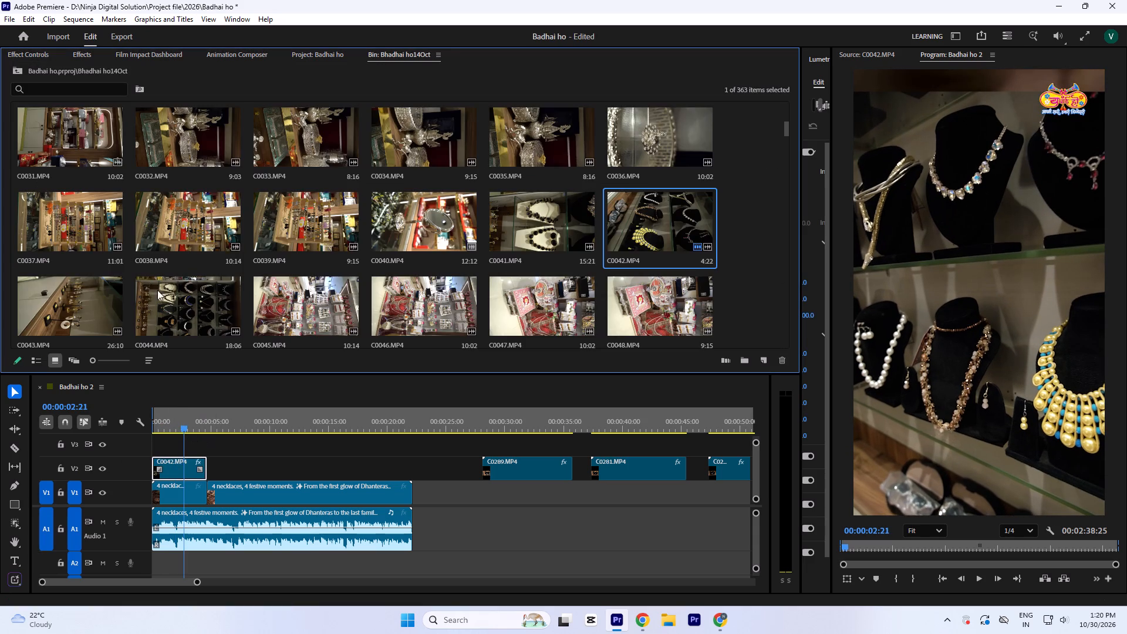
double_click(653, 220)
key("space")
left_click_drag(1008, 548, 1042, 557)
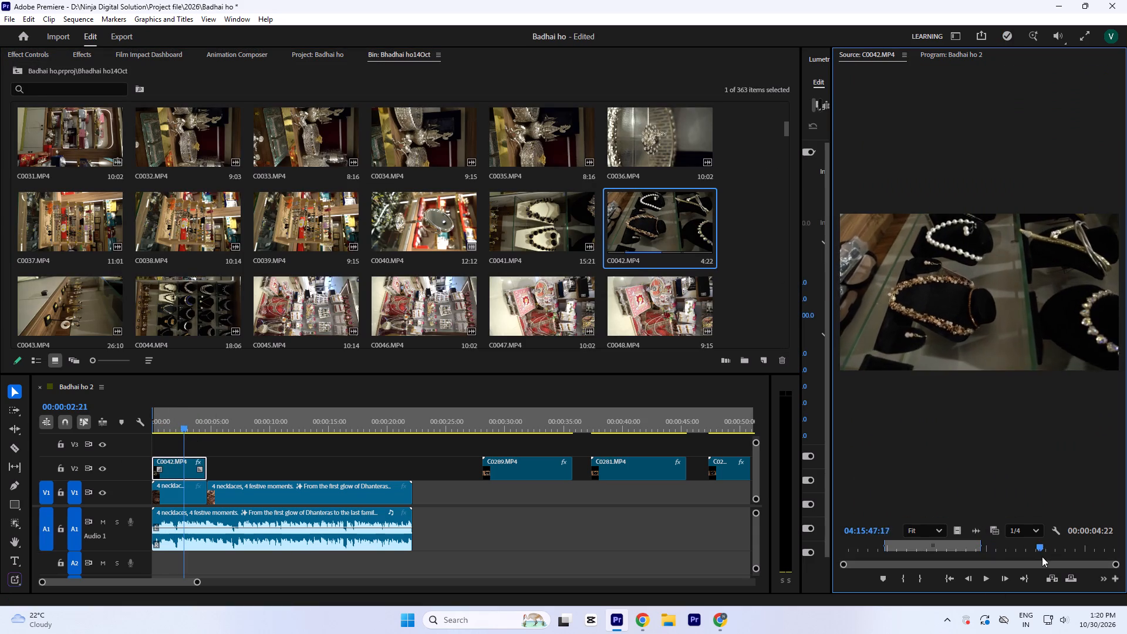
left_click_drag(1042, 557, 1081, 561)
Reframe the C0042.MP4 opening clip with scale 124 and vertical position 1177, and play it back from the start.
left_click(171, 424)
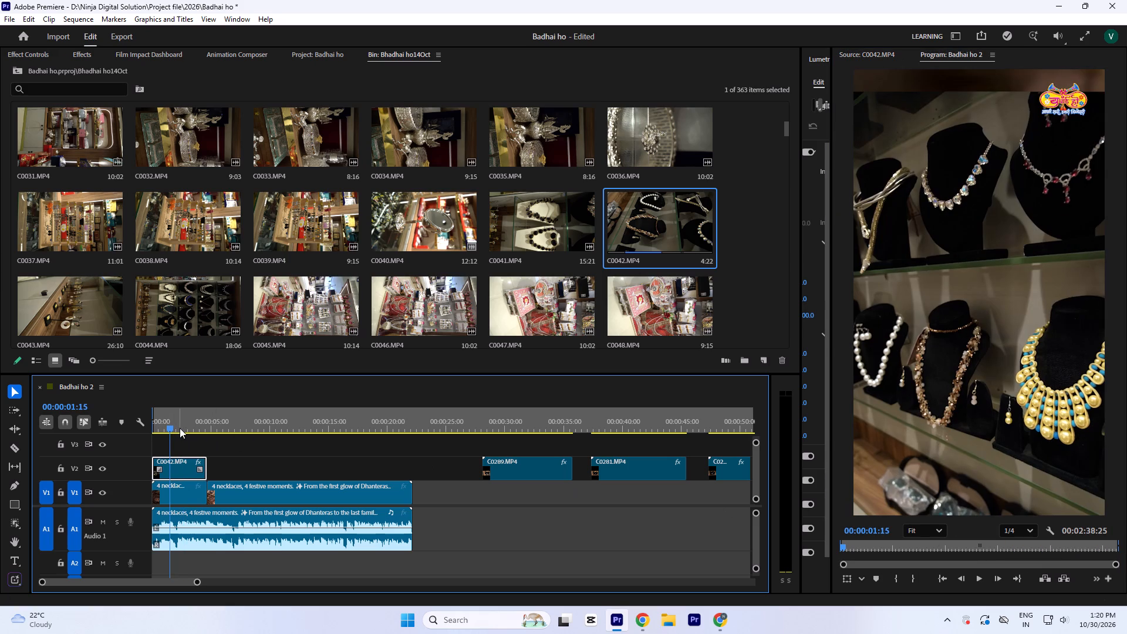
left_click(30, 58)
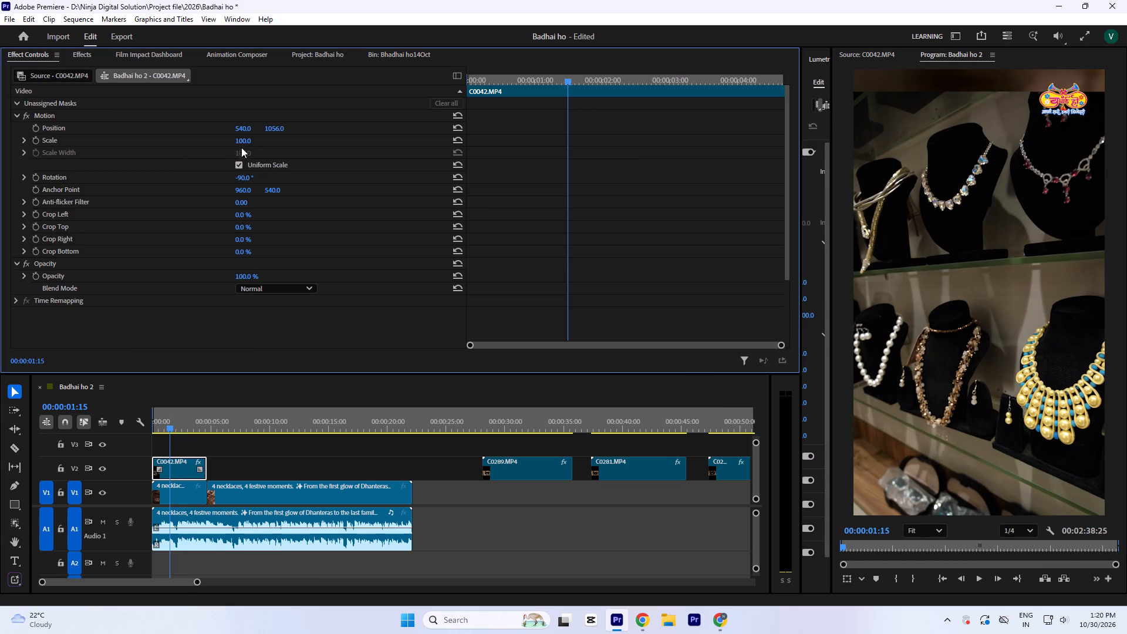
left_click_drag(242, 143, 241, 134)
left_click_drag(274, 125, 265, 77)
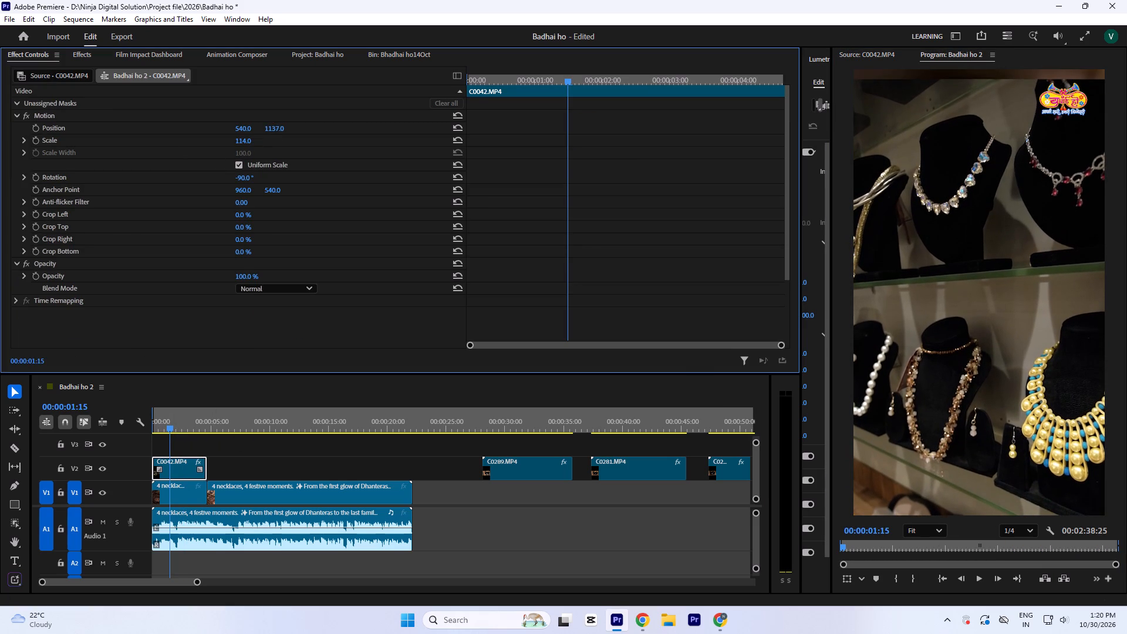
left_click_drag(265, 77, 265, 76)
left_click(247, 143)
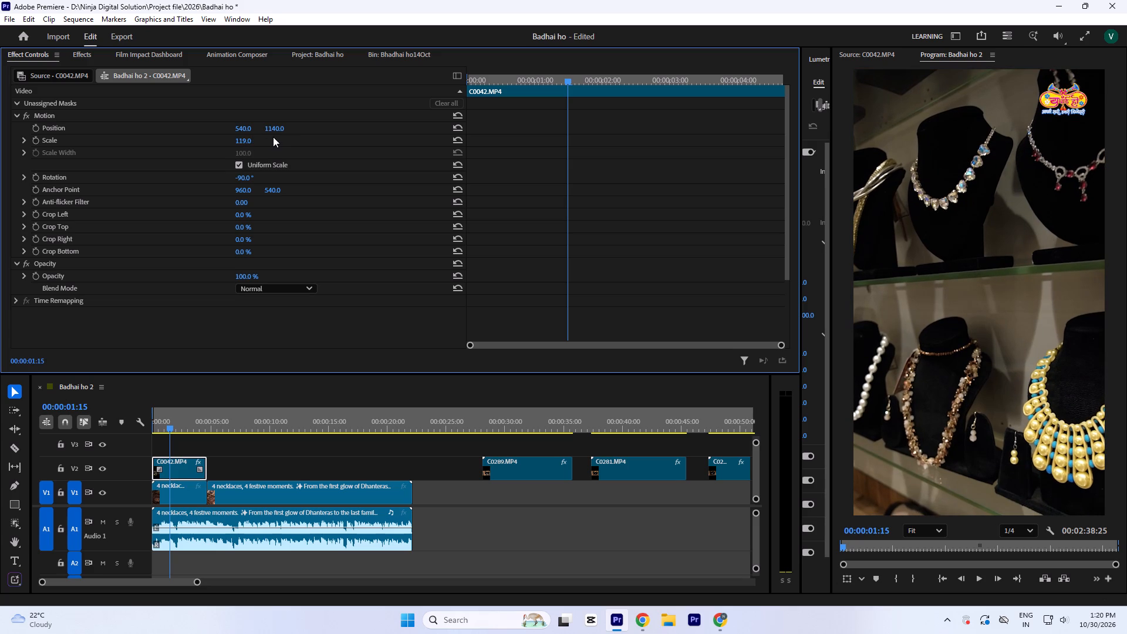
left_click_drag(277, 131, 274, 110)
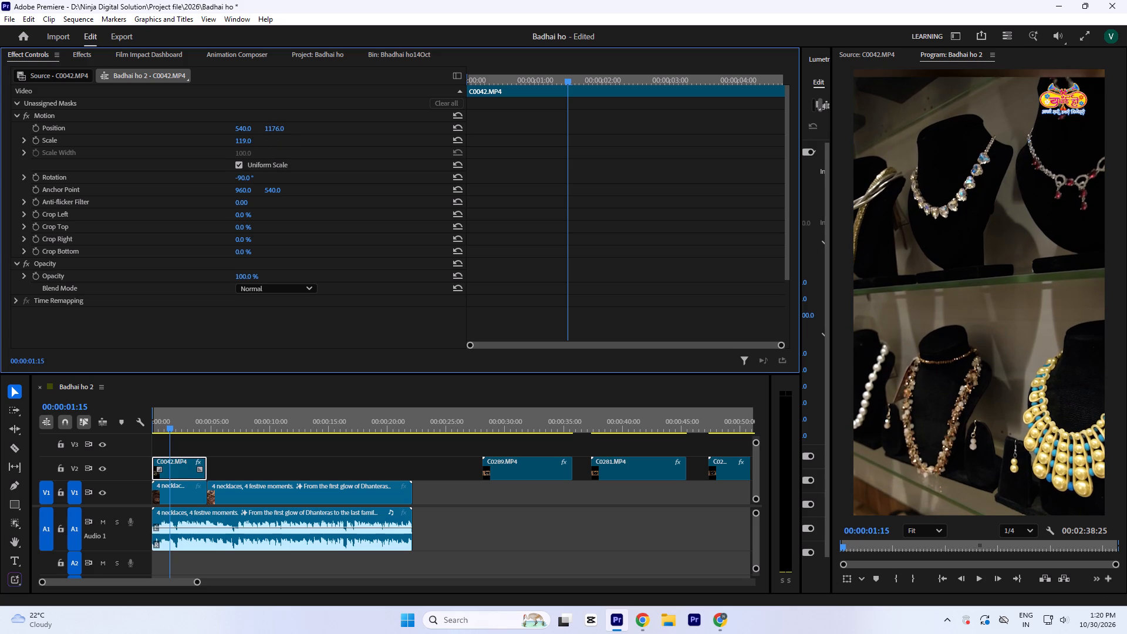
left_click_drag(274, 110, 274, 109)
left_click(248, 139)
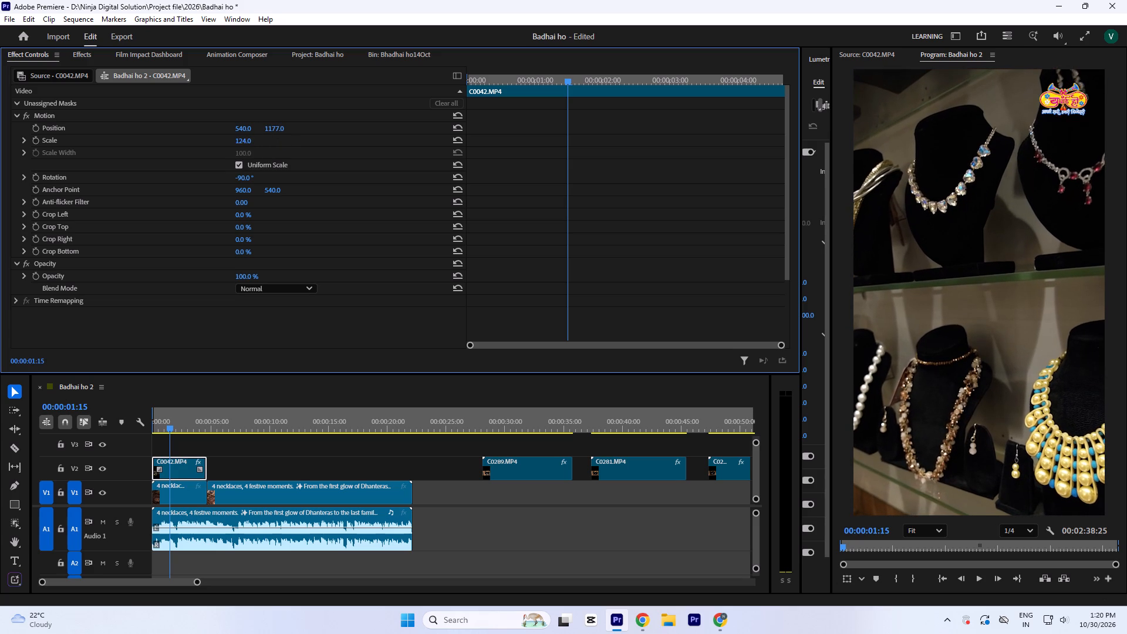
left_click_drag(175, 420, 43, 423)
key("space")
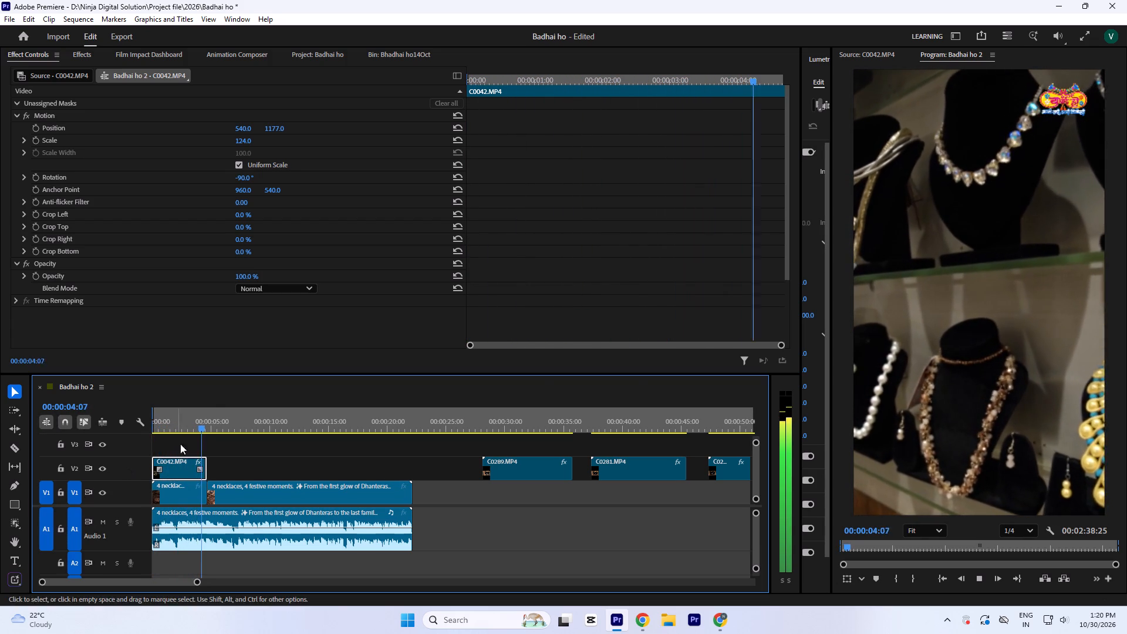
key("space")
Nest the C0042.MP4 opening clip on V2 under the default name.
left_click(181, 414)
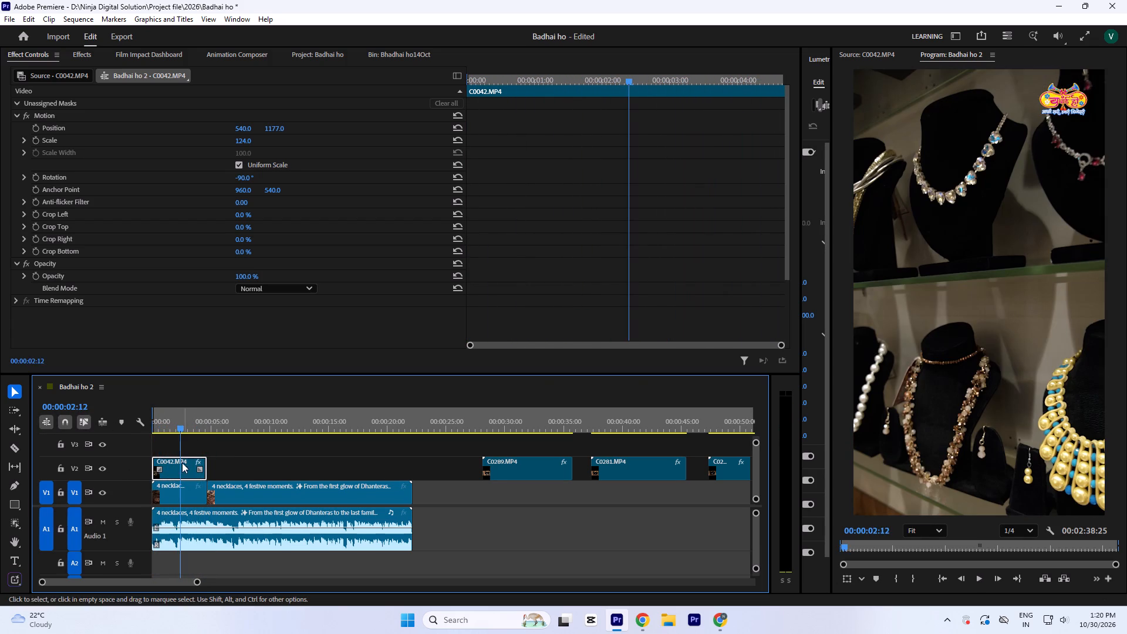
key("n")
key("Return")
left_click(175, 477)
Examine closely where the nested opening clip ends relative to the reference video's cut on V1.
key("equal")
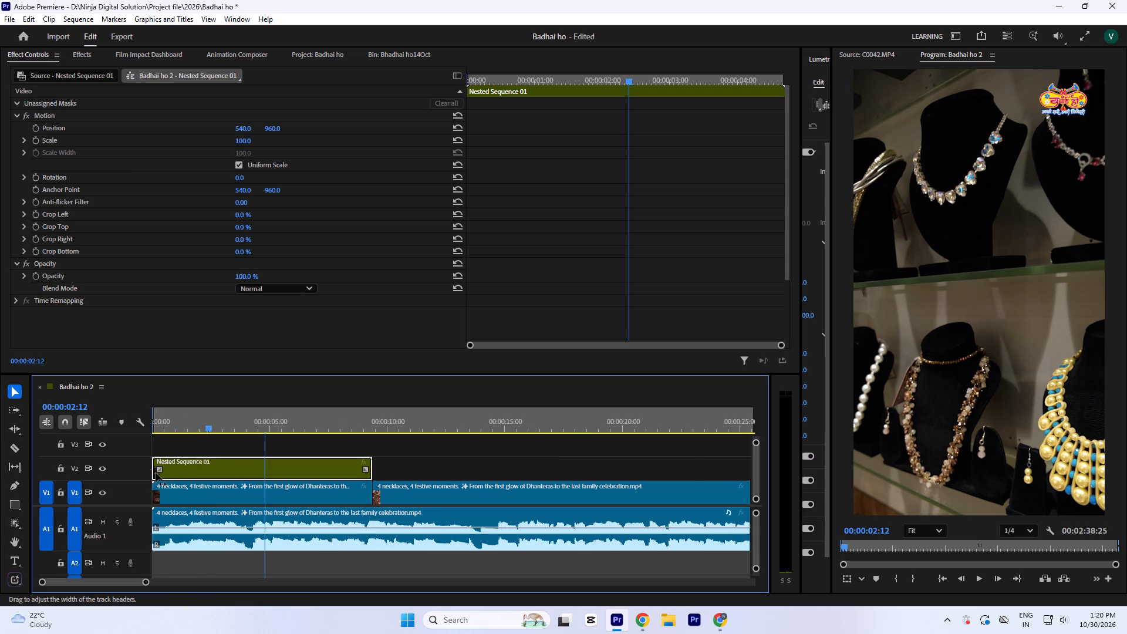
key("equal")
left_click(376, 466)
left_click(376, 423)
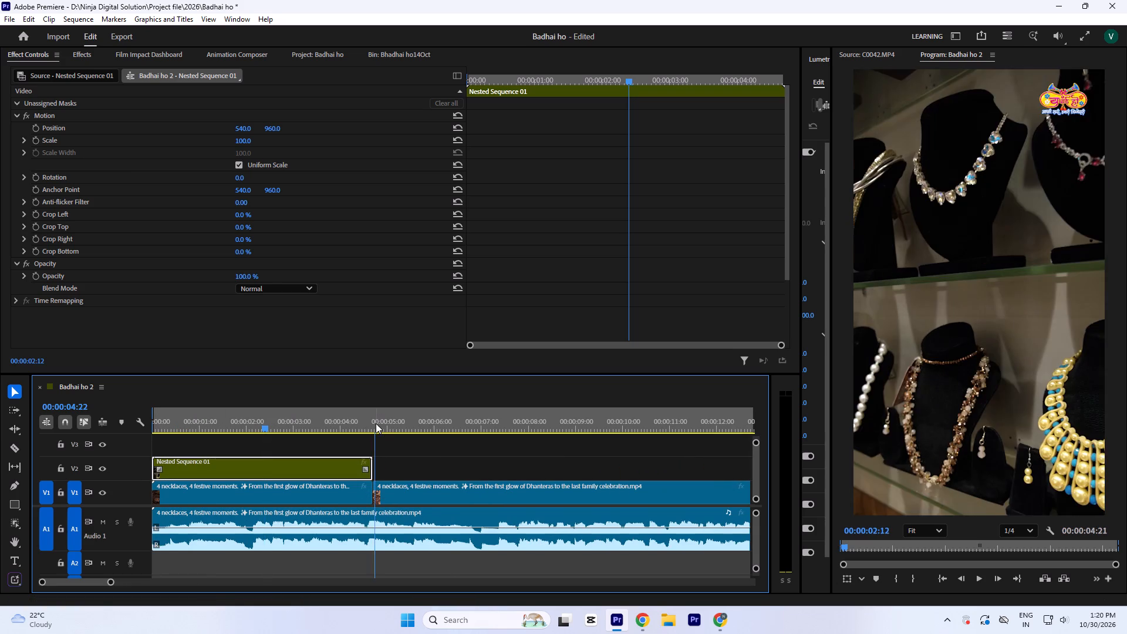
key("equal")
key("equal")
key("equal")
key("minus")
key("minus")
left_click(328, 421)
key("minus")
Apply Warp Stabilizer to the nested opening clip and set its Smoothness to 10%.
left_click_drag(248, 419, 0, 436)
left_click(77, 59)
left_click(76, 78)
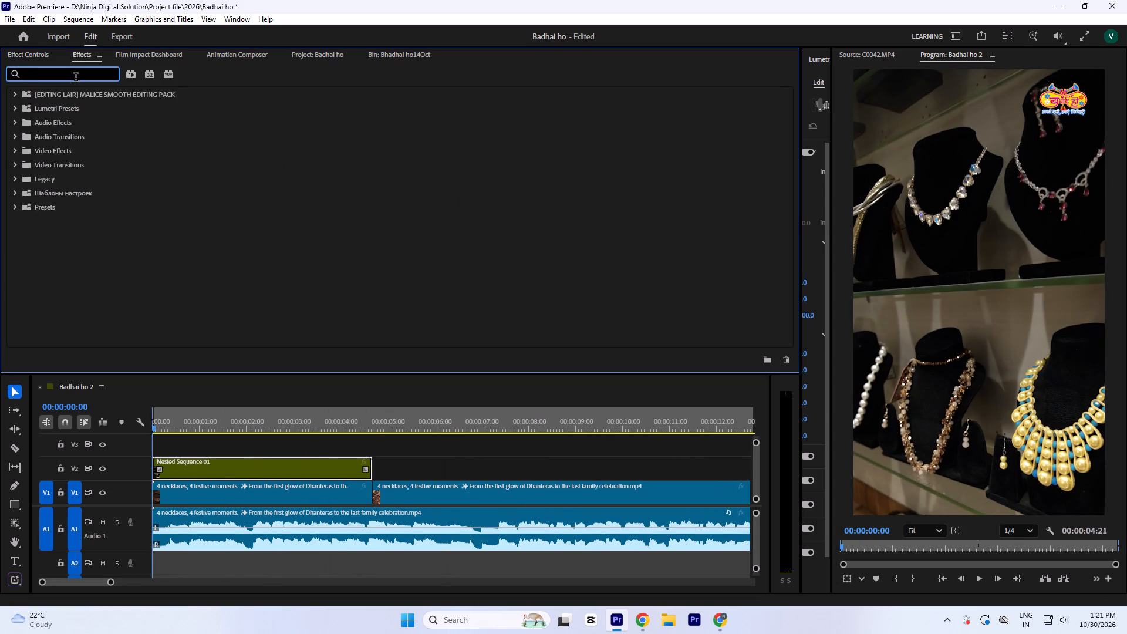
type("warp")
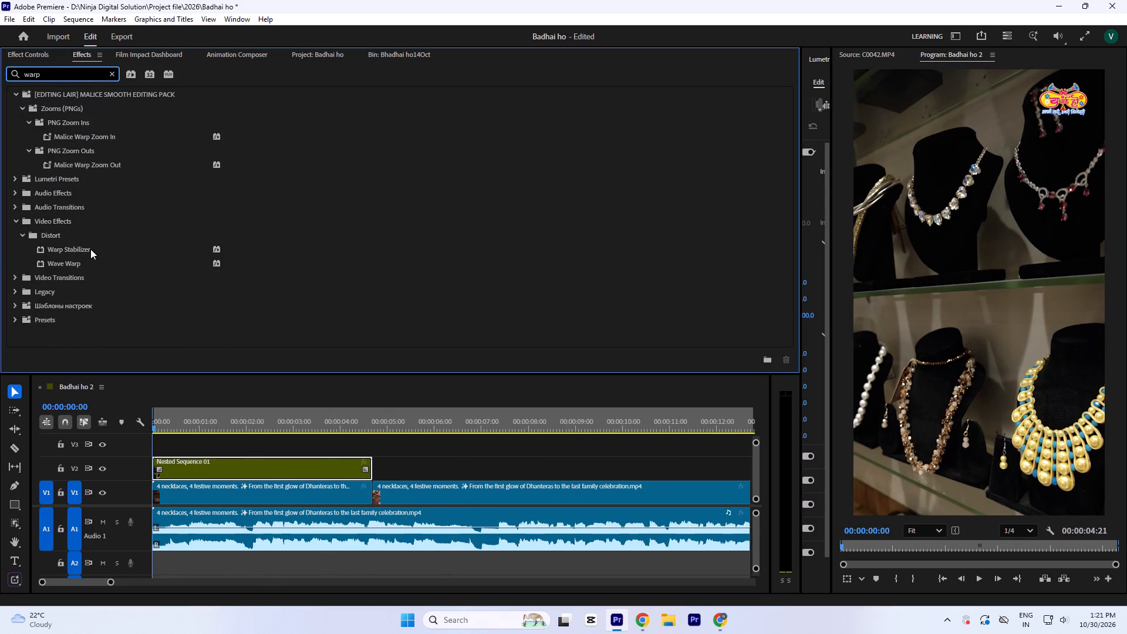
double_click(90, 249)
left_click(48, 58)
scroll(85, 226, "down", 8)
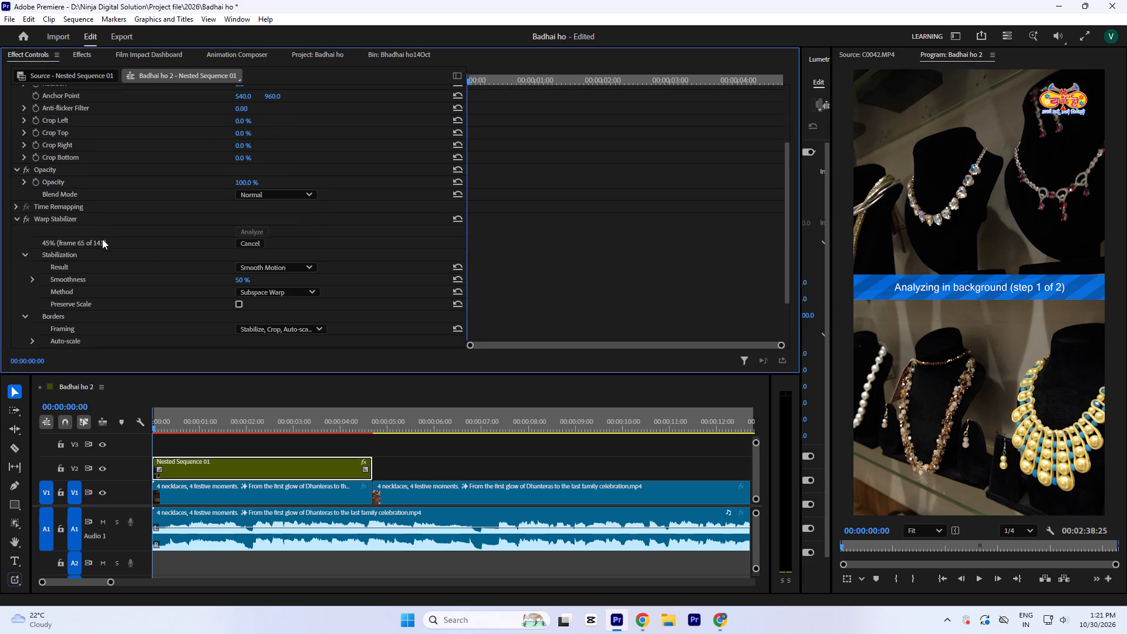
left_click(245, 278)
key("1")
key("0")
left_click(576, 187)
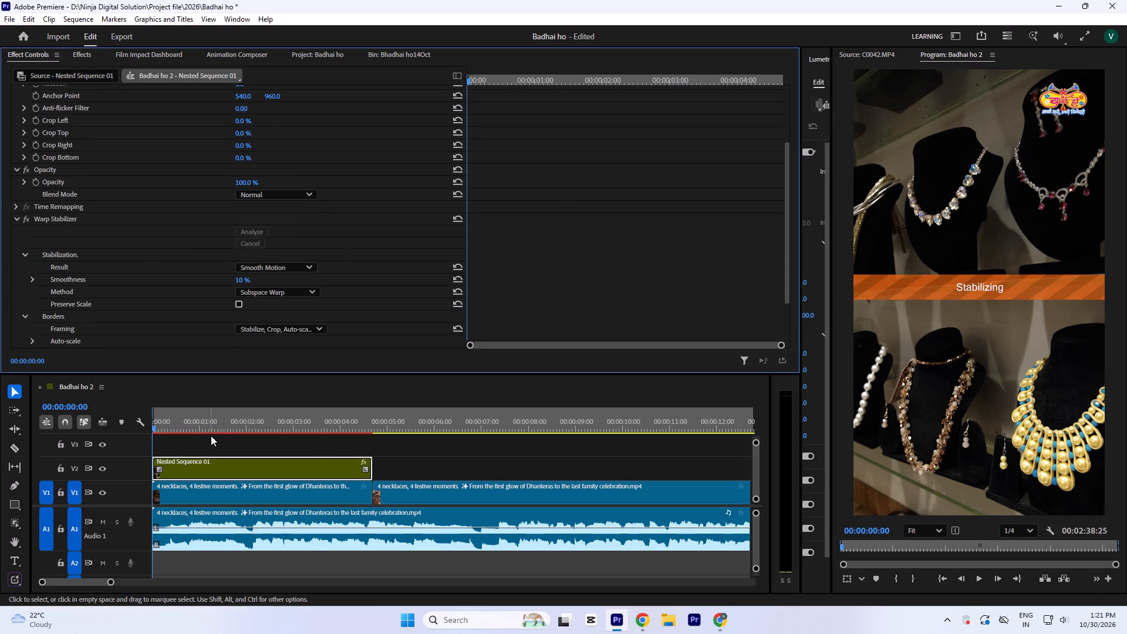
Compare the stabilized opening with the reference intro beneath it by playing both, hiding V2 temporarily for the reference.
left_click_drag(222, 425, 118, 437)
key("space")
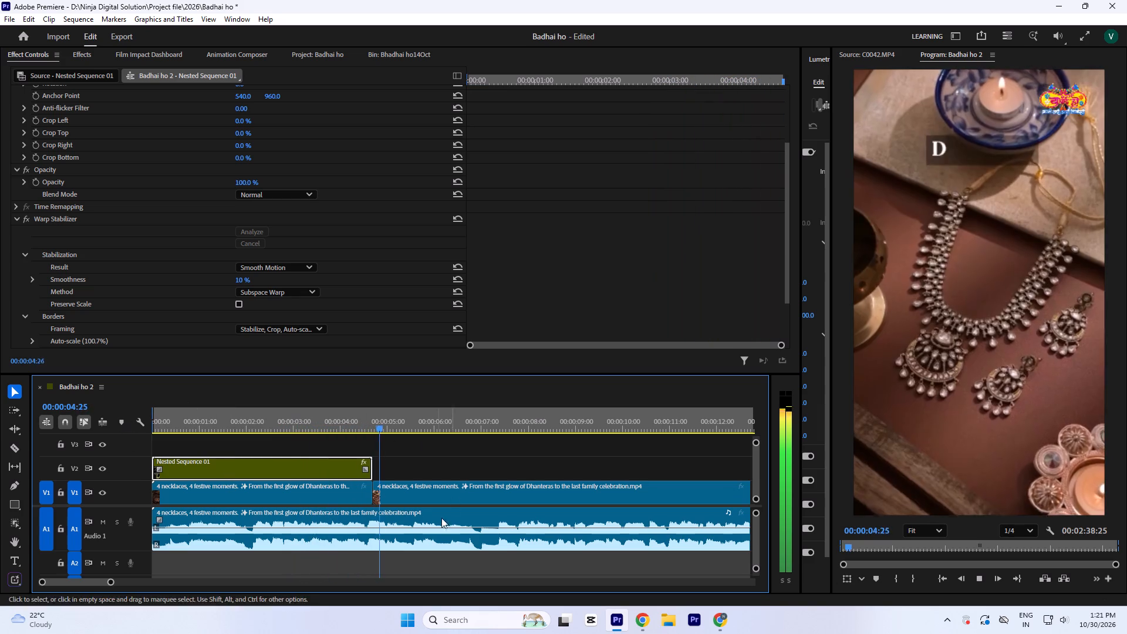
key("space")
left_click(282, 419)
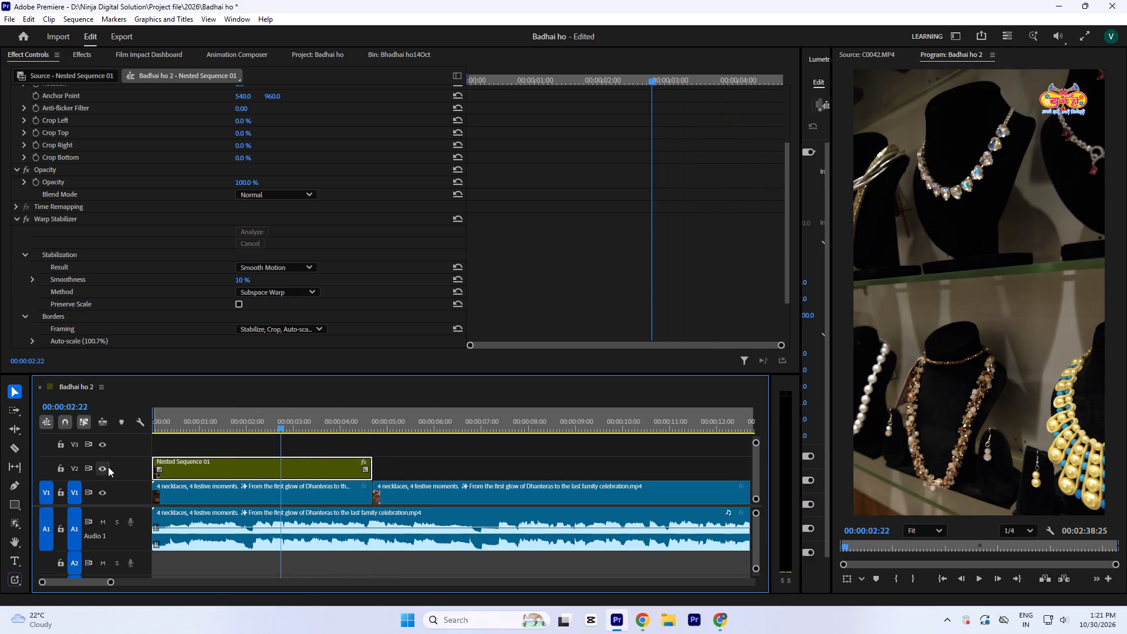
left_click(108, 467)
left_click_drag(188, 423, 81, 438)
key("space")
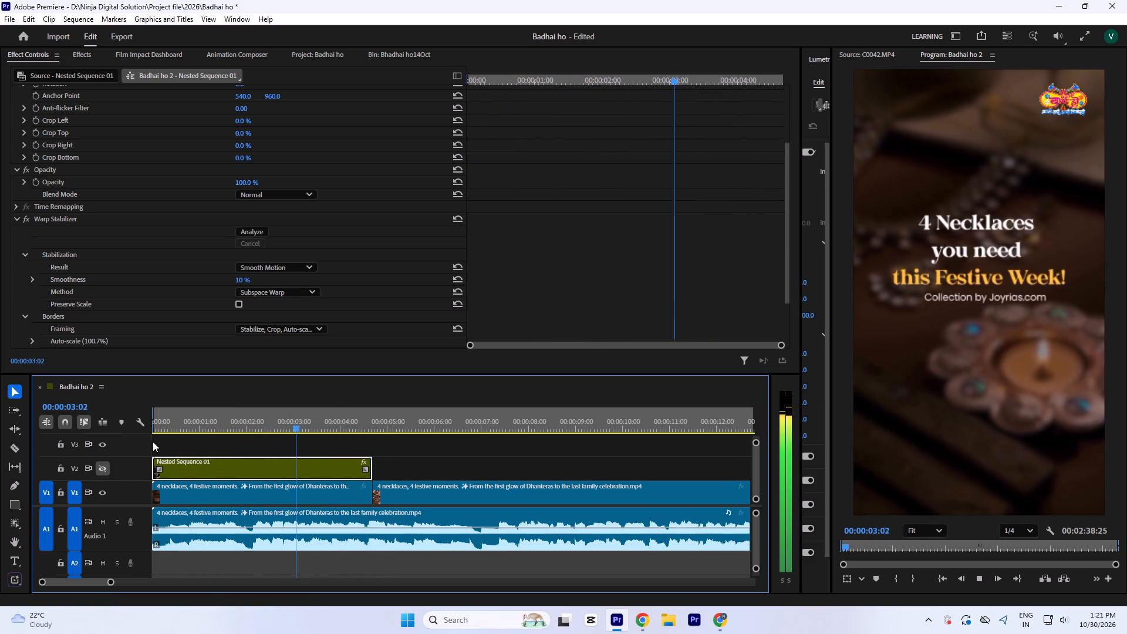
key("space")
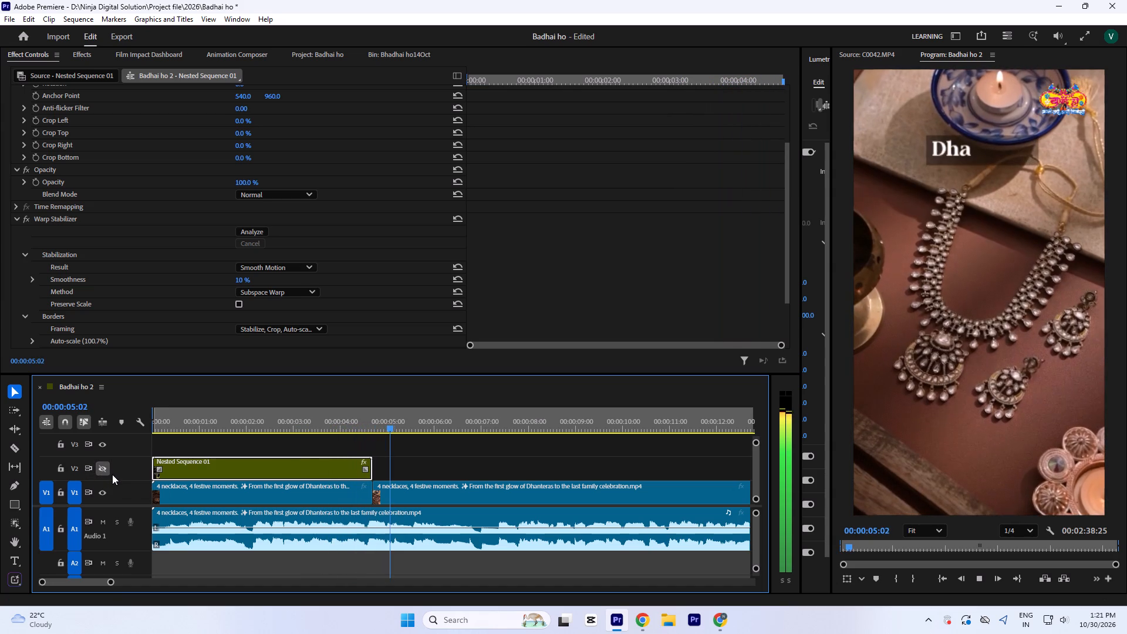
left_click(106, 471)
Apply the Gaussian Blur effect to the nested opening clip on V2.
left_click(334, 407)
left_click(336, 420)
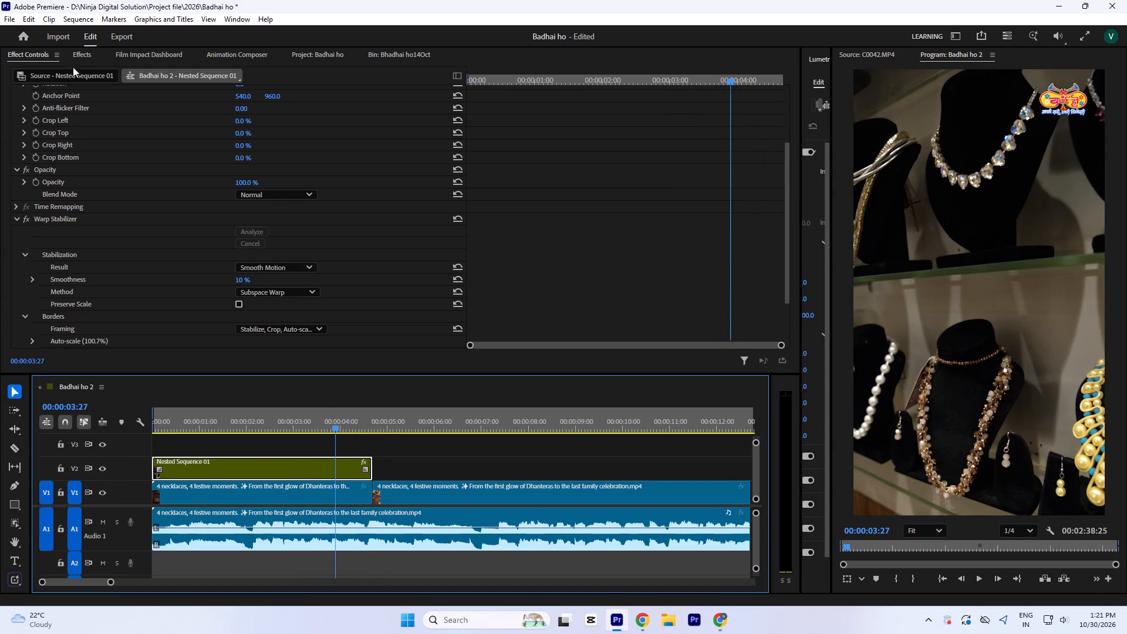
left_click(89, 56)
left_click(72, 79)
left_click_drag(67, 77, 0, 62)
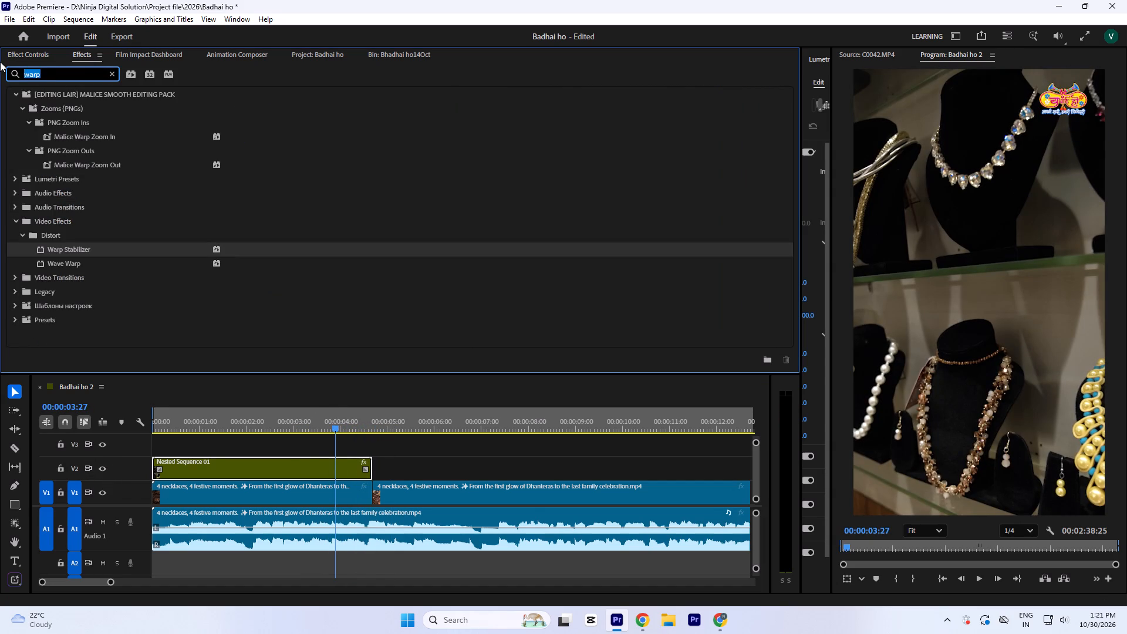
type("gua")
key("BackSpace")
key("BackSpace")
key("BackSpace")
key("BackSpace")
type("gau")
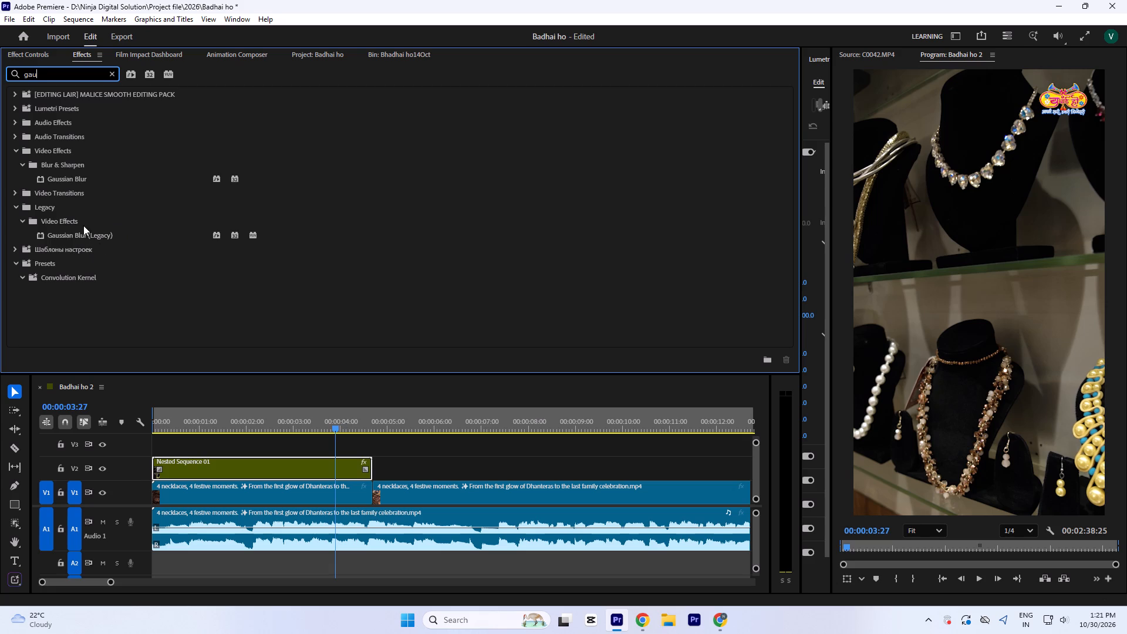
double_click(87, 179)
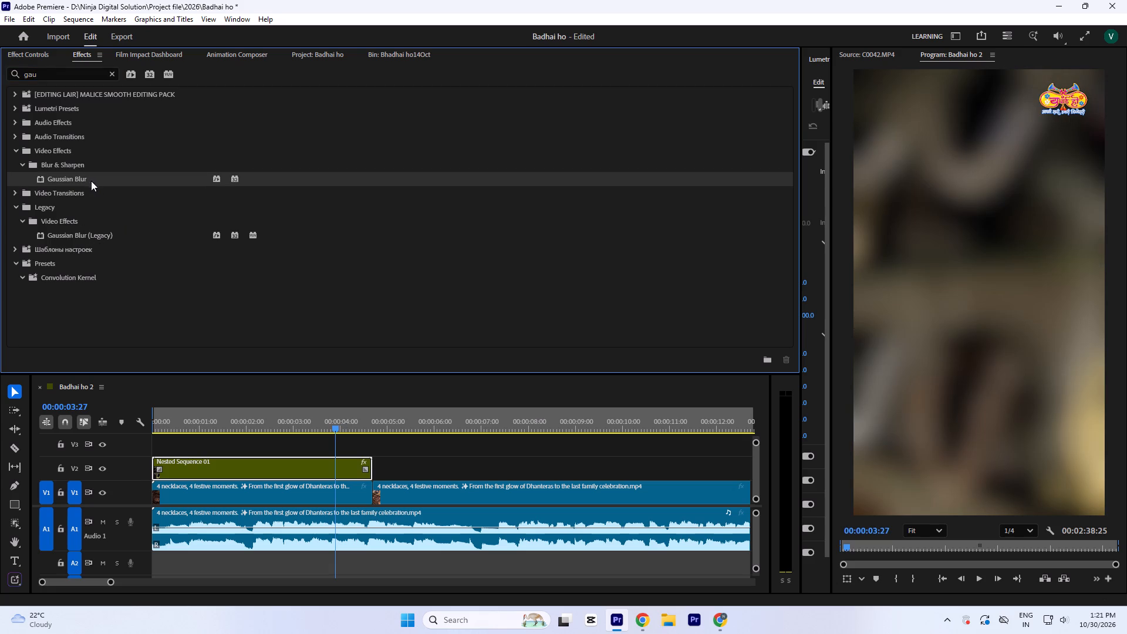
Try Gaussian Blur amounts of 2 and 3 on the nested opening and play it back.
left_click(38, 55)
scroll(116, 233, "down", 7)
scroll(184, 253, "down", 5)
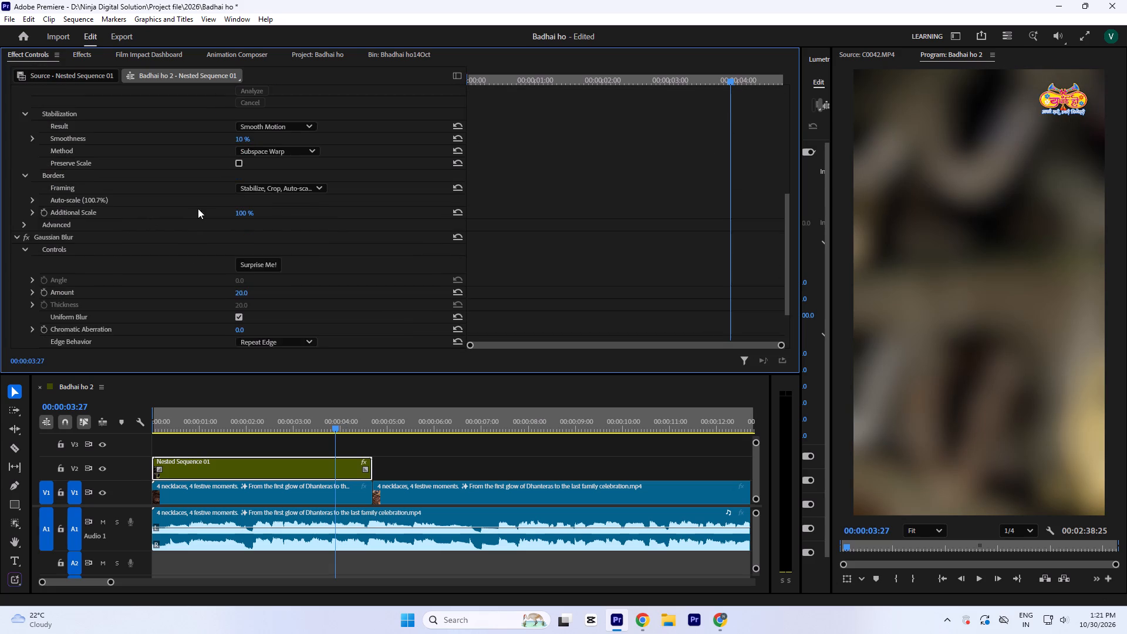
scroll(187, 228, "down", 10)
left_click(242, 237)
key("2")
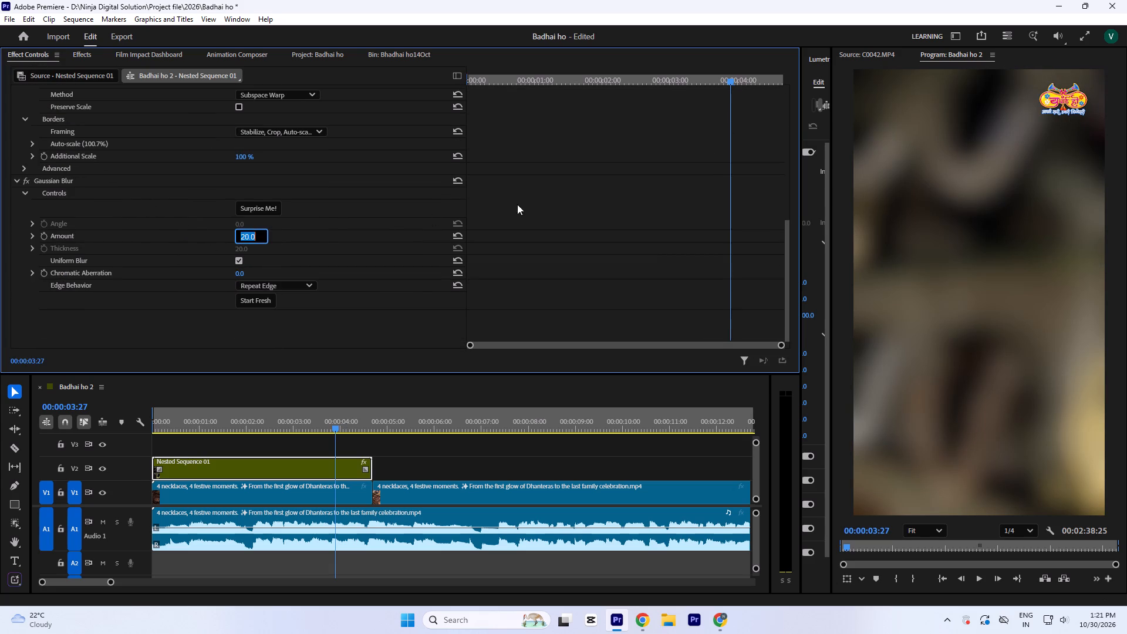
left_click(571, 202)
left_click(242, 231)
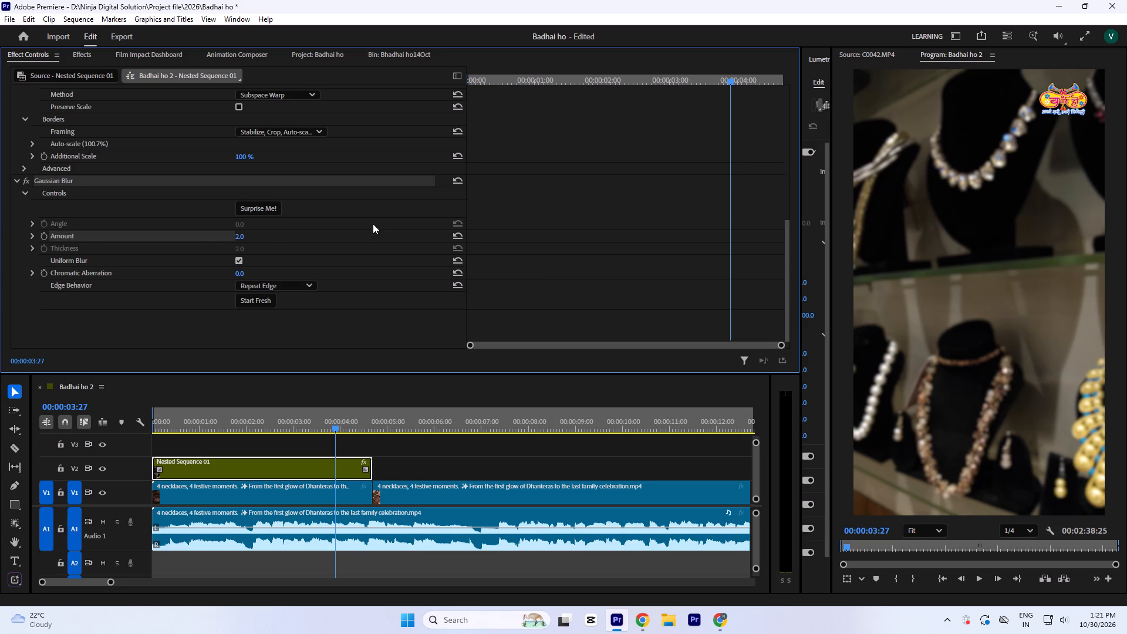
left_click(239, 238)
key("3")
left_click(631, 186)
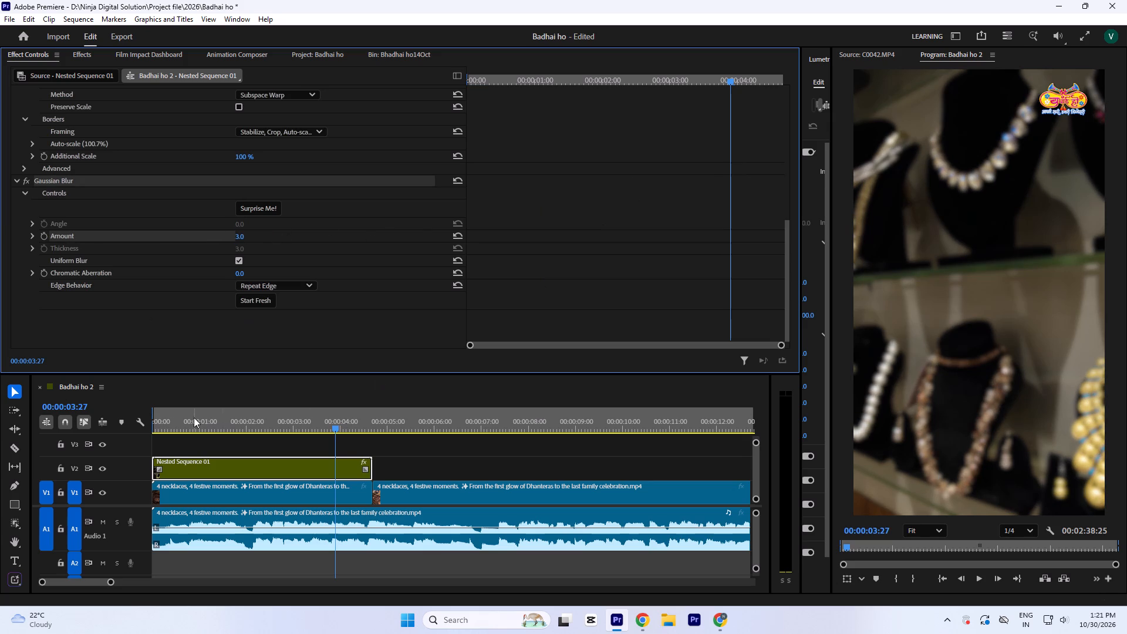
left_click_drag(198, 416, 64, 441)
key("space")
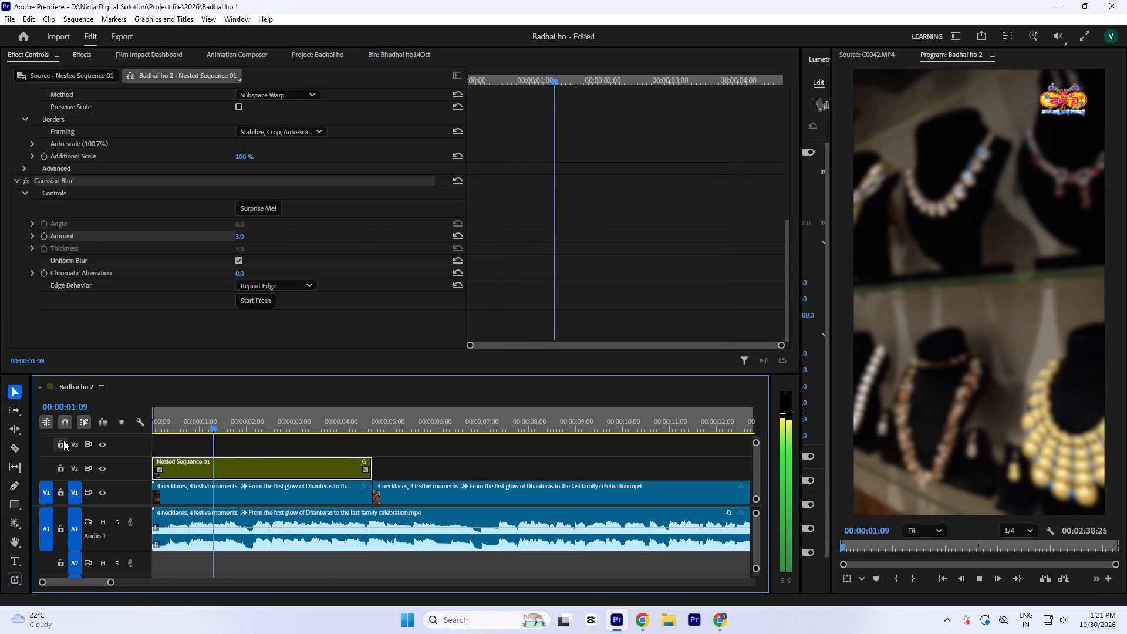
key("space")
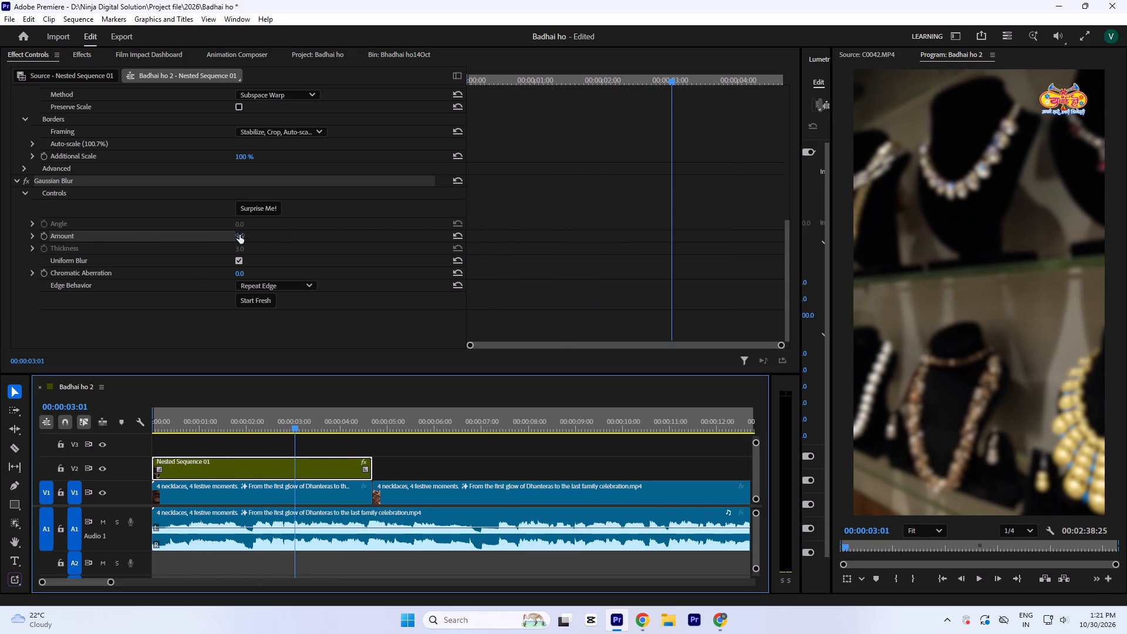
left_click(240, 234)
key("5")
left_click(610, 231)
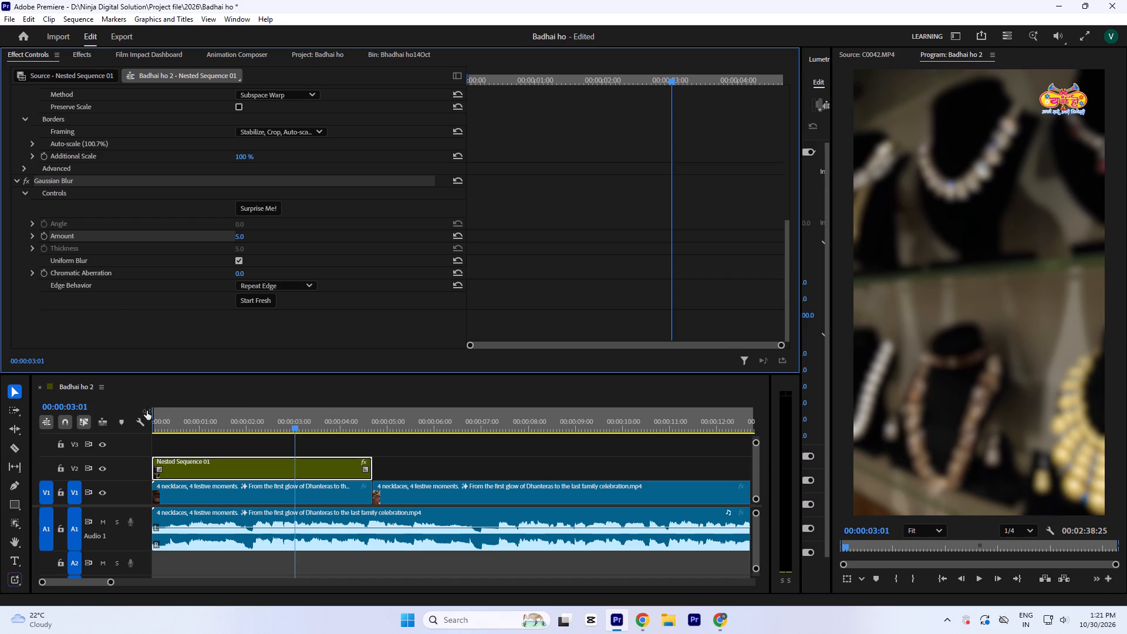
left_click_drag(187, 413, 109, 427)
key("space")
scroll(562, 252, "up", 4)
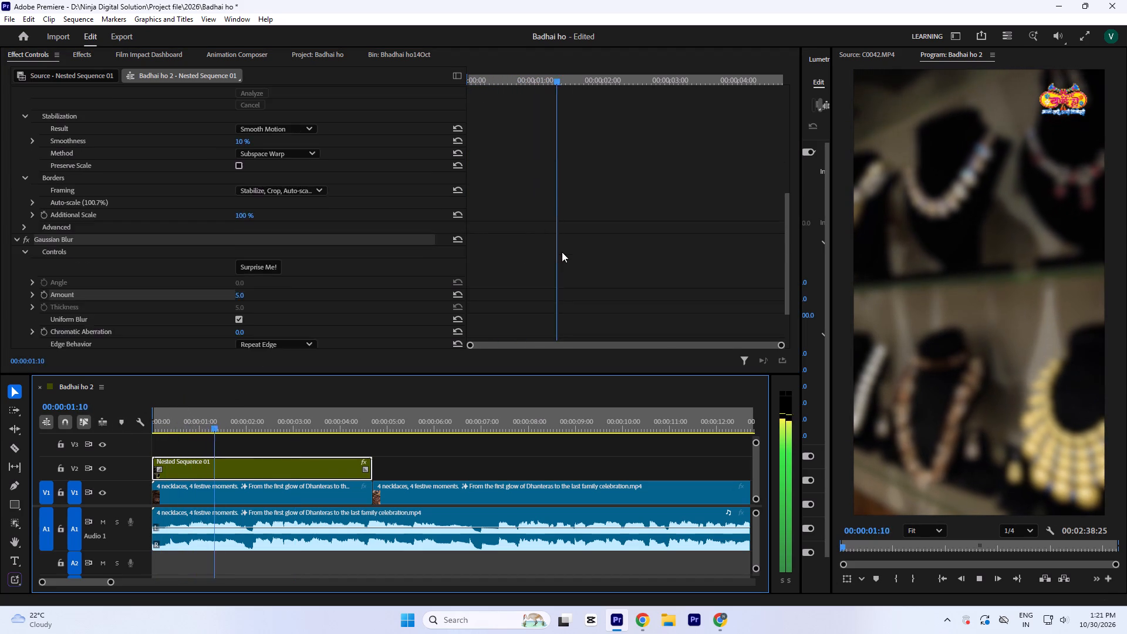
scroll(562, 252, "up", 5)
key("space")
scroll(546, 267, "down", 4)
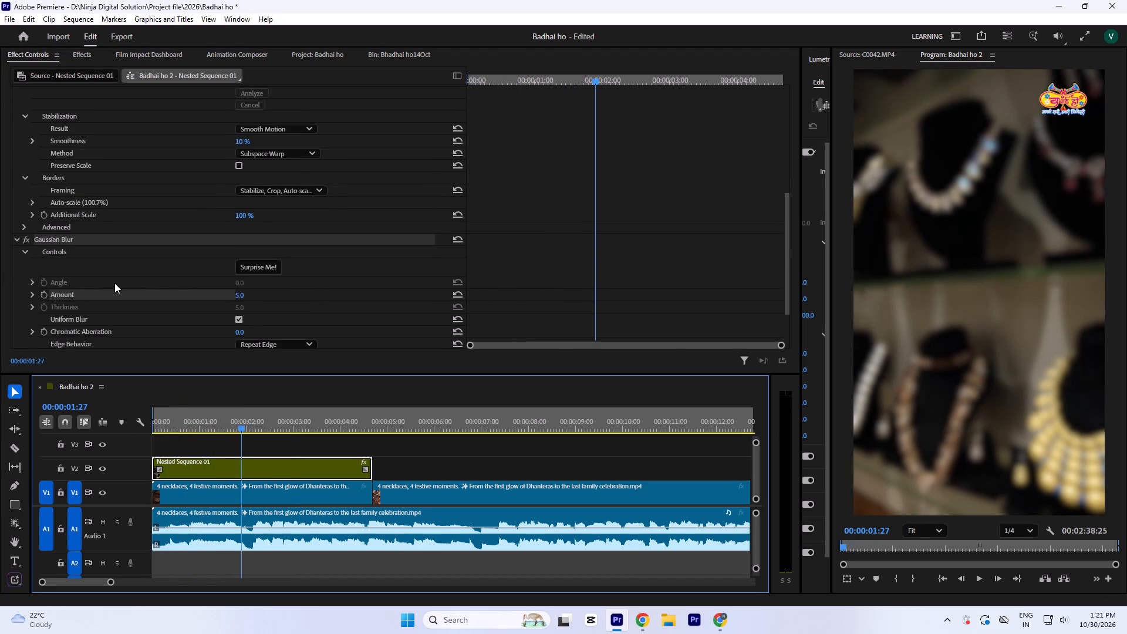
scroll(114, 283, "up", 7)
scroll(131, 299, "down", 12)
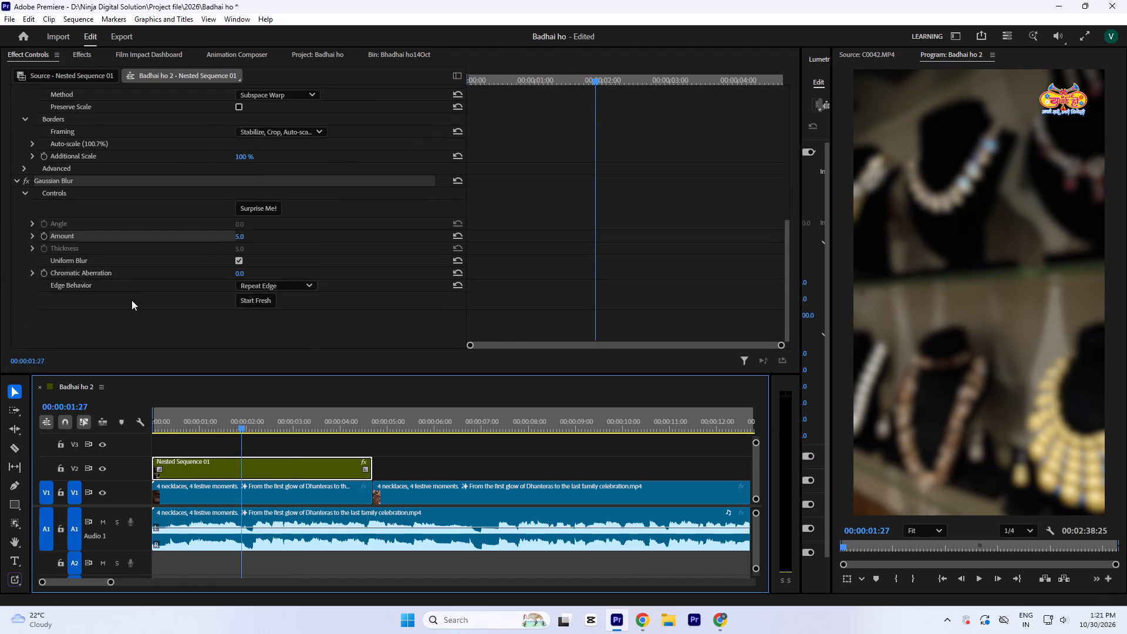
key("space")
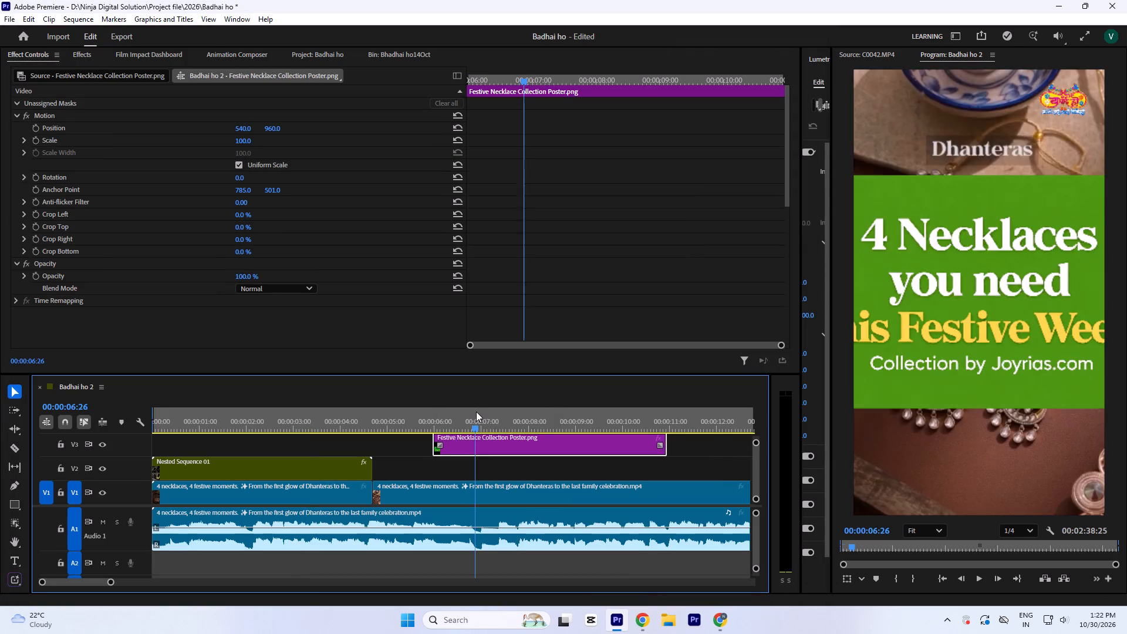
type("`--")
left_click_drag(215, 289, 500, 254)
left_click(508, 100)
type("`a")
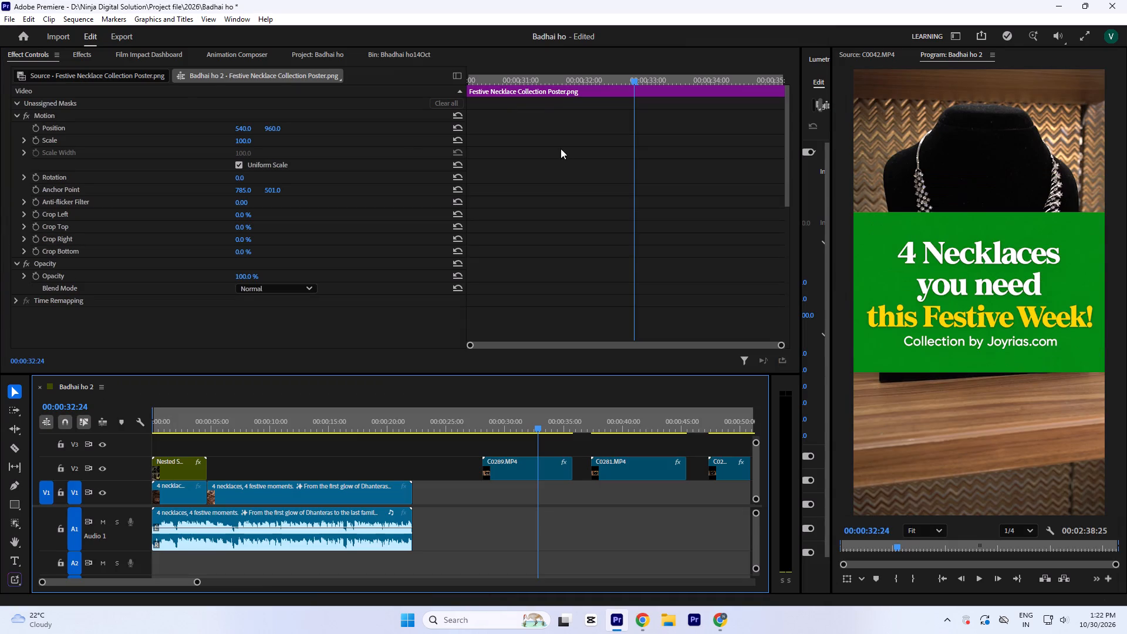
Apply Ultra Key to the poster image and sample its green background as the key color.
left_click(77, 49)
left_click_drag(55, 75, 0, 98)
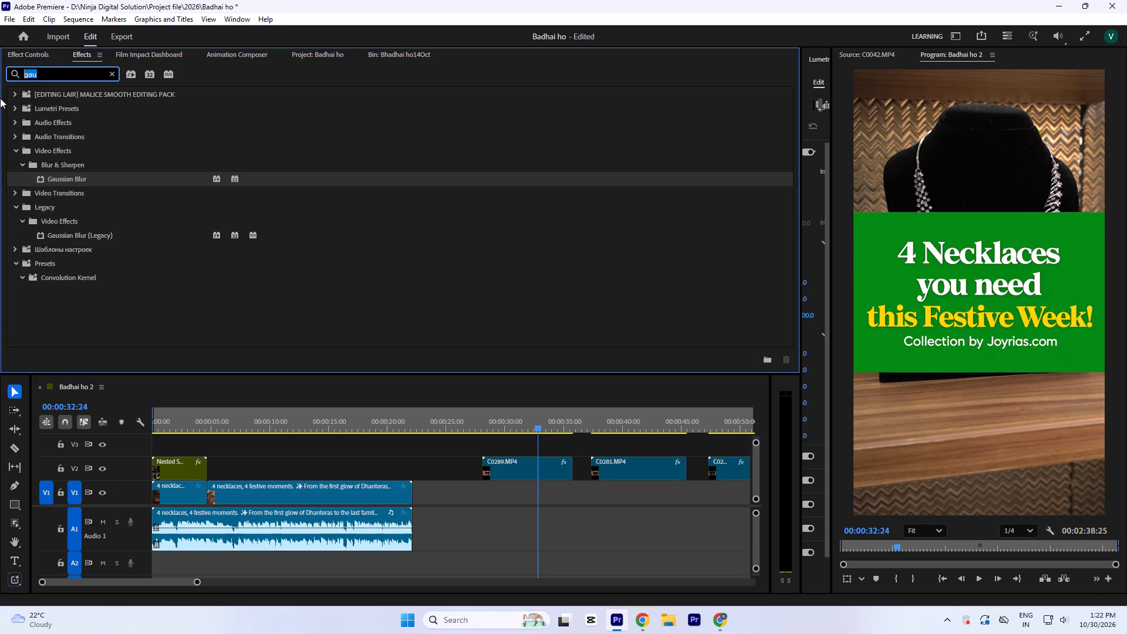
type("ultr")
double_click(74, 180)
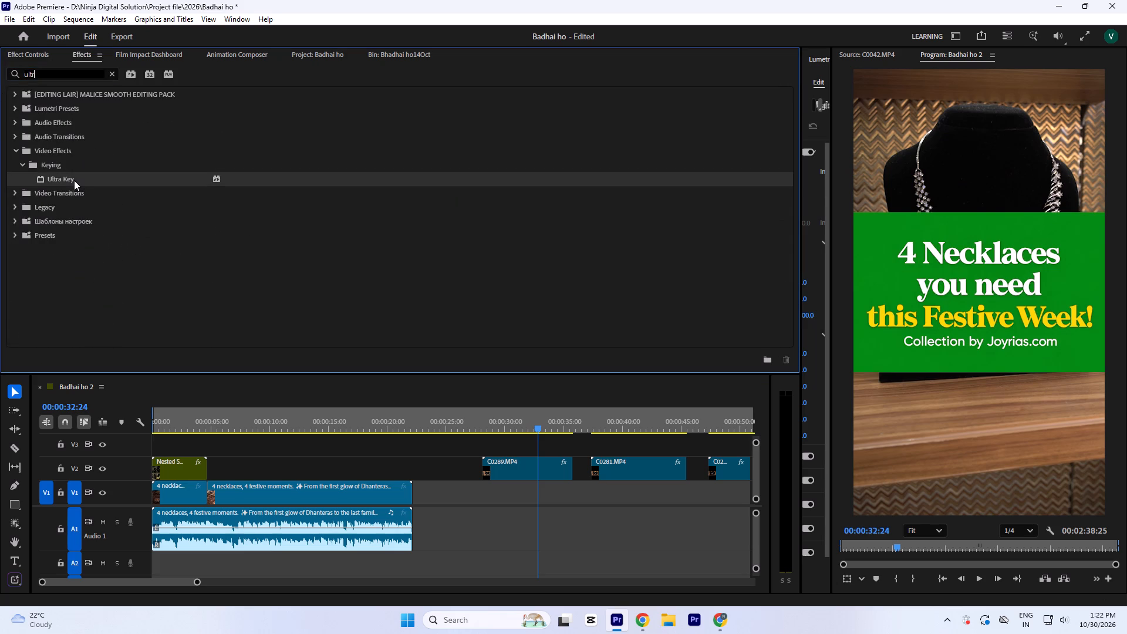
left_click_drag(42, 50, 43, 56)
scroll(192, 302, "down", 8)
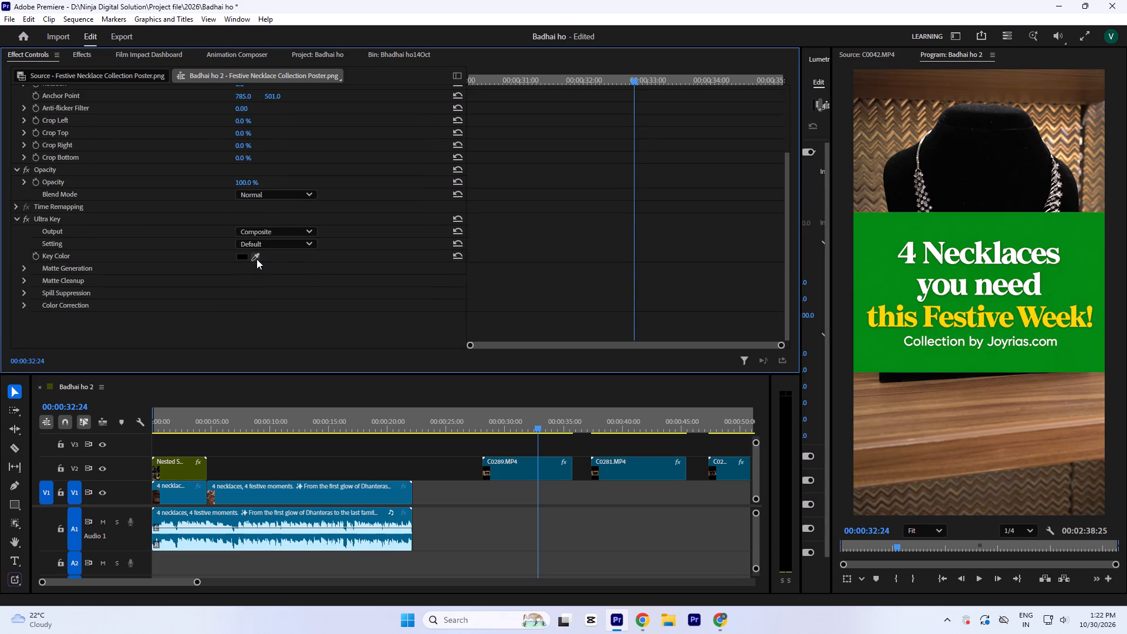
left_click(257, 259)
left_click(876, 271)
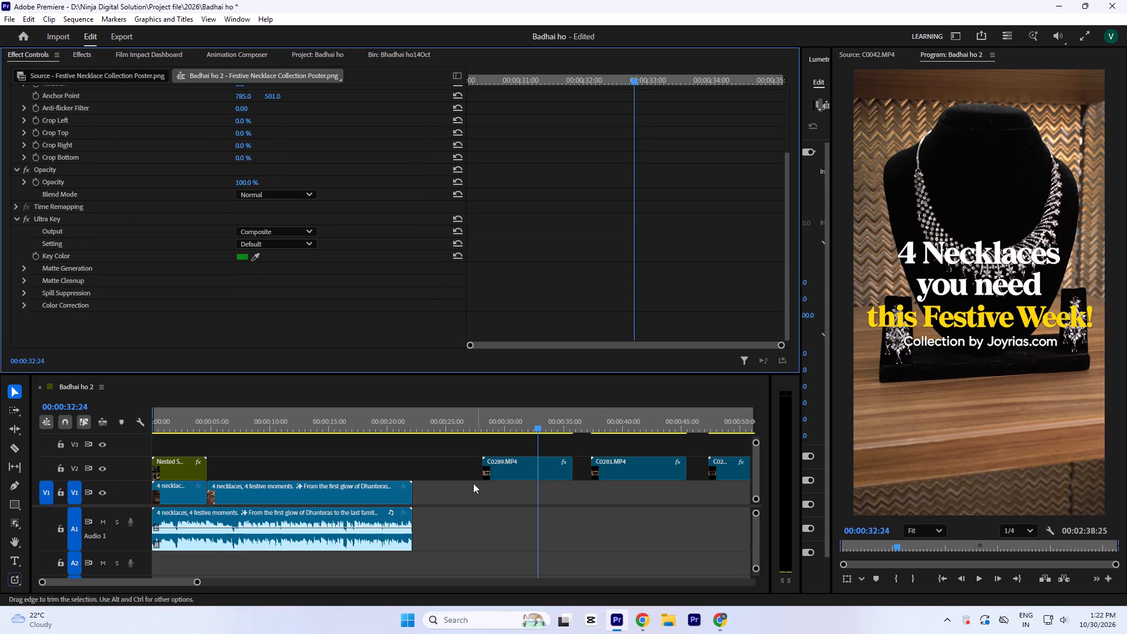
Move the keyed poster title to the sequence start on V5, between the adjustment layer and the banner overlay.
left_click(528, 416)
key("grave")
key("minus")
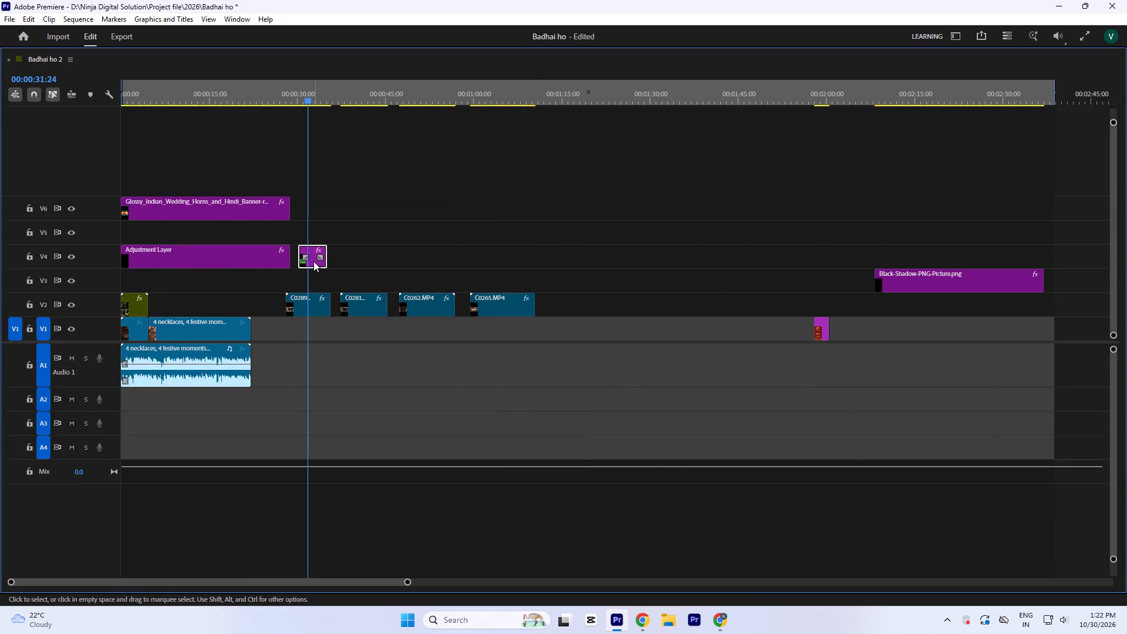
left_click_drag(313, 261, 132, 234)
left_click_drag(143, 96, 68, 112)
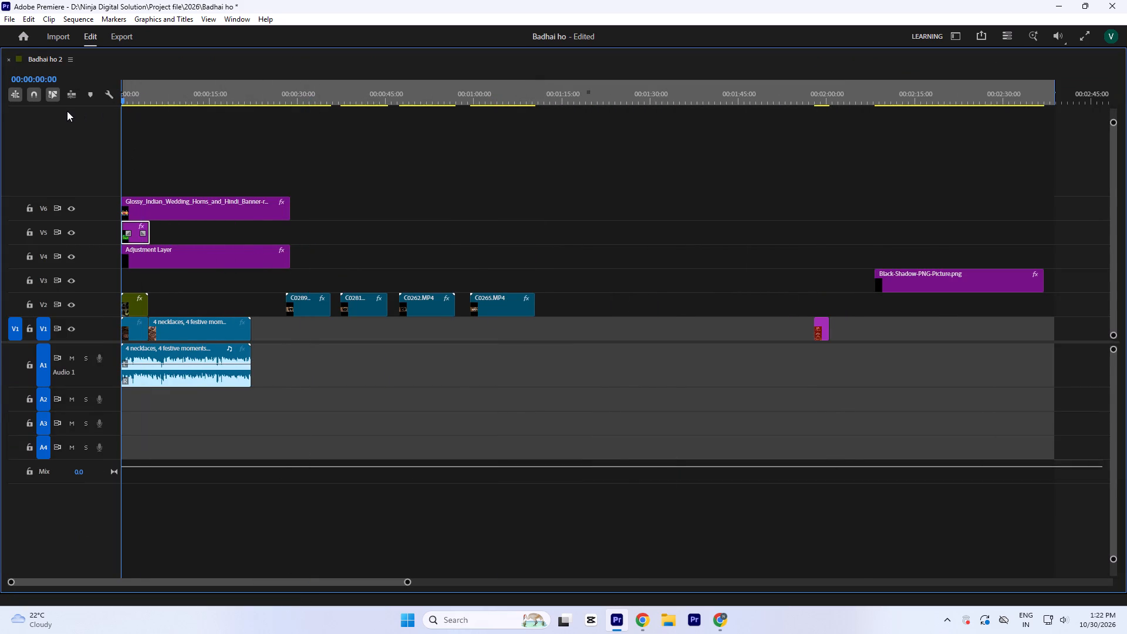
type("=`")
key("equal")
key("equal")
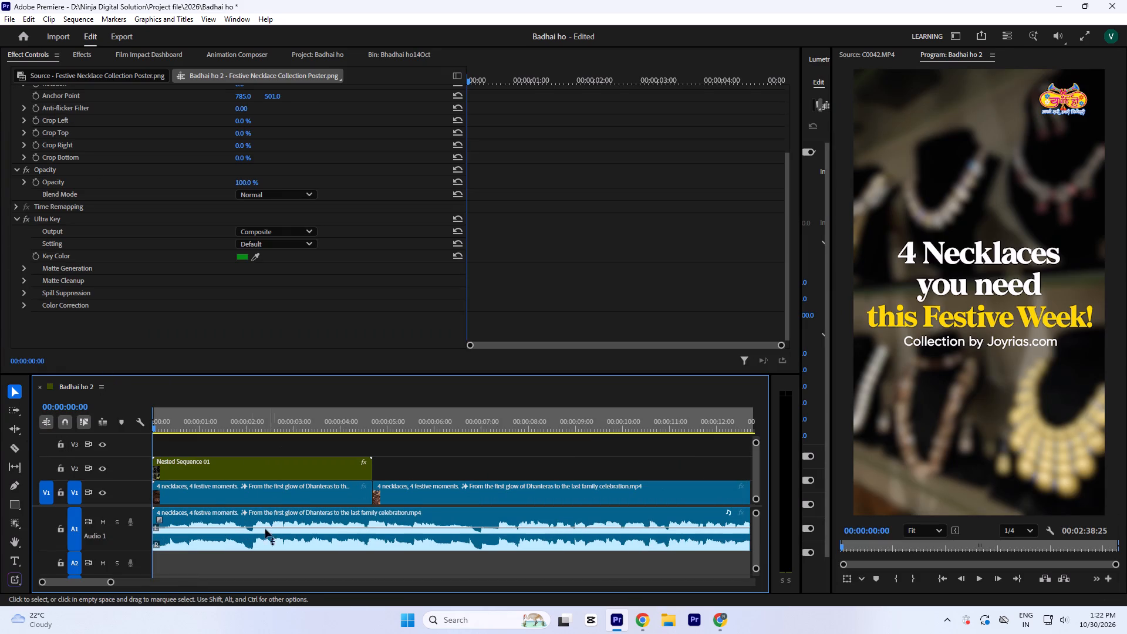
key("space")
key("space")
Trim the poster title on V5 to end with the nested opening clip and play back the result.
type("`=")
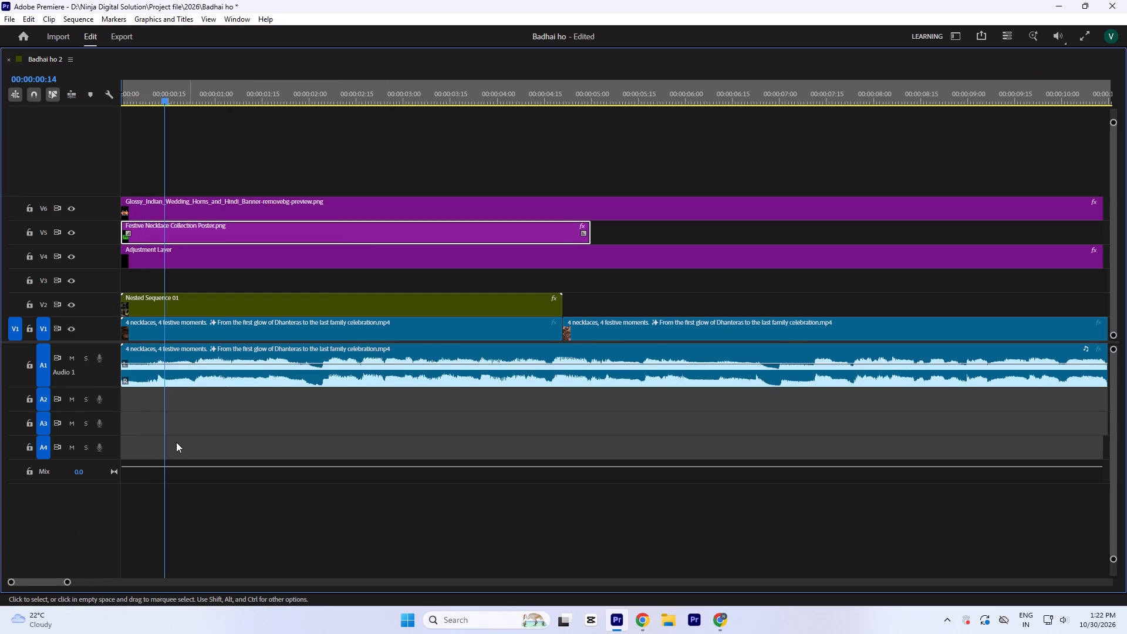
key("minus")
left_click_drag(361, 236, 348, 239)
key("grave")
key("Return")
key("space")
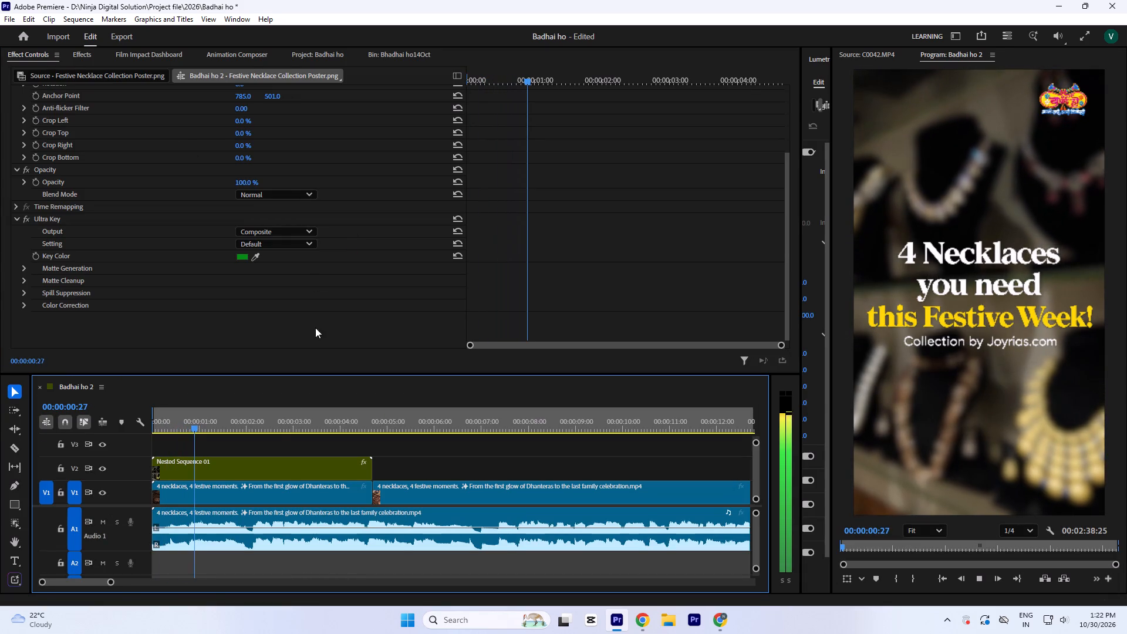
key("space")
key("space")
left_click(244, 414)
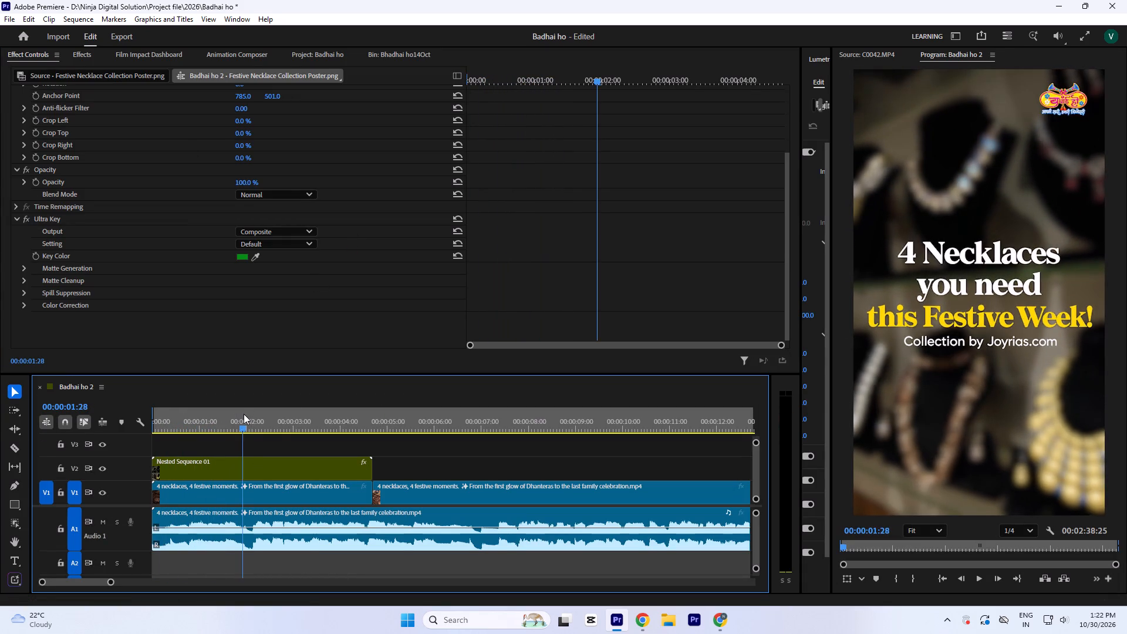
Enlarge the timeline area so tracks V1 through V6 fit in view, and select the poster title on V5.
key("grave")
type("`-")
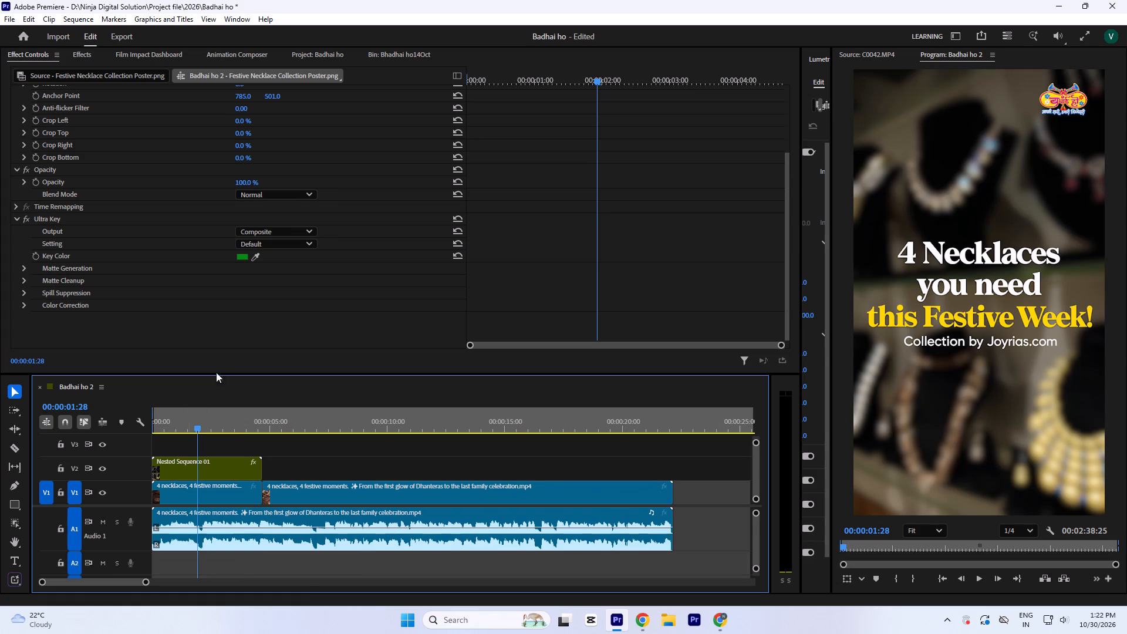
left_click_drag(227, 375, 231, 292)
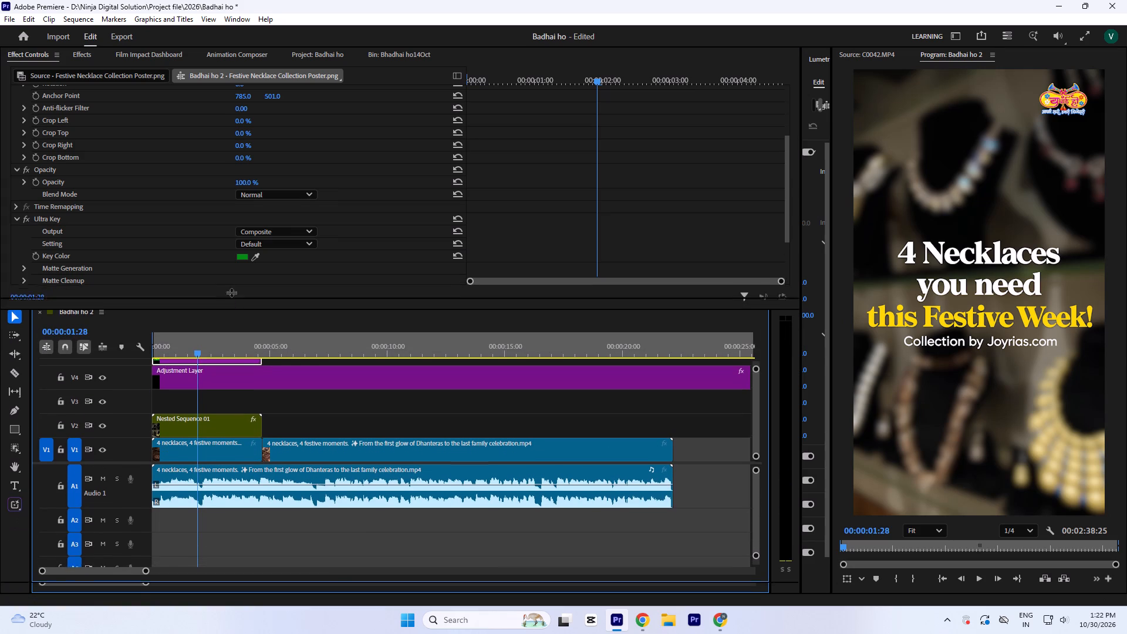
left_click_drag(231, 292, 232, 287)
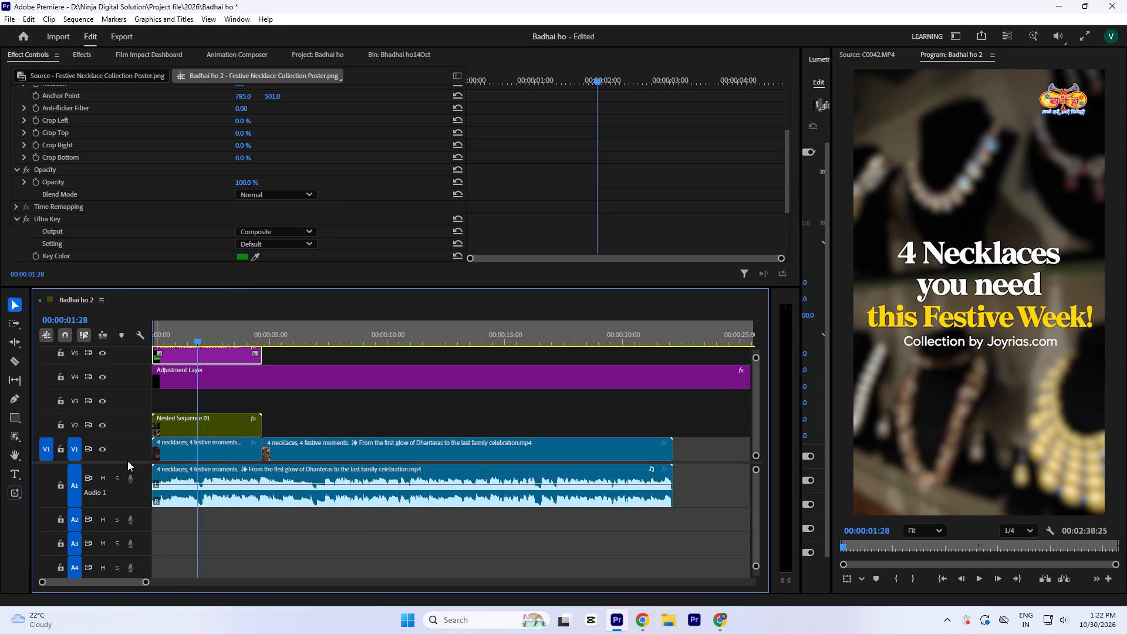
left_click_drag(127, 462, 118, 500)
key("minus")
left_click_drag(173, 393, 178, 393)
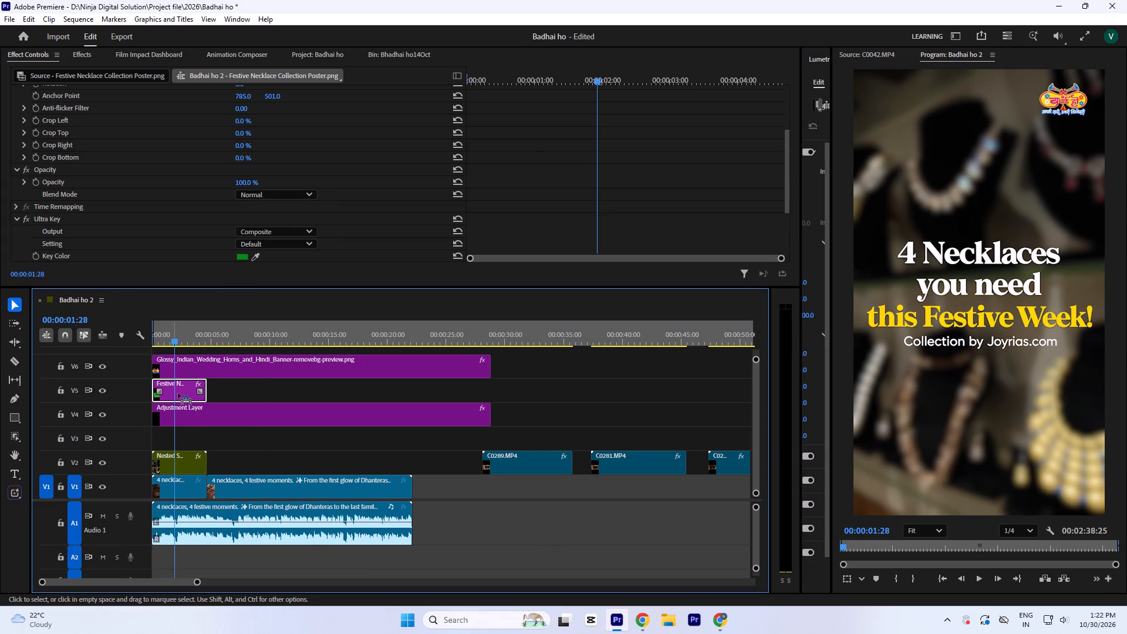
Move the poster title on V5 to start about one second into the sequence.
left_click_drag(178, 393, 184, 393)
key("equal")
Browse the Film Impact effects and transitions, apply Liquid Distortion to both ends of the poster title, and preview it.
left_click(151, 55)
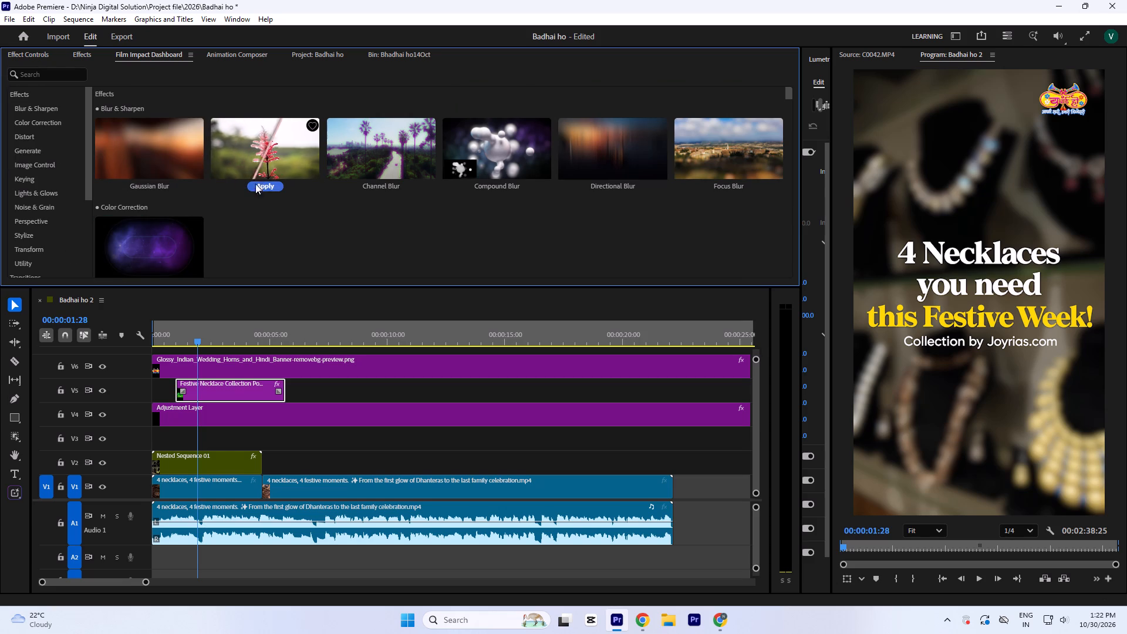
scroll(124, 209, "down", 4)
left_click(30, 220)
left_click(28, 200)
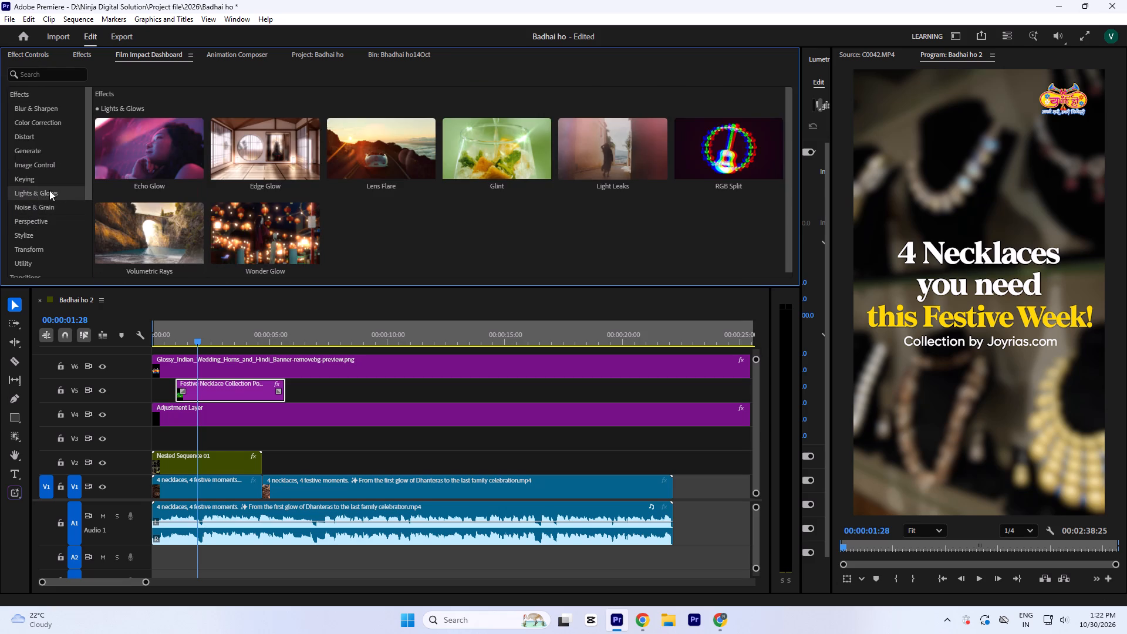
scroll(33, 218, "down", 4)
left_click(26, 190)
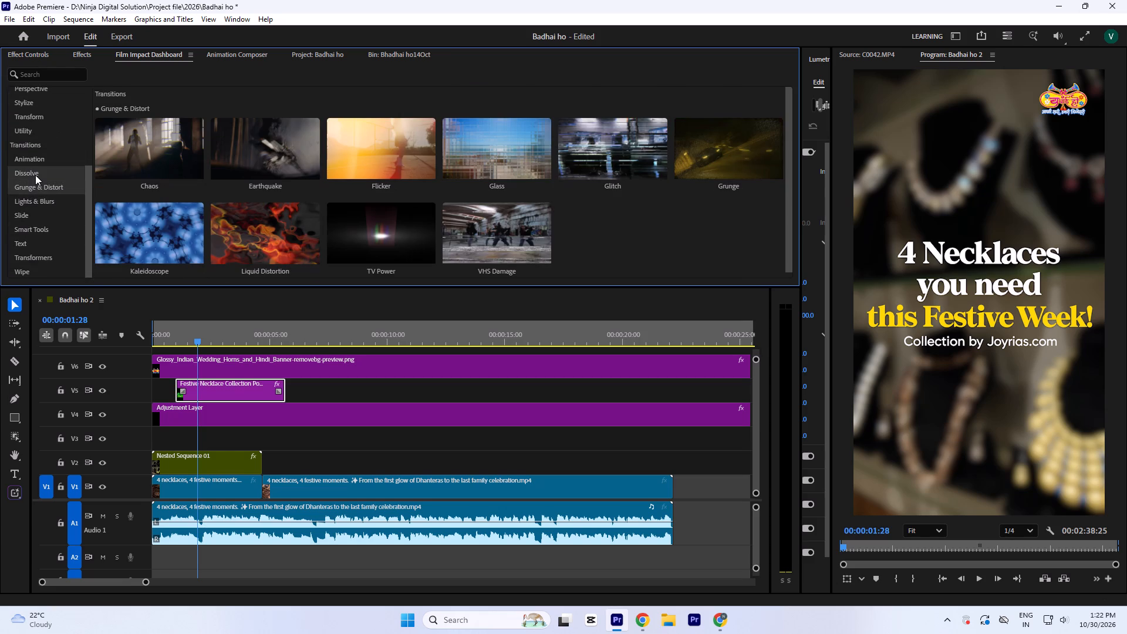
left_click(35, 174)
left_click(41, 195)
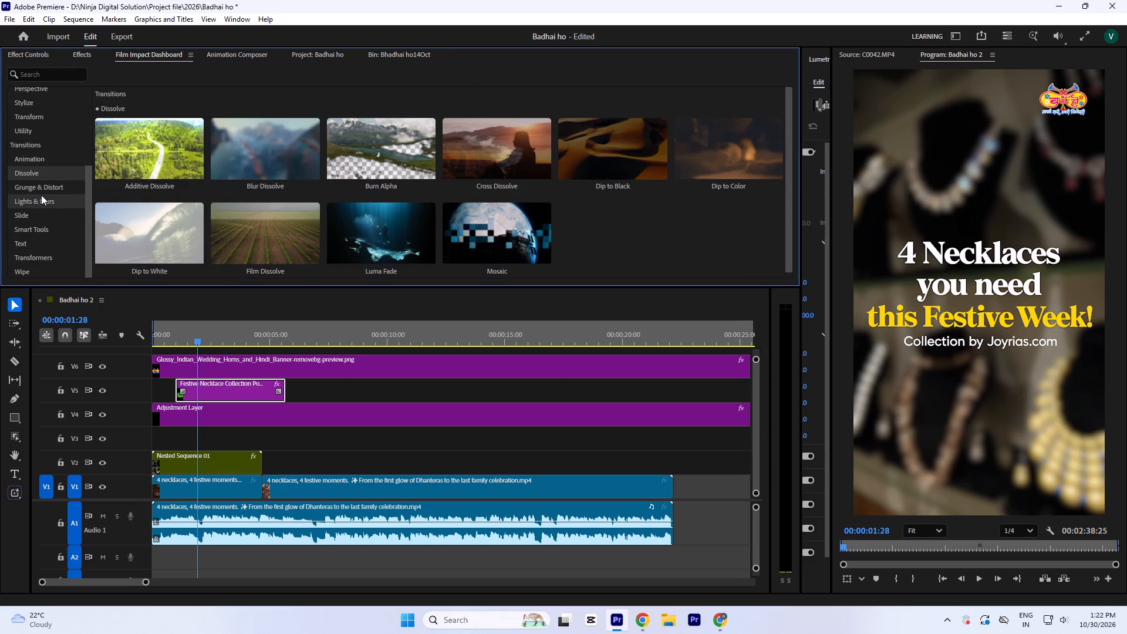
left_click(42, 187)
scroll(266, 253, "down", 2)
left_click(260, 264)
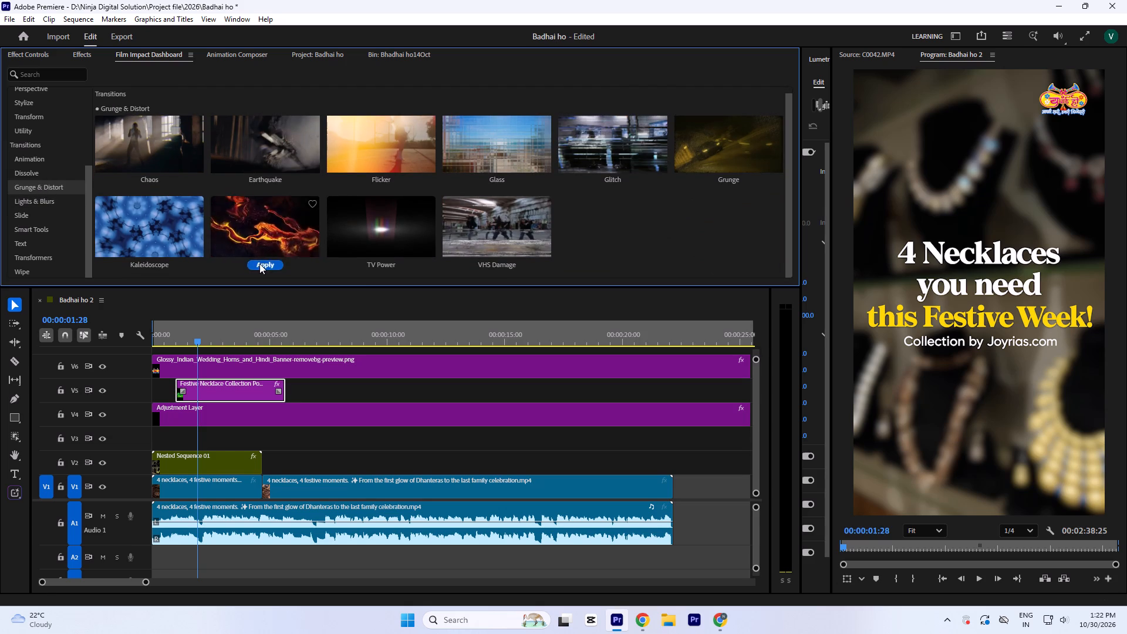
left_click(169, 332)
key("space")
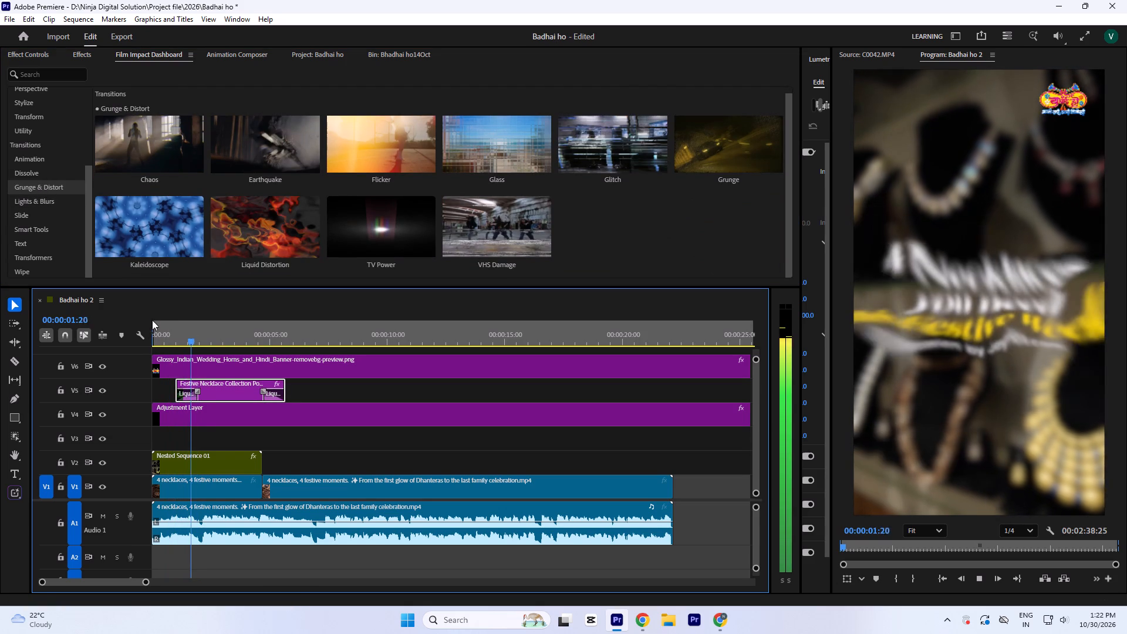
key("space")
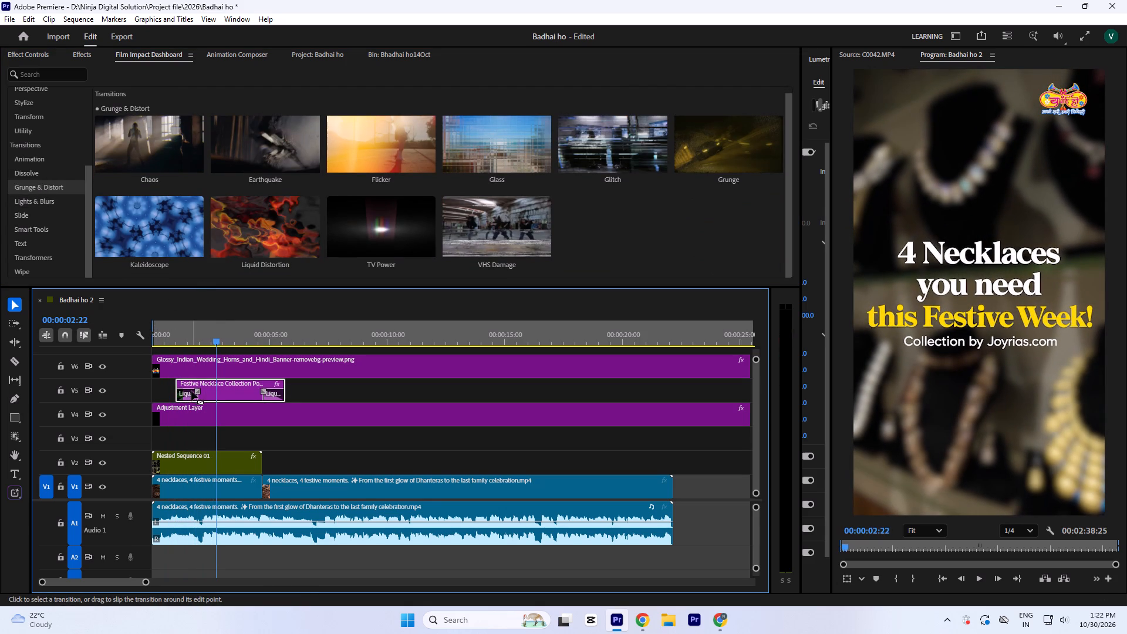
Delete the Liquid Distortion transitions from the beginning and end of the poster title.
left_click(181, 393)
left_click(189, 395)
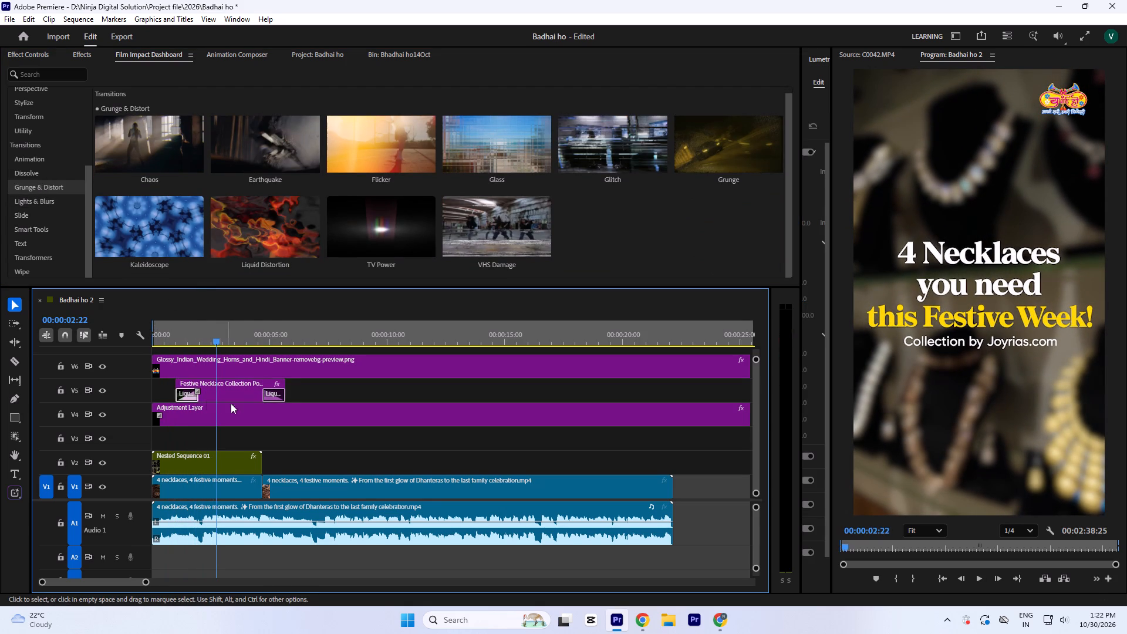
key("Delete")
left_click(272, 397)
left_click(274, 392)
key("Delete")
Apply the VHS Damage transition from Grunge & Distort to the poster title on V5 and preview it.
left_click(242, 390)
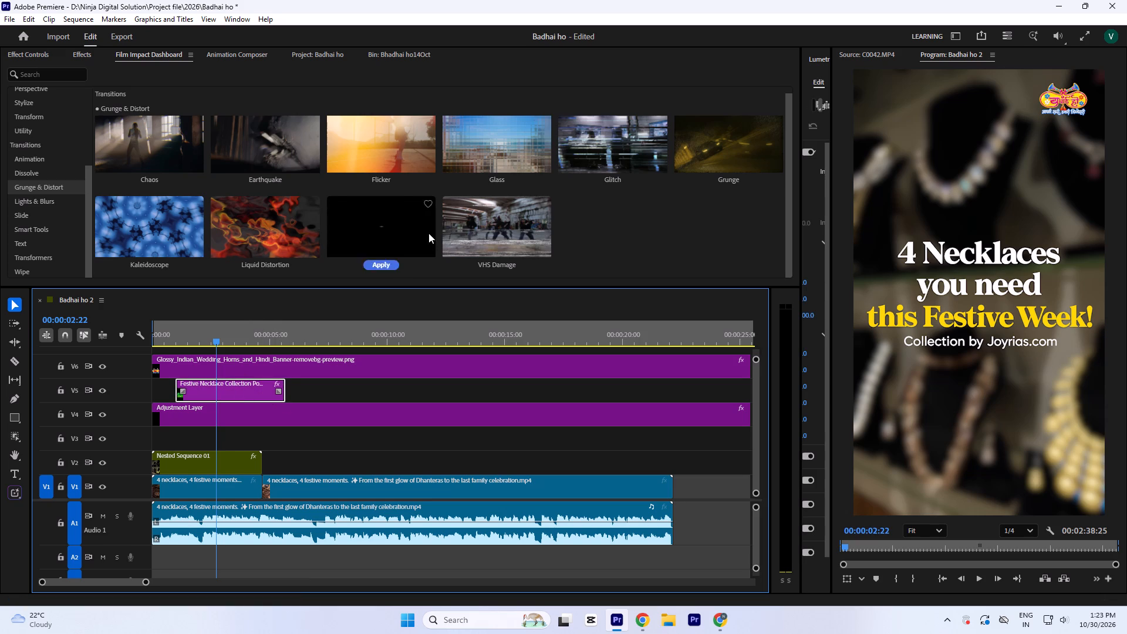
left_click(492, 264)
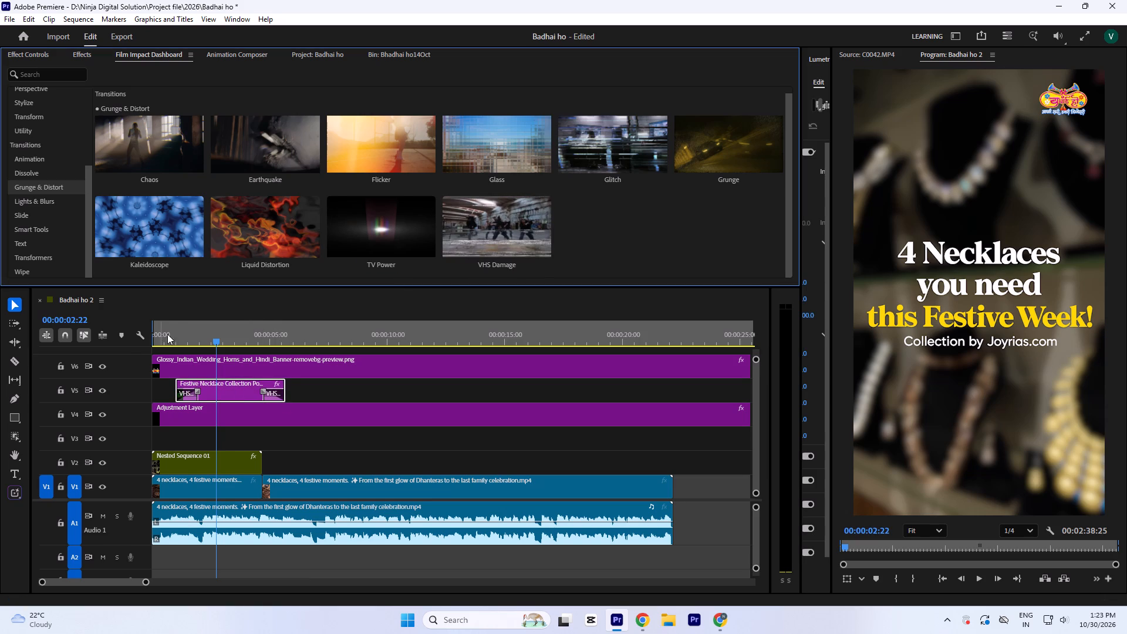
left_click(176, 326)
key("space")
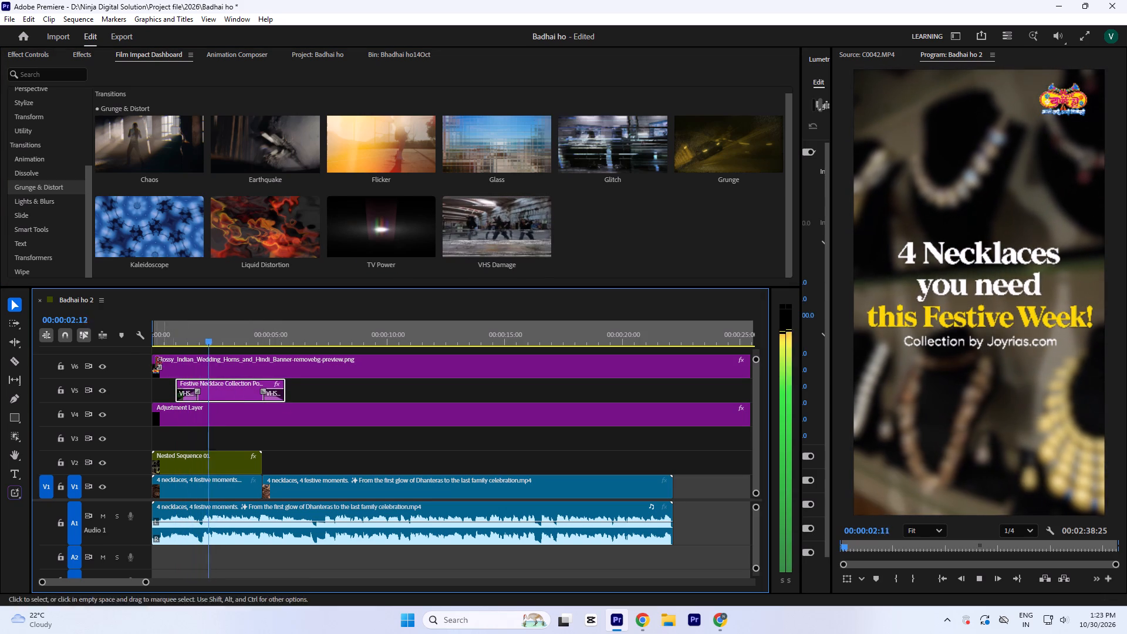
key("space")
left_click(169, 332)
key("space")
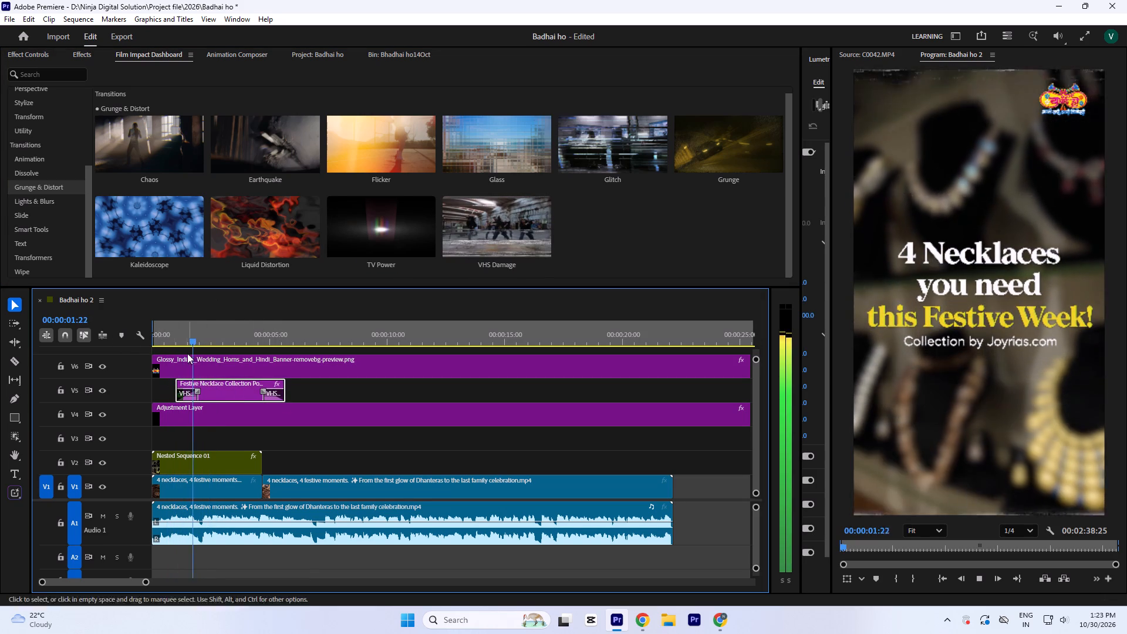
key("space")
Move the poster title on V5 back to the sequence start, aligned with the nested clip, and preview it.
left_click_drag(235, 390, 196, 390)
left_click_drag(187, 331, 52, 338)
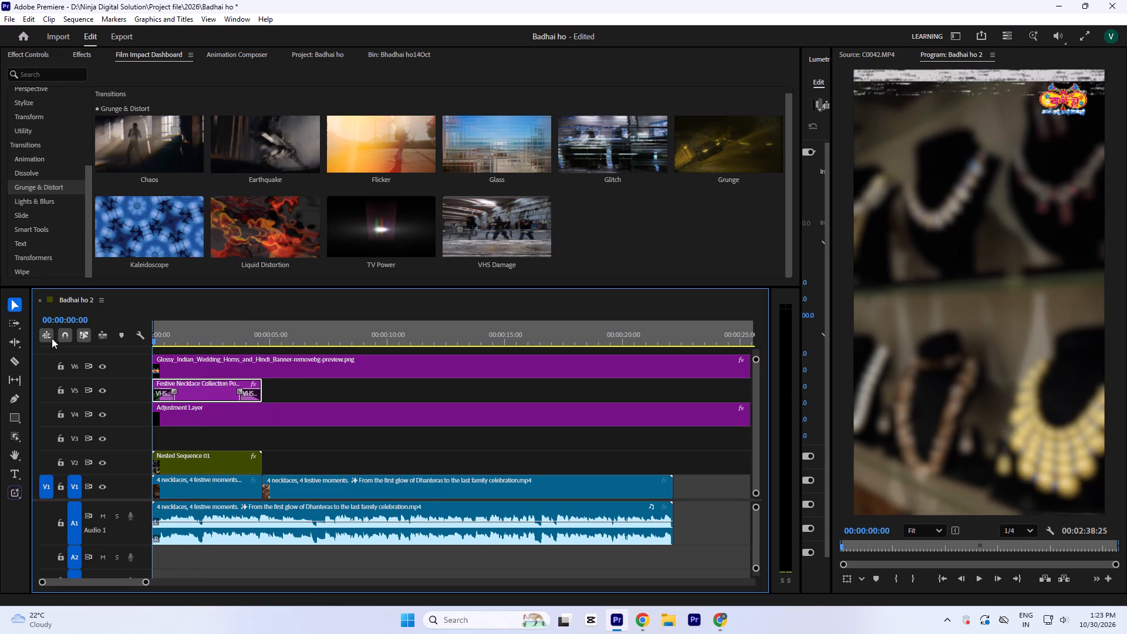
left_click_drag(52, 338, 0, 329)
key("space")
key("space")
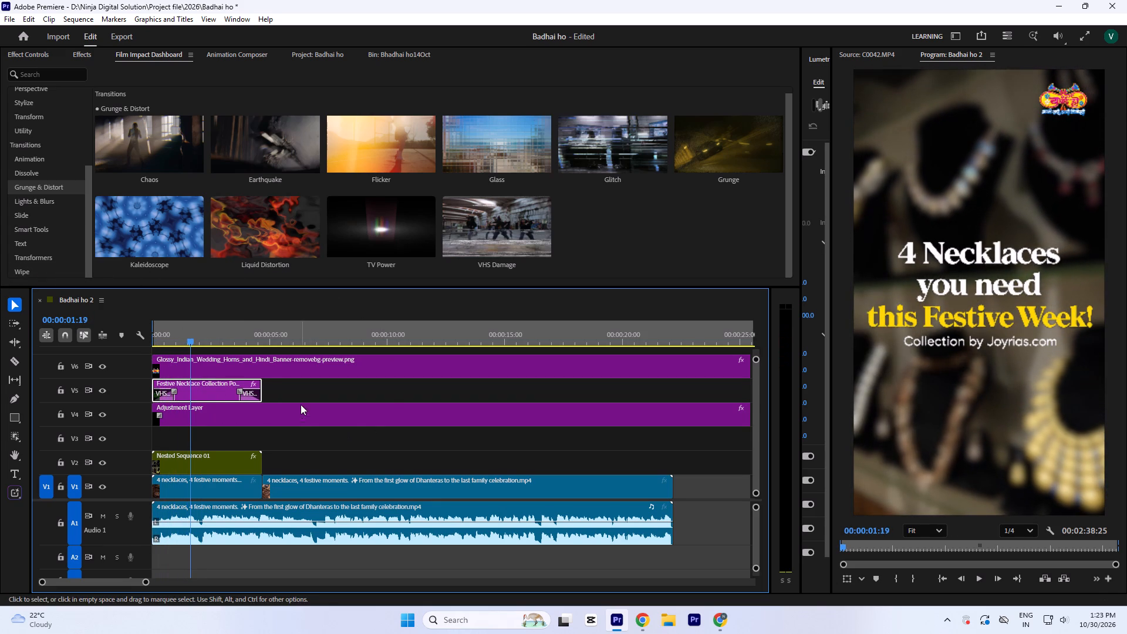
Delete the VHS Damage transition from the end of the poster title.
left_click(251, 397)
left_click(244, 393)
key("Delete")
Set the poster title's Scale to 80 and play back the opening from the sequence start.
left_click(229, 393)
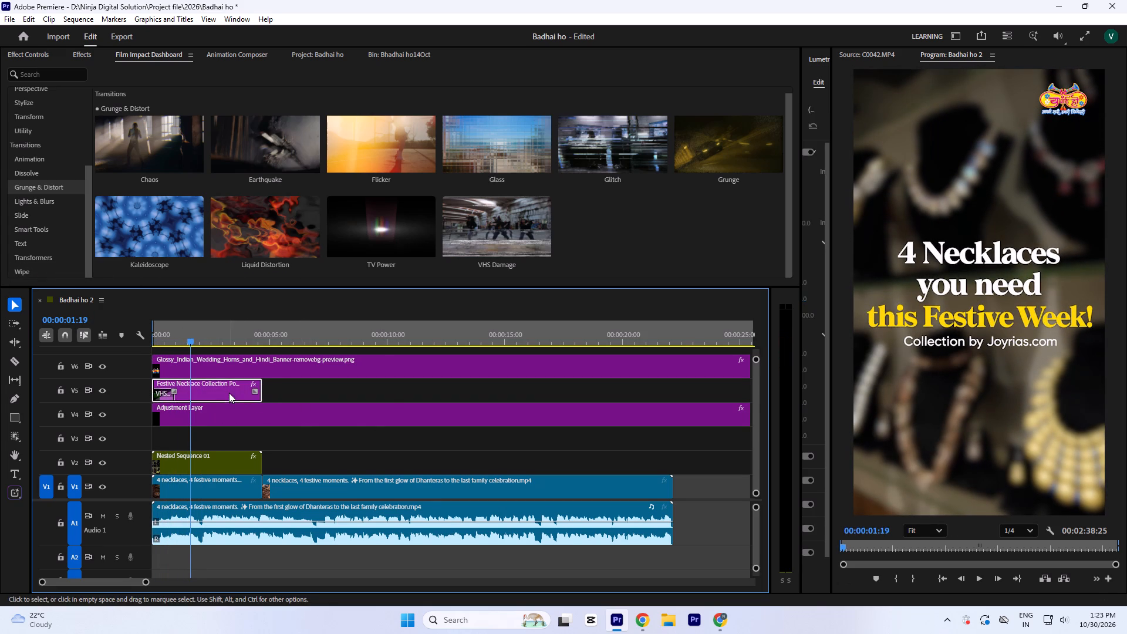
left_click(32, 55)
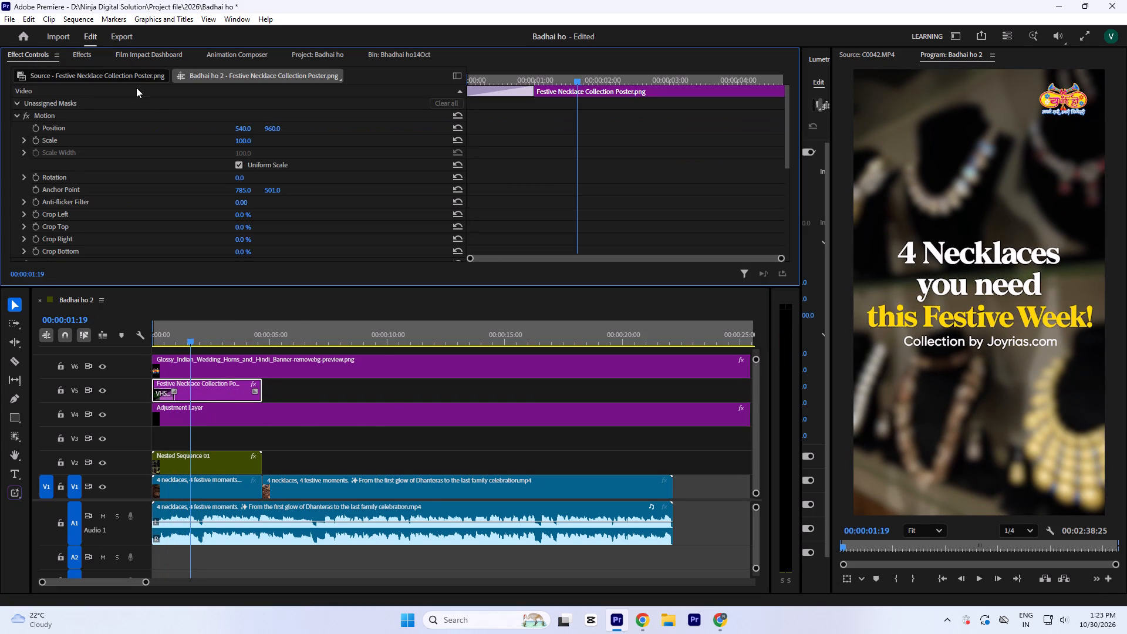
left_click_drag(248, 142, 247, 150)
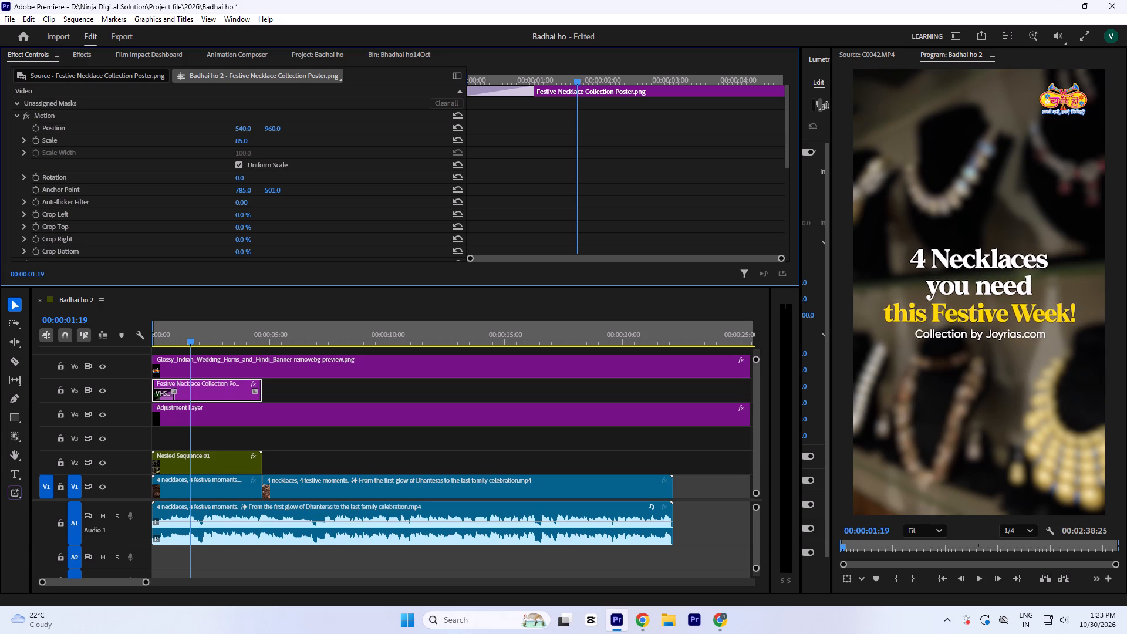
left_click_drag(247, 150, 247, 153)
left_click_drag(171, 333, 52, 346)
key("space")
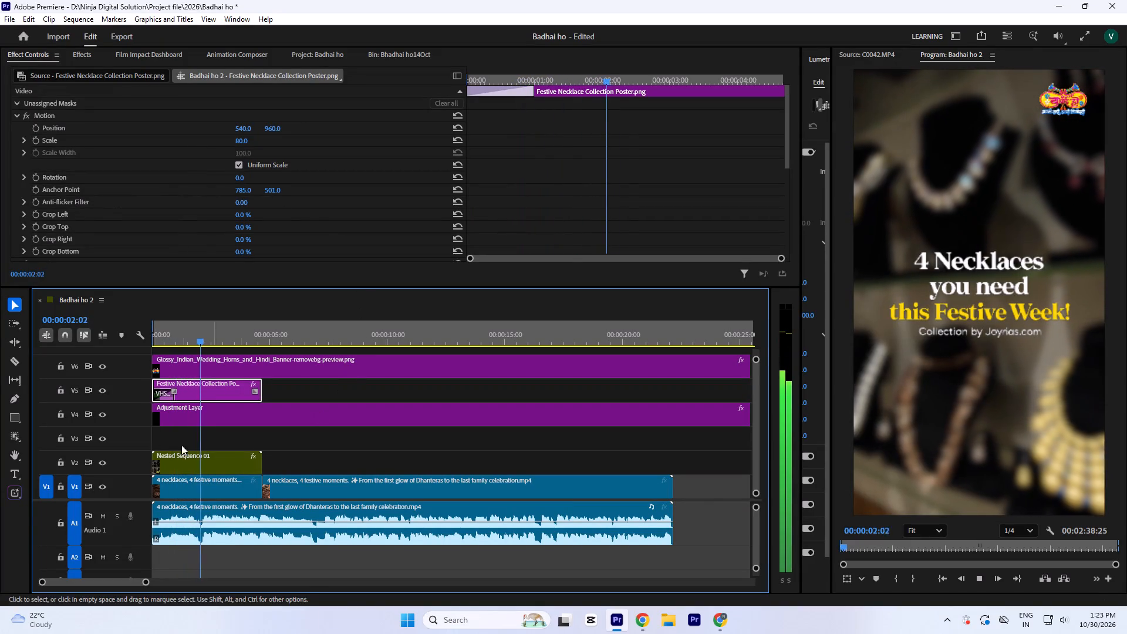
key("space")
left_click_drag(184, 339, 109, 351)
key("space")
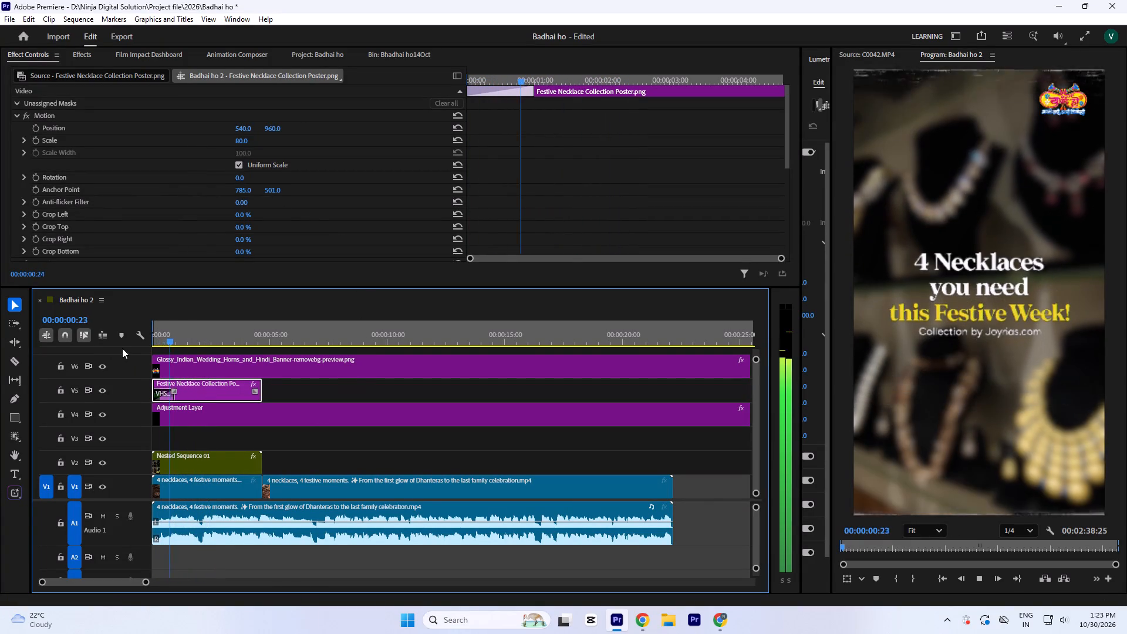
key("space")
key("space")
key("space")
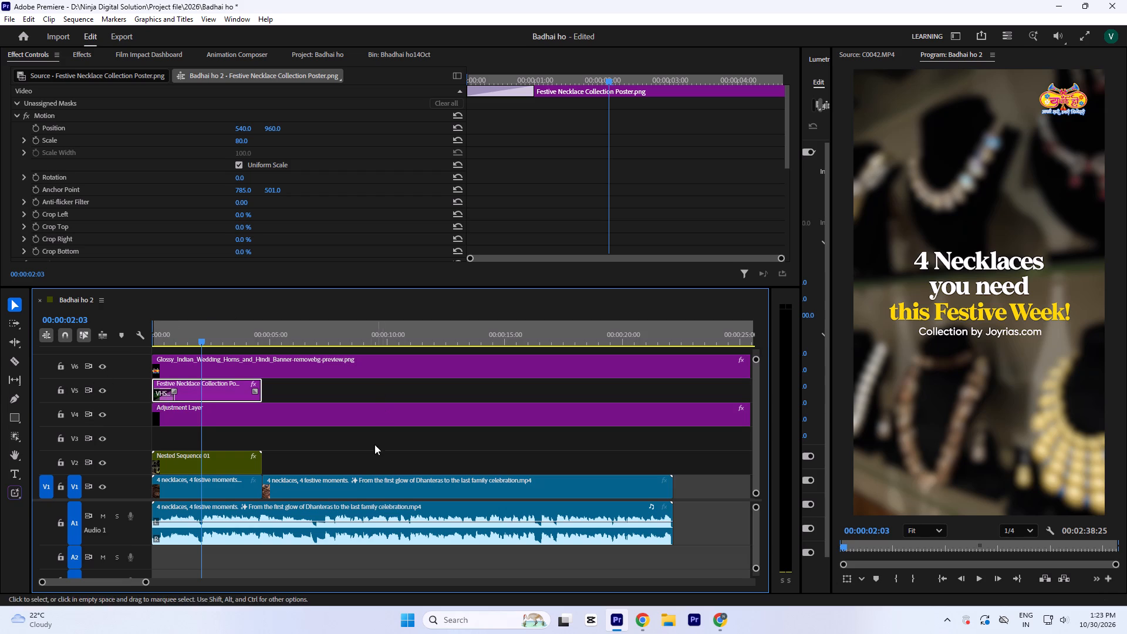
key("space")
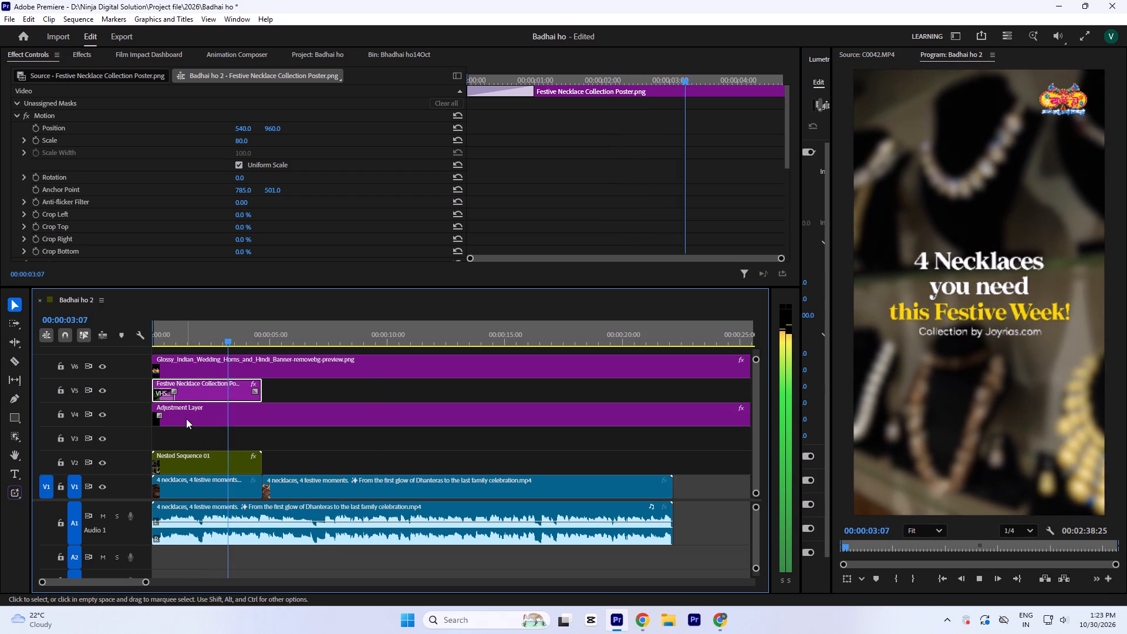
key("space")
Keyframe the poster title's Scale from 80 at the clip's start to 91 at the clip's end.
left_click(33, 142)
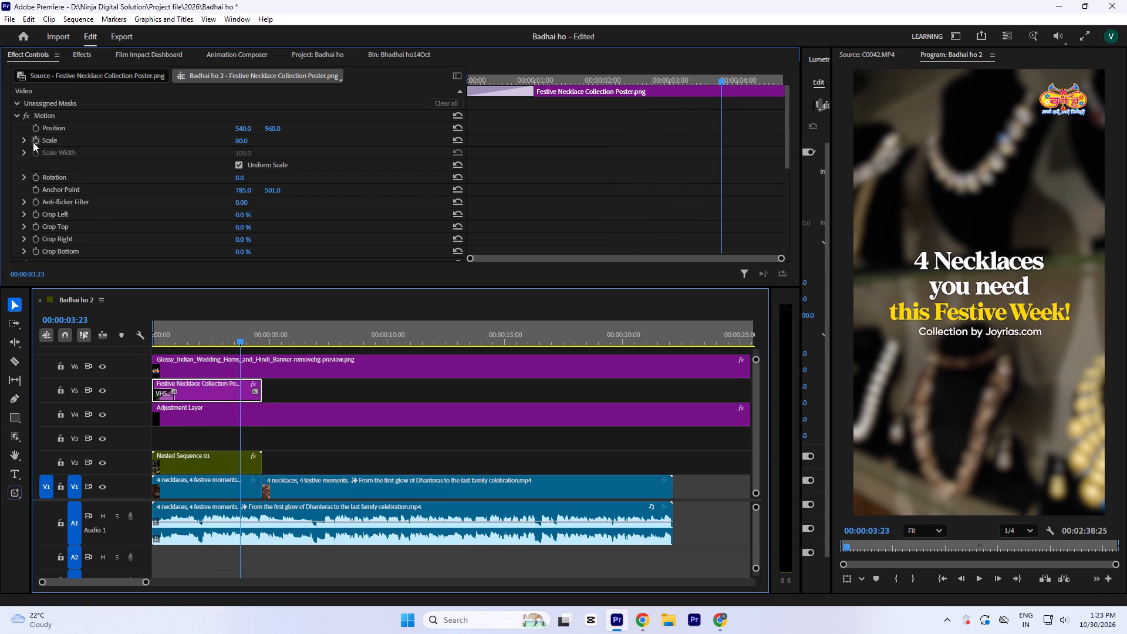
left_click_drag(722, 138, 342, 137)
left_click(657, 148)
key("minus")
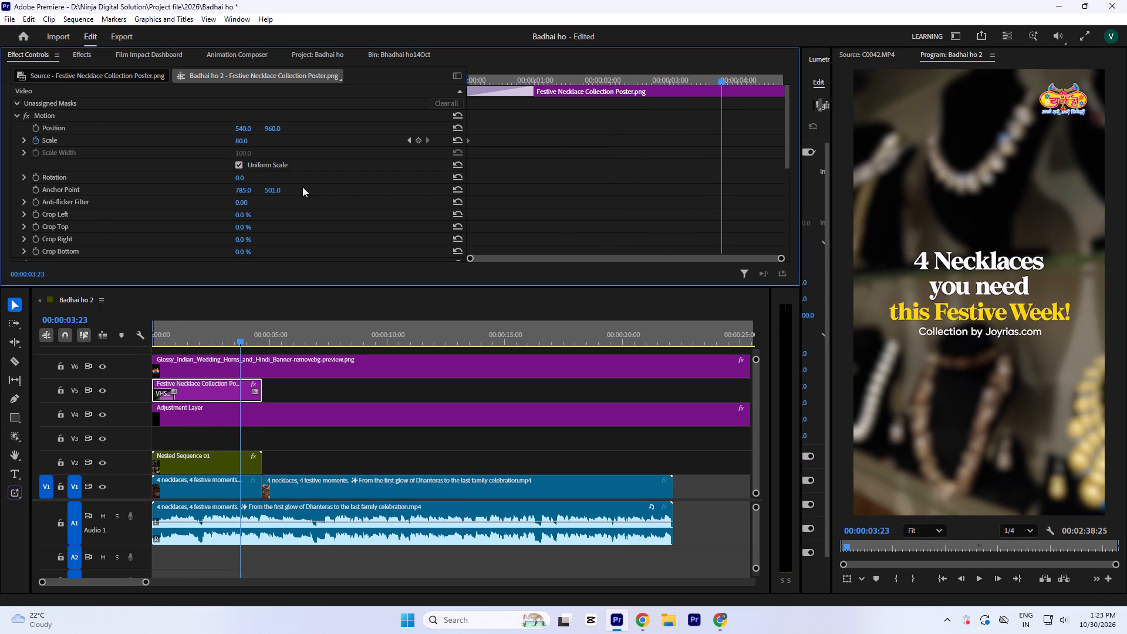
left_click_drag(240, 140, 240, 134)
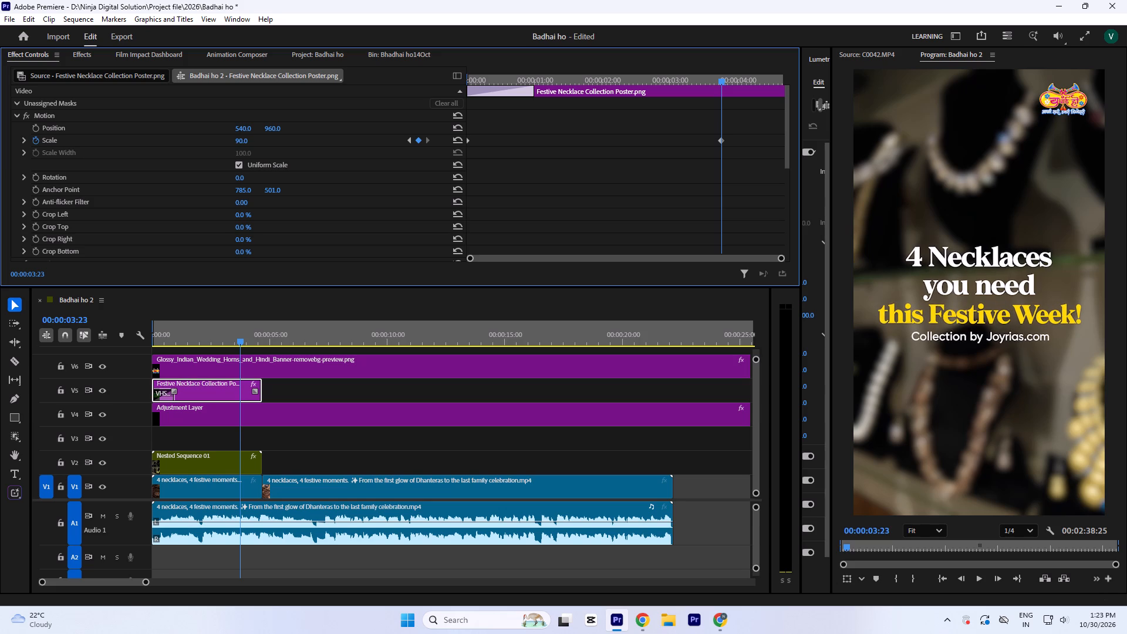
left_click_drag(240, 134, 240, 133)
left_click(647, 177)
key("minus")
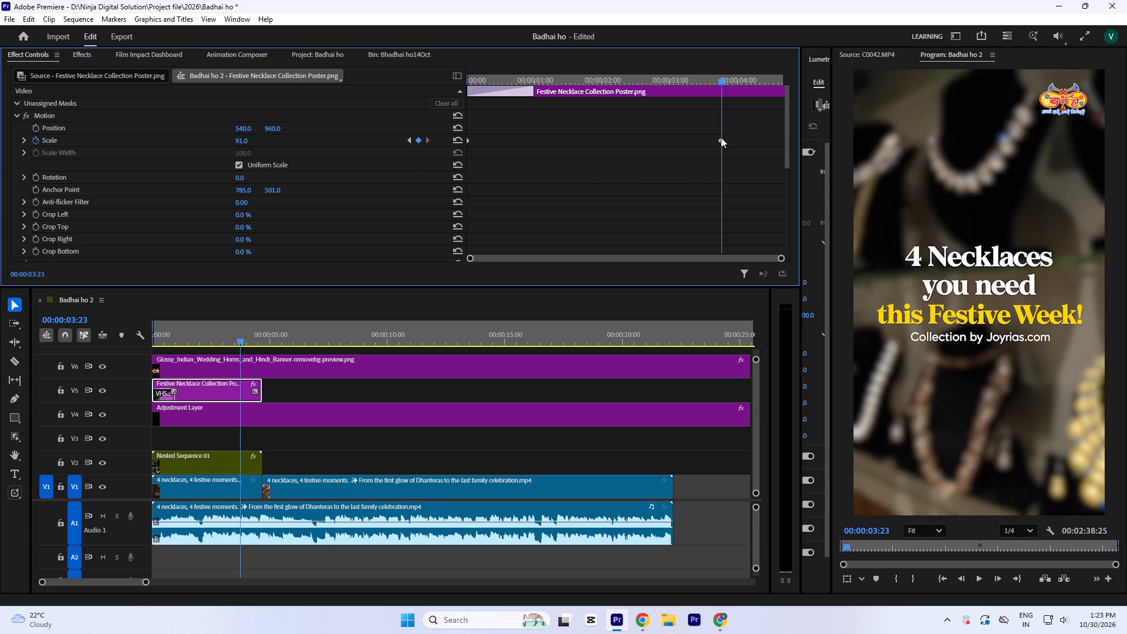
left_click_drag(721, 137, 852, 163)
left_click(651, 142)
key("minus")
Play the opening repeatedly from the sequence start to review the title's VHS Damage entrance and scale animation.
left_click_drag(185, 329, 0, 340)
key("space")
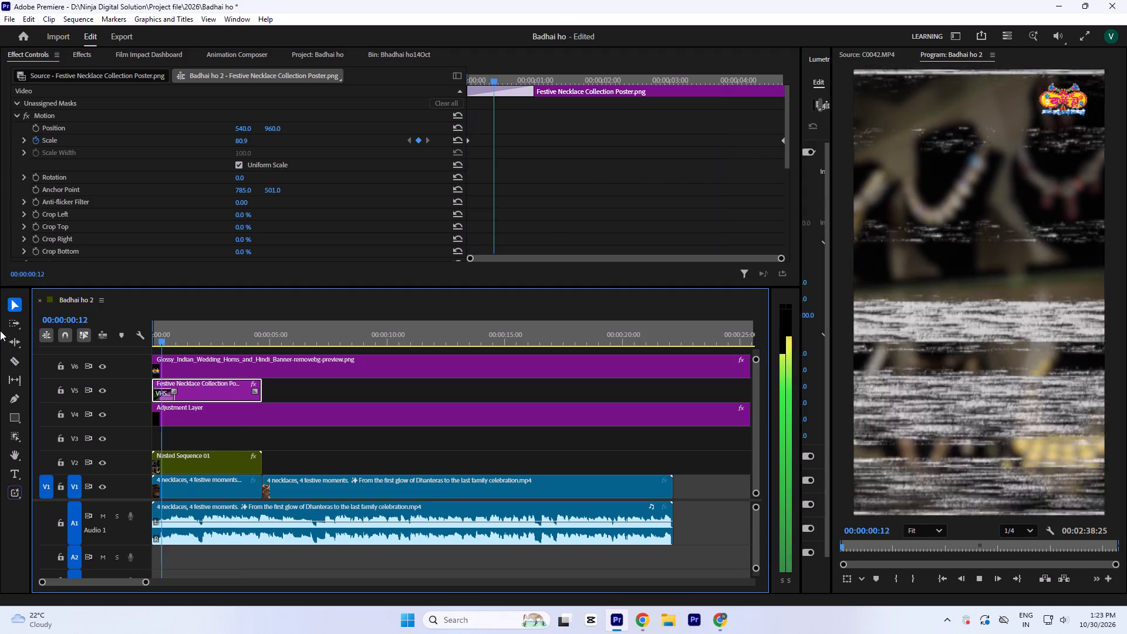
key("space")
left_click_drag(170, 333, 120, 343)
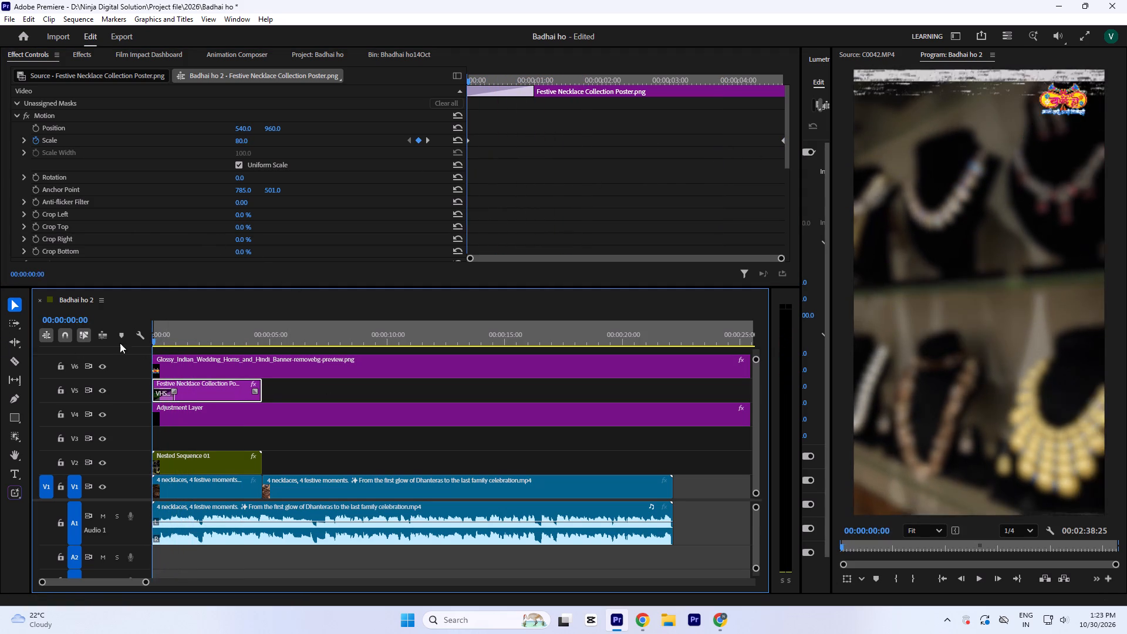
left_click_drag(120, 343, 96, 342)
key("space")
key("space")
key("space")
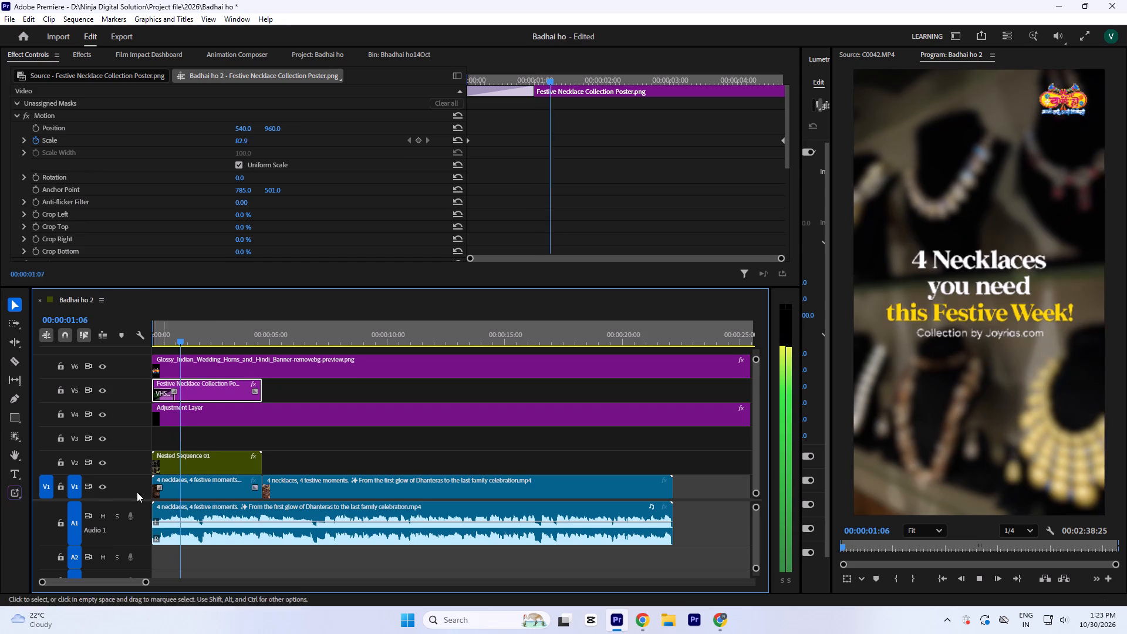
key("space")
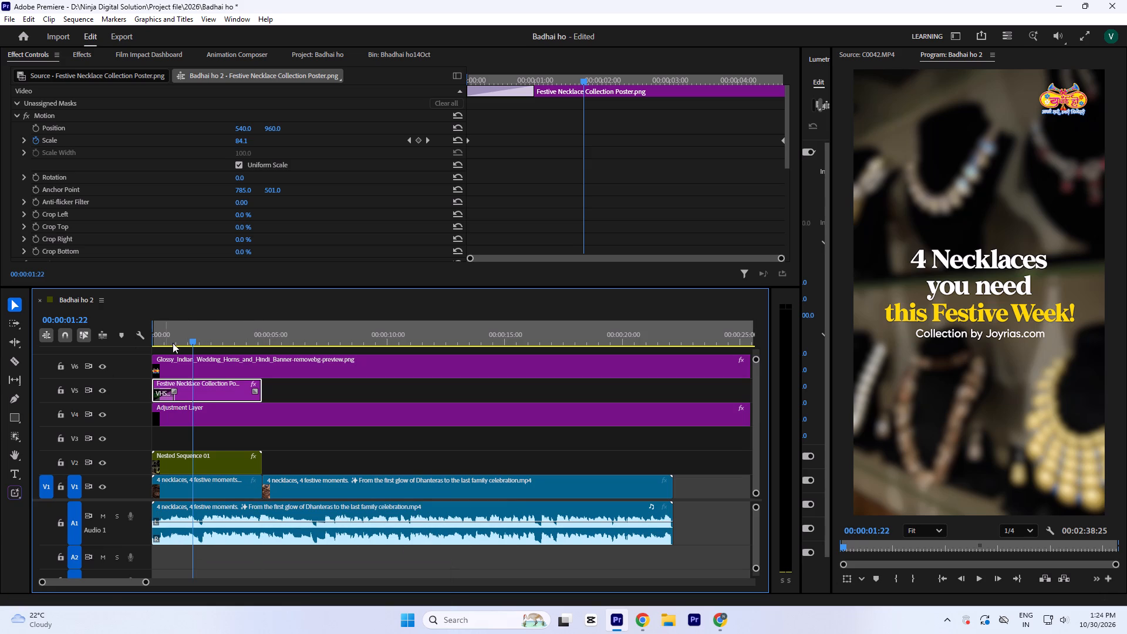
left_click_drag(182, 338, 100, 358)
key("space")
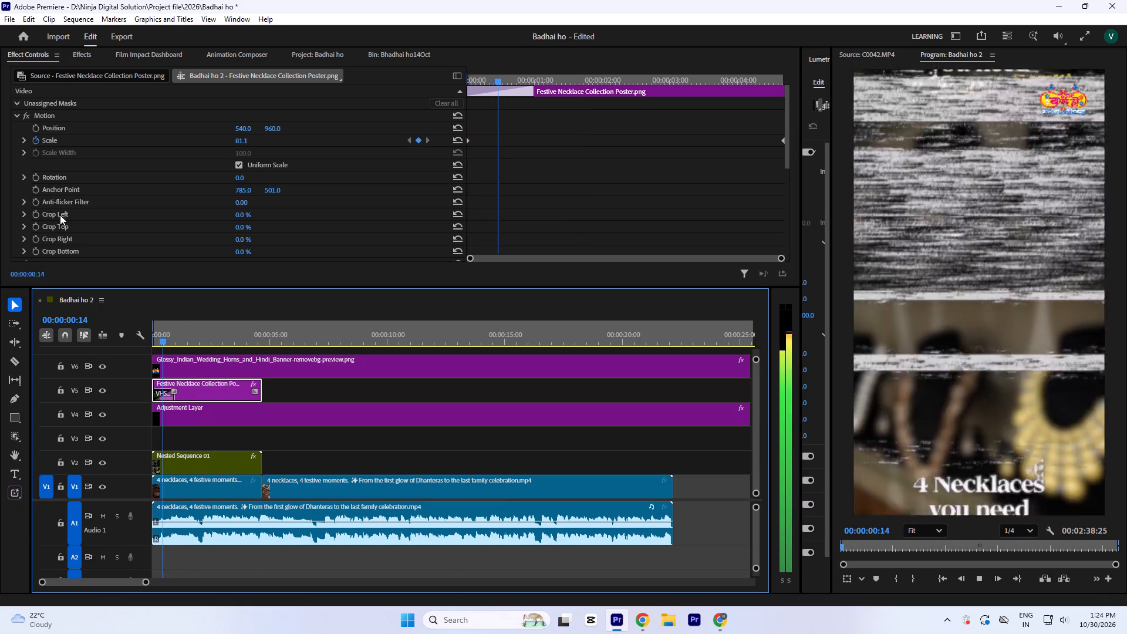
key("space")
left_click_drag(215, 337, 82, 348)
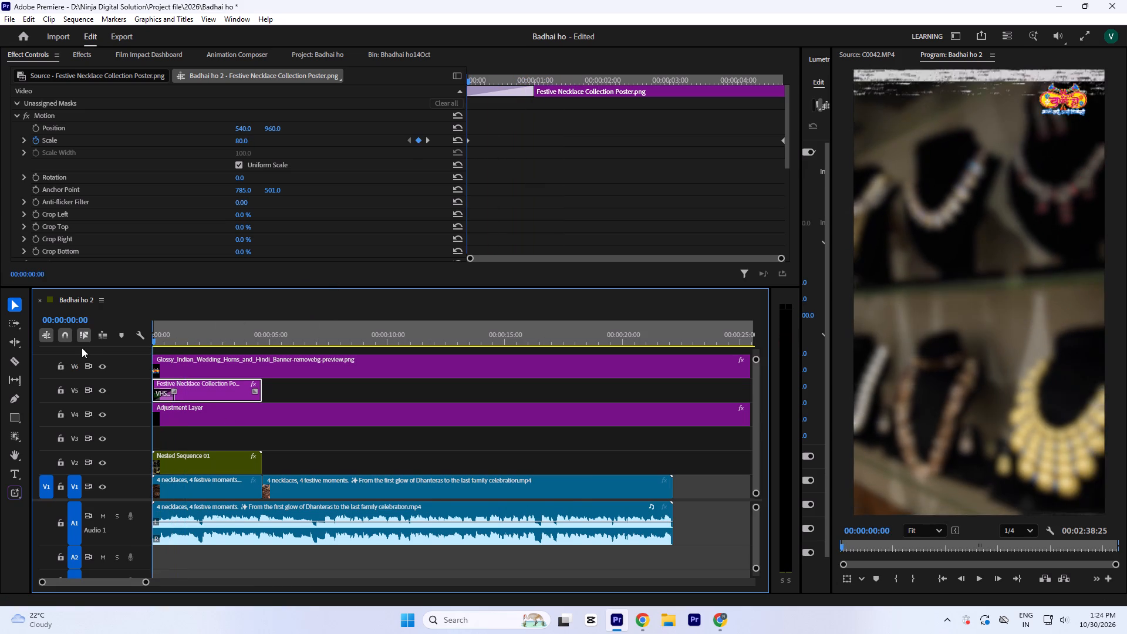
left_click_drag(82, 348, 77, 348)
key("space")
key("space")
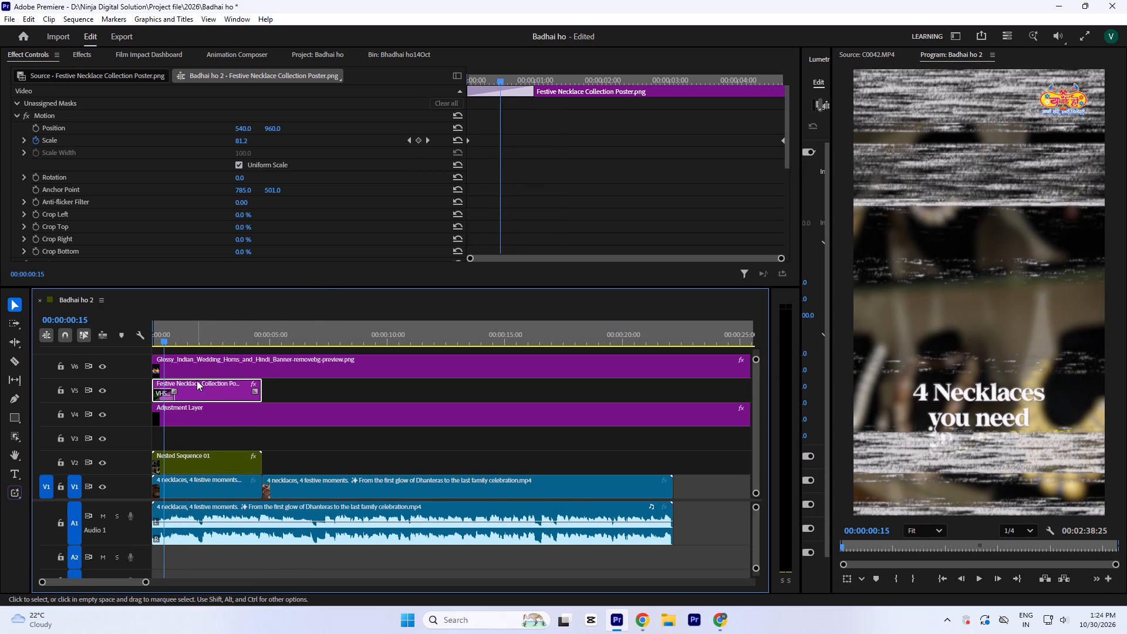
Maximize the timeline and shift all opening clips on V1 through V6 and A1 together to start at 00:00:06:27.
type("`-")
left_click_drag(435, 455, 66, 212)
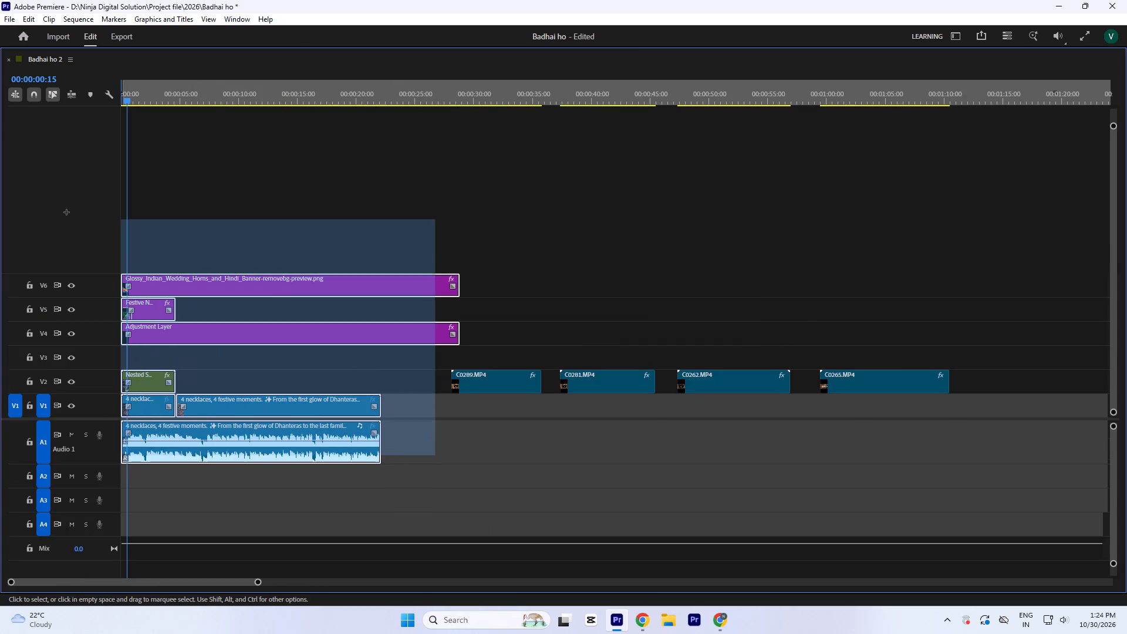
left_click_drag(66, 212, 62, 207)
left_click_drag(309, 286, 384, 292)
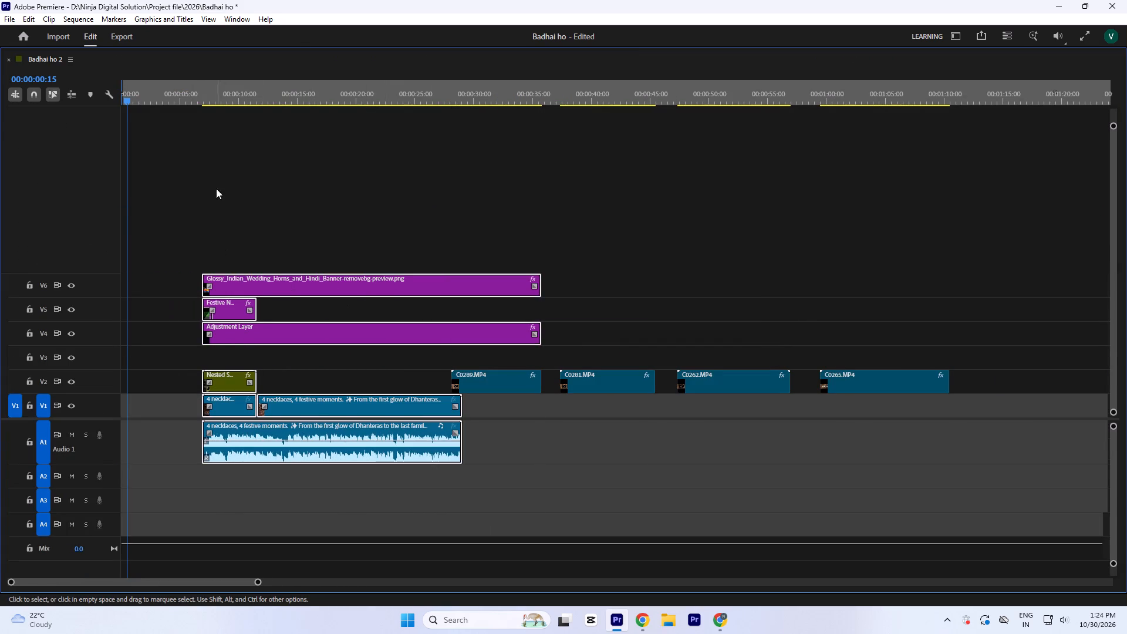
Add the Animation Composer Digital 1 v2 glitch transition with its sound at 00:00:06:27 above the opening clips and play it back.
left_click(204, 90)
key("equal")
key("equal")
key("equal")
key("equal")
key("equal")
left_click(647, 89)
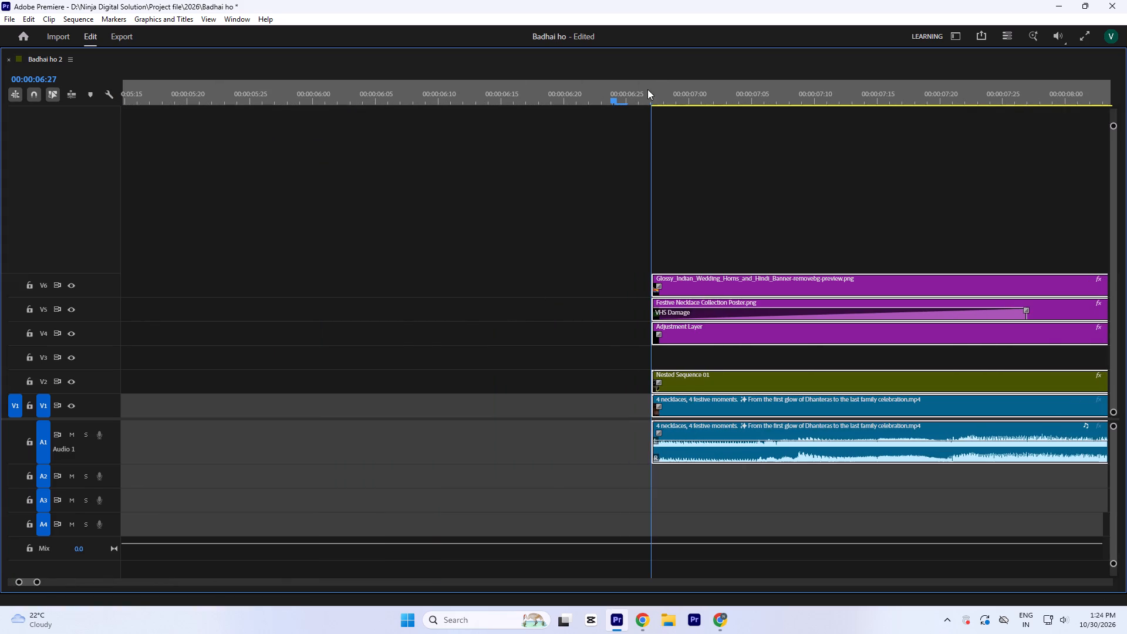
left_click(576, 235)
type("`-")
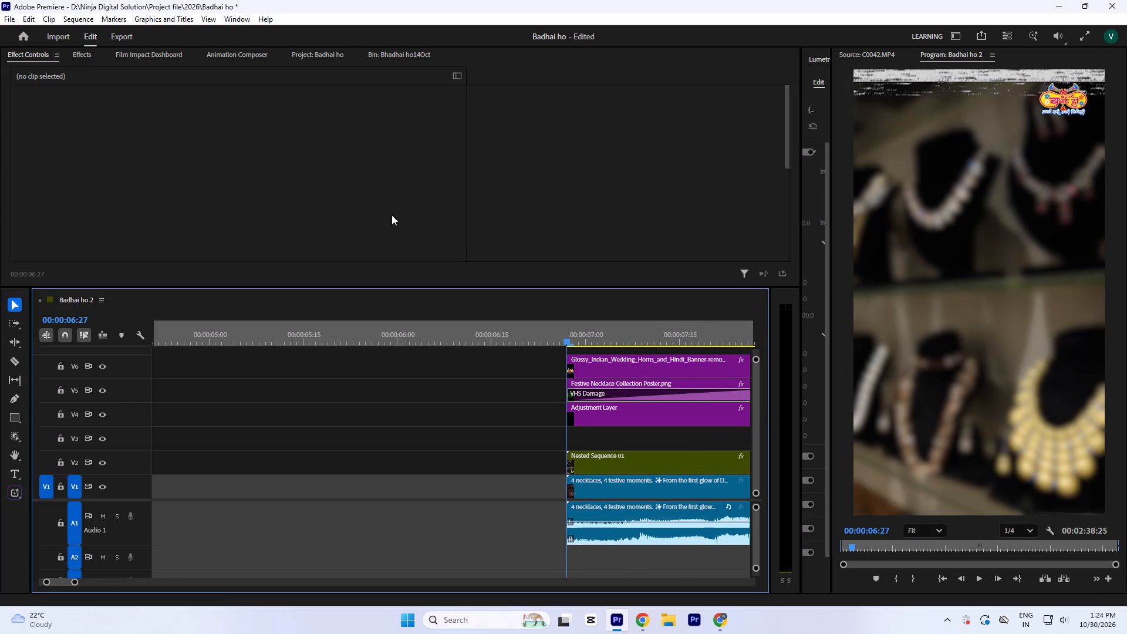
key("minus")
left_click(301, 60)
left_click(251, 59)
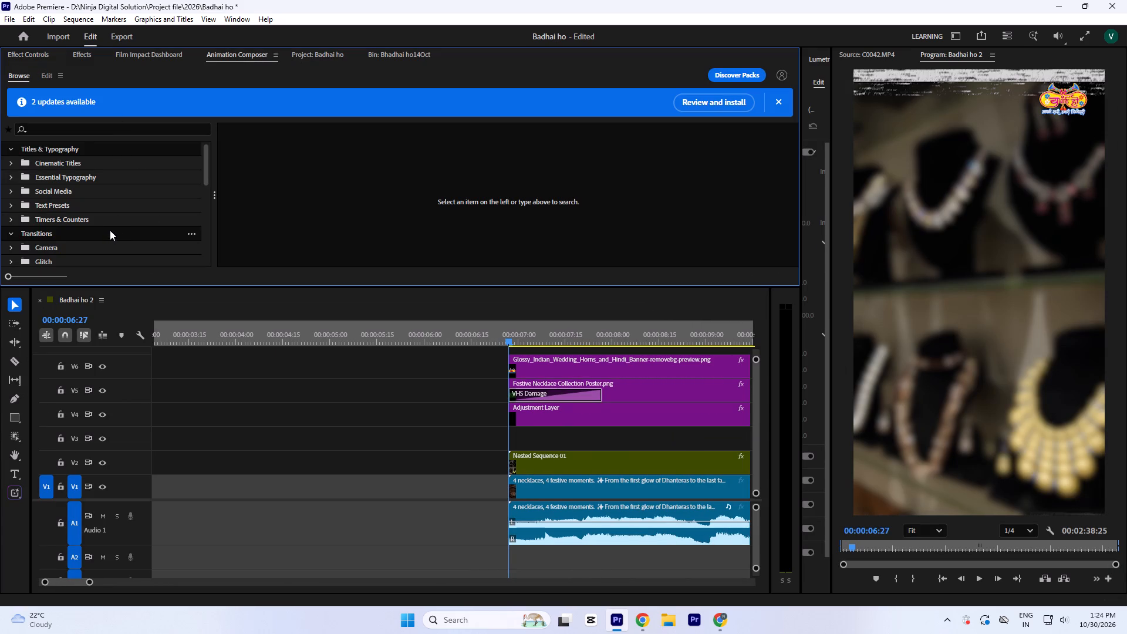
left_click(110, 230)
double_click(757, 144)
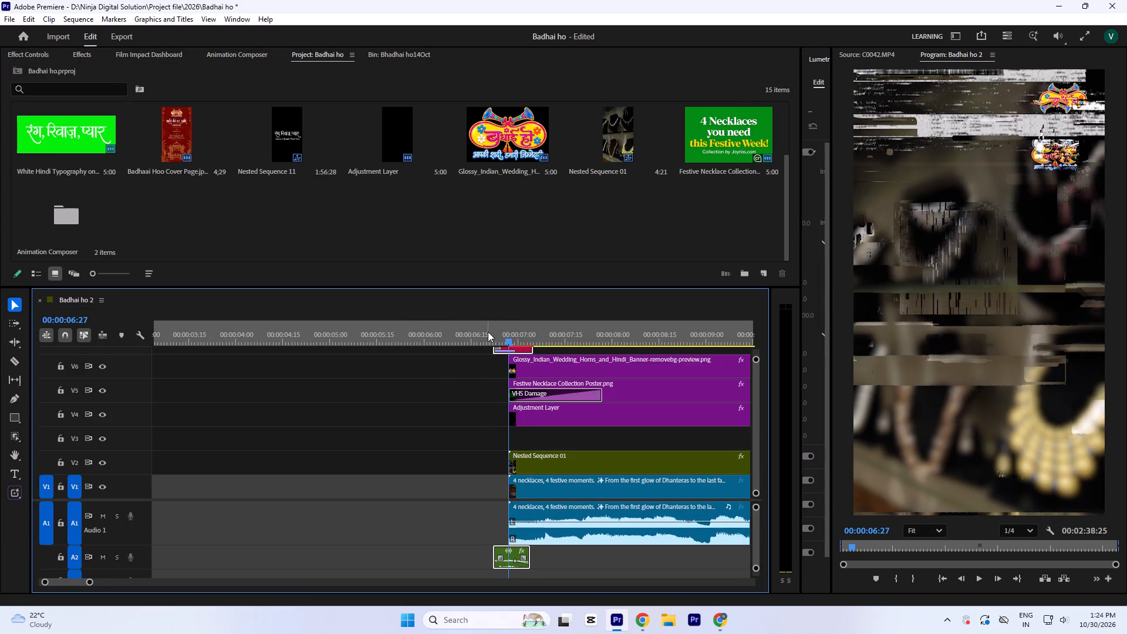
left_click(481, 324)
key("space")
key("space")
left_click(446, 391)
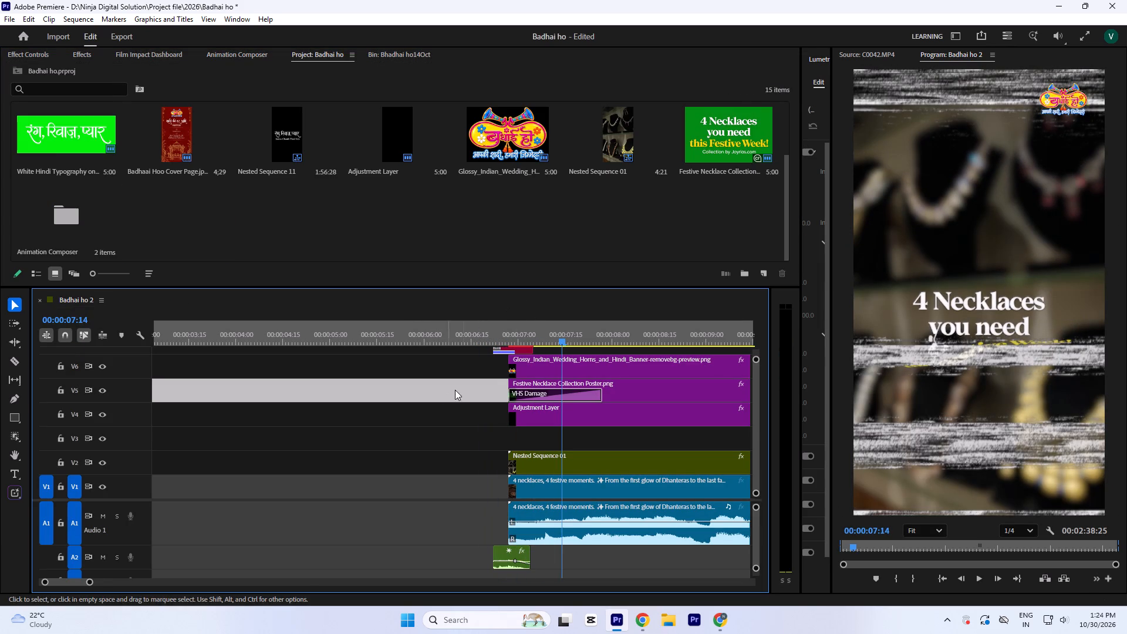
Expand audio track A2 to show the waveform of the Soft Glitchy Hiss 02.wav clip.
left_click(518, 328)
type("`==")
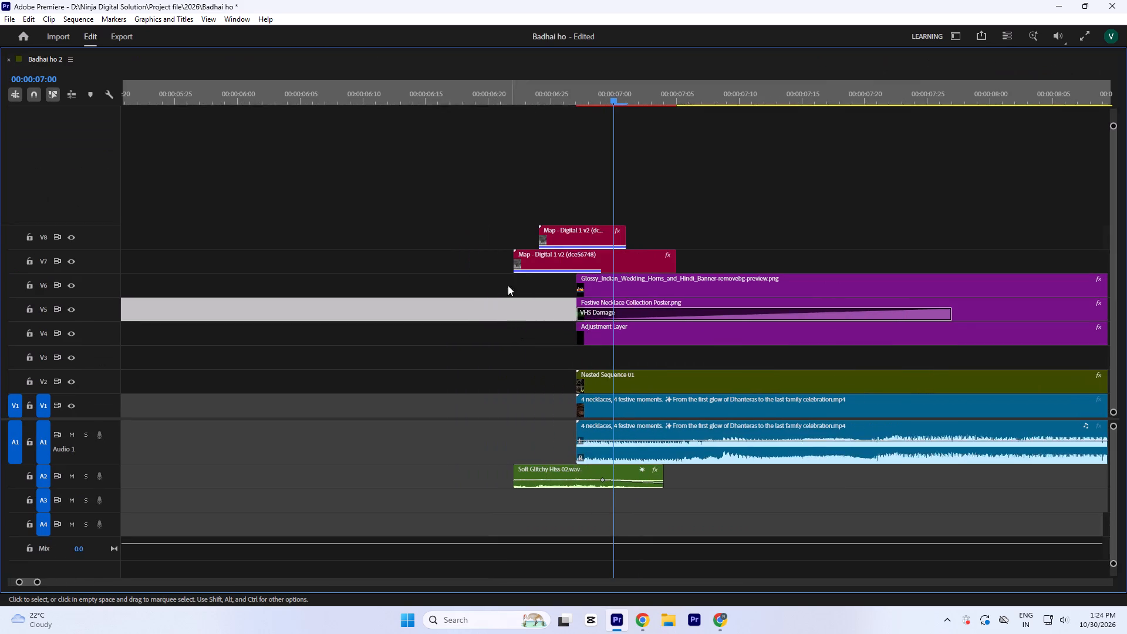
key("equal")
double_click(115, 487)
double_click(108, 474)
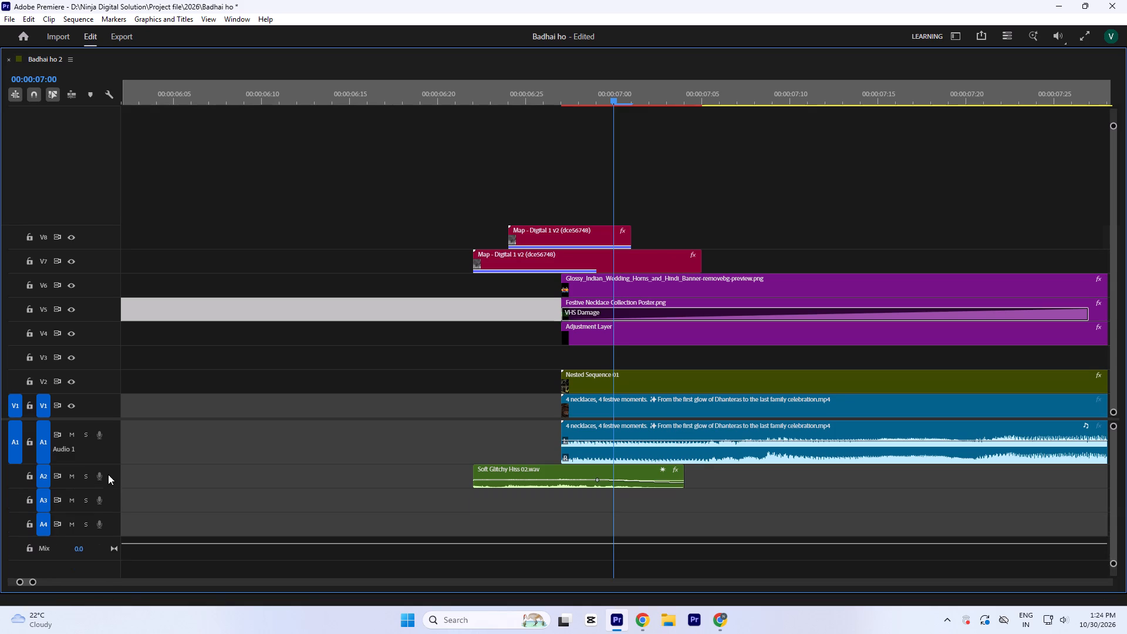
double_click(114, 477)
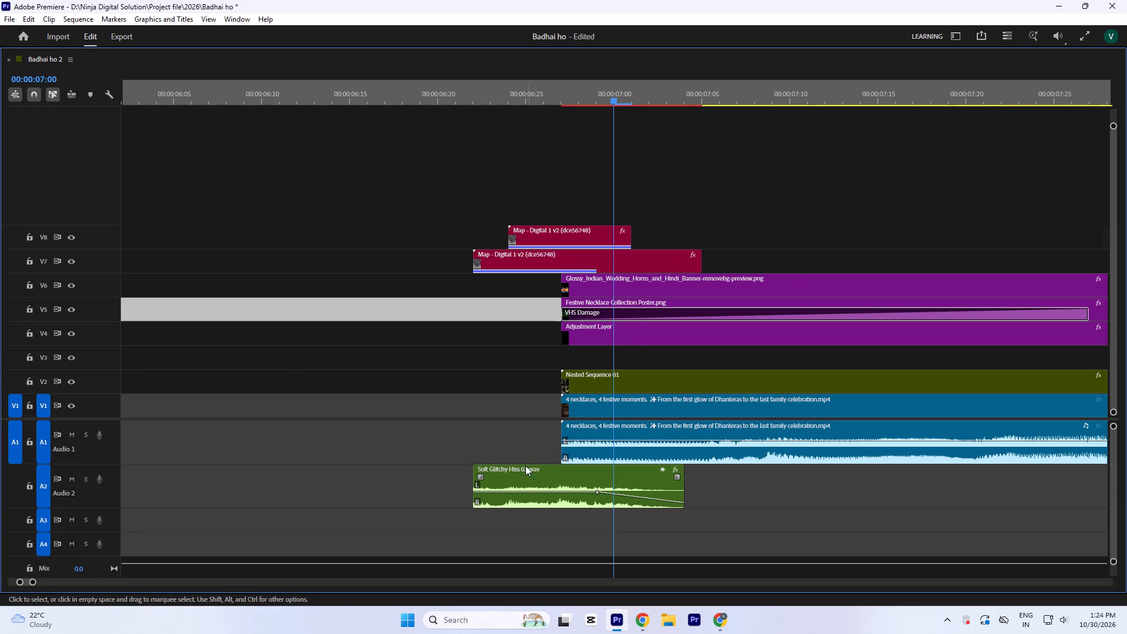
Shift both Map - Digital 1 v2 clips and the A2 glitch sound together so they start at 00:00:06:27.
key("minus")
key("minus")
key("minus")
key("minus")
key("minus")
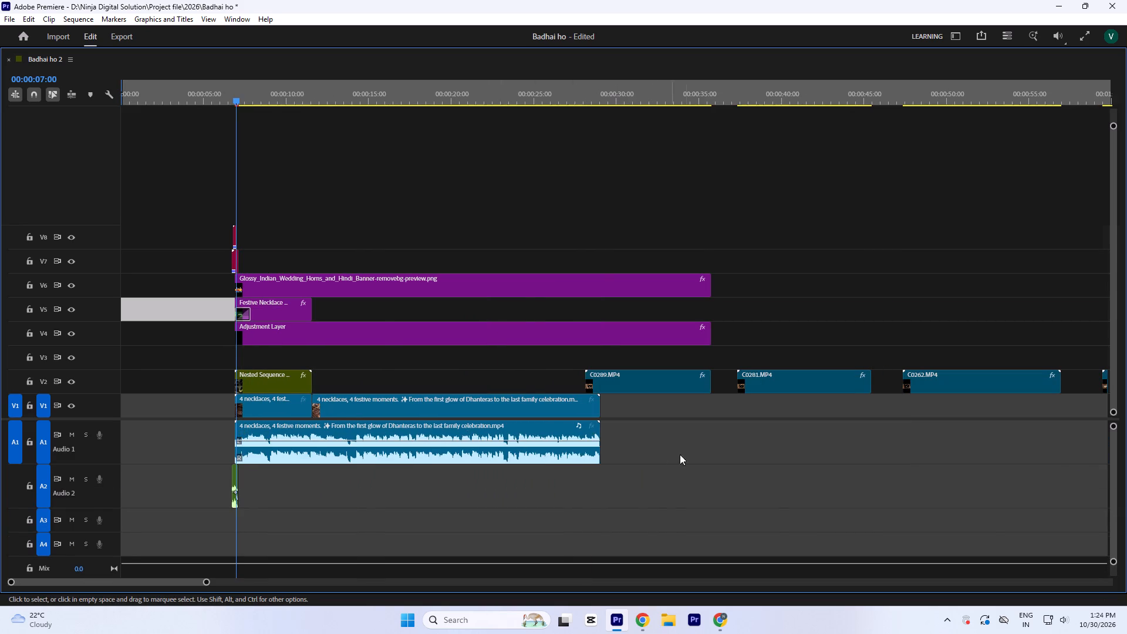
left_click_drag(699, 454, 244, 410)
key("equal")
key("equal")
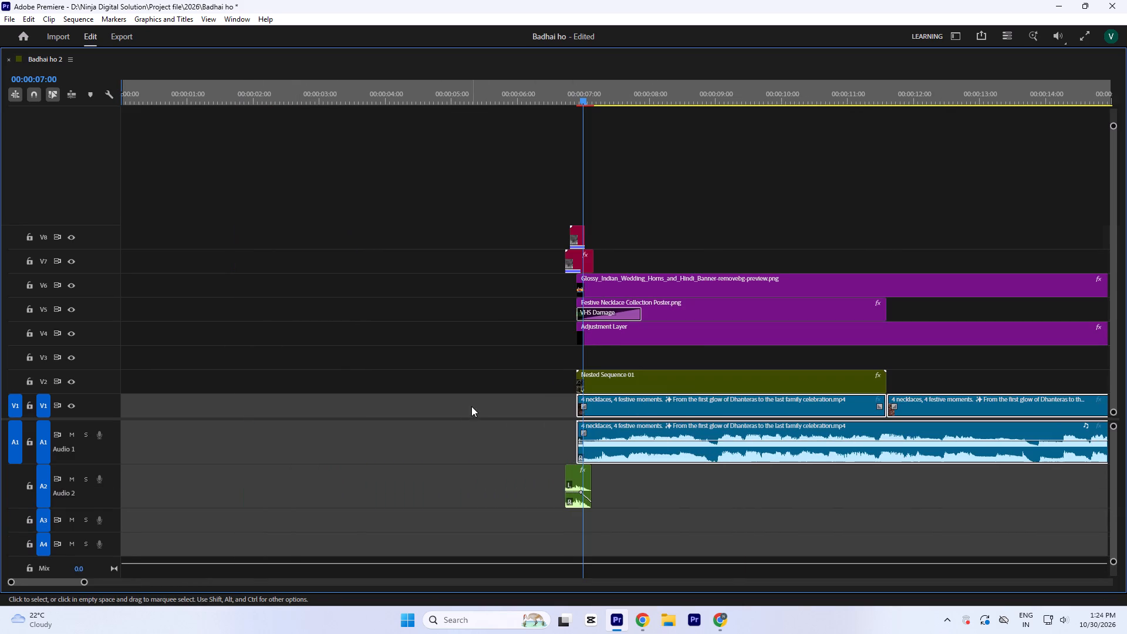
left_click(471, 406)
key("equal")
key("equal")
key("equal")
left_click(577, 268)
left_click_drag(561, 268, 632, 269)
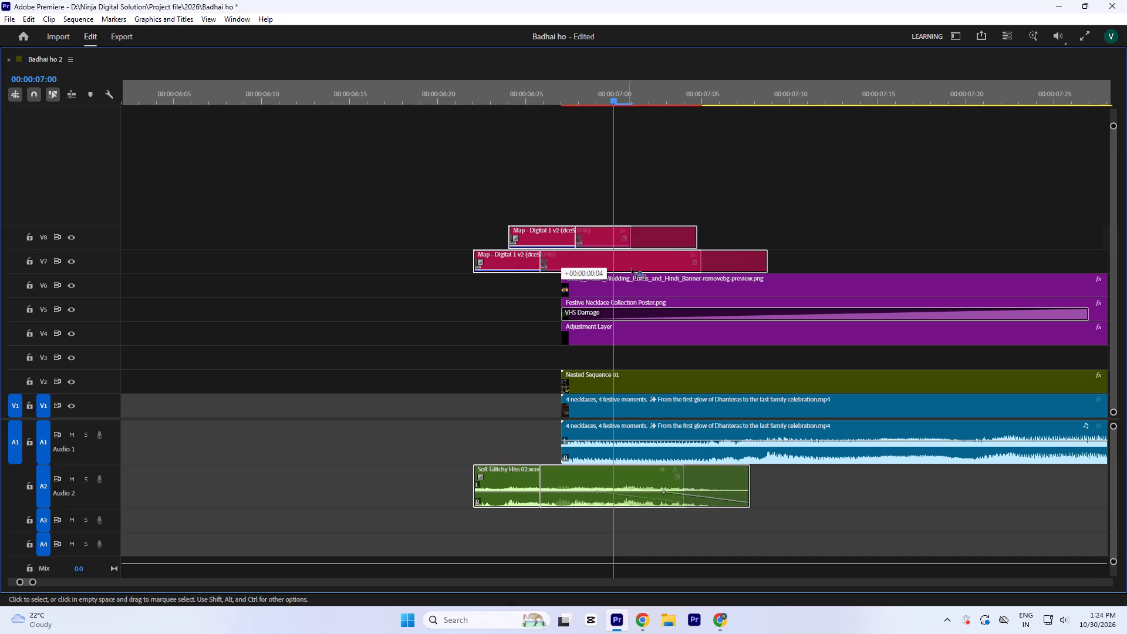
left_click_drag(632, 269, 651, 271)
Play the opening from just before 00:00:06:27 to review the realigned glitch transition with the title.
left_click(553, 86)
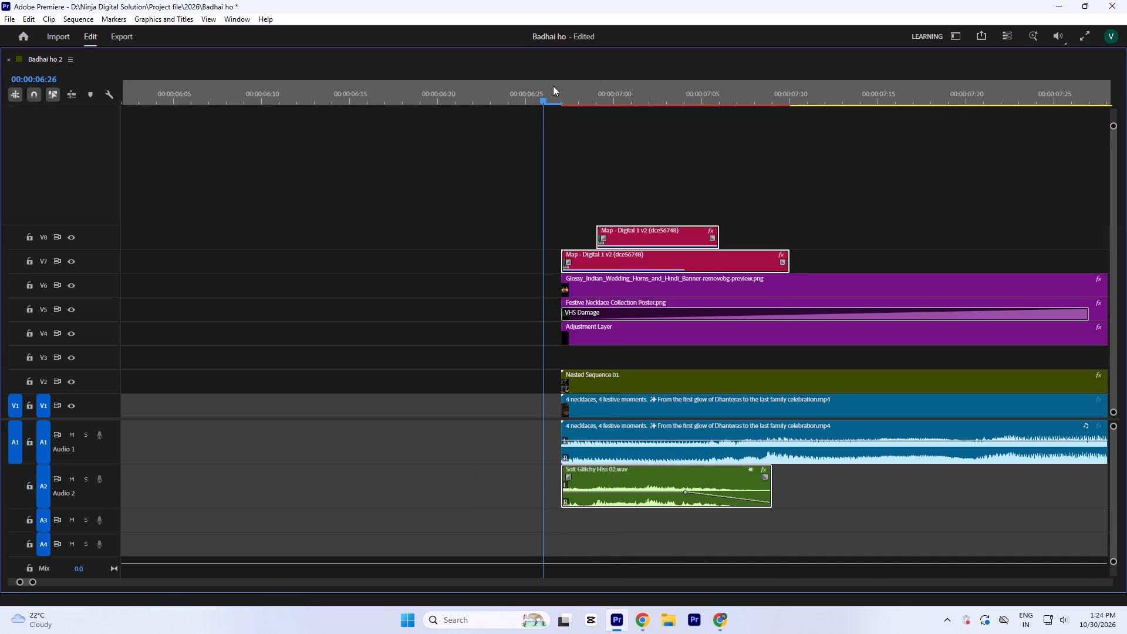
type("`-")
key("space")
key("space")
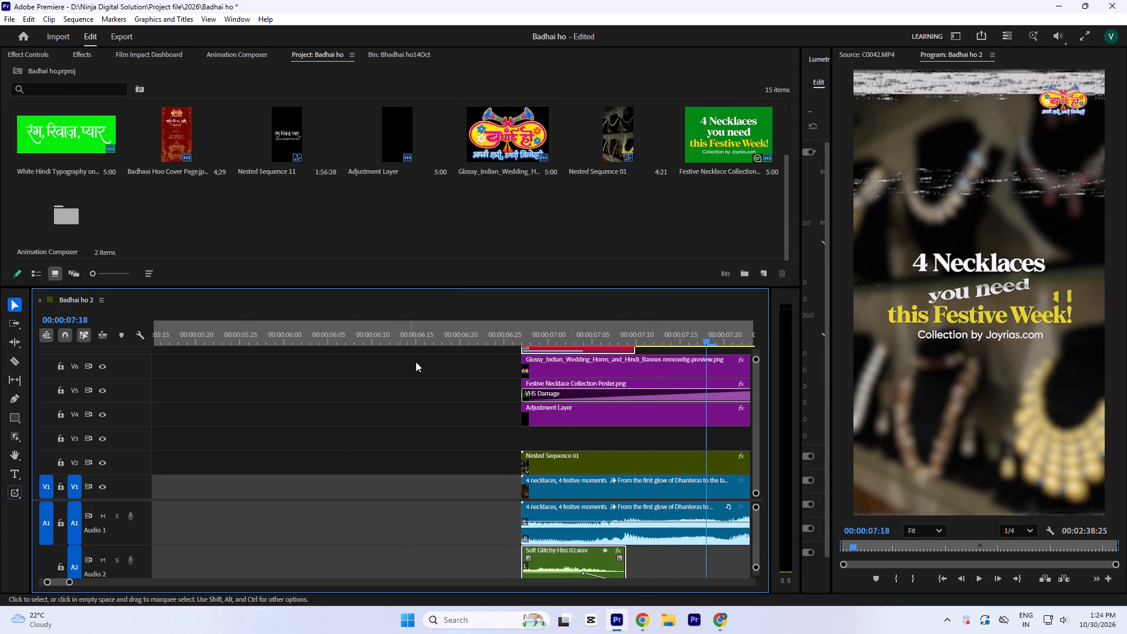
left_click(520, 328)
key("space")
key("space")
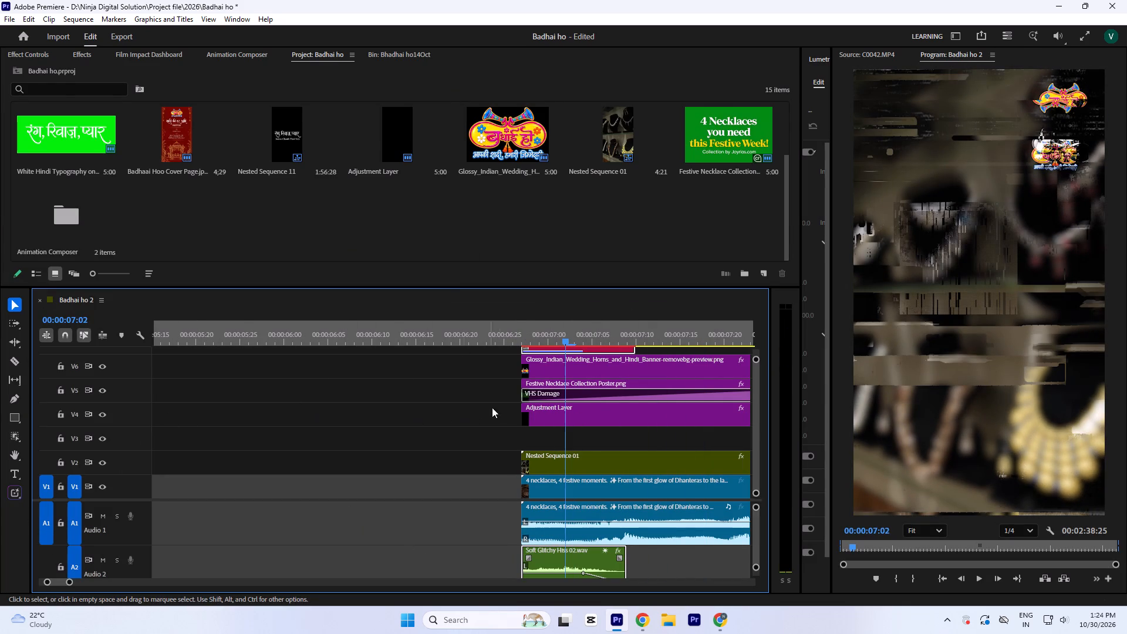
Delete the VHS Damage transition from the start of the poster title on V5.
left_click(547, 393)
key("Delete")
Play the opening repeatedly from just before the first clip to review the title without VHS Damage.
left_click(514, 329)
key("space")
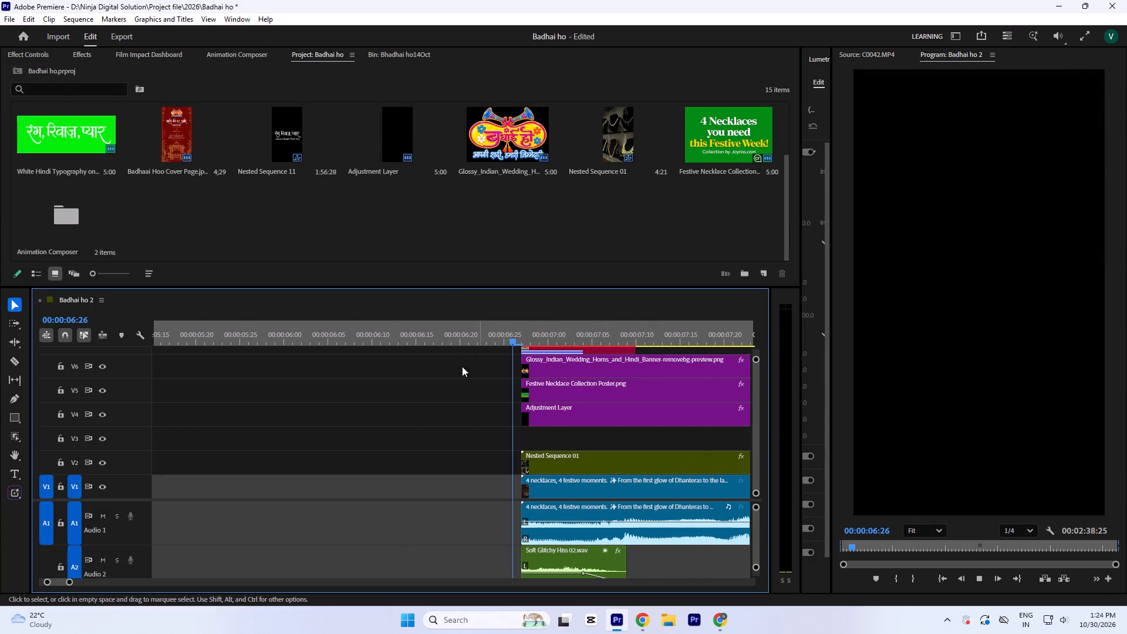
key("space")
key("minus")
key("minus")
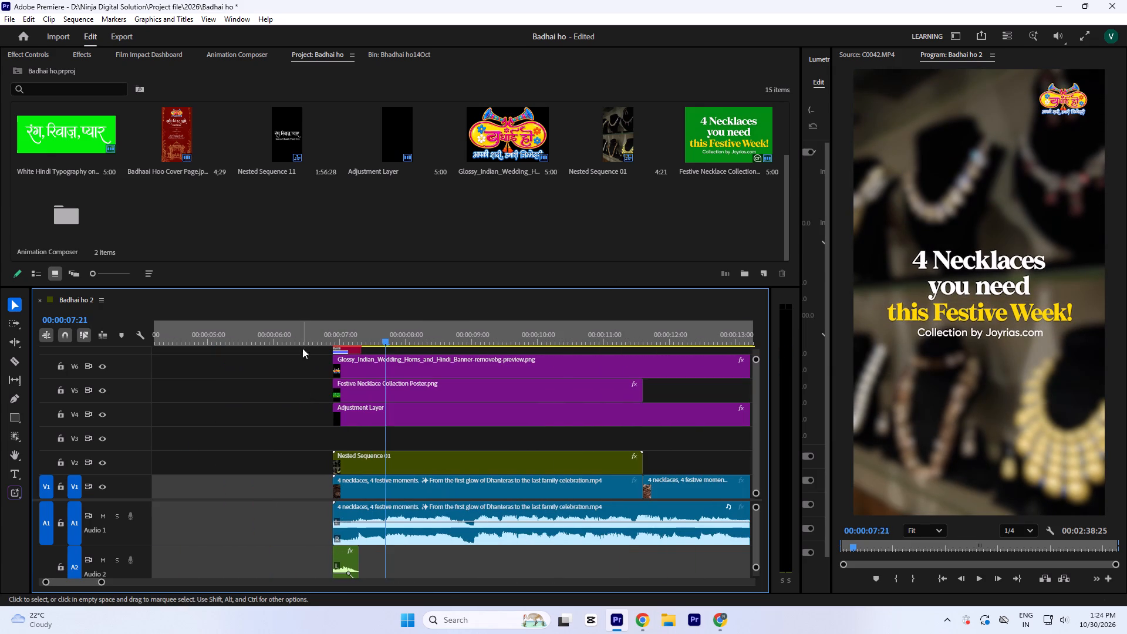
left_click(306, 342)
key("space")
key("space")
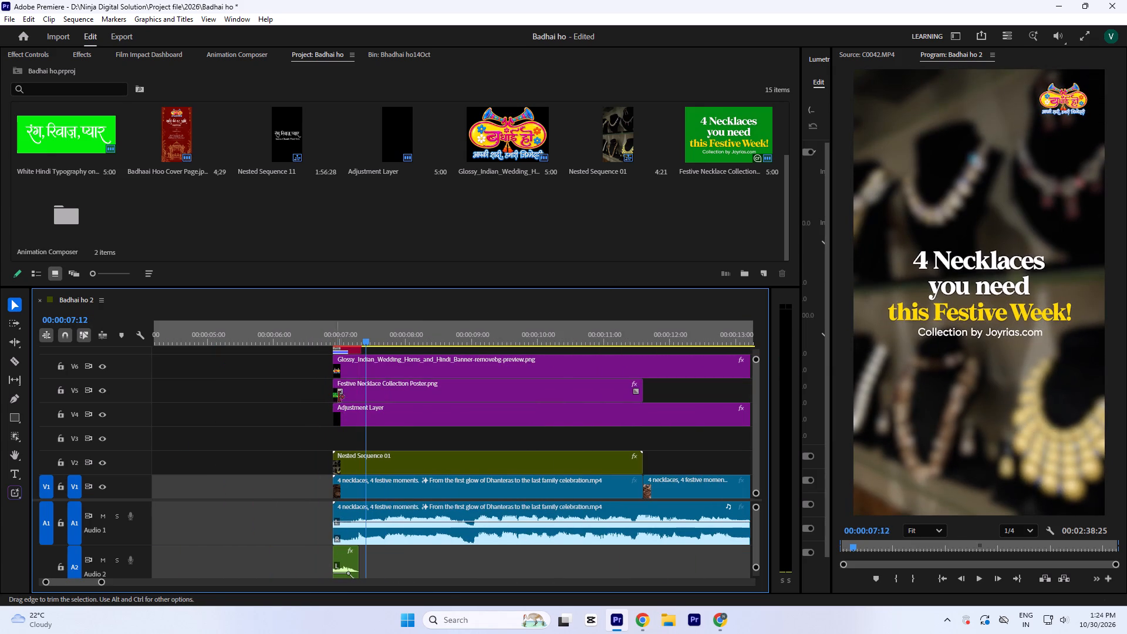
key("space")
key("space")
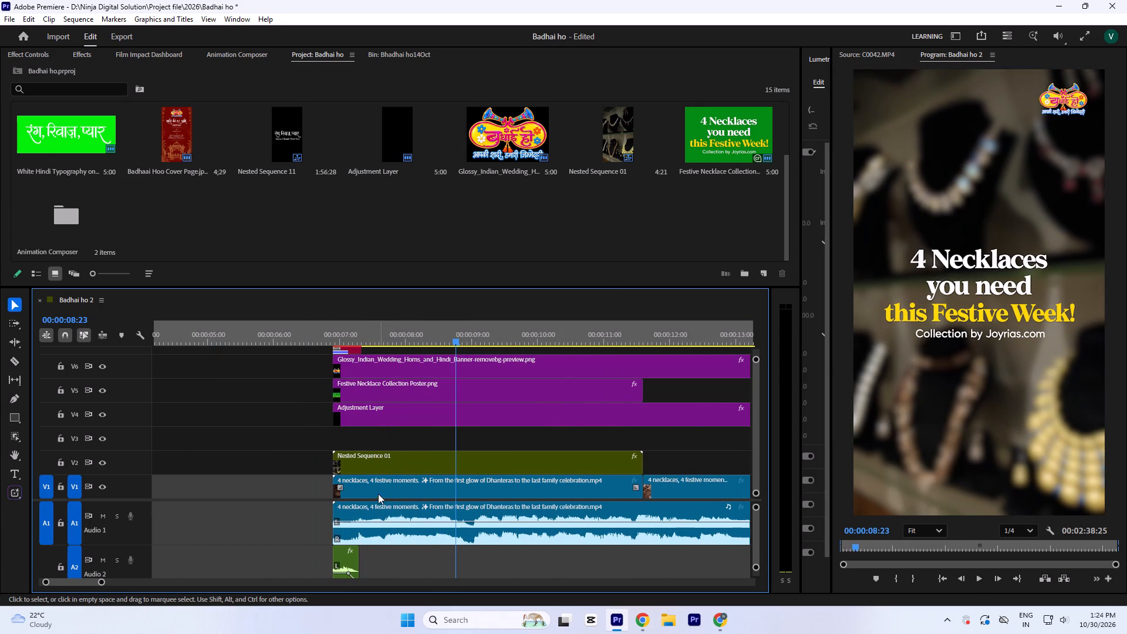
key("space")
key("space")
Set the C0042.MP4 clip's speed to 80% inside Nested Sequence 01 and return to the Badhai ho 2 sequence.
double_click(465, 459)
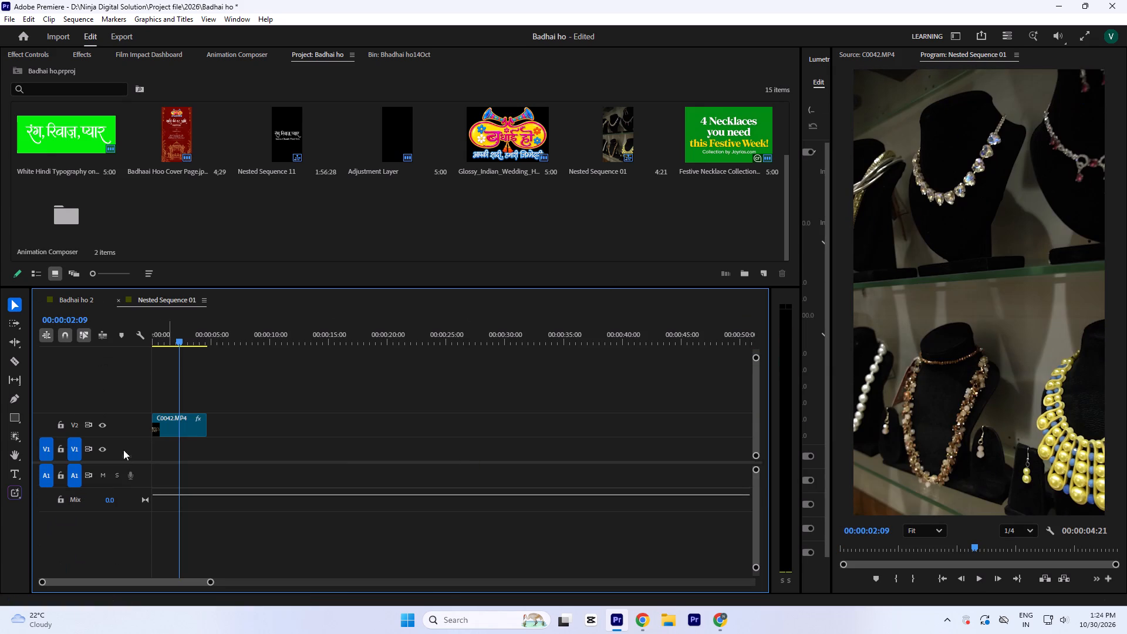
left_click(178, 423)
key("ctrl+r")
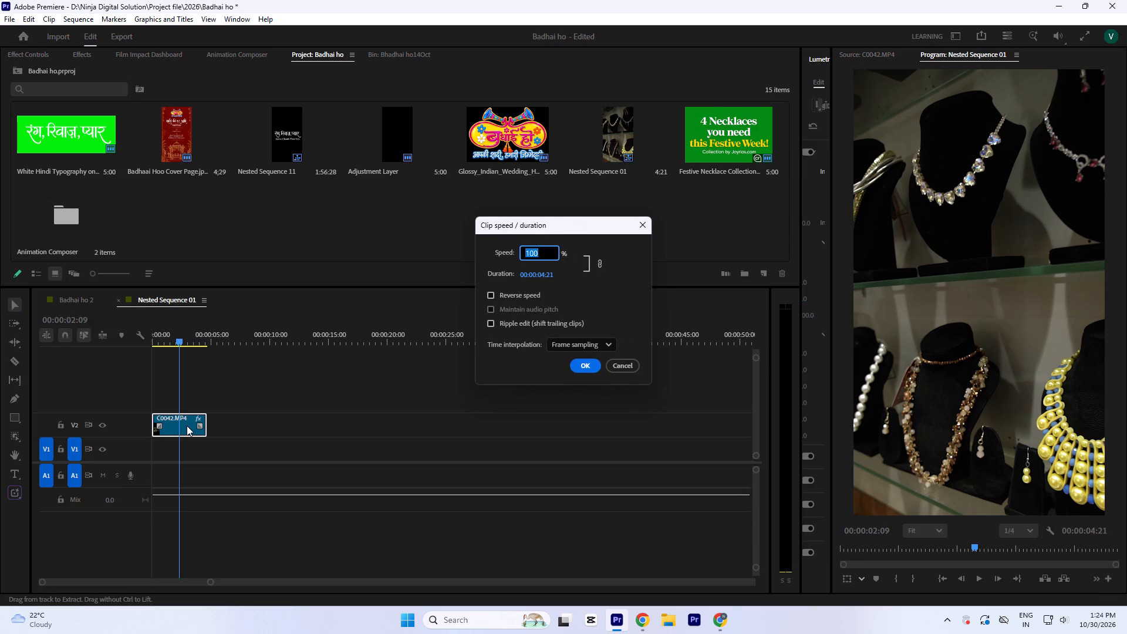
type("80")
key("Return")
left_click(118, 305)
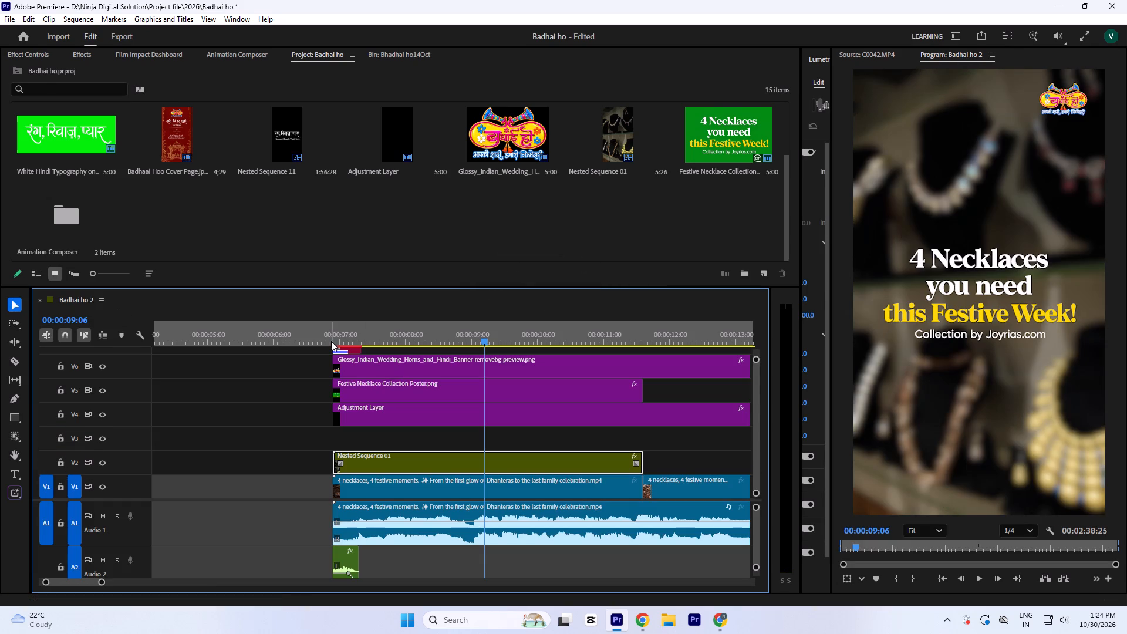
Play the opening from before the first clip to review the slowed background footage.
left_click(323, 328)
key("space")
key("space")
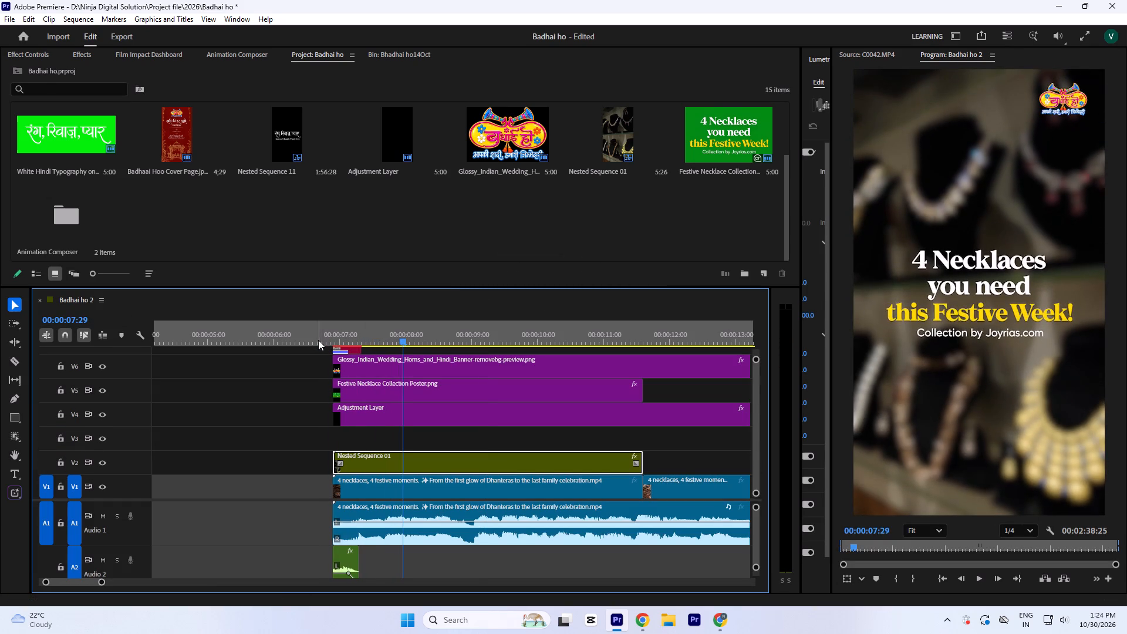
left_click(315, 332)
key("space")
key("space")
key("space")
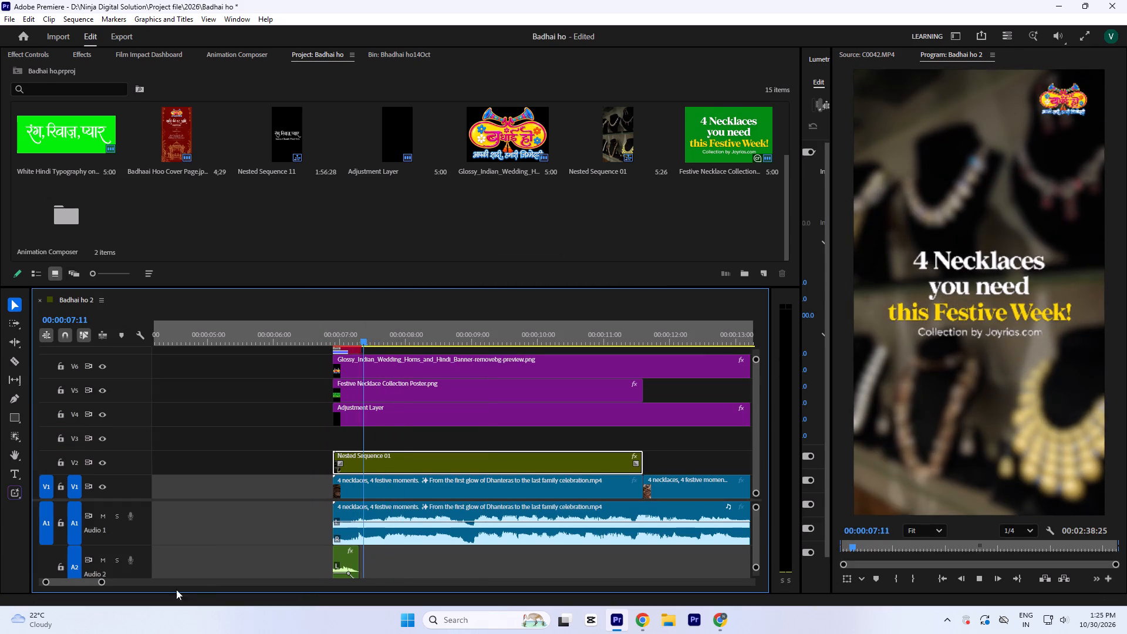
key("space")
Re-analyze the Warp Stabilizer effect on the Nested Sequence 01 clip.
left_click(45, 49)
scroll(148, 191, "down", 6)
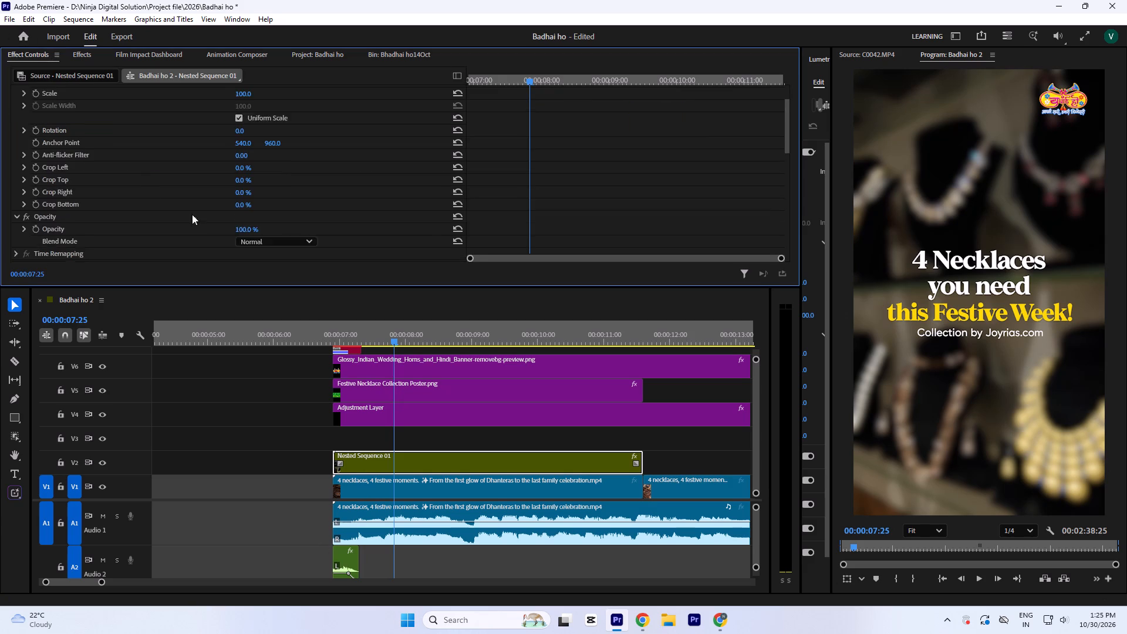
left_click(245, 254)
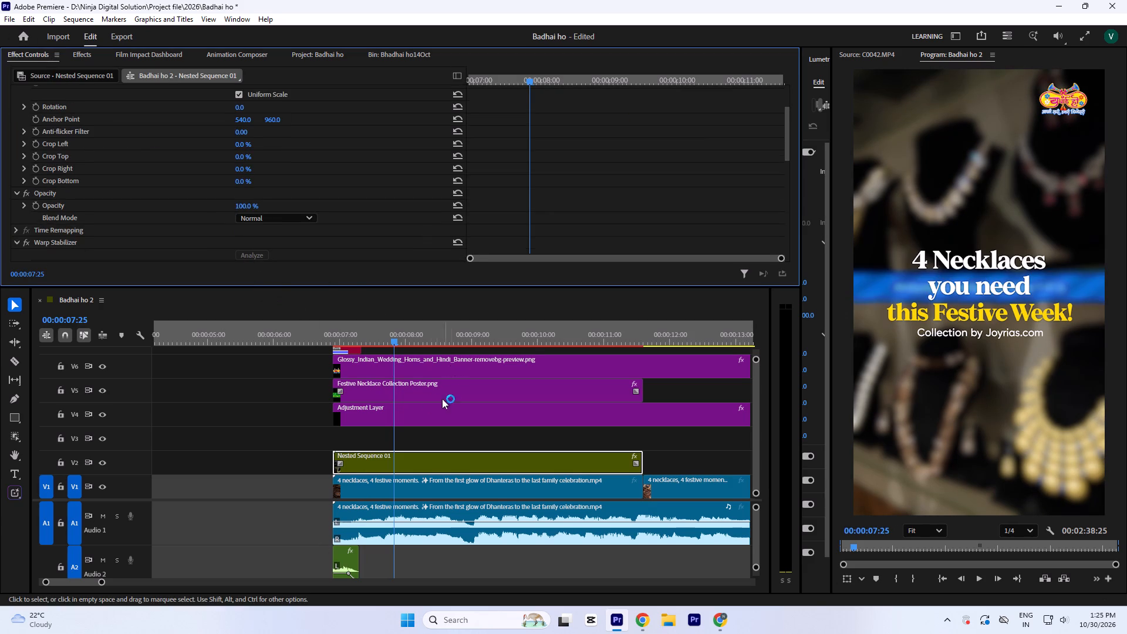
Play the opening from just before 00:00:07:00 to review the stabilized background behind the title.
left_click(329, 332)
key("space")
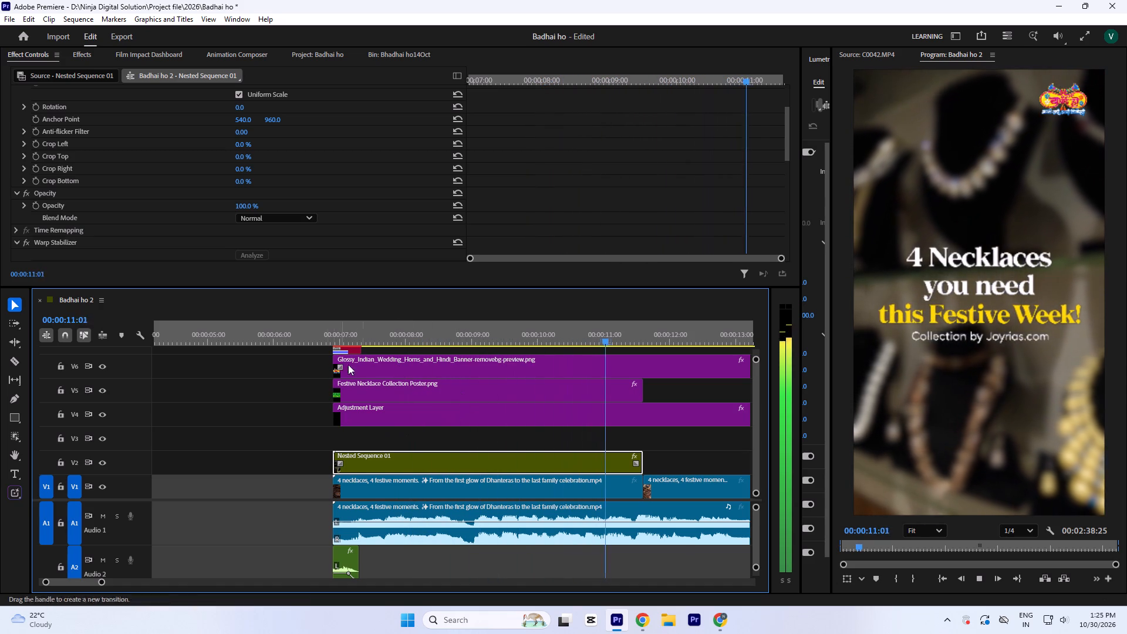
key("space")
left_click(320, 332)
key("space")
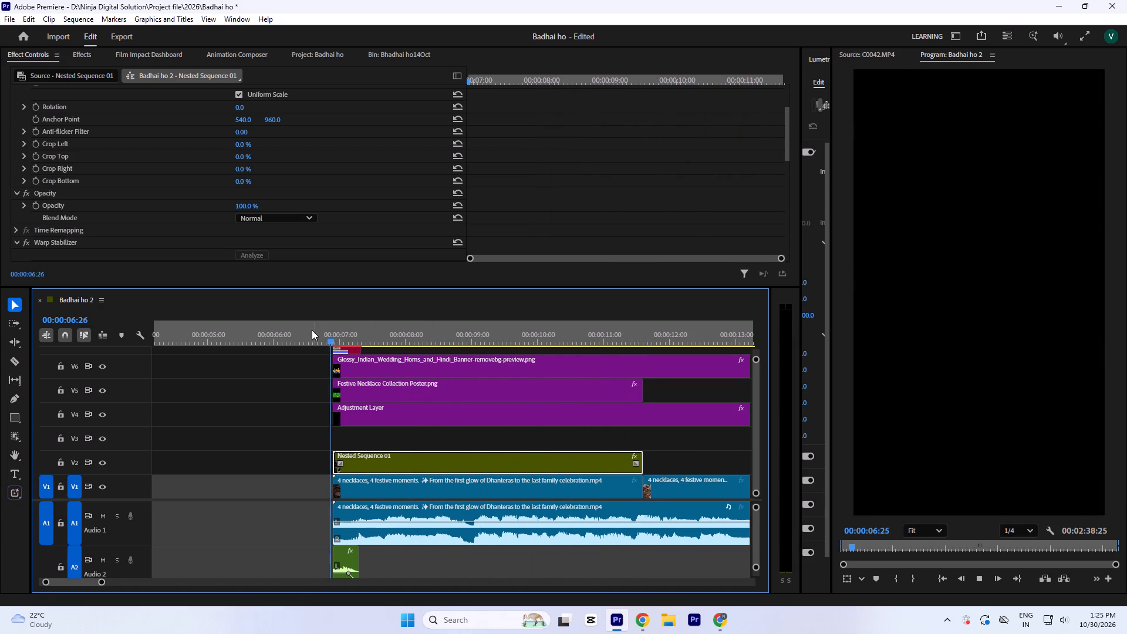
key("space")
key("space")
key("space")
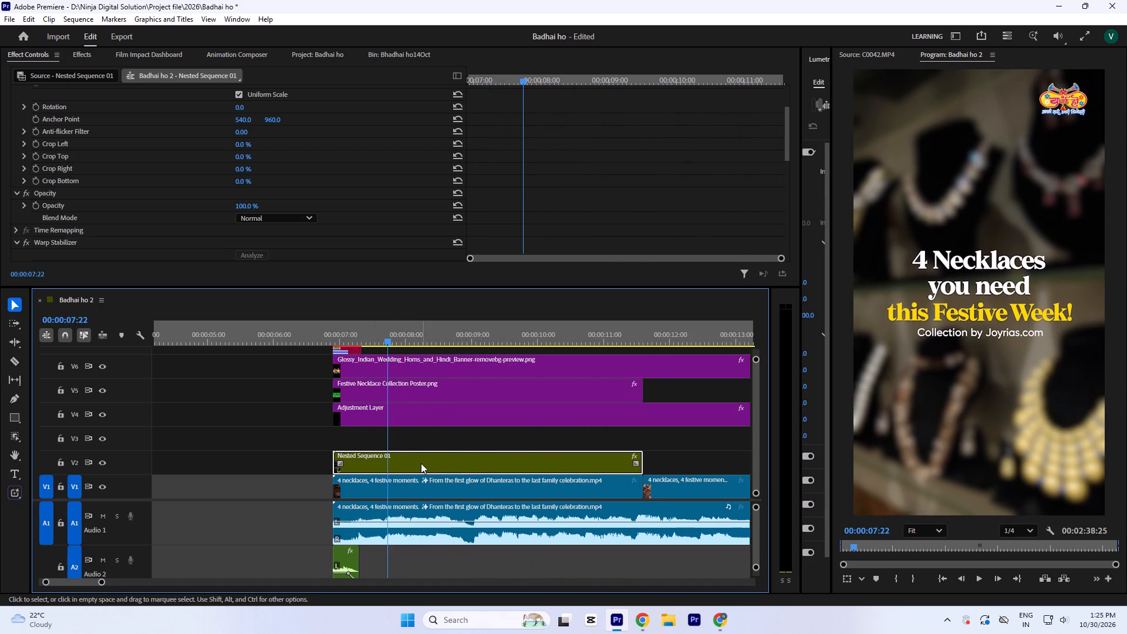
Keyframe the poster title's Crop Bottom from about 61% at the clip's start to 0% at about 00:00:09:06, and play back the reveal.
left_click(395, 395)
scroll(555, 188, "down", 8)
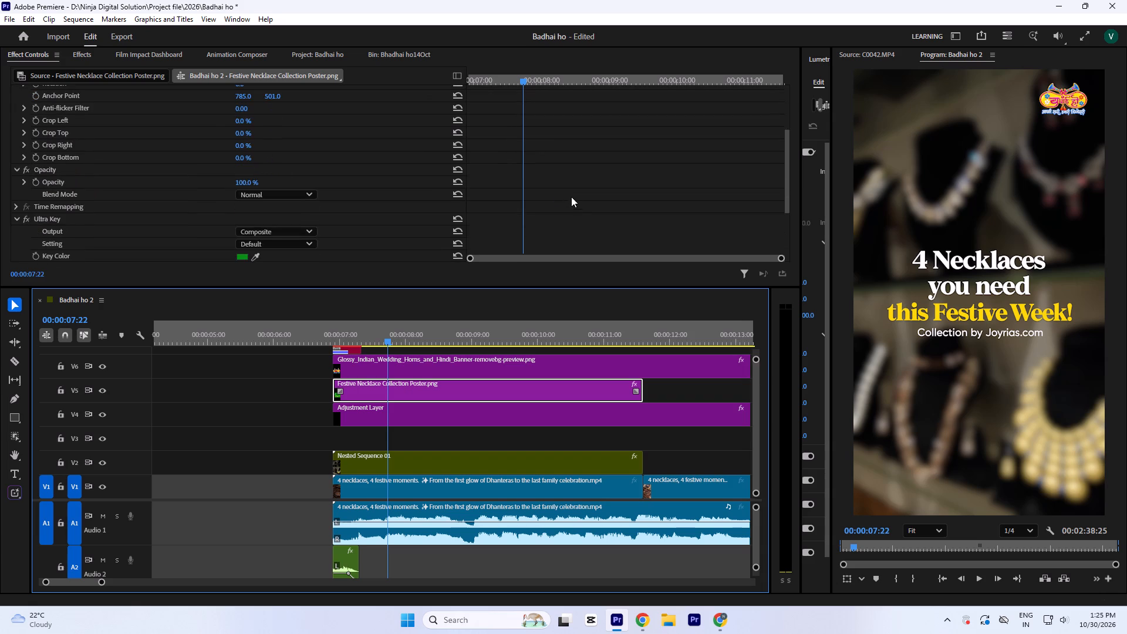
scroll(573, 204, "down", 5)
scroll(573, 204, "up", 5)
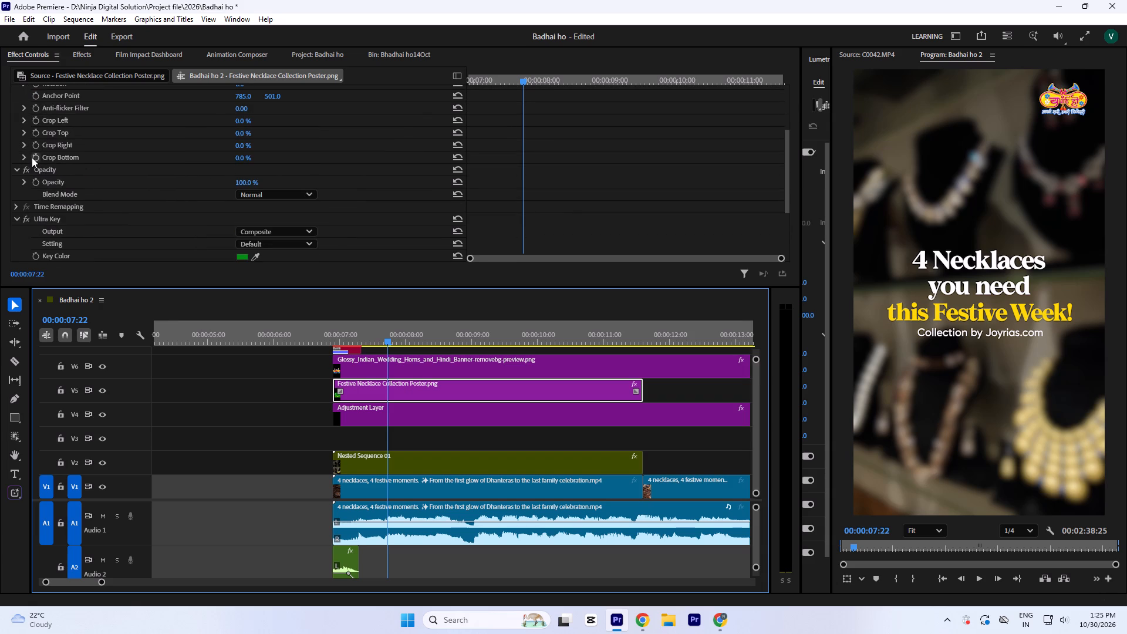
left_click(32, 157)
left_click_drag(522, 157, 498, 165)
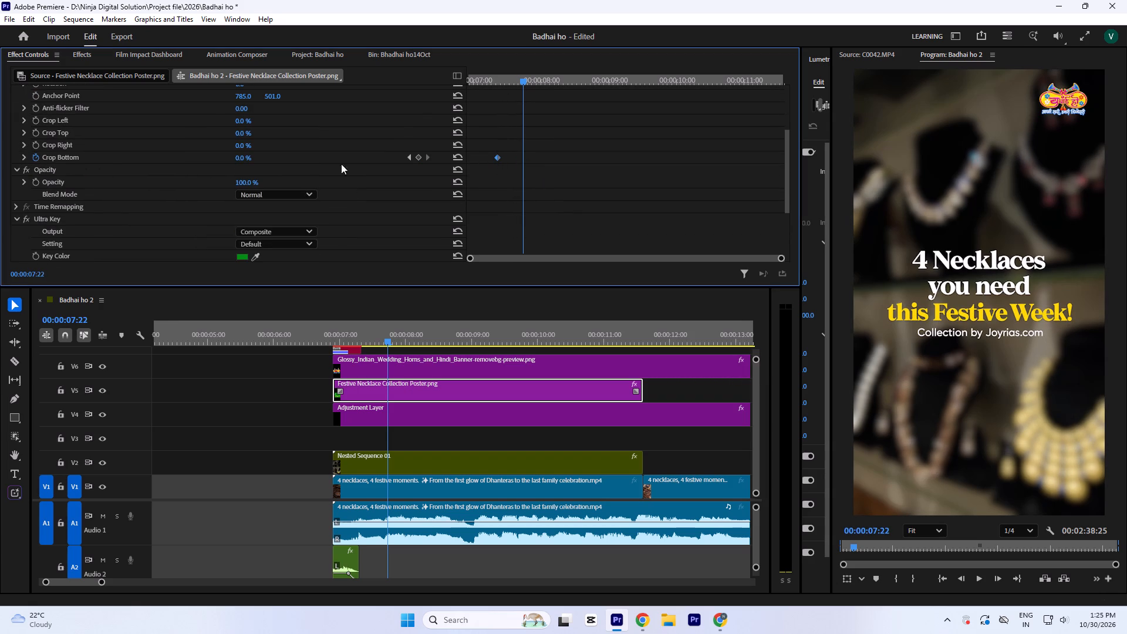
left_click_drag(247, 160, 247, 124)
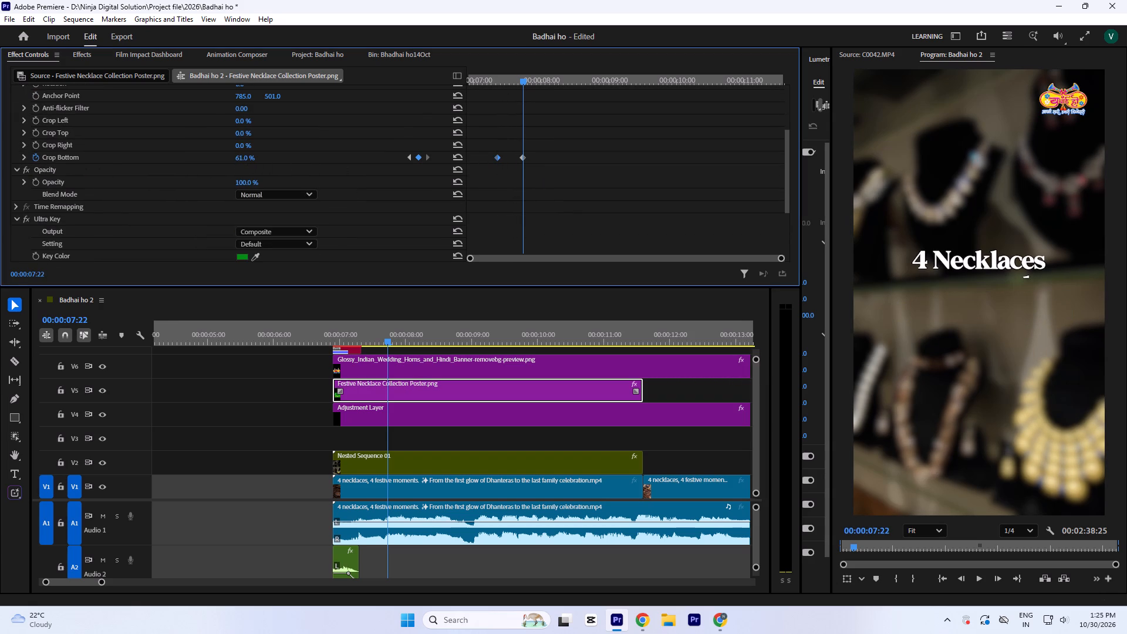
left_click_drag(247, 124, 248, 123)
left_click_drag(519, 157, 419, 157)
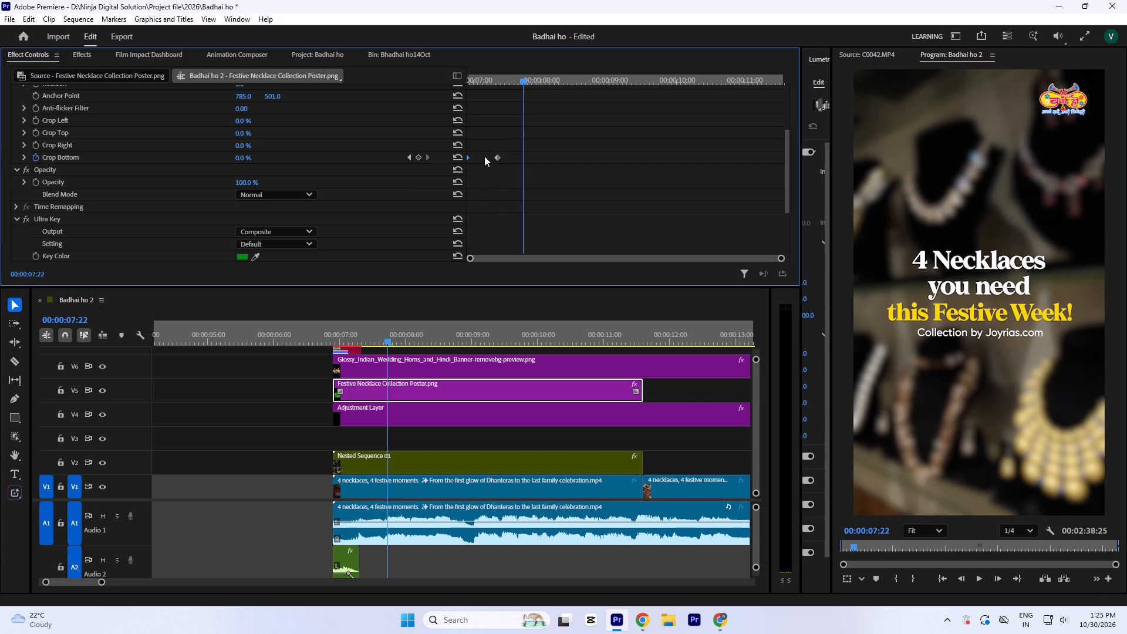
left_click_drag(492, 155, 542, 167)
left_click_drag(501, 157, 625, 181)
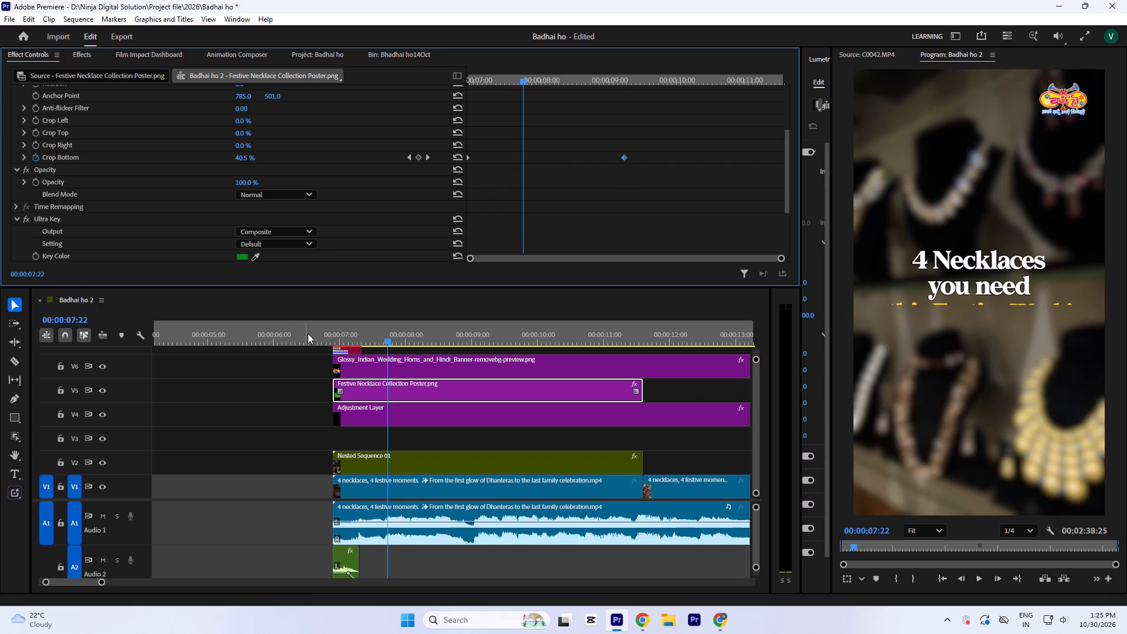
left_click(312, 332)
key("space")
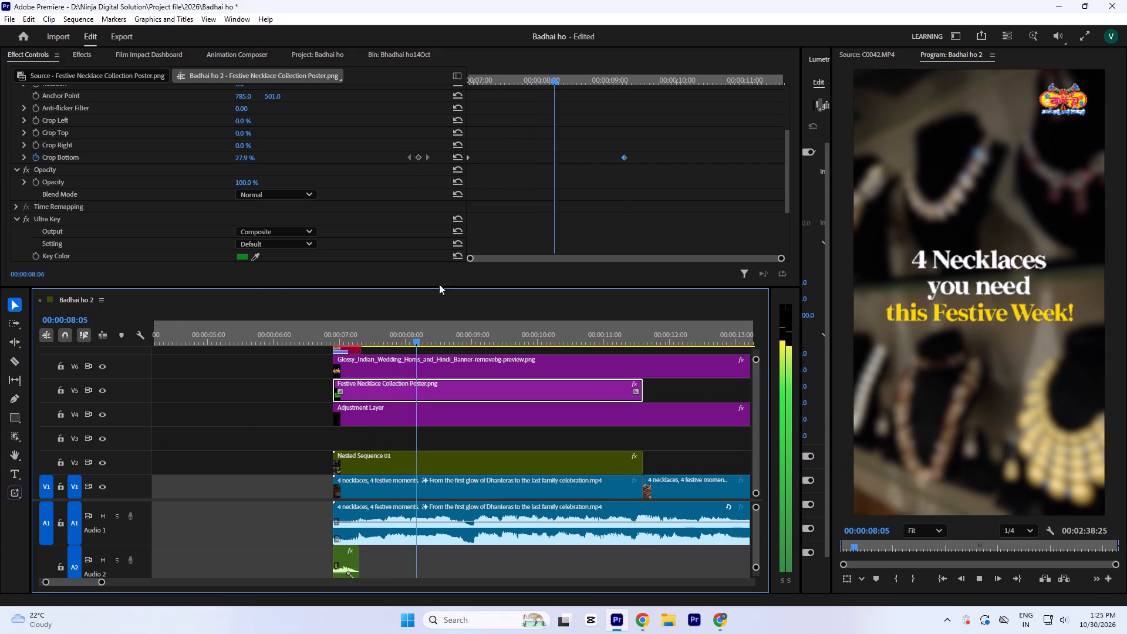
Move the poster title's ending Crop Bottom keyframe to about 00:00:10:27 and play back the reveal.
key("space")
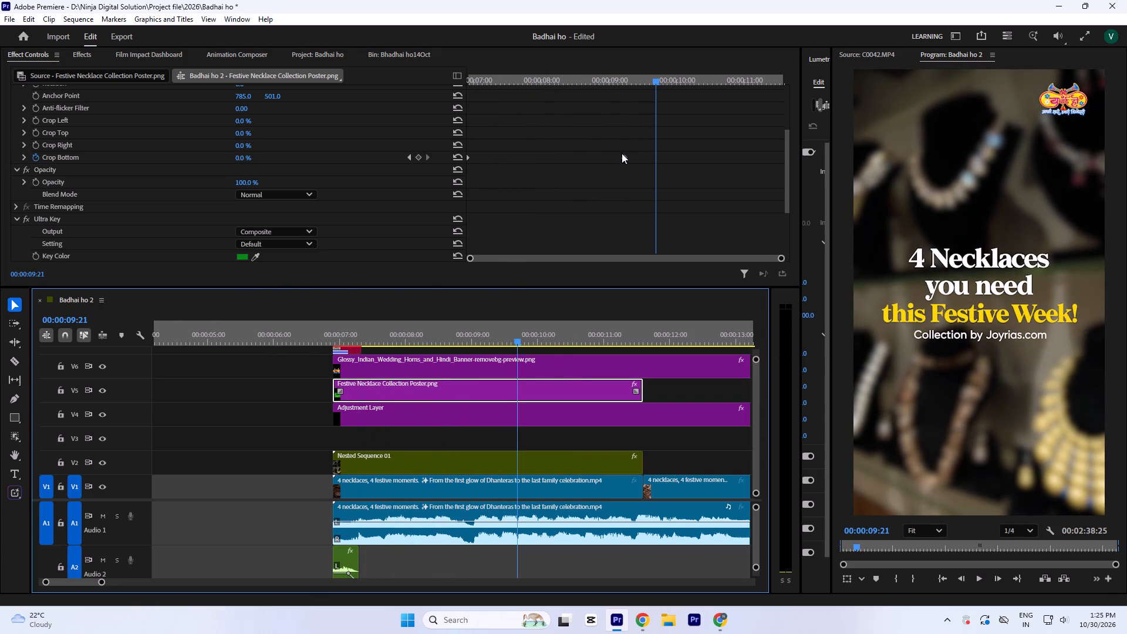
left_click_drag(623, 154, 737, 179)
left_click(312, 340)
key("space")
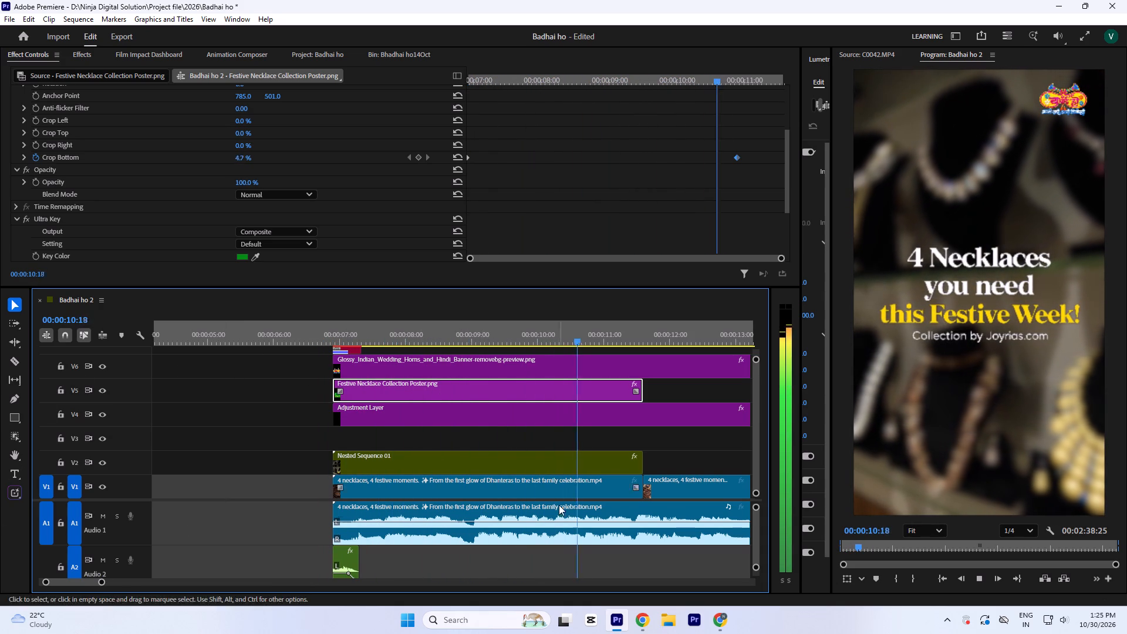
key("space")
Replay the opening several times from just before the first clips to check the title reveal against the glitch transition.
left_click_drag(314, 325, 325, 331)
key("space")
key("space")
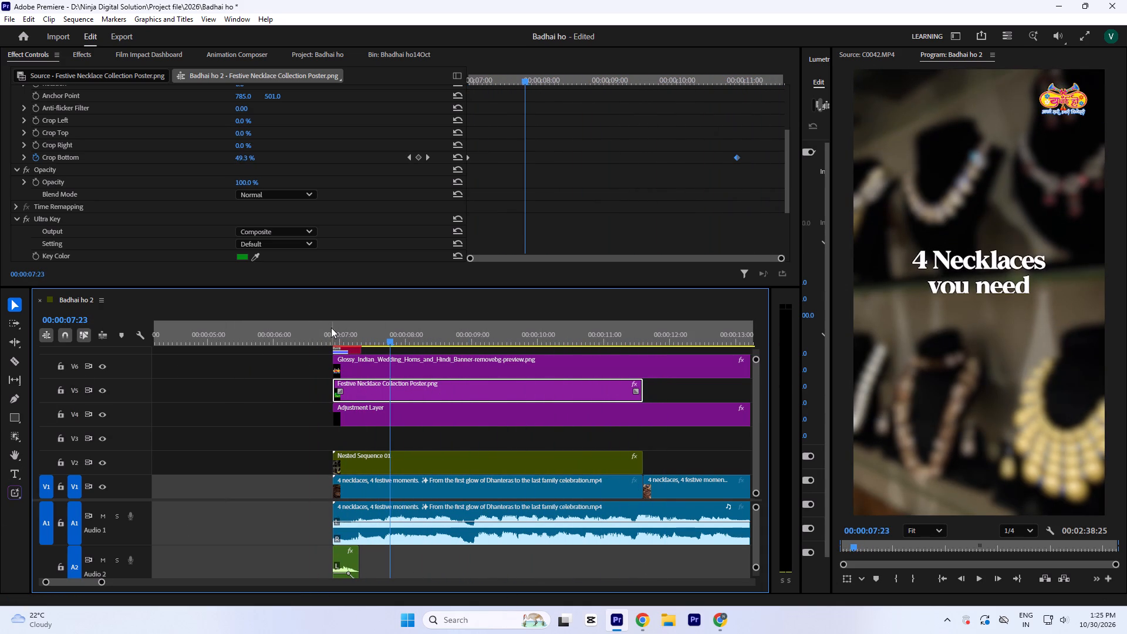
left_click(329, 325)
key("space")
key("space")
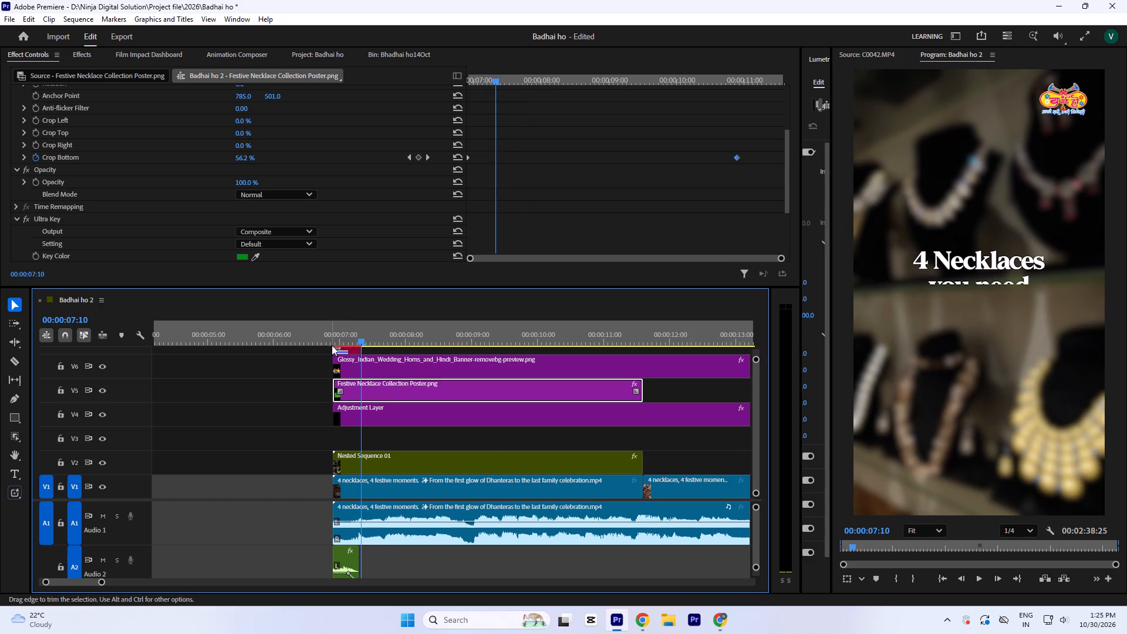
left_click(336, 332)
left_click(330, 331)
key("space")
key("space")
key("space")
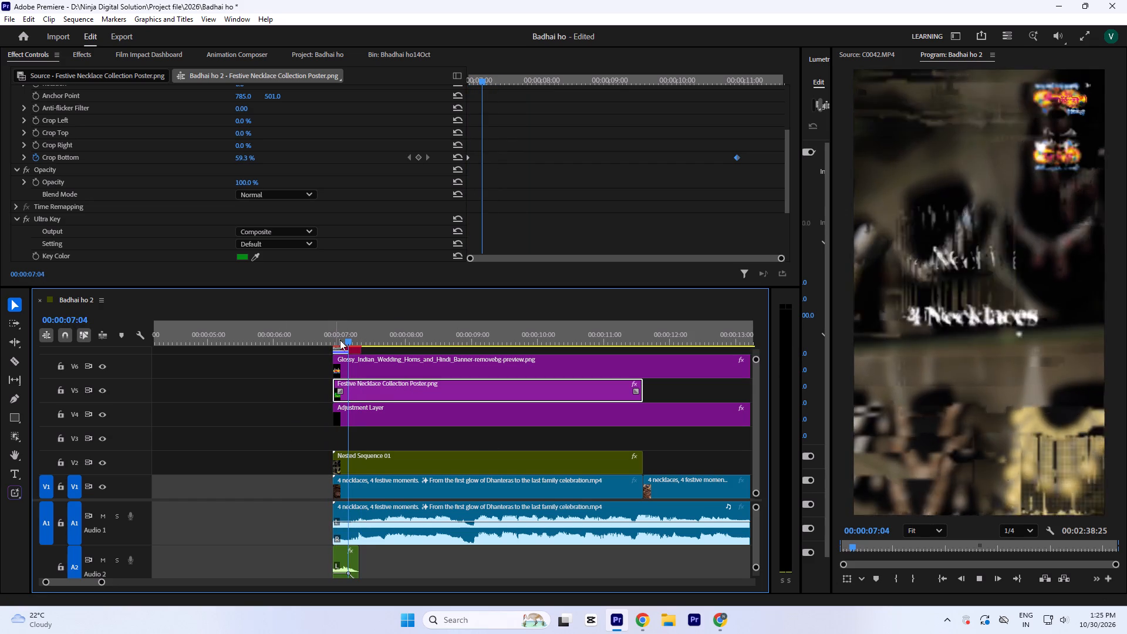
key("space")
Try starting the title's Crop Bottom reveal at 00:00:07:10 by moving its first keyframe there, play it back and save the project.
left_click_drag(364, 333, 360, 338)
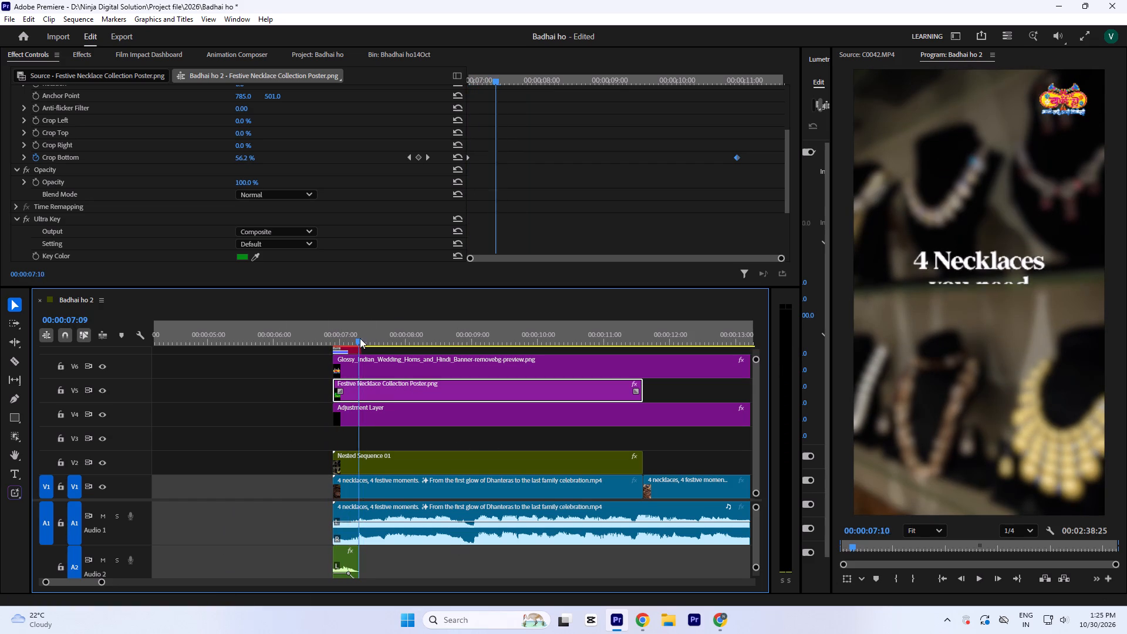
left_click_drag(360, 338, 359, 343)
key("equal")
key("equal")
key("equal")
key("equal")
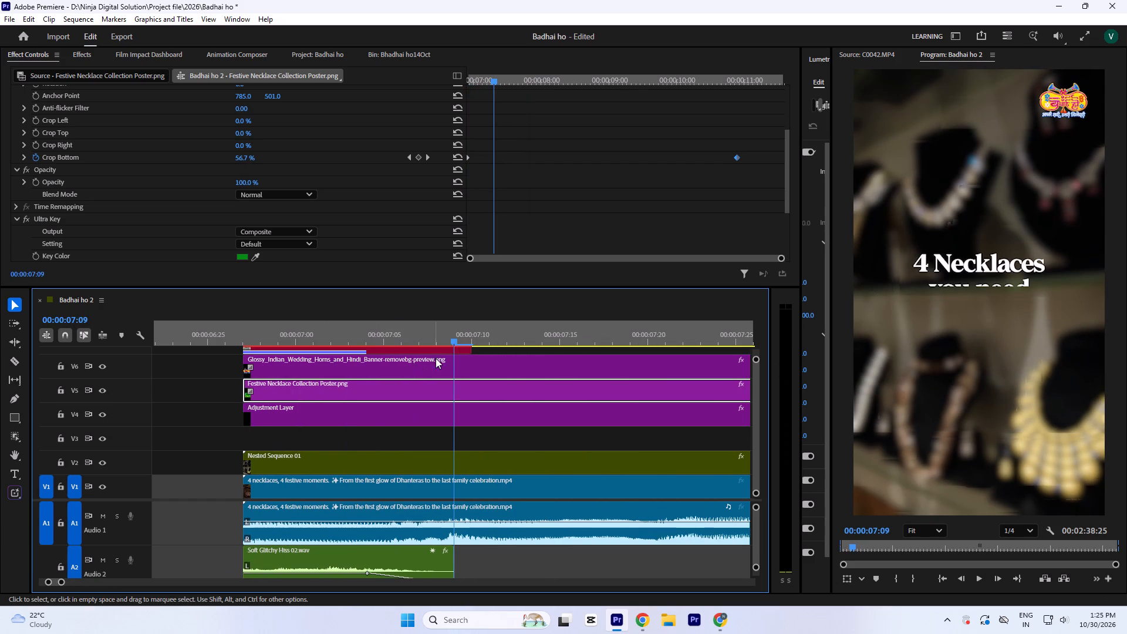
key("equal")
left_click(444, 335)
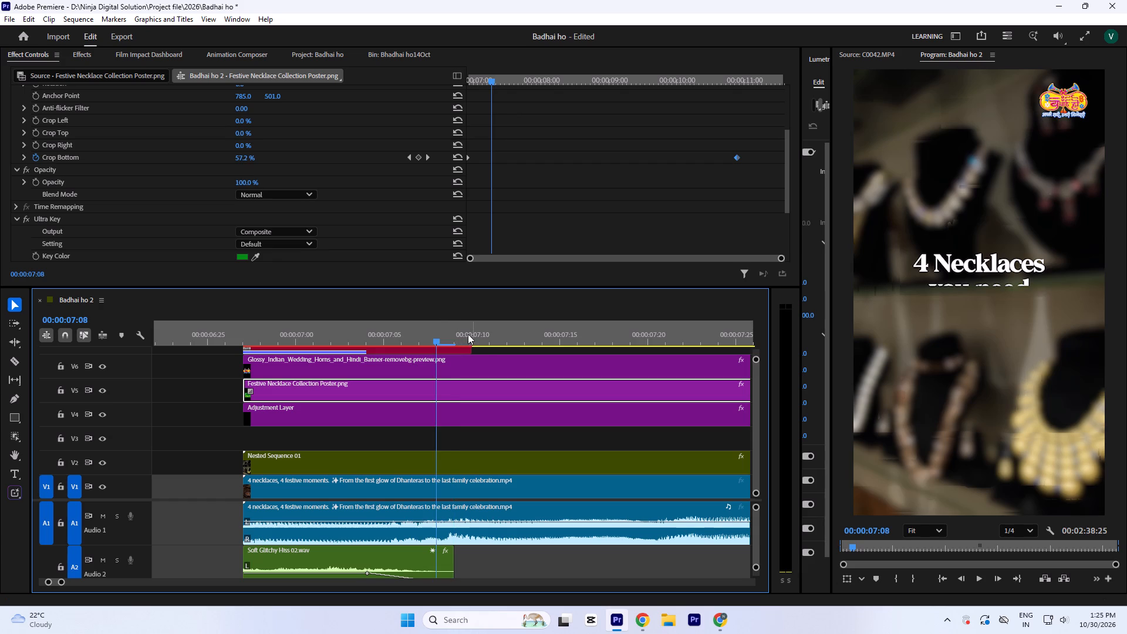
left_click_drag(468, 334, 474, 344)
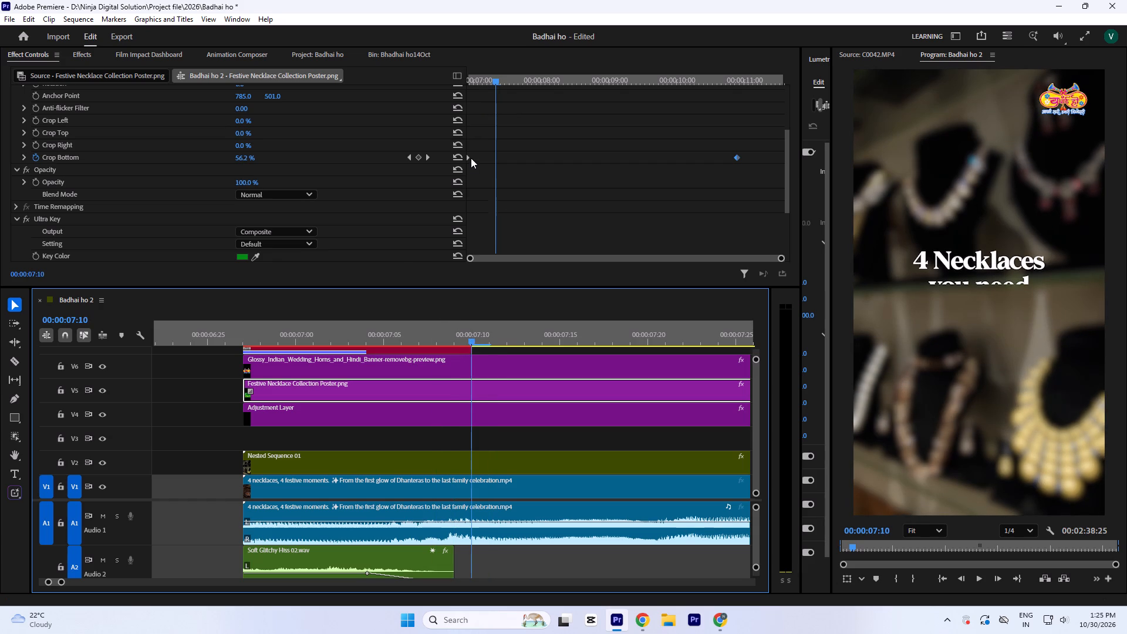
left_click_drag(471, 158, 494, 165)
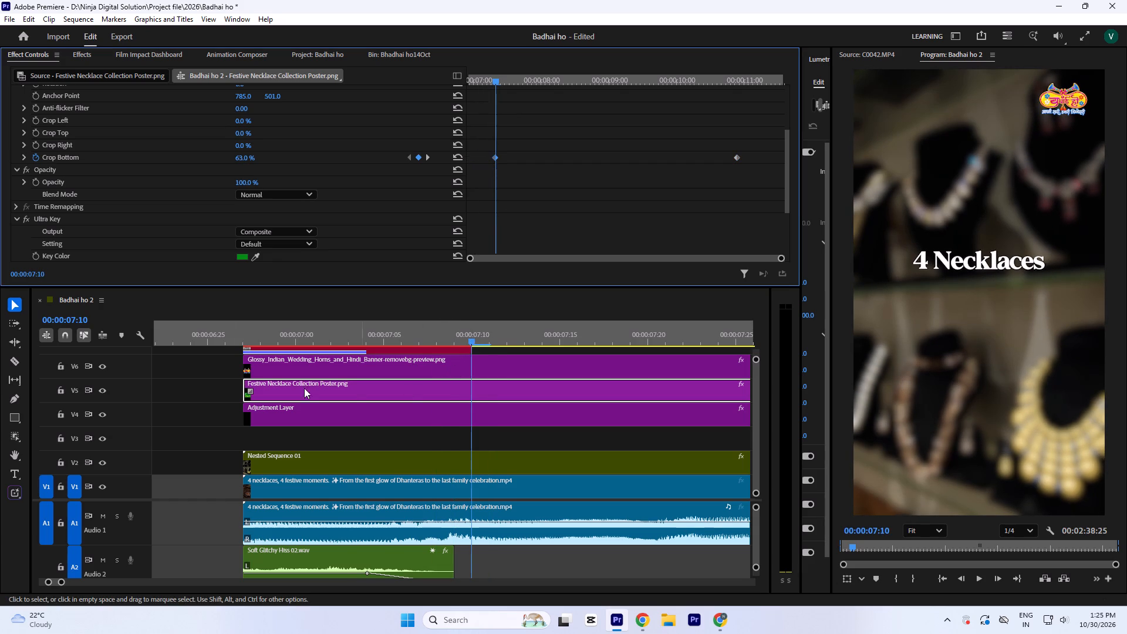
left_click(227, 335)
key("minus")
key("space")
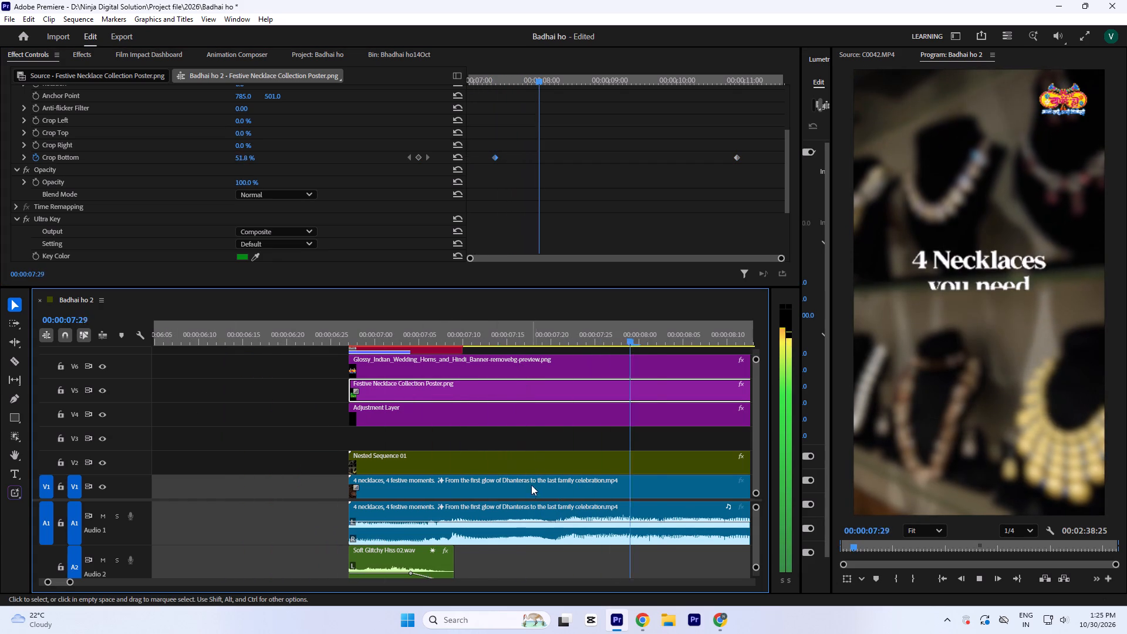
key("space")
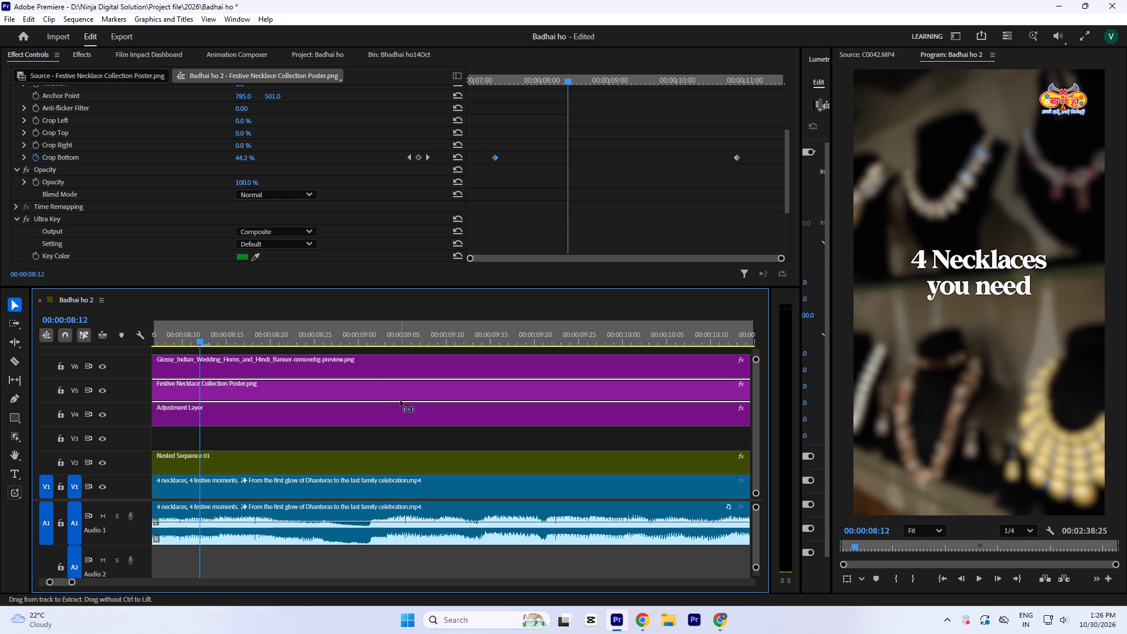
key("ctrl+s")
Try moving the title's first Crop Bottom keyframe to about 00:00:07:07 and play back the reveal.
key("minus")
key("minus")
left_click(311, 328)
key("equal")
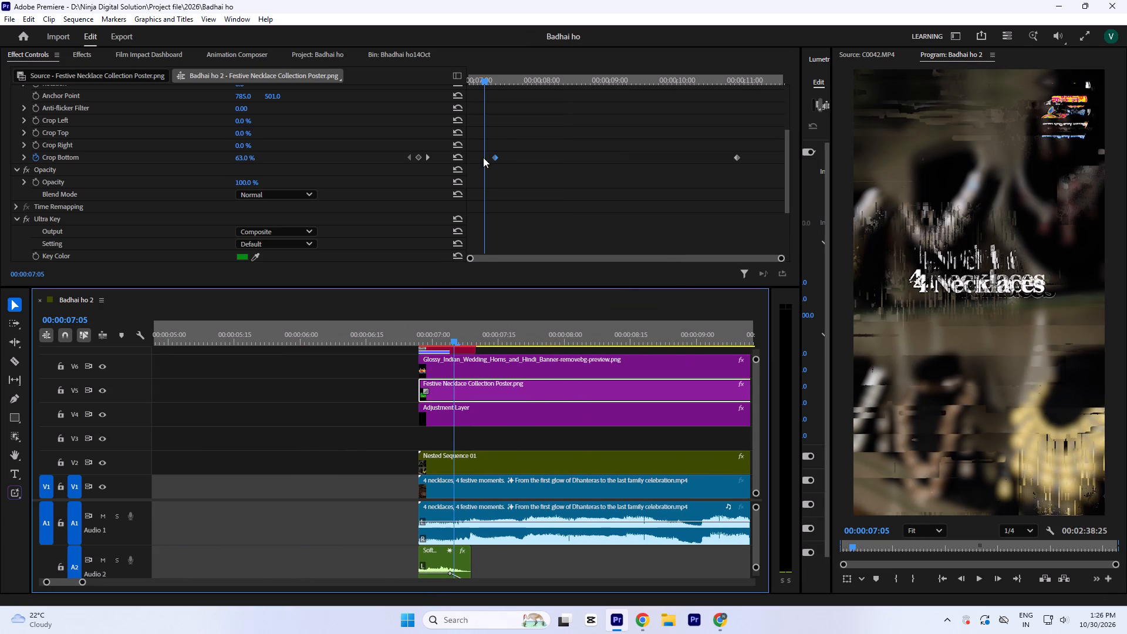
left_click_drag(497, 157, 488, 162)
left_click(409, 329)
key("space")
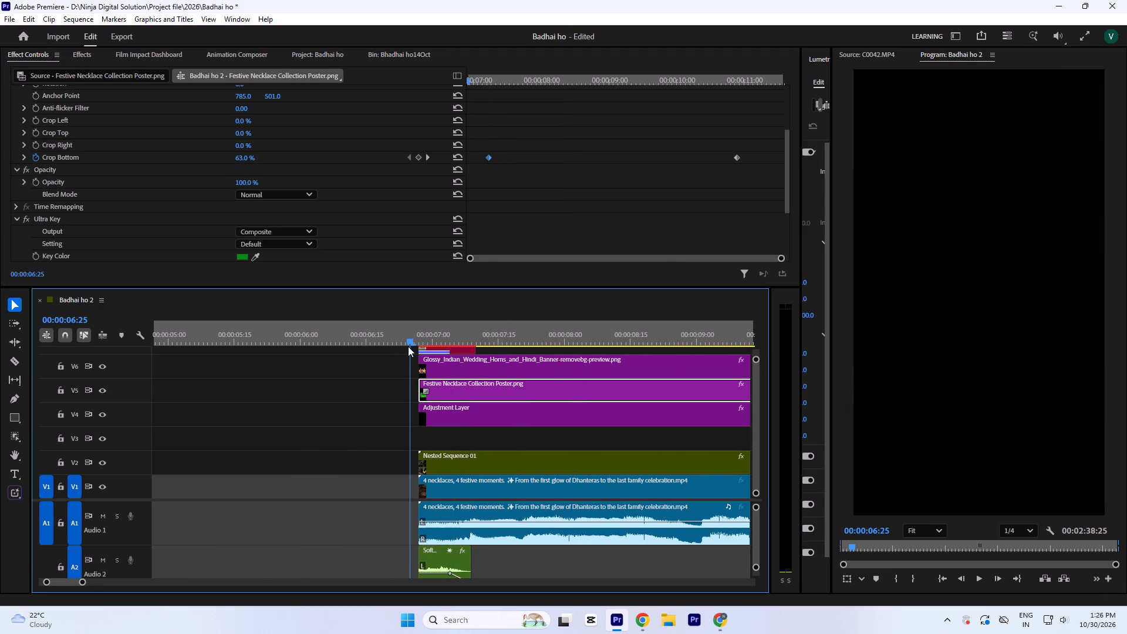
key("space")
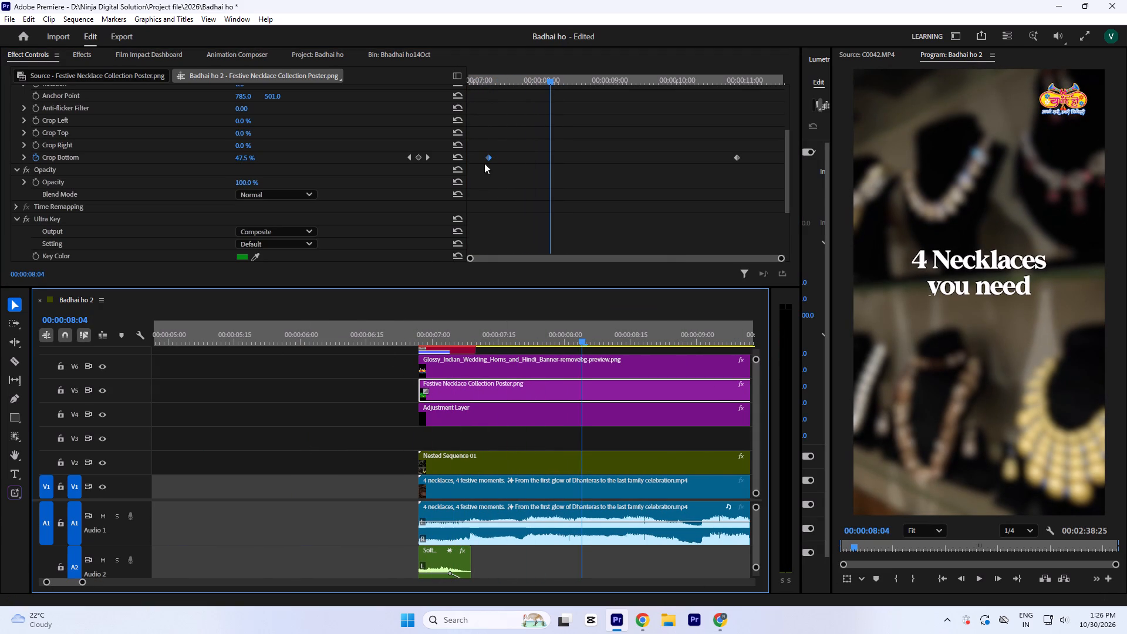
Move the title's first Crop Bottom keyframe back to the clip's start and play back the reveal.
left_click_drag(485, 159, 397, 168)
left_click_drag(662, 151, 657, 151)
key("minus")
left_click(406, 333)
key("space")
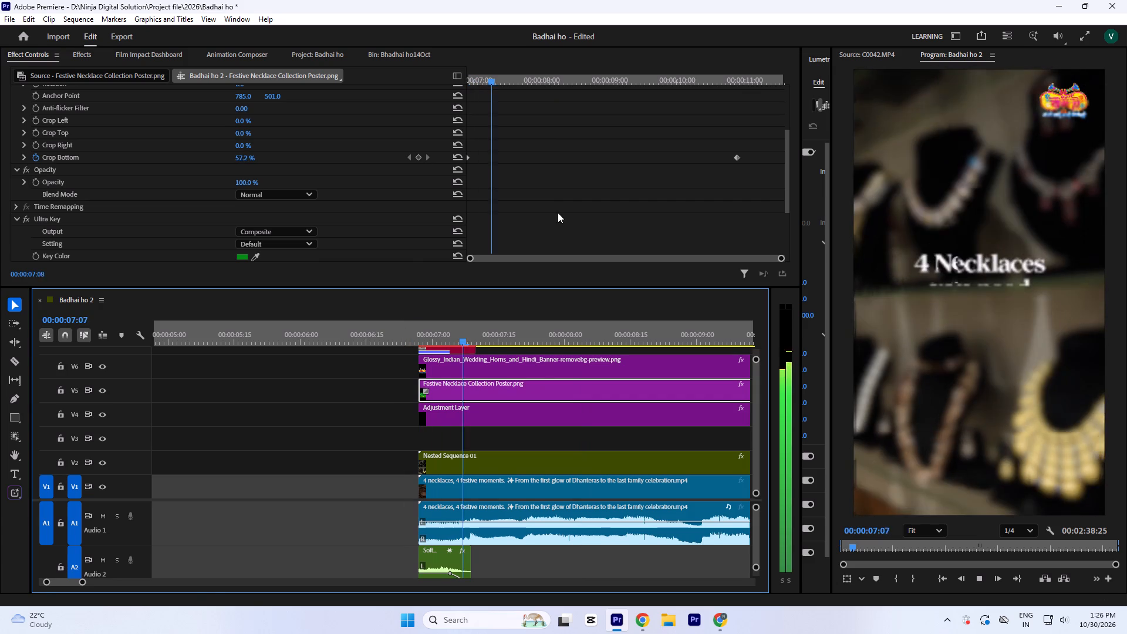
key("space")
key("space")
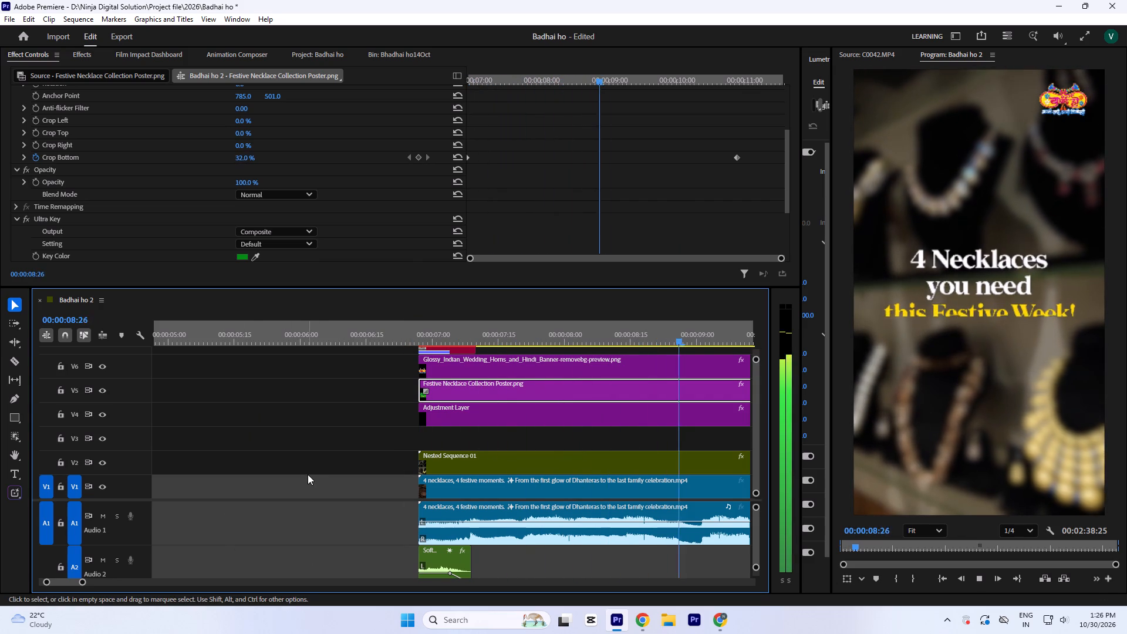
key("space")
Play on into the Dhanteras footage, adding a marker on the poster title clip at about 00:00:09:07.
key("minus")
key("space")
key("m")
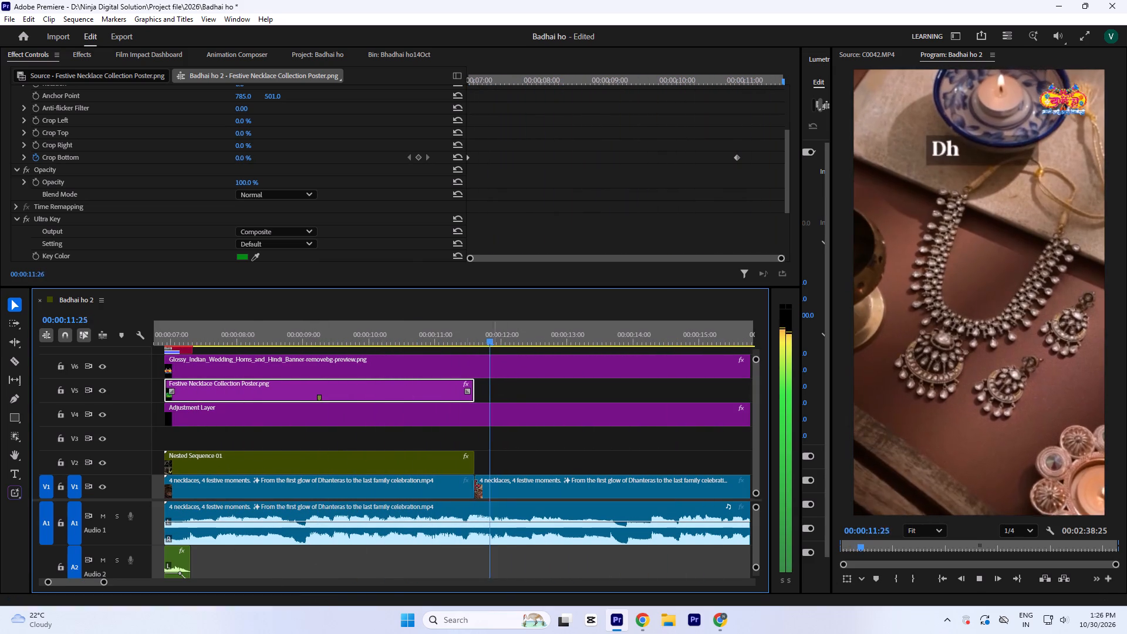
key("space")
Close the empty gap before the first clips so the sequence starts at 00:00:00:00.
key("minus")
left_click(184, 464)
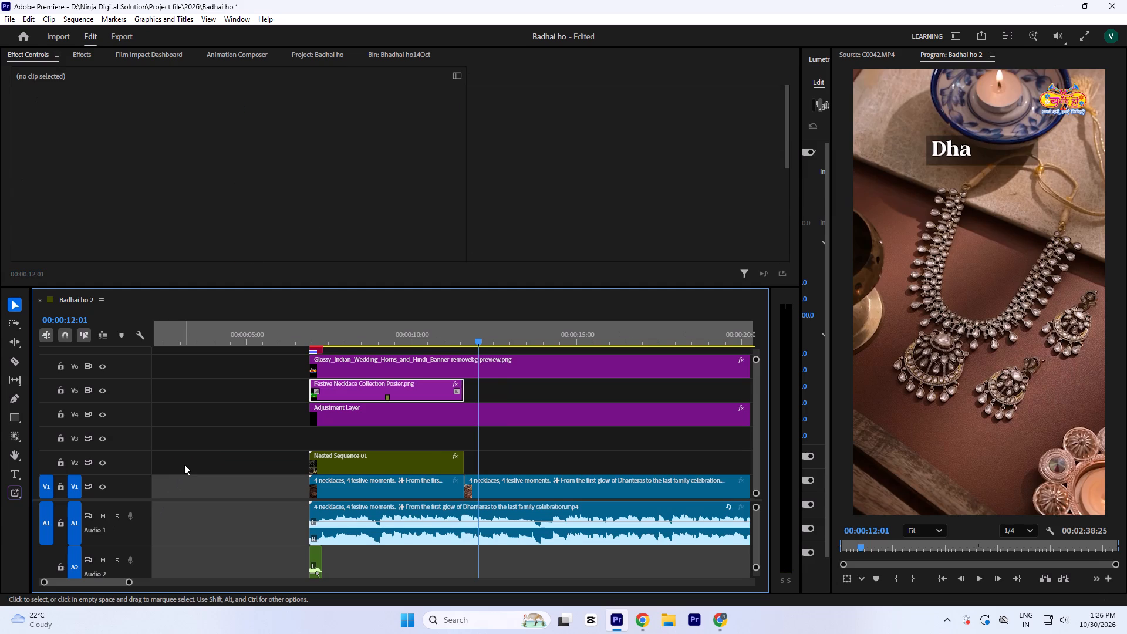
key("Delete")
key("grave")
key("Return")
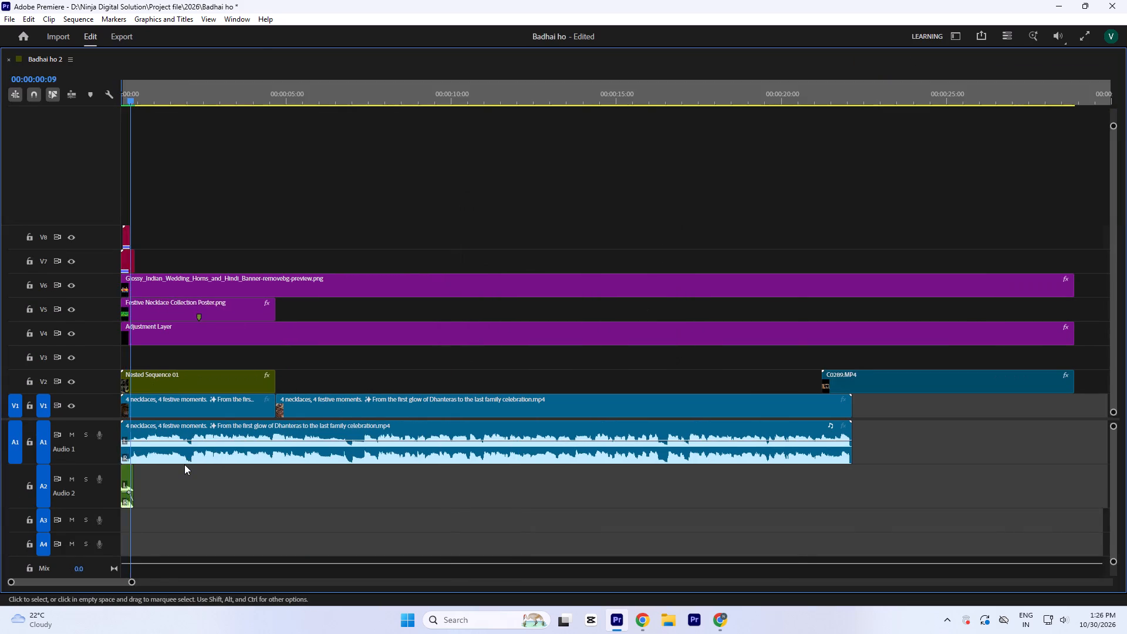
type("`")
Play the sequence from its start through the Choti Diwali section to review the edit, and save the project.
key("space")
left_click_drag(156, 342, 80, 362)
key("space")
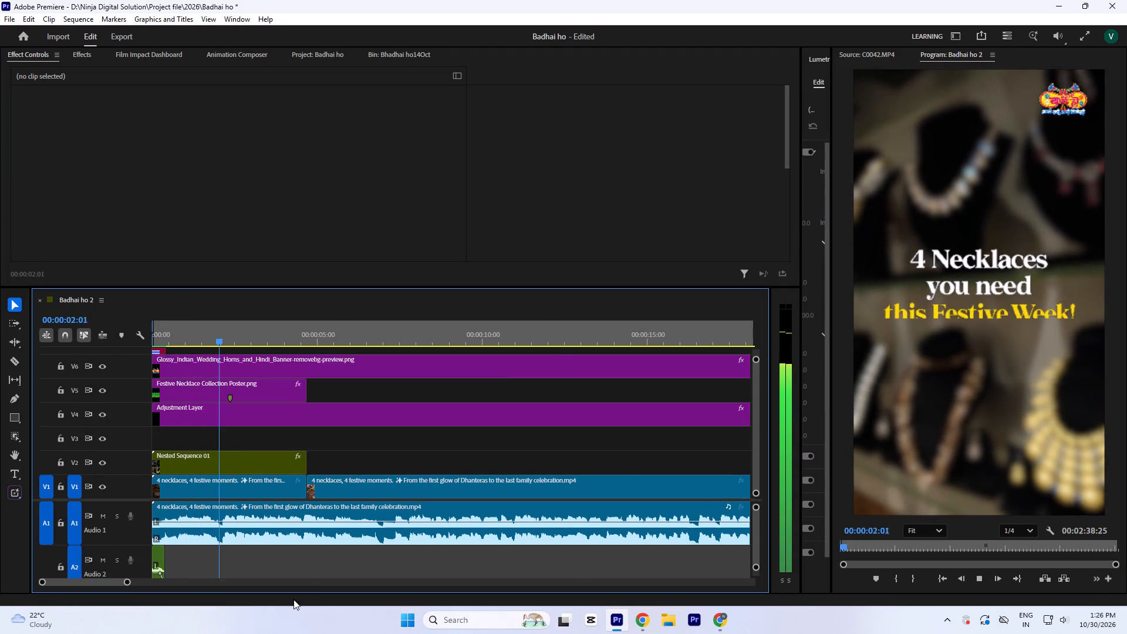
key("space")
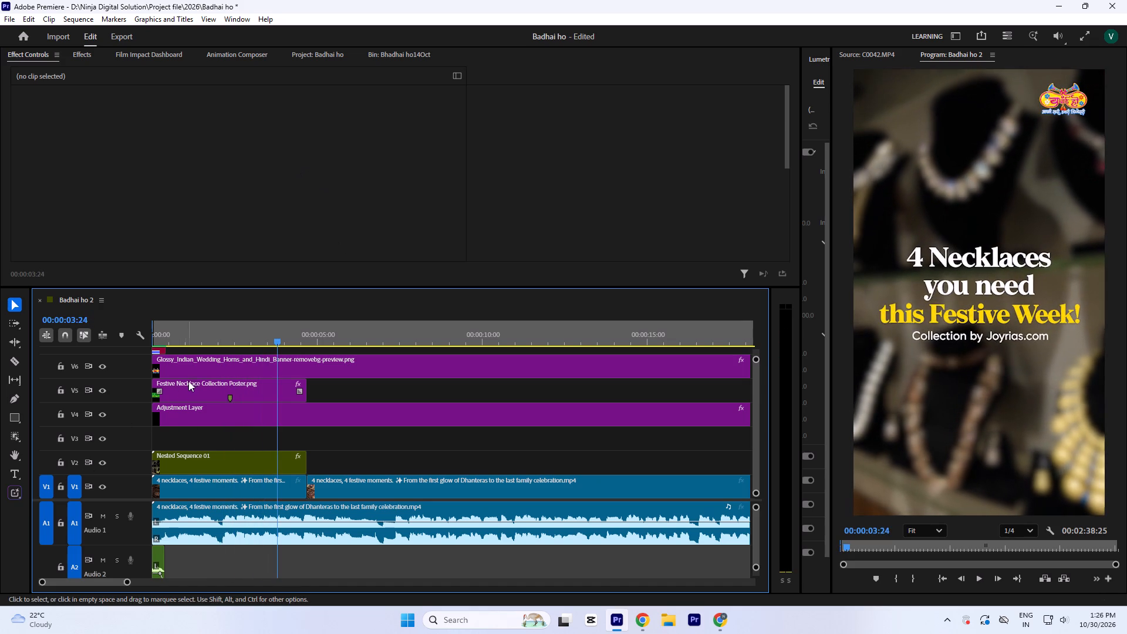
key("space")
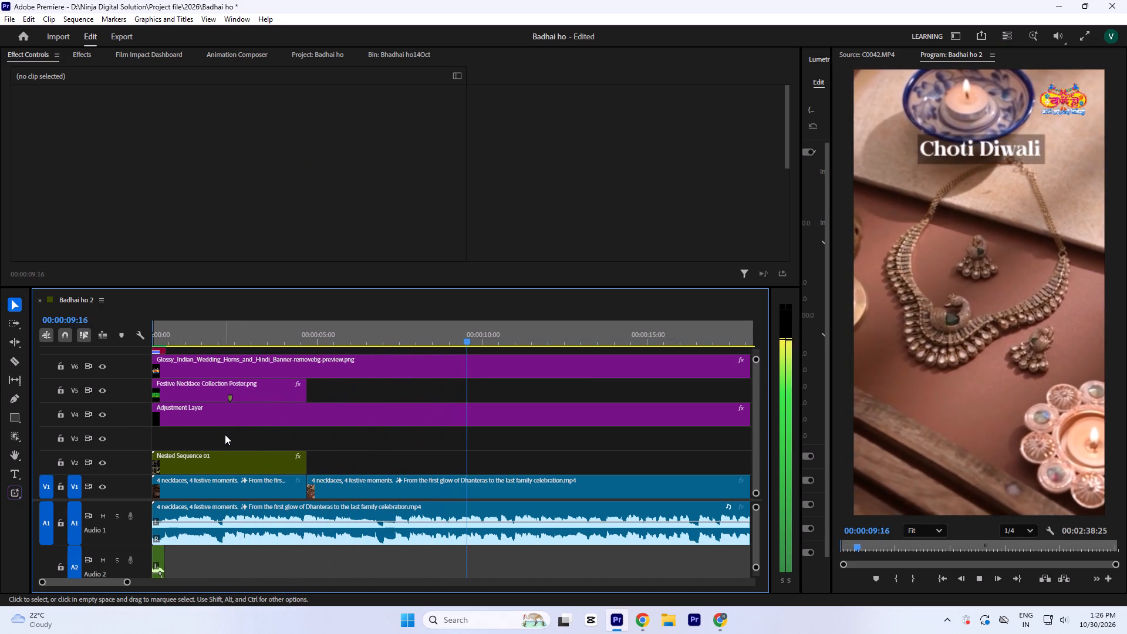
key("space")
key("ctrl+s")
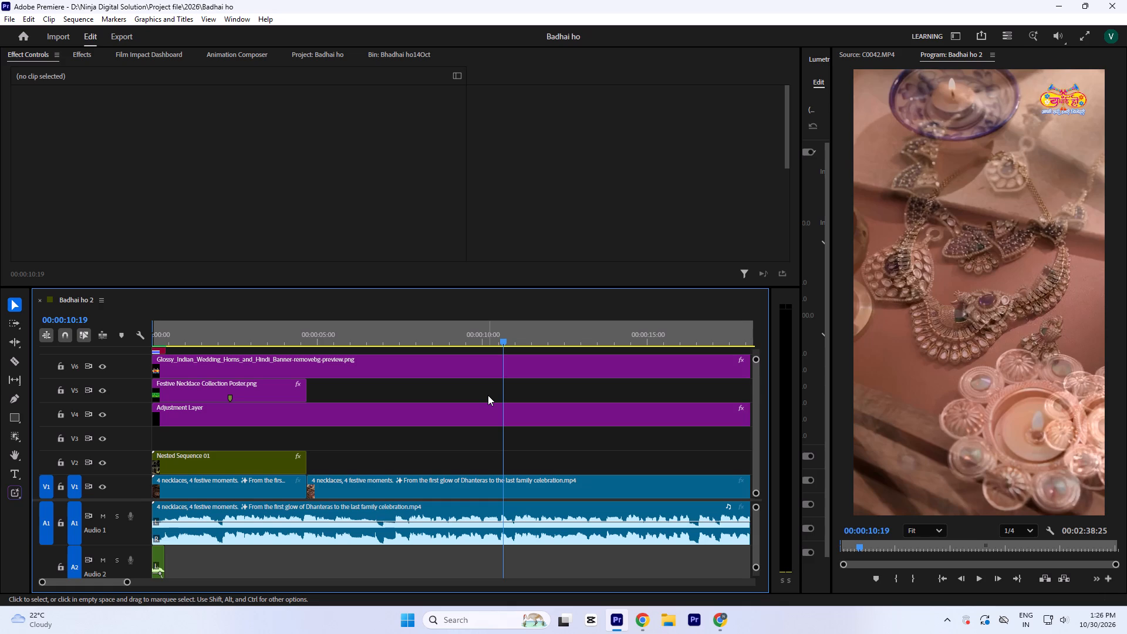
Play on from 00:00:10:19 through the Diwali section and closing Joyrias logo to review the end of the necklace video.
key("space")
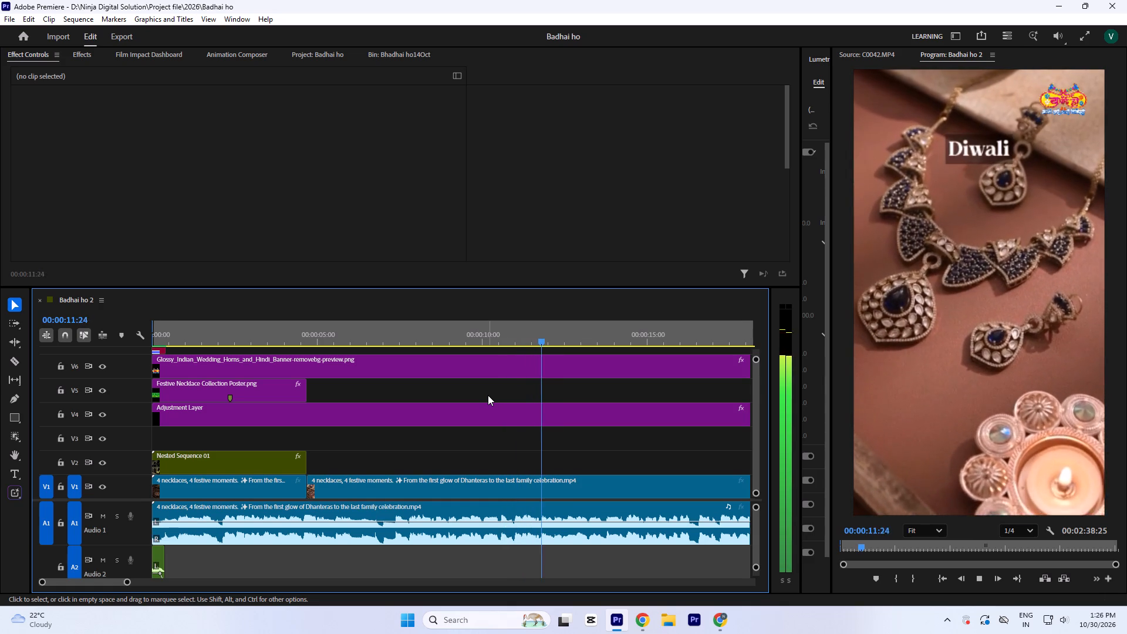
type("--=")
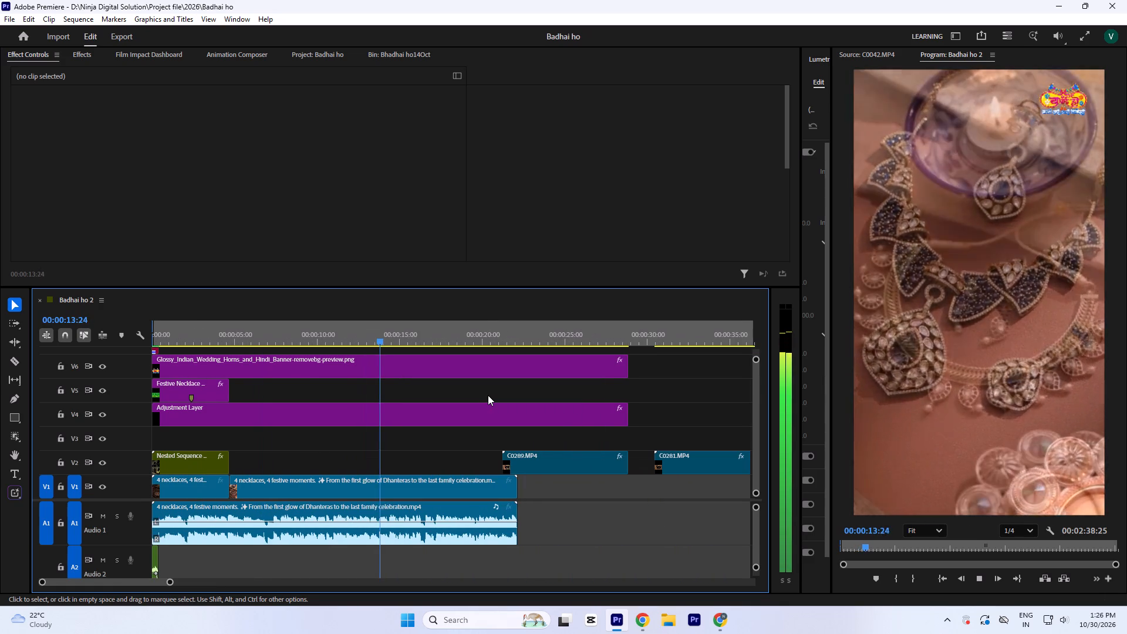
key("minus")
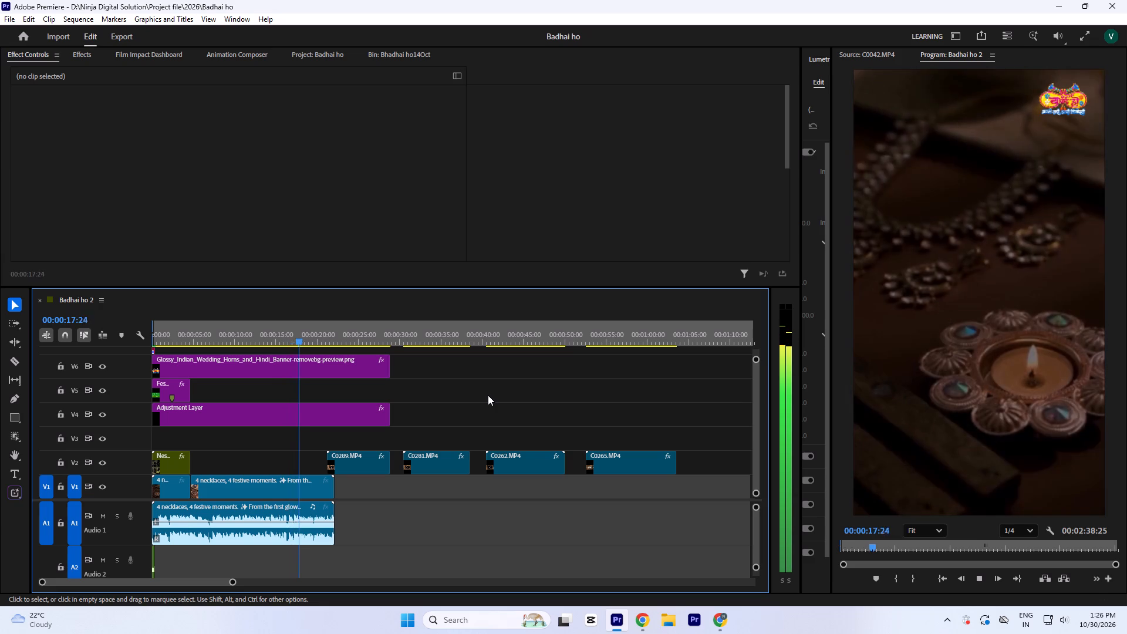
key("equal")
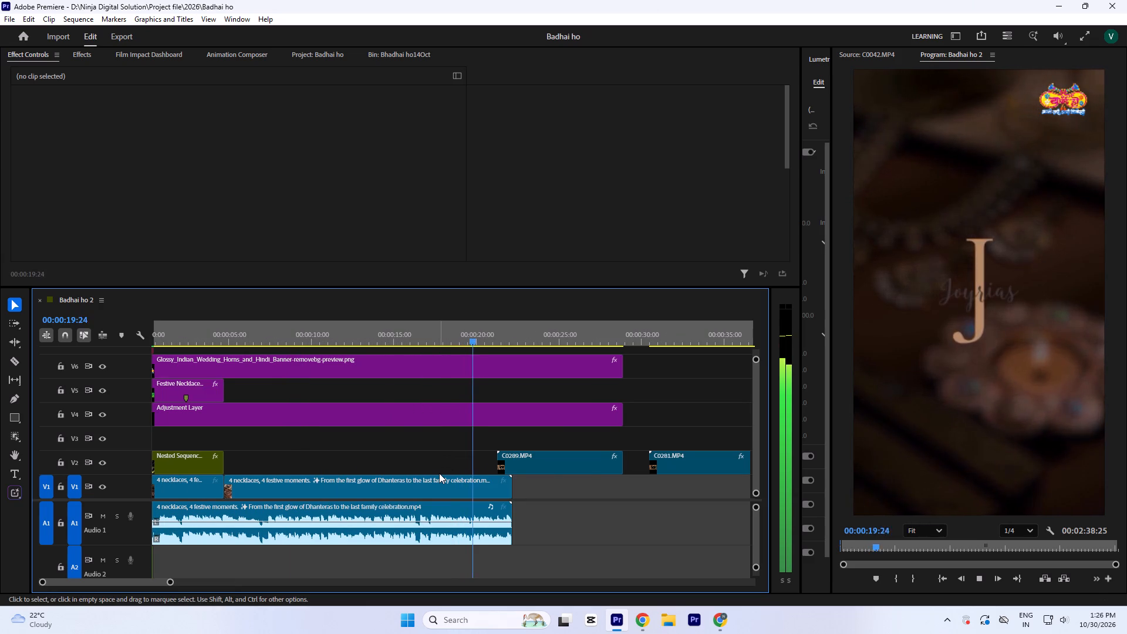
key("space")
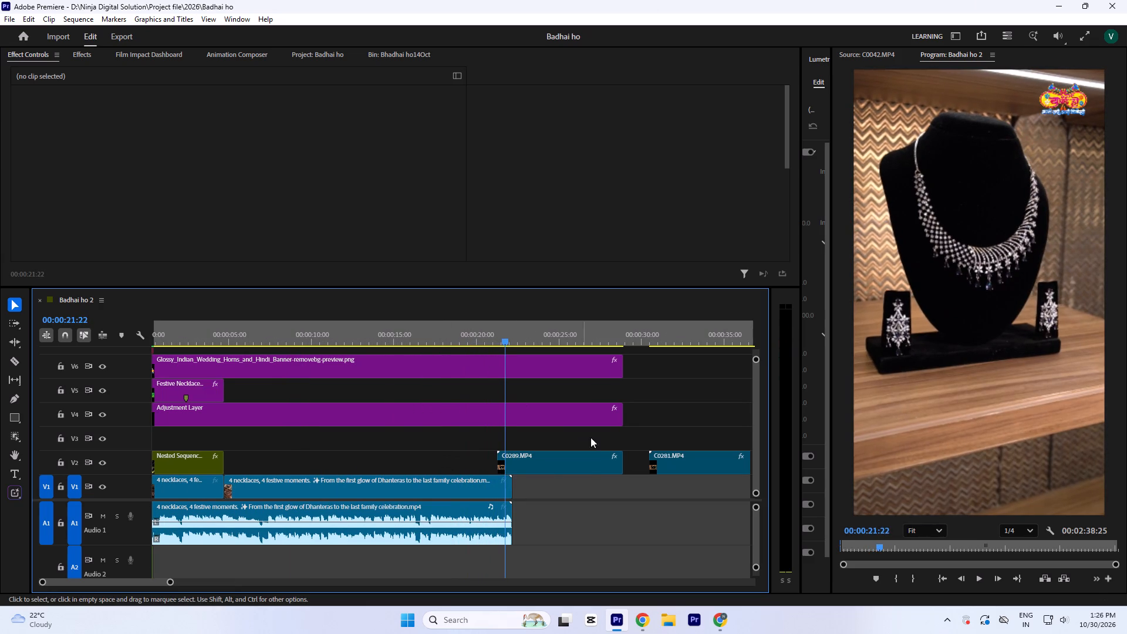
Trim the V6 banner overlay and the V4 adjustment layer together to the end of the necklace video on V1.
left_click_drag(644, 413, 585, 360)
left_click_drag(625, 371, 494, 386)
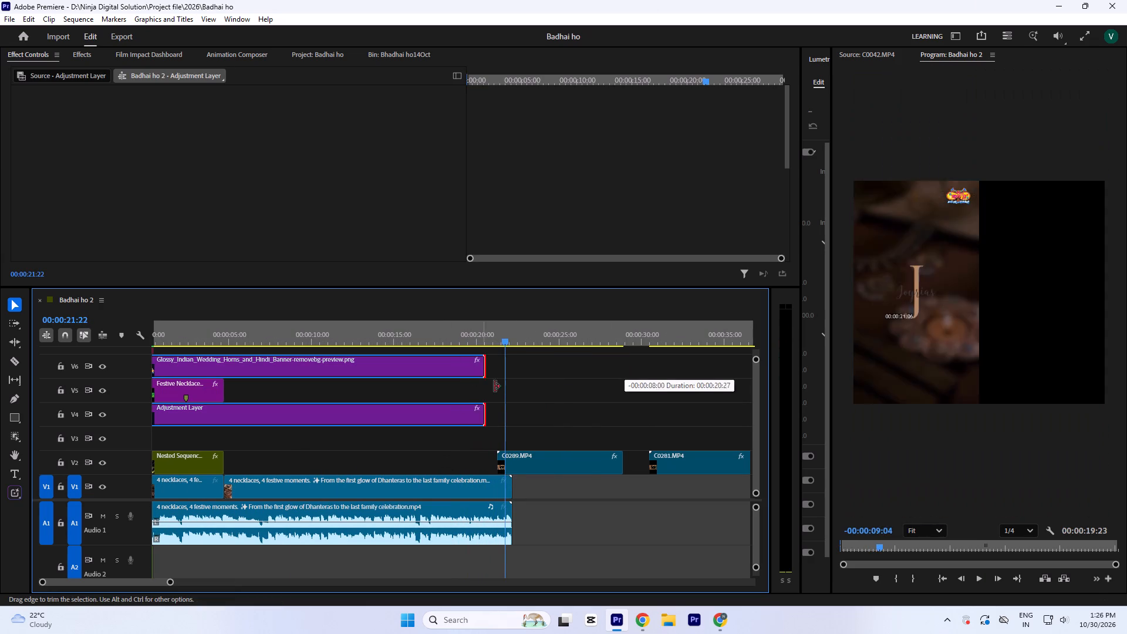
left_click_drag(494, 386, 515, 394)
Move the leftover footage clips on V2, from C0289.MP4 onward, later so they start at about 00:00:31:15.
key("minus")
key("minus")
left_click_drag(421, 490, 261, 462)
left_click_drag(260, 470, 303, 467)
Play the sequence from its start into the Choti Diwali section to review the trimmed edit, and save the project.
key("equal")
key("Return")
key("space")
key("space")
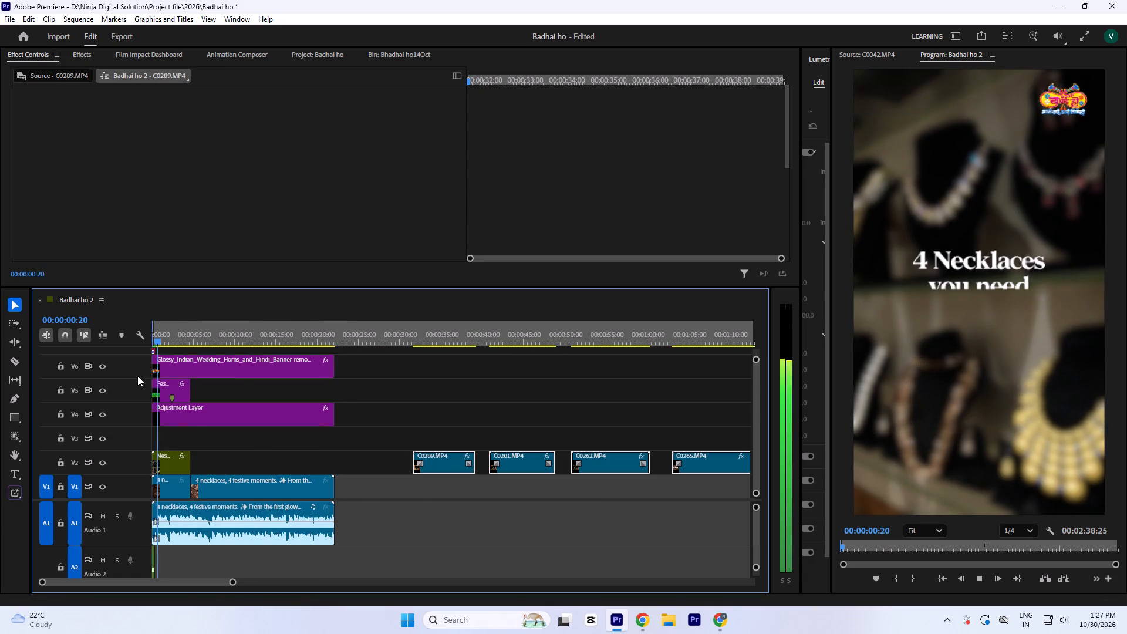
key("space")
key("equal")
key("equal")
key("space")
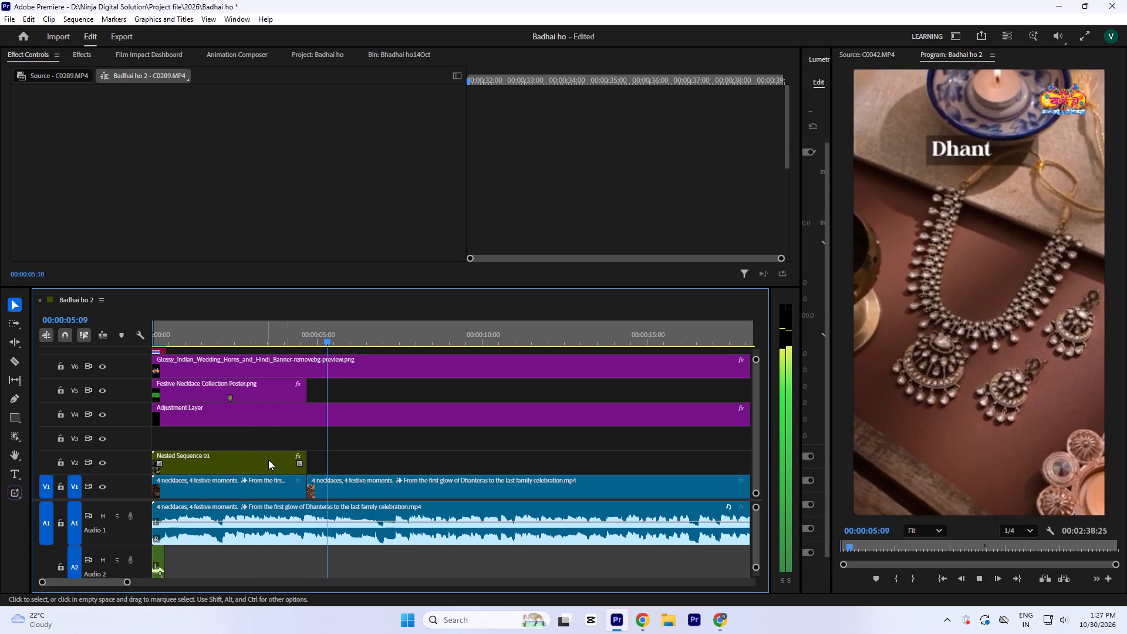
type("-")
key("space")
key("ctrl+s")
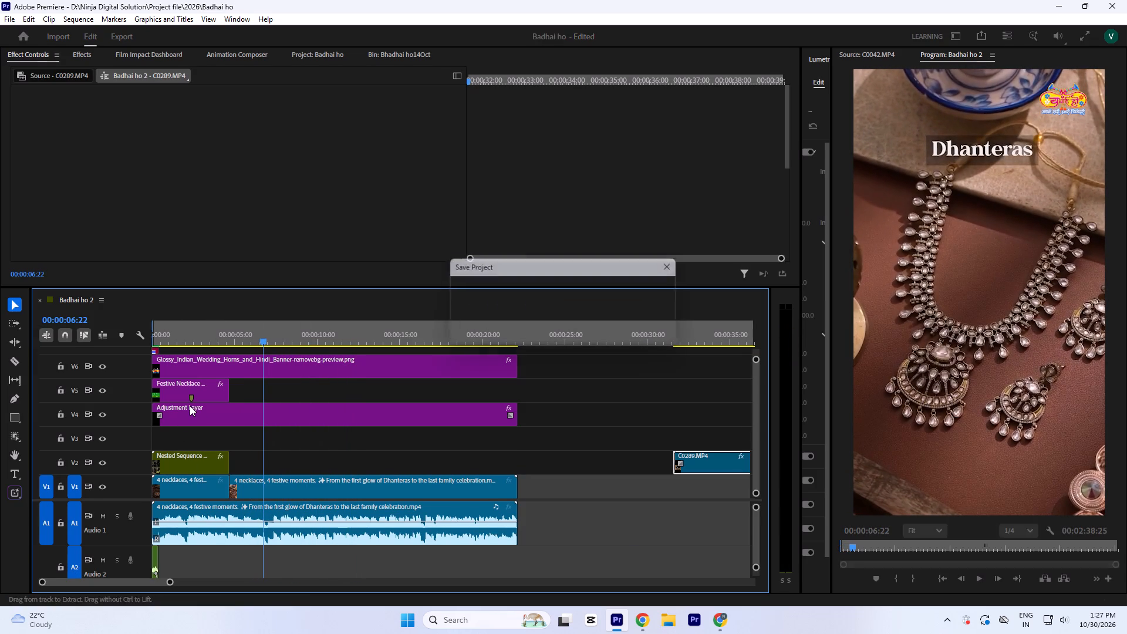
key("space")
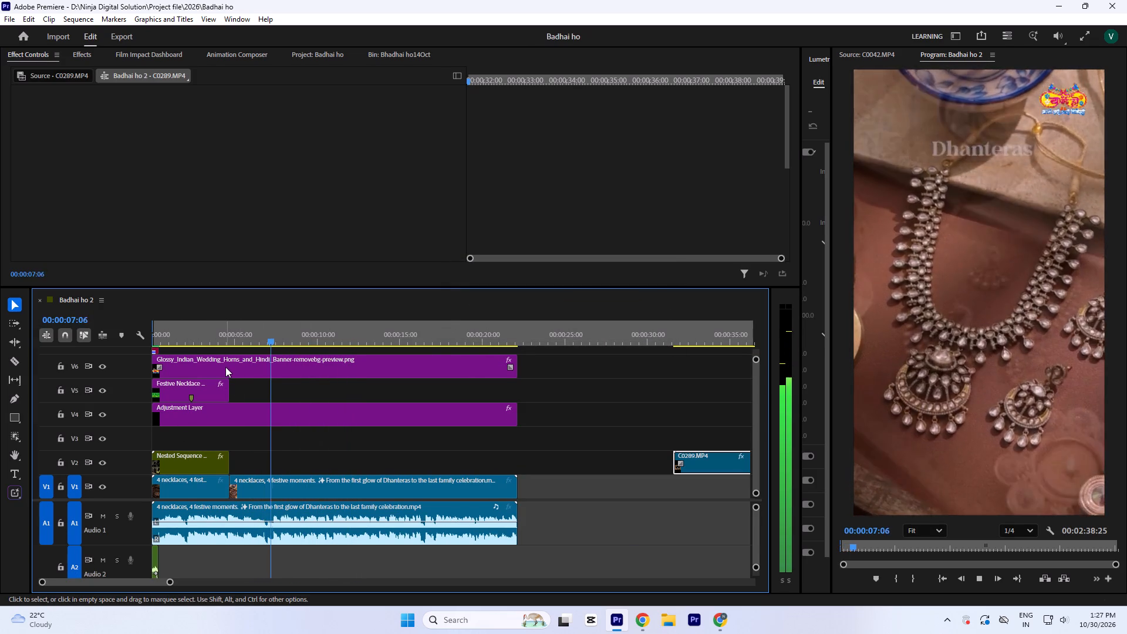
key("space")
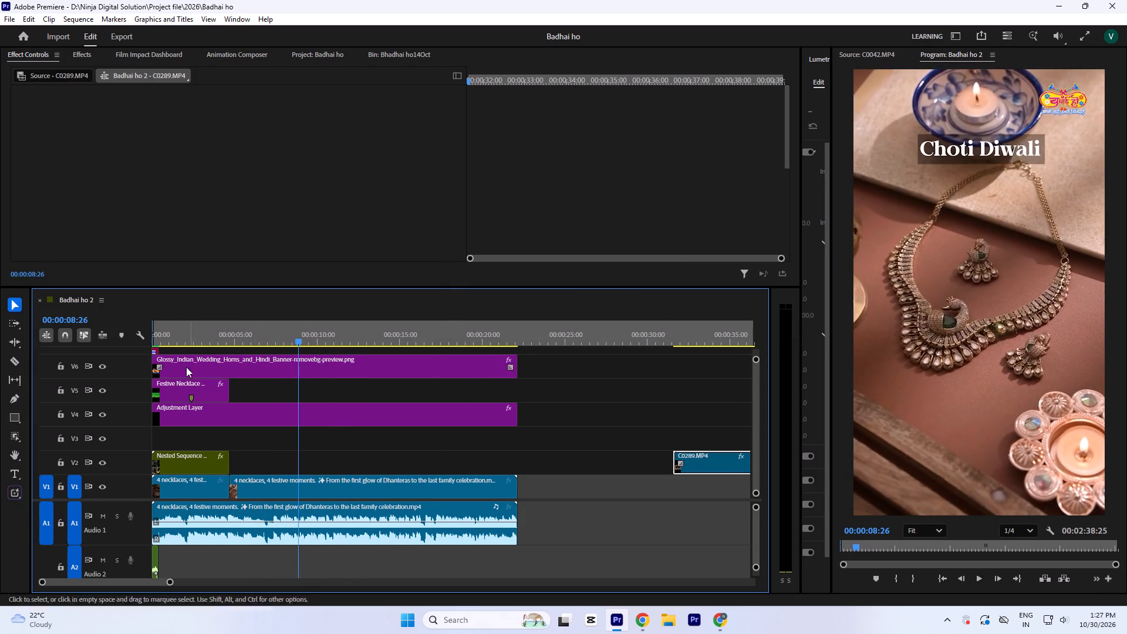
Replay the opening second of the sequence several times to check the glitch transition and its sound.
left_click(214, 338)
left_click_drag(208, 342, 0, 357)
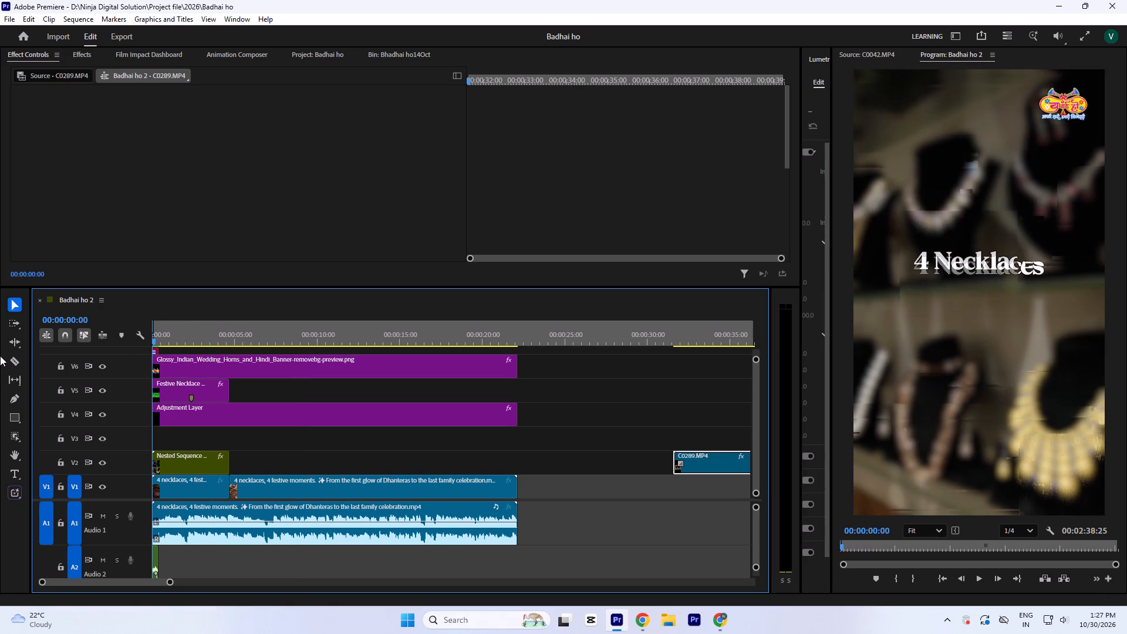
key("space")
key("space")
left_click_drag(177, 339, 46, 350)
key("space")
key("space")
left_click_drag(173, 338, 87, 350)
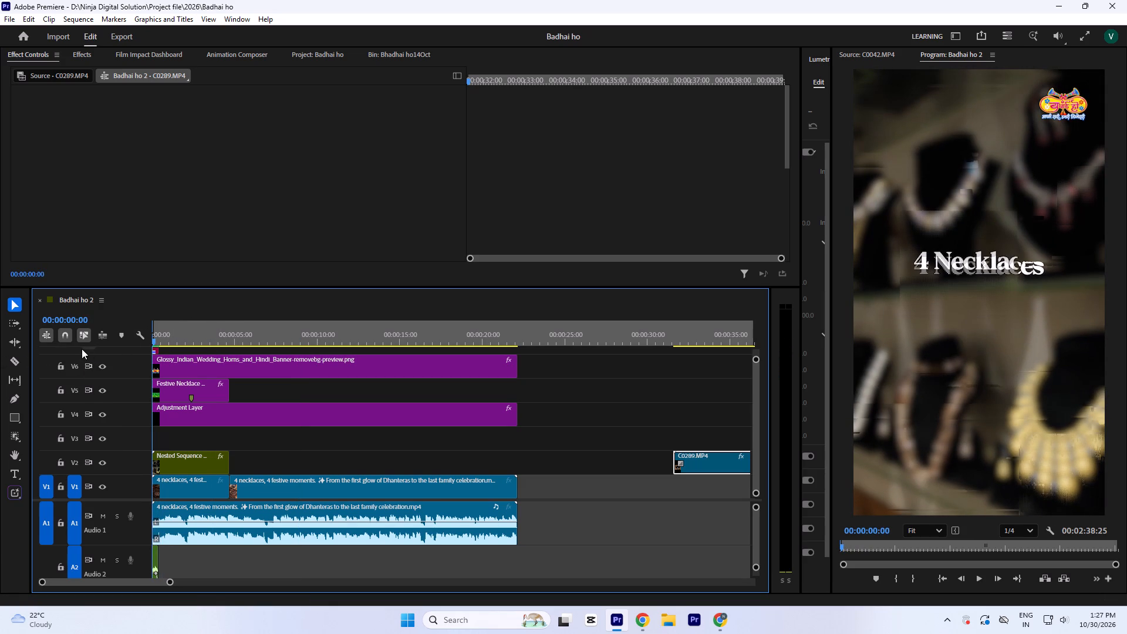
key("space")
key("space")
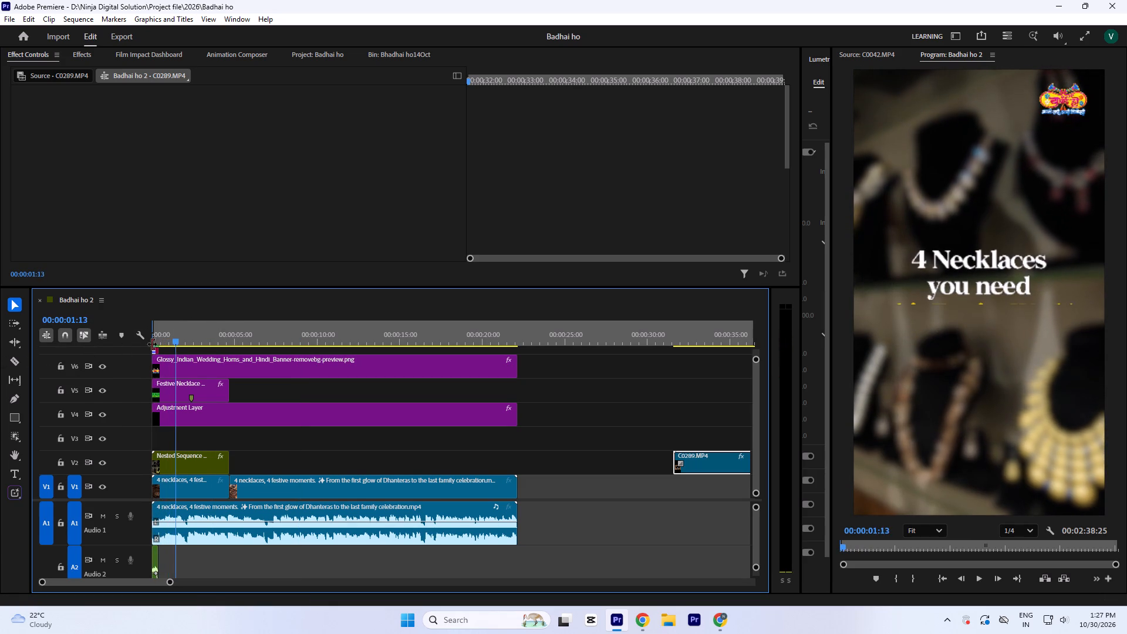
left_click_drag(189, 340, 79, 352)
key("space")
key("space")
Raise the volume level before the fade-out on the Soft Glitchy Hiss 02.wav clip on Audio 2.
type("`===")
key("equal")
key("space")
key("space")
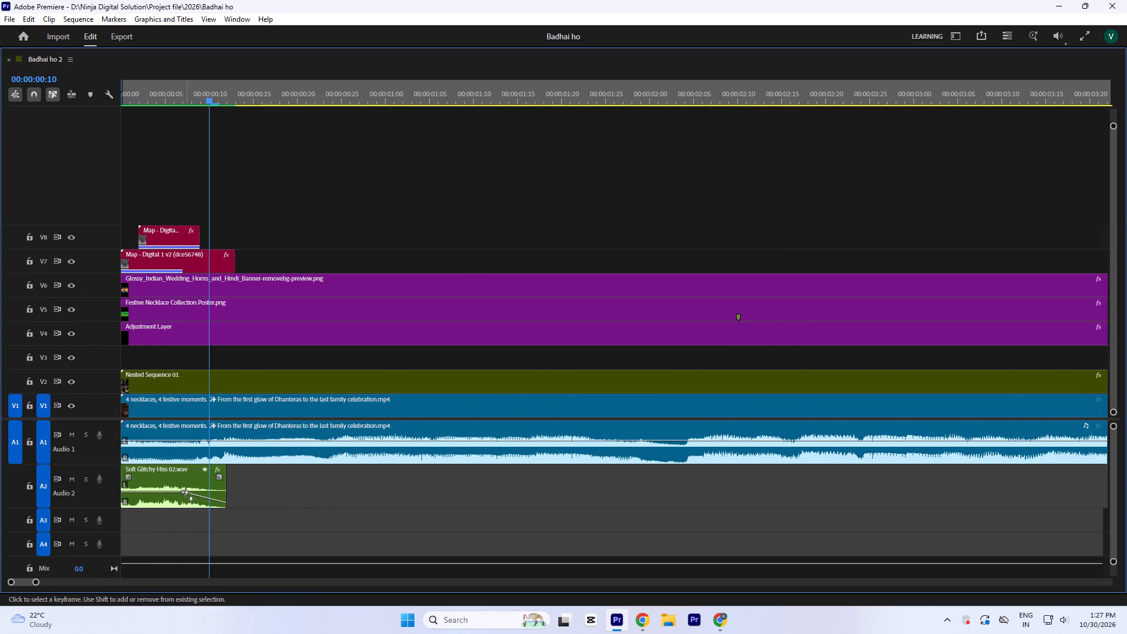
left_click_drag(158, 491, 153, 484)
key("grave")
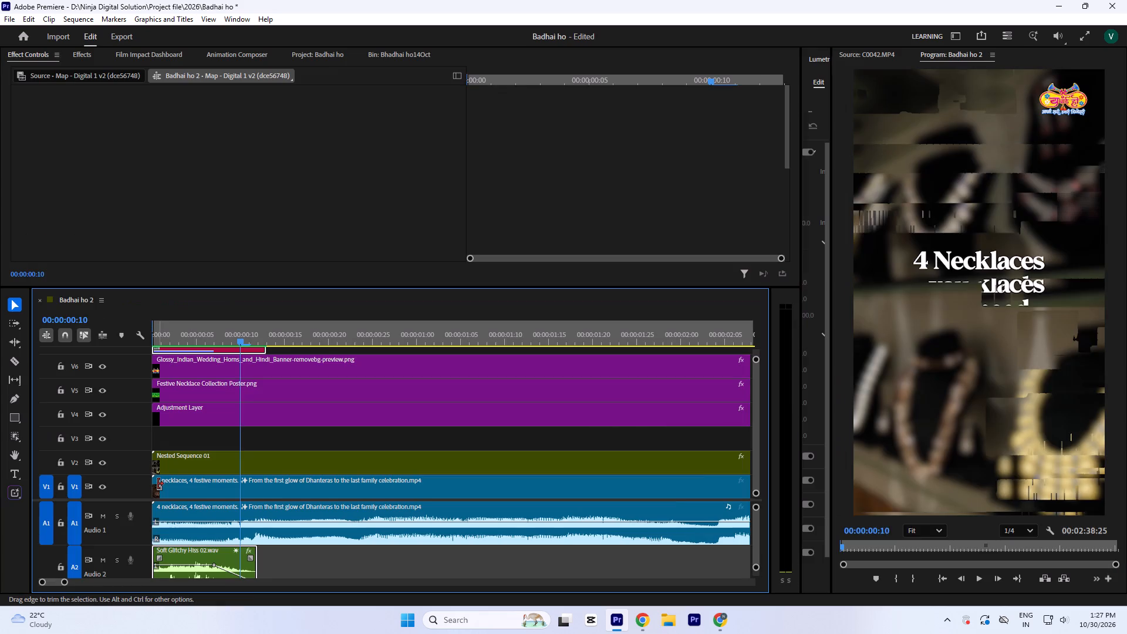
Replay the sequence from its start through the title reveal to check the glitch sound's new level against the music.
key("Return")
key("space")
left_click_drag(198, 311, 31, 321)
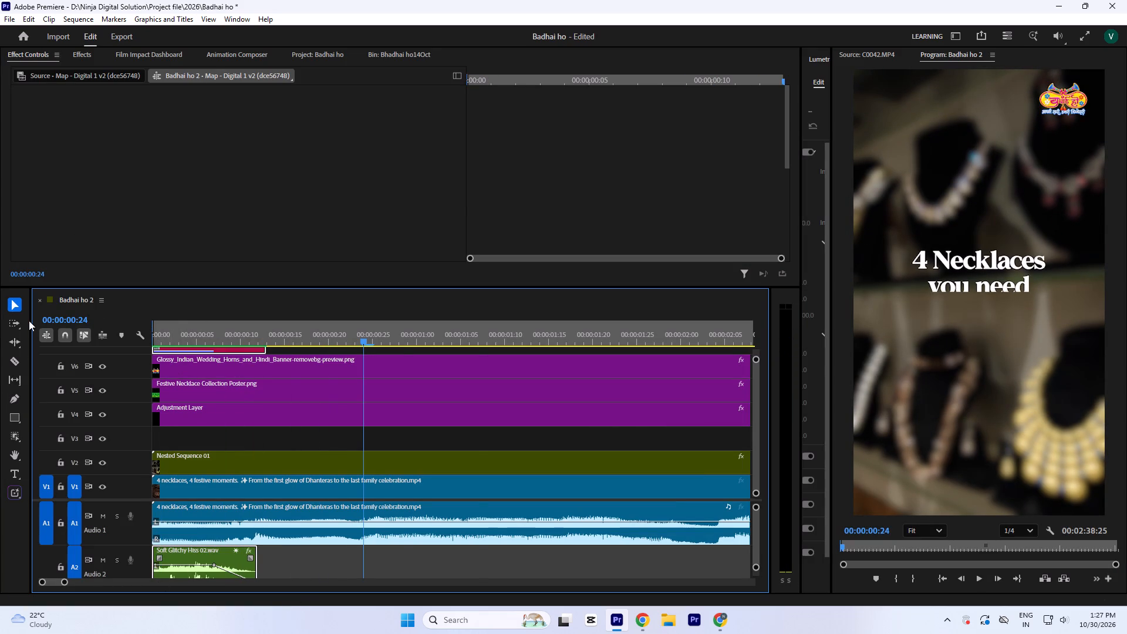
key("space")
key("space")
left_click_drag(195, 325, 29, 340)
key("space")
key("space")
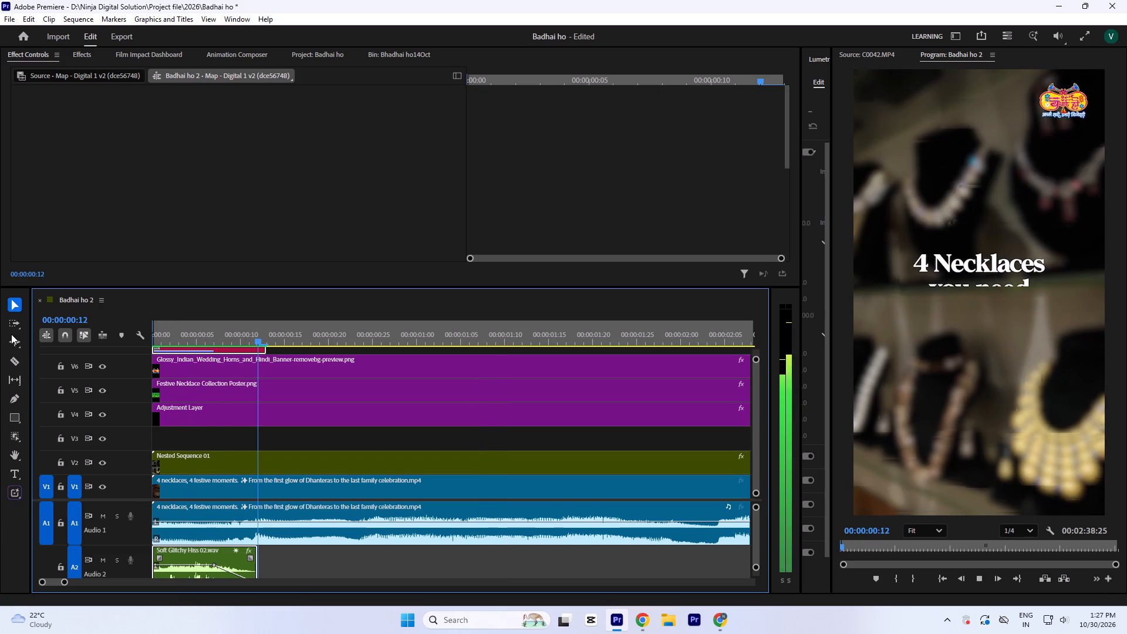
type("`")
type("`")
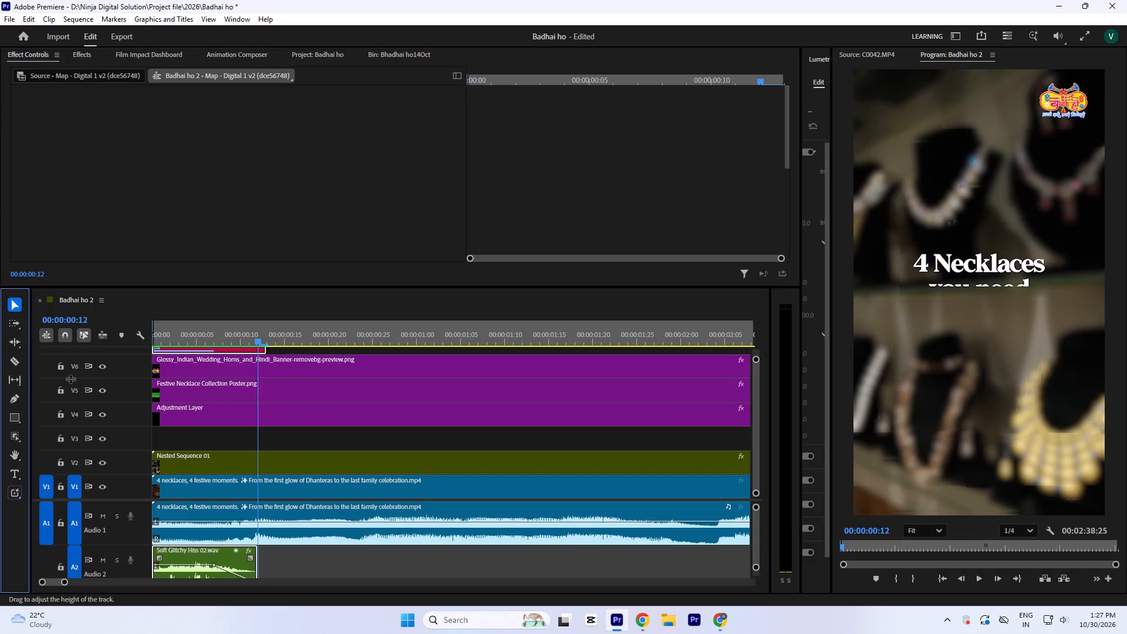
key("space")
key("minus")
left_click_drag(179, 332, 35, 353)
key("space")
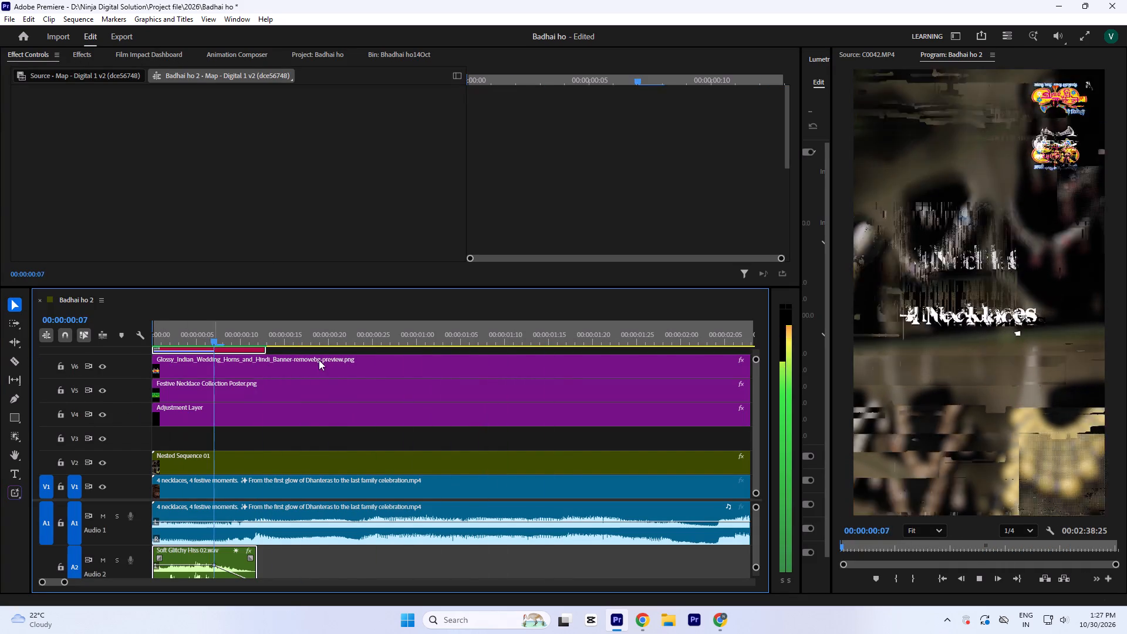
key("minus")
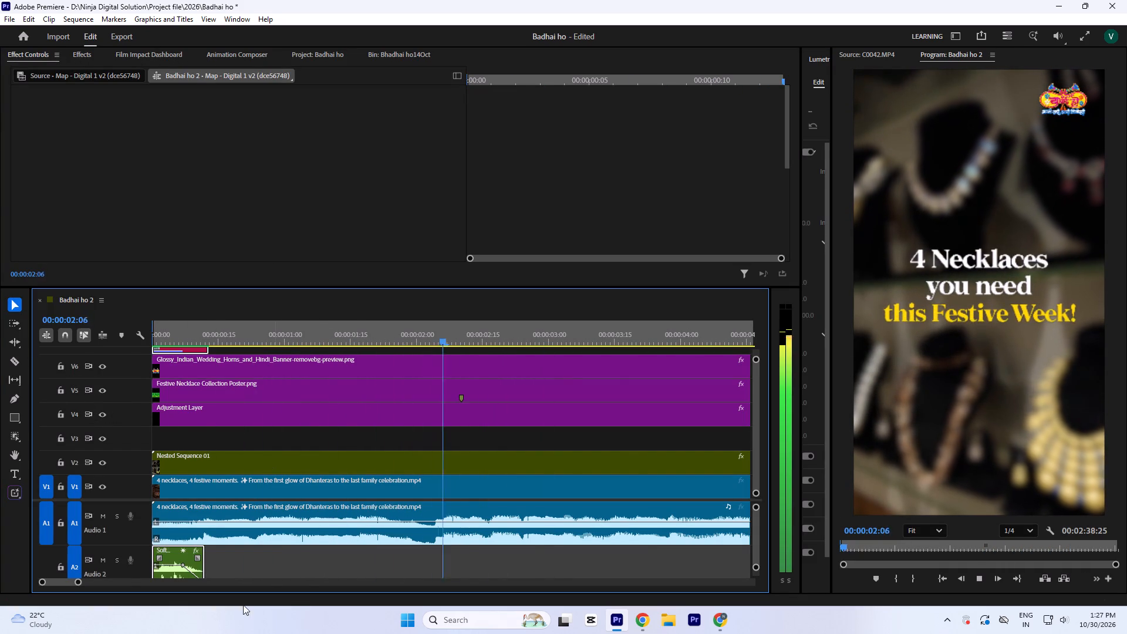
key("minus")
key("space")
left_click_drag(174, 338, 68, 360)
key("space")
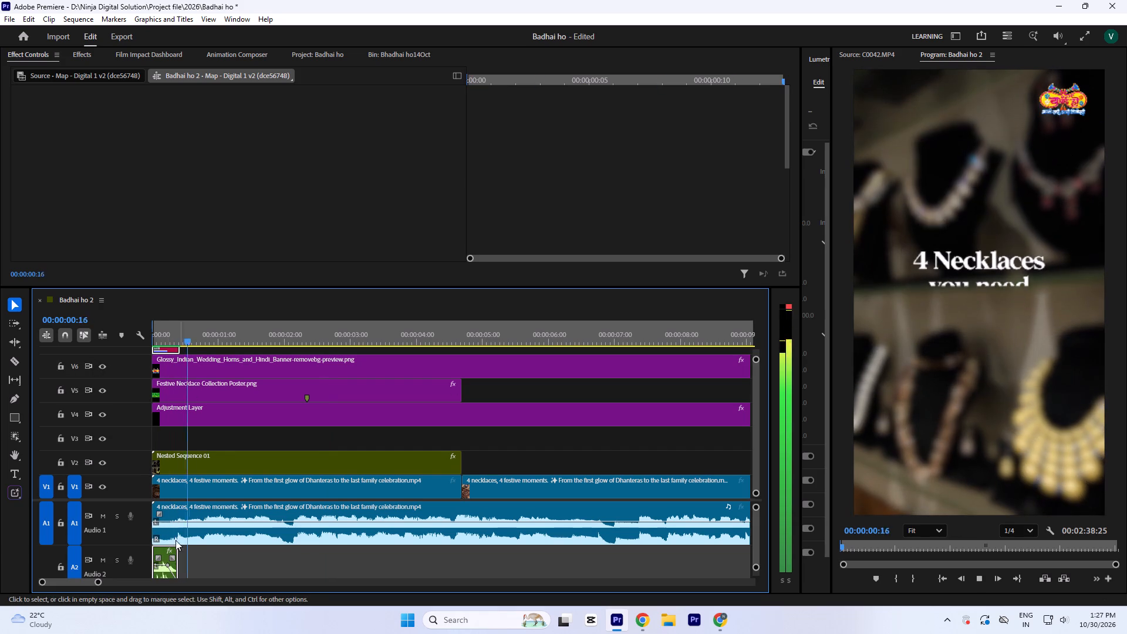
key("space")
left_click_drag(173, 322, 153, 328)
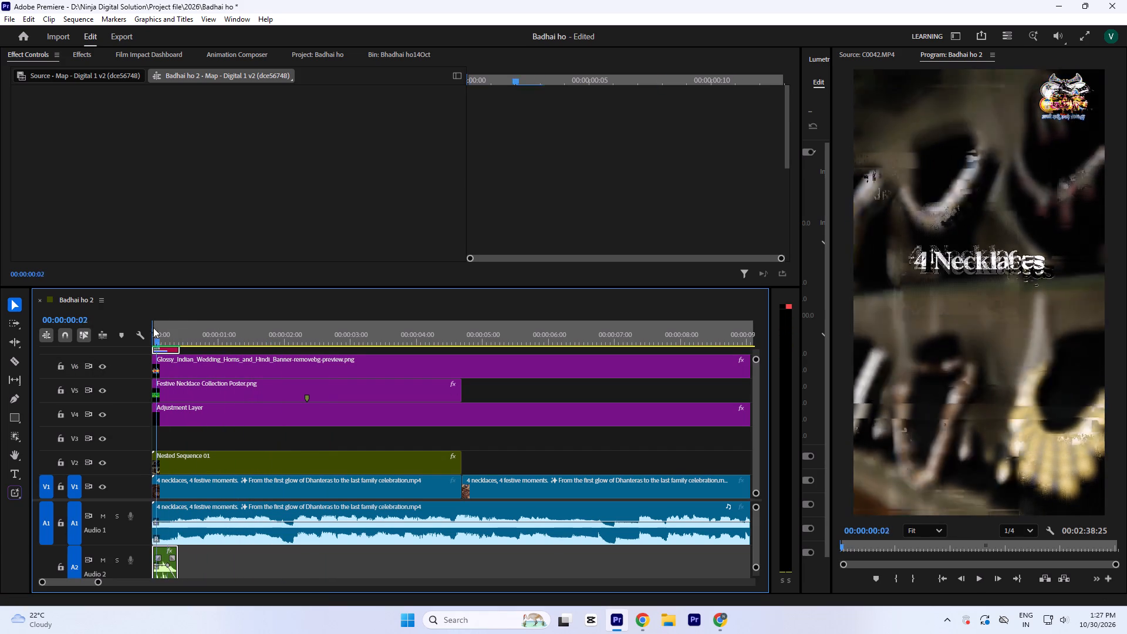
left_click_drag(153, 328, 118, 336)
key("space")
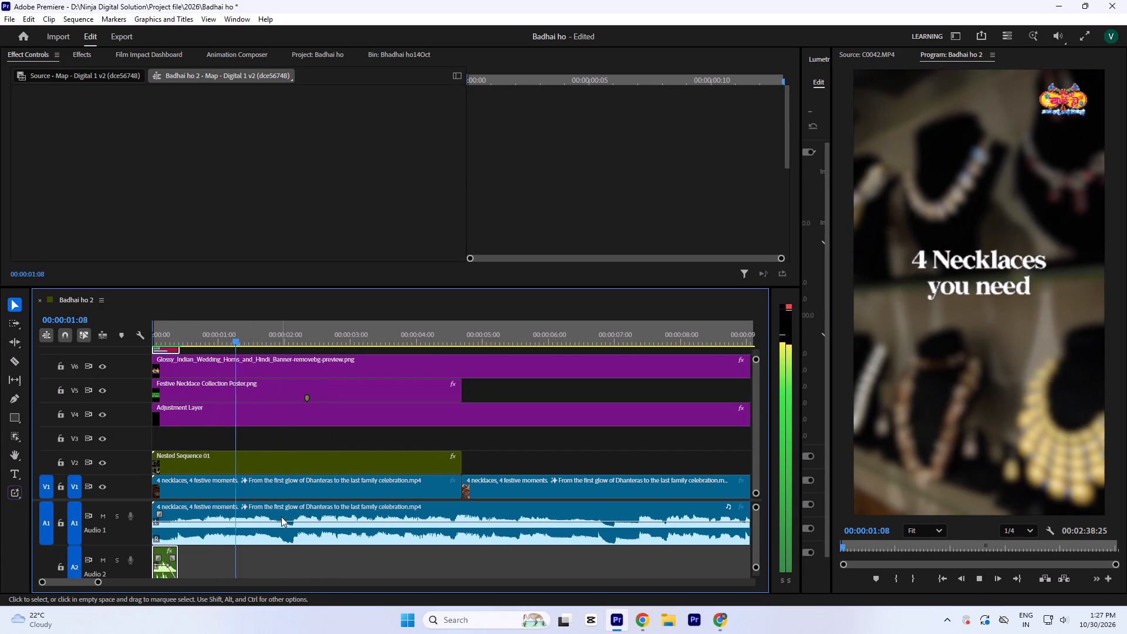
key("equal")
key("minus")
key("minus")
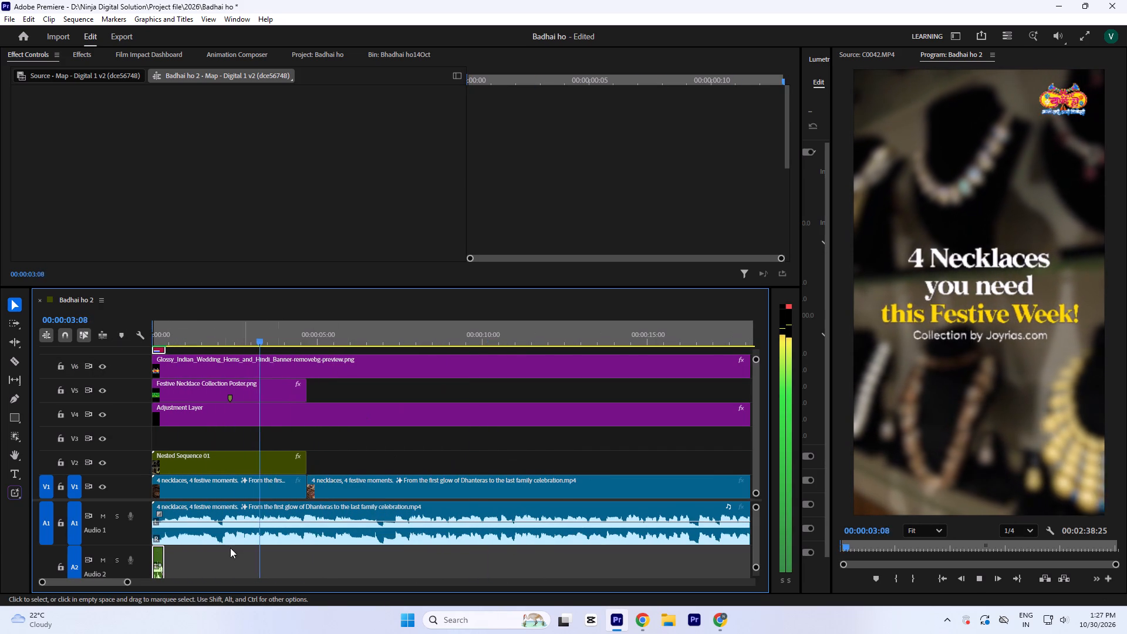
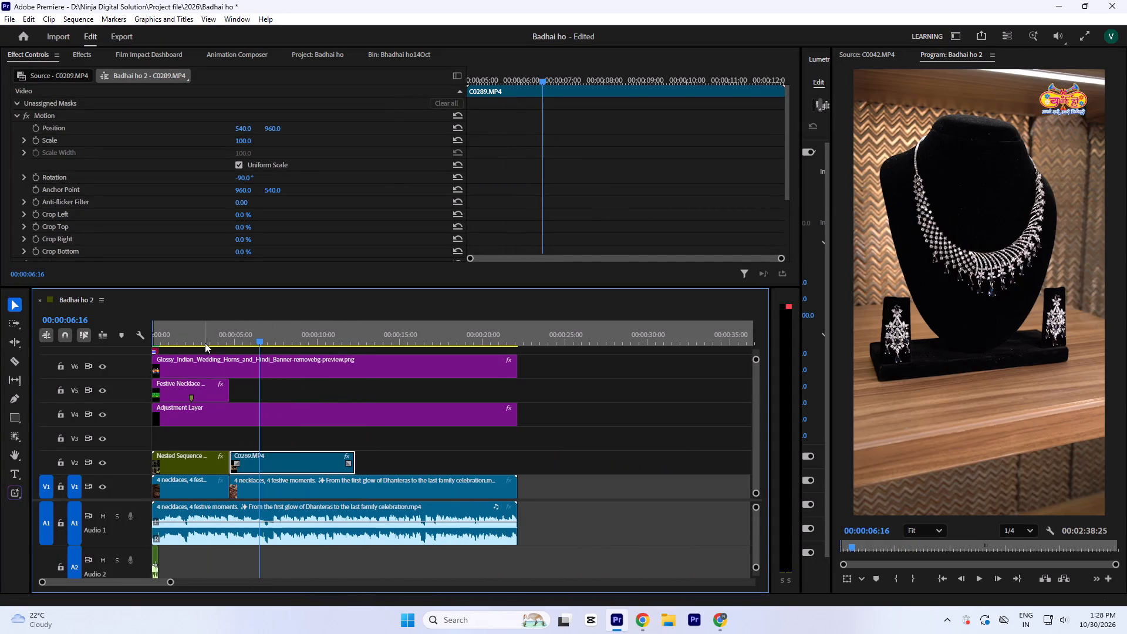
Play the sequence from about 3 seconds through the title into the C0289.MP4 necklace shot to find its cut point against the music.
left_click(203, 336)
key("equal")
key("space")
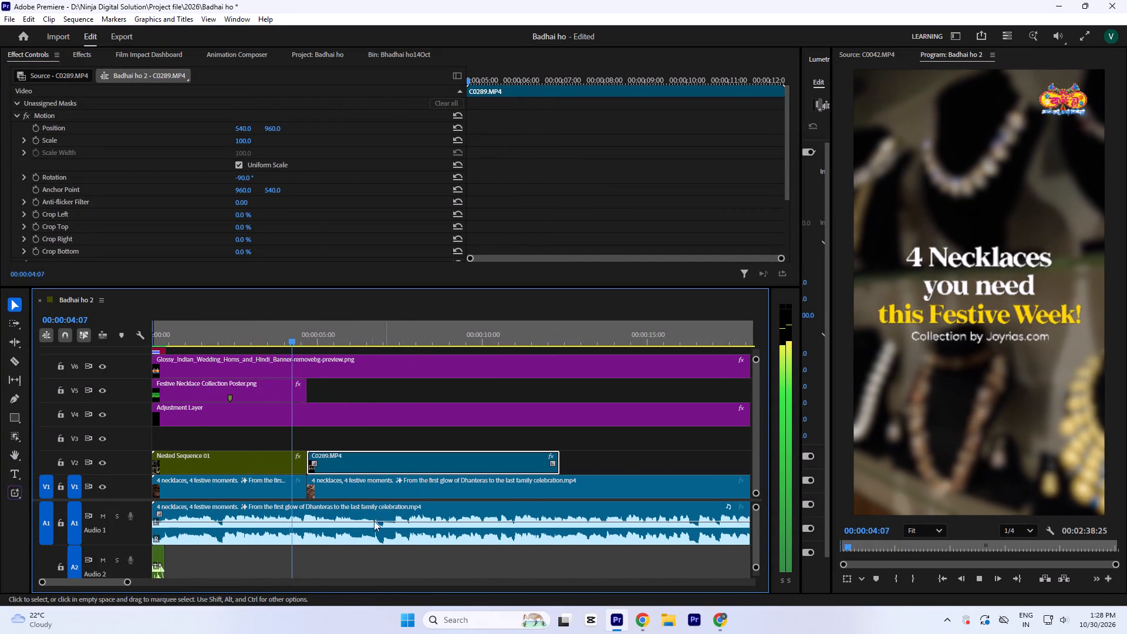
key("space")
key("equal")
key("minus")
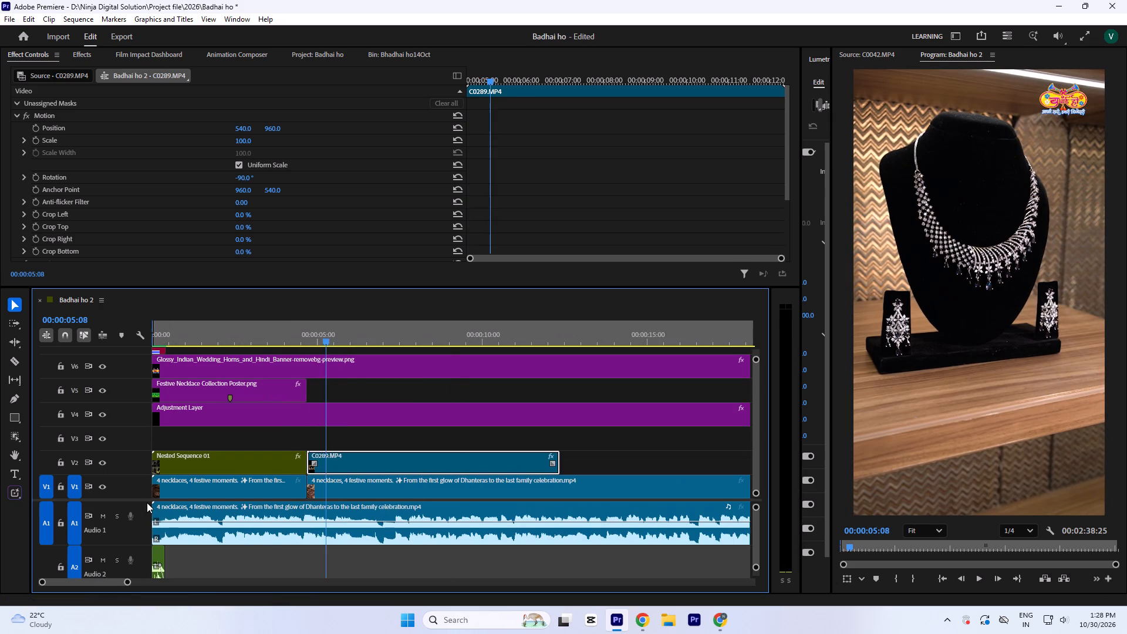
key("space")
key("minus")
key("equal")
key("equal")
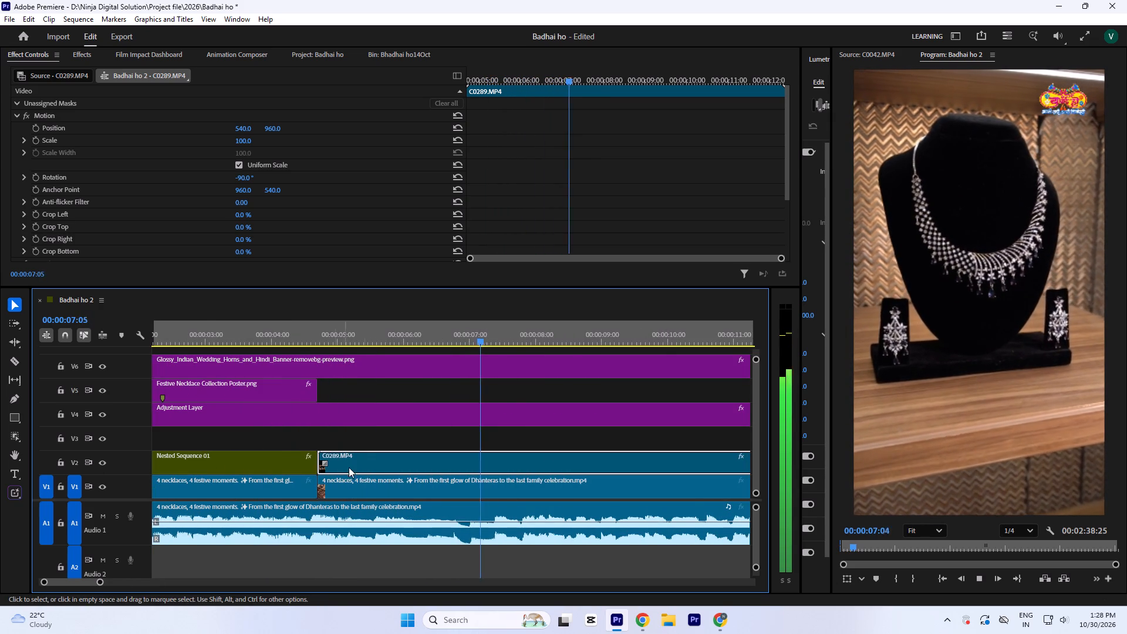
key("space")
left_click_drag(518, 333, 524, 352)
key("equal")
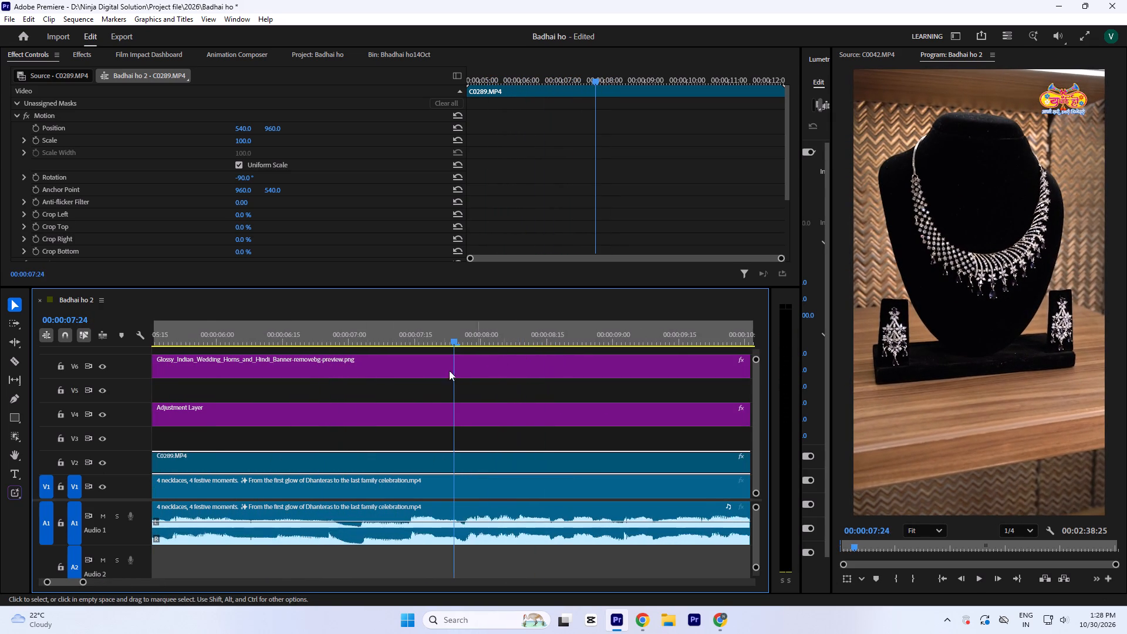
key("equal")
key("equal")
key("equal")
key("equal")
left_click_drag(484, 335, 485, 353)
key("minus")
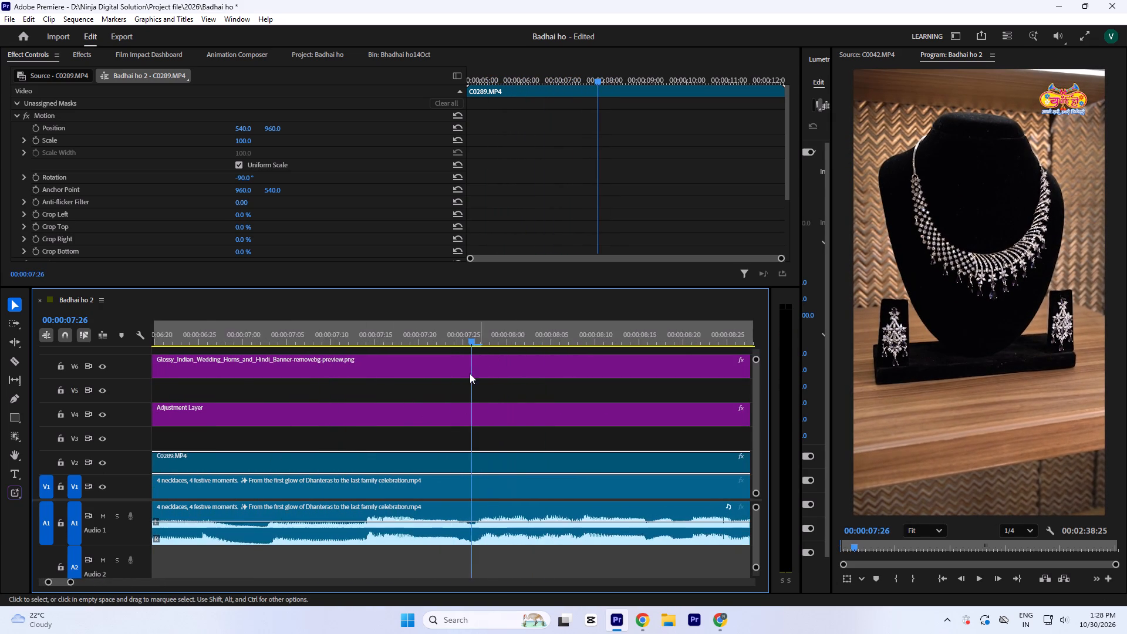
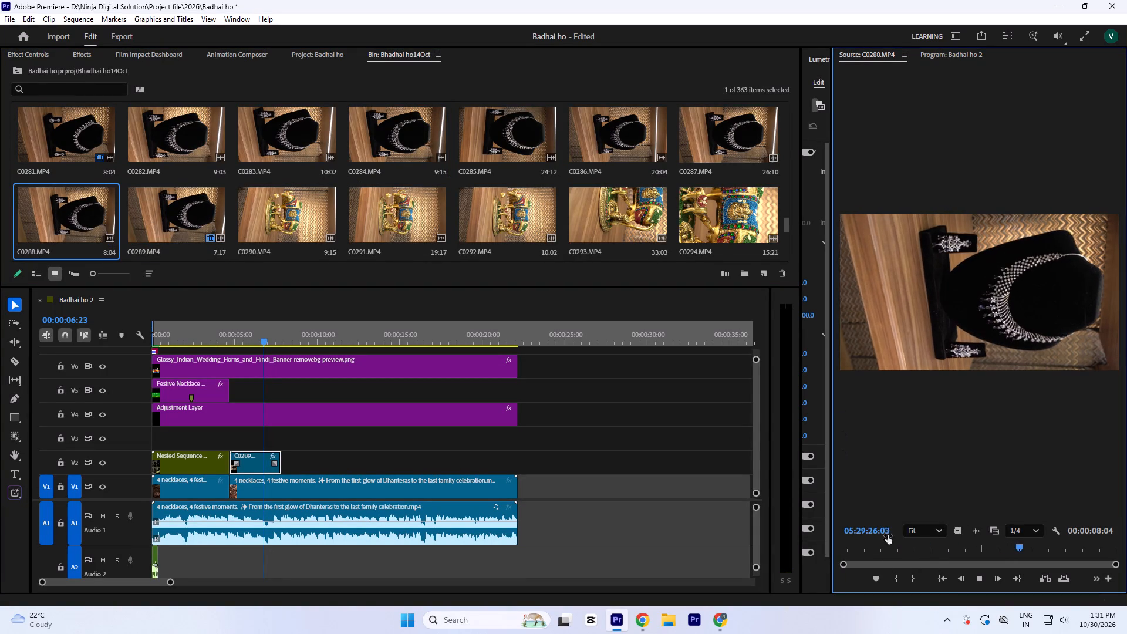
Mark a 00:00:01:12 section of source clip C0288.MP4 and place it on V3 near 00:00:09, after the C0289 clip.
left_click_drag(917, 548, 1004, 569)
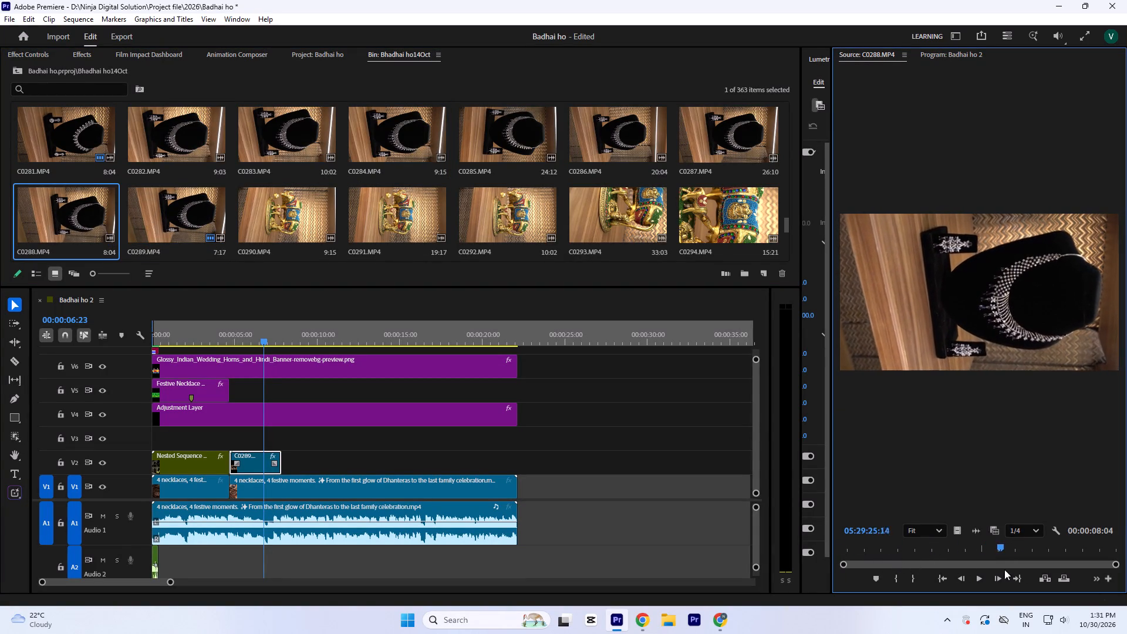
left_click_drag(1004, 569, 913, 577)
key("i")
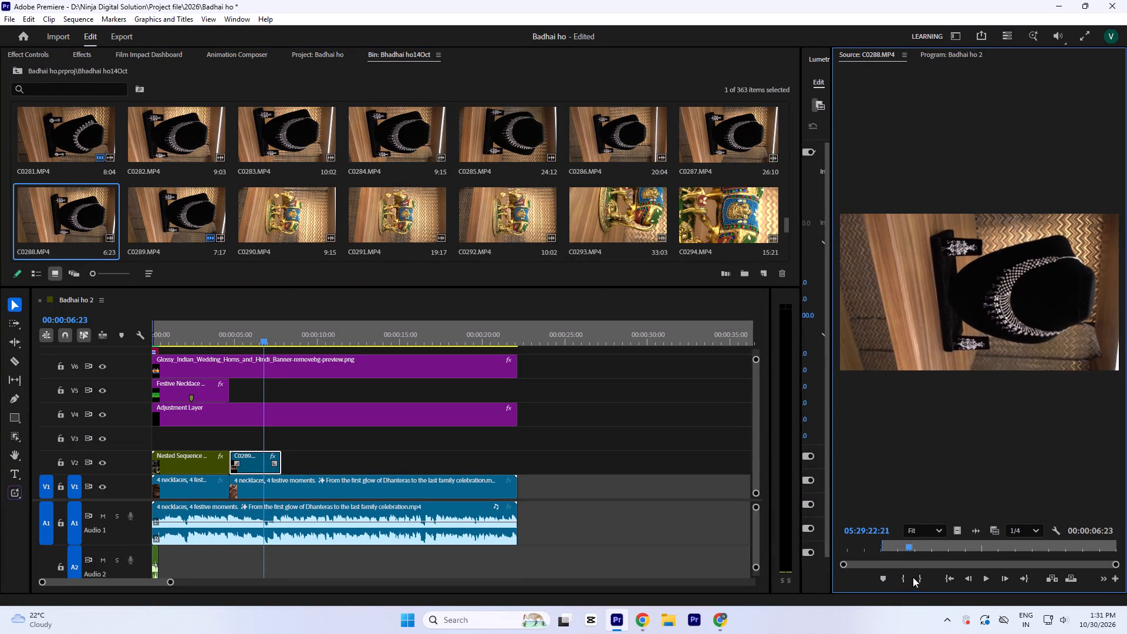
left_click_drag(913, 577, 932, 573)
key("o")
left_click_drag(957, 531, 297, 441)
left_click(310, 443)
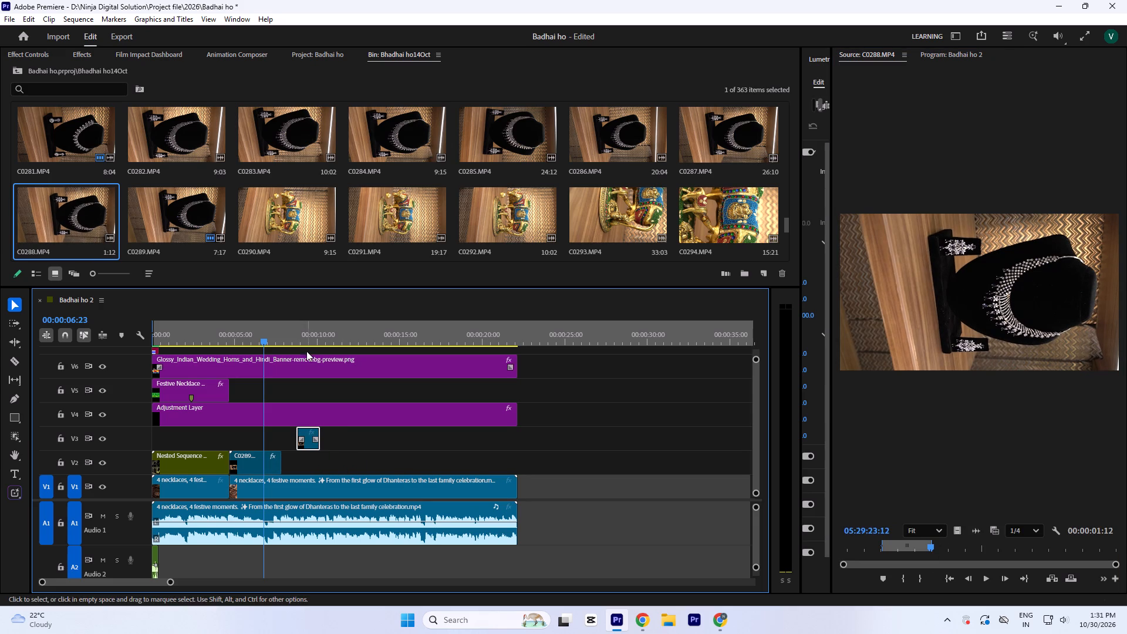
Rotate the C0288.MP4 clip on V3 to -90° so the necklace stands upright in the vertical frame.
left_click(306, 340)
left_click(30, 48)
left_click(242, 175)
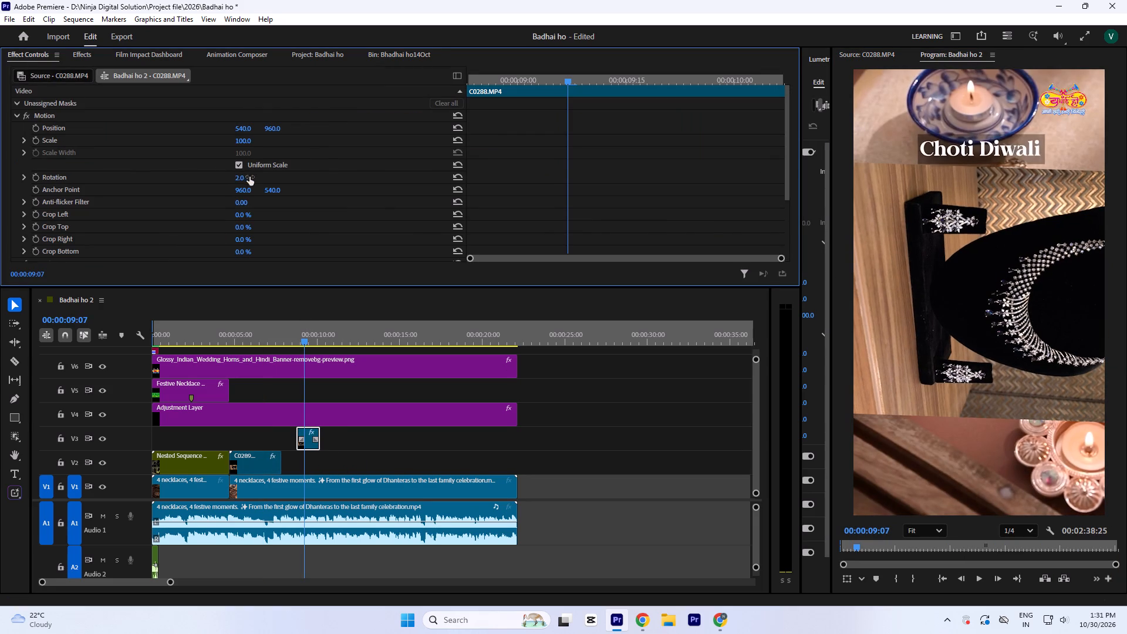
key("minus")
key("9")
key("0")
left_click(622, 158)
left_click(242, 180)
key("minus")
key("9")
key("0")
left_click(669, 139)
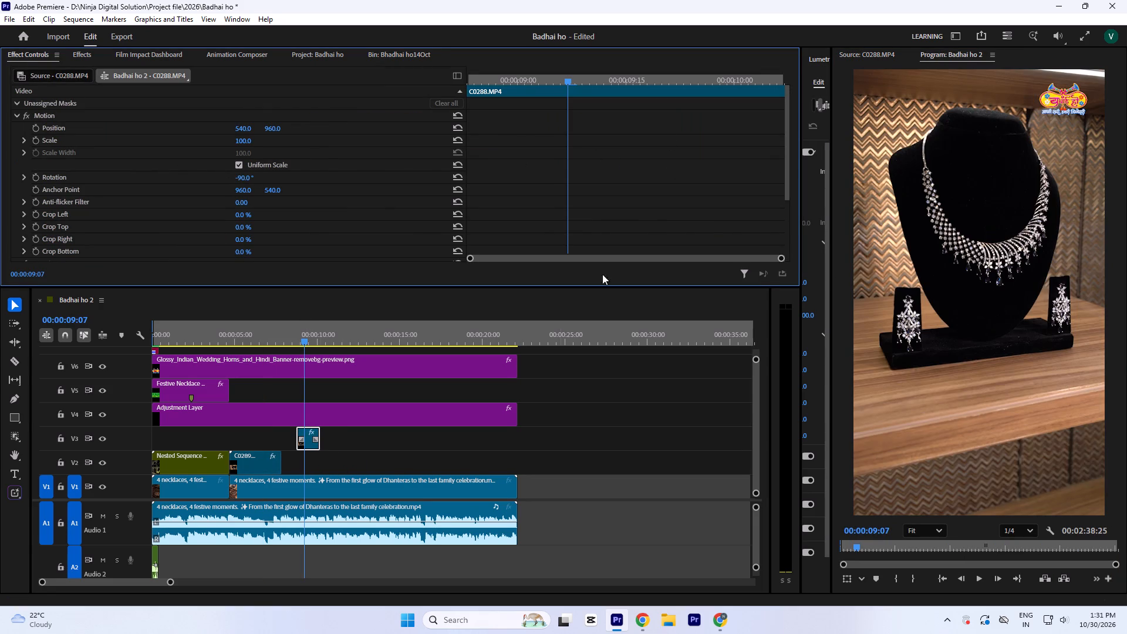
Set the speed of the C0288.MP4 clip on V3 to 50%.
left_click(309, 333)
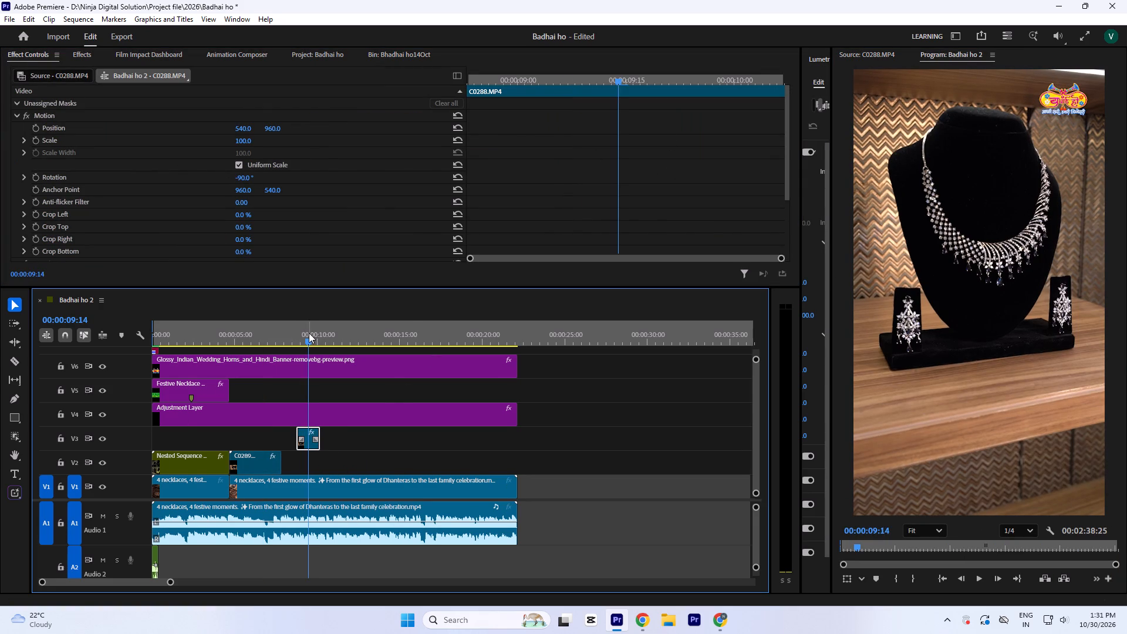
key("ctrl+r")
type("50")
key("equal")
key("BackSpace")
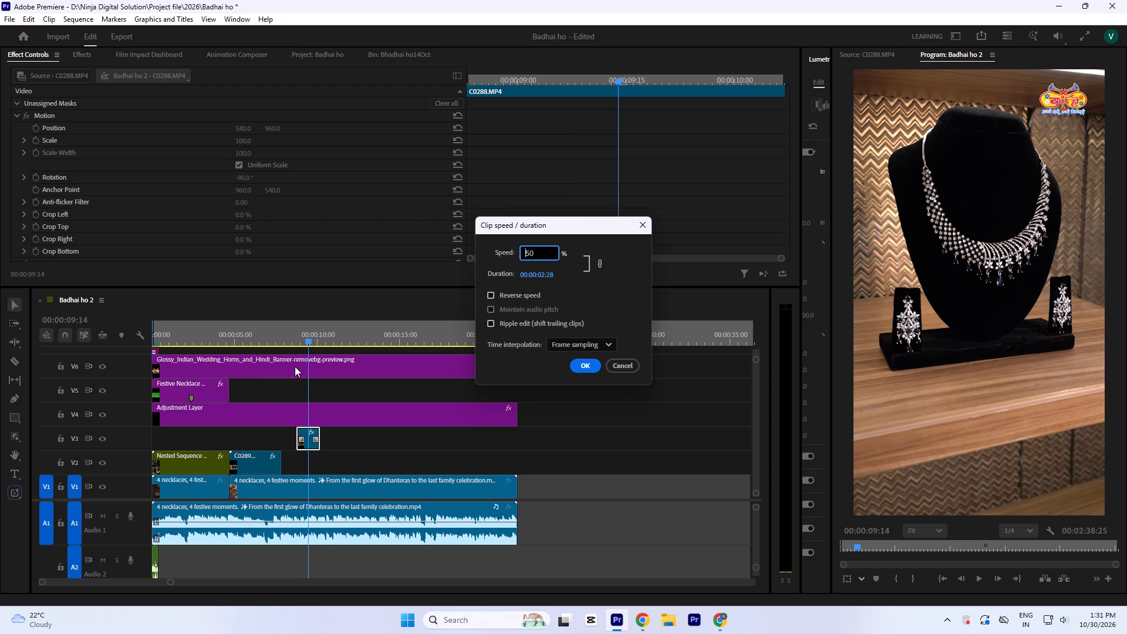
Set the speed of the C0288.MP4 clip on V3 to 80%.
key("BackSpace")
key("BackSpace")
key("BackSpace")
left_click(540, 257)
key("BackSpace")
key("BackSpace")
key("BackSpace")
type("80")
key("Return")
Reframe the C0288.MP4 clip on V3 with Scale 114 and Position 540, 1047.
left_click_drag(243, 139, 244, 136)
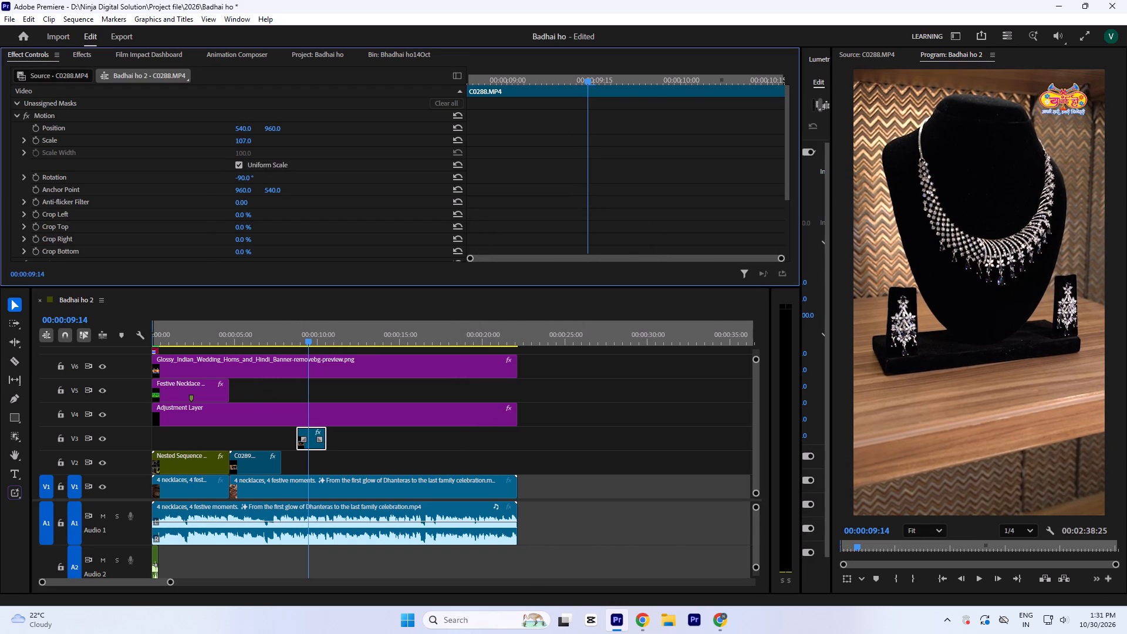
left_click_drag(244, 136, 244, 131)
left_click_drag(276, 128, 275, 95)
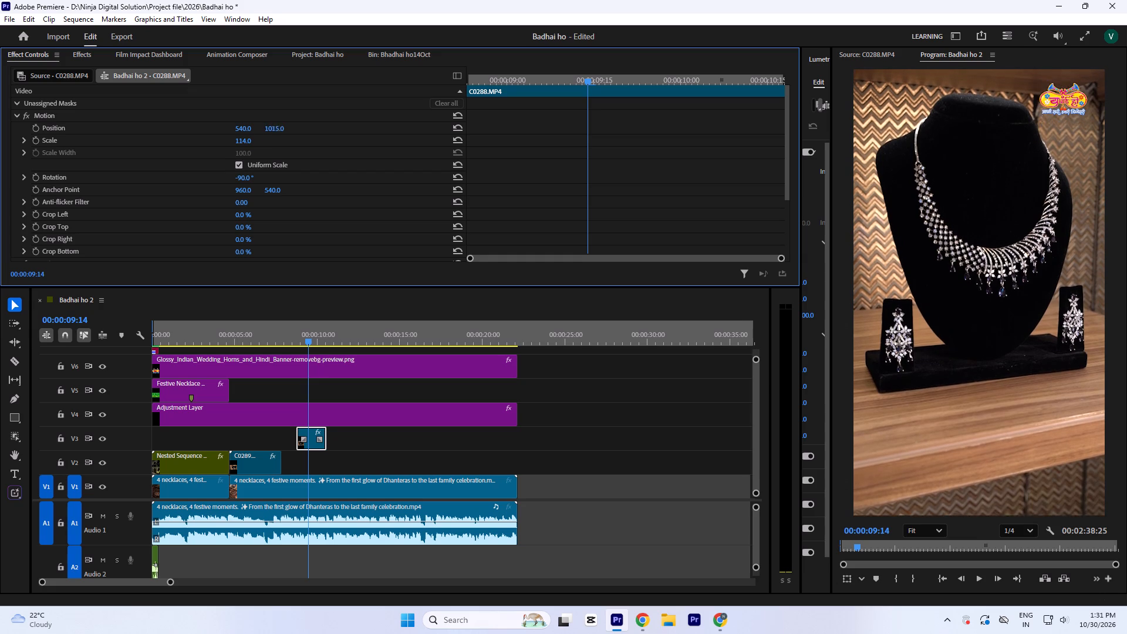
left_click_drag(275, 95, 290, 82)
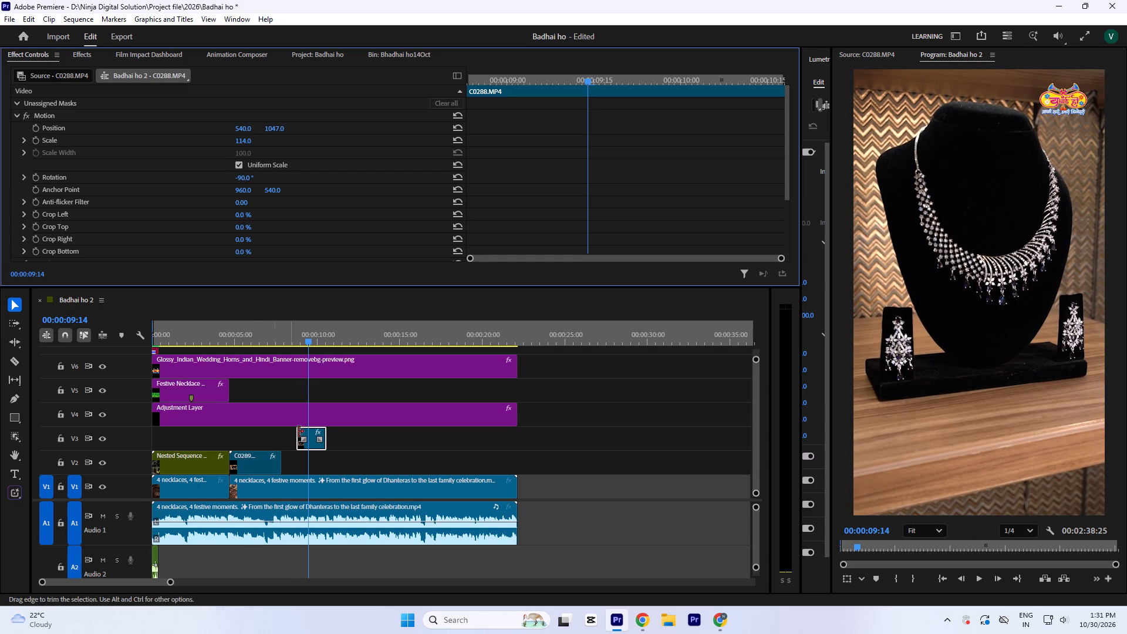
Play back the reframed C0288.MP4 clip on V3 to check its framing and camera movement.
left_click(294, 323)
key("space")
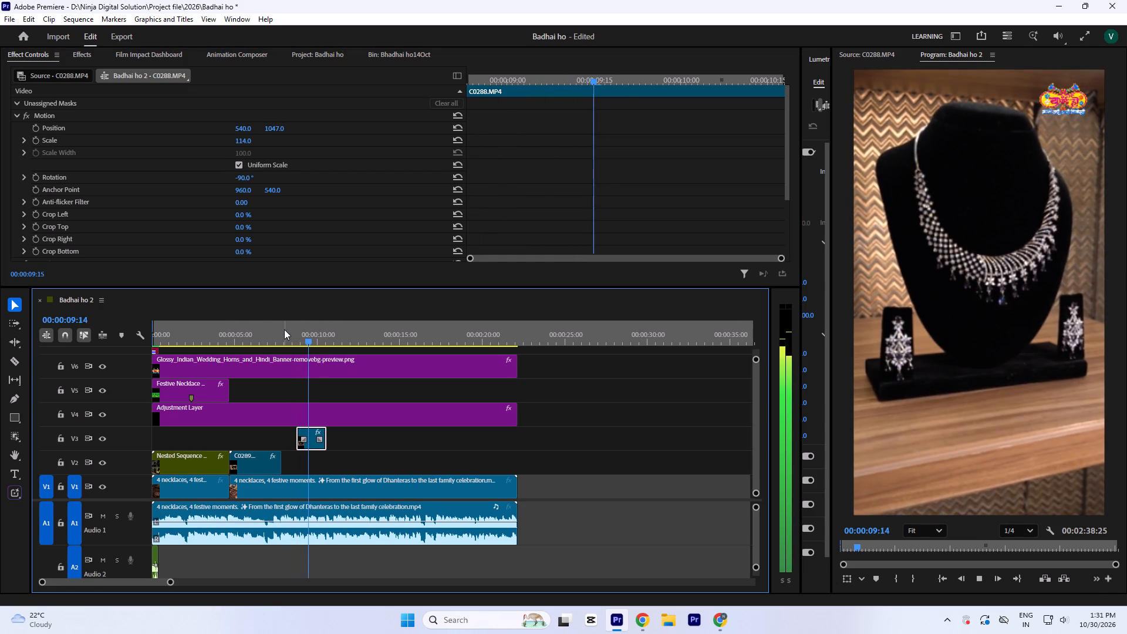
key("space")
left_click_drag(296, 332, 298, 335)
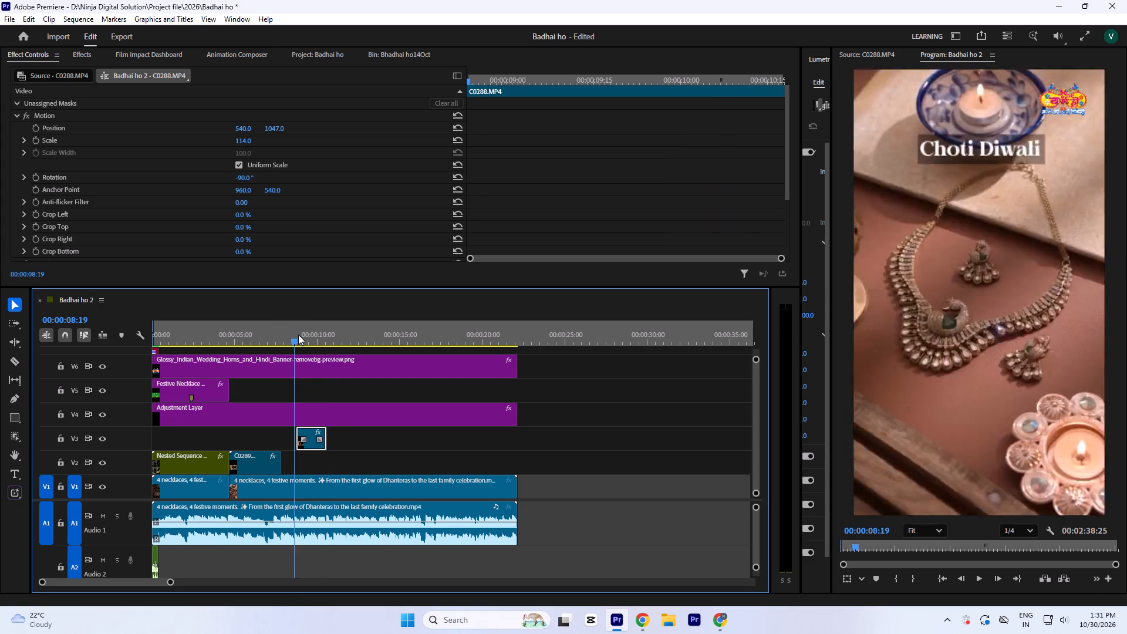
left_click_drag(298, 335, 305, 342)
key("space")
key("space")
key("space")
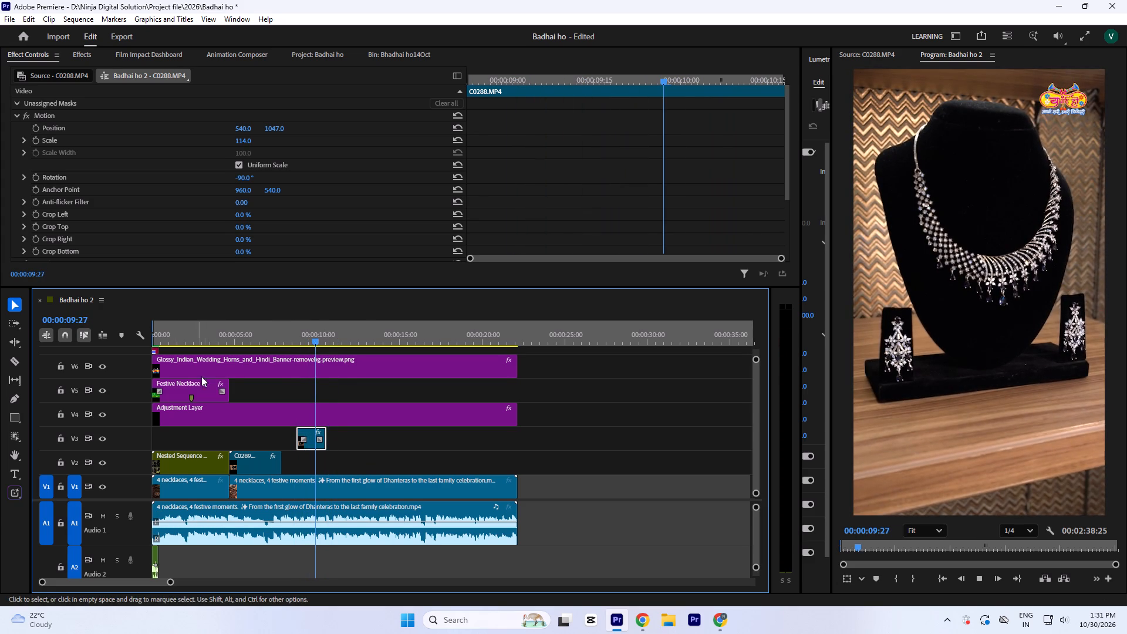
key("space")
Move the C0288.MP4 clip on V3 to start at 00:00:04:21, directly above the start of C0289.MP4, and play it back.
left_click_drag(314, 446, 249, 447)
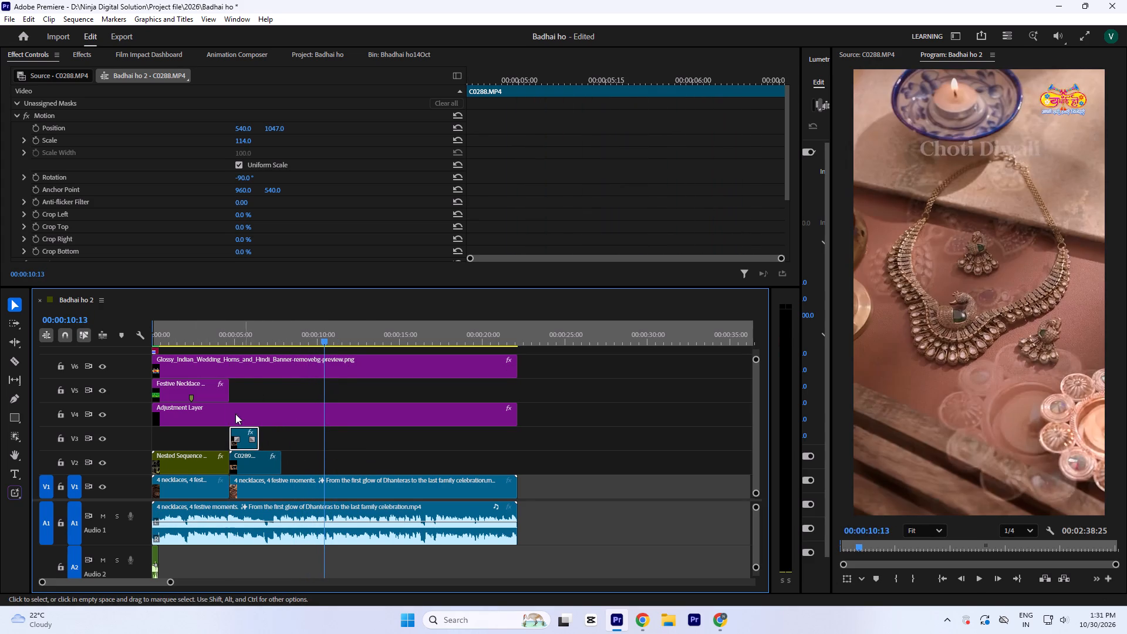
left_click(230, 334)
key("equal")
key("equal")
key("equal")
key("equal")
key("equal")
key("equal")
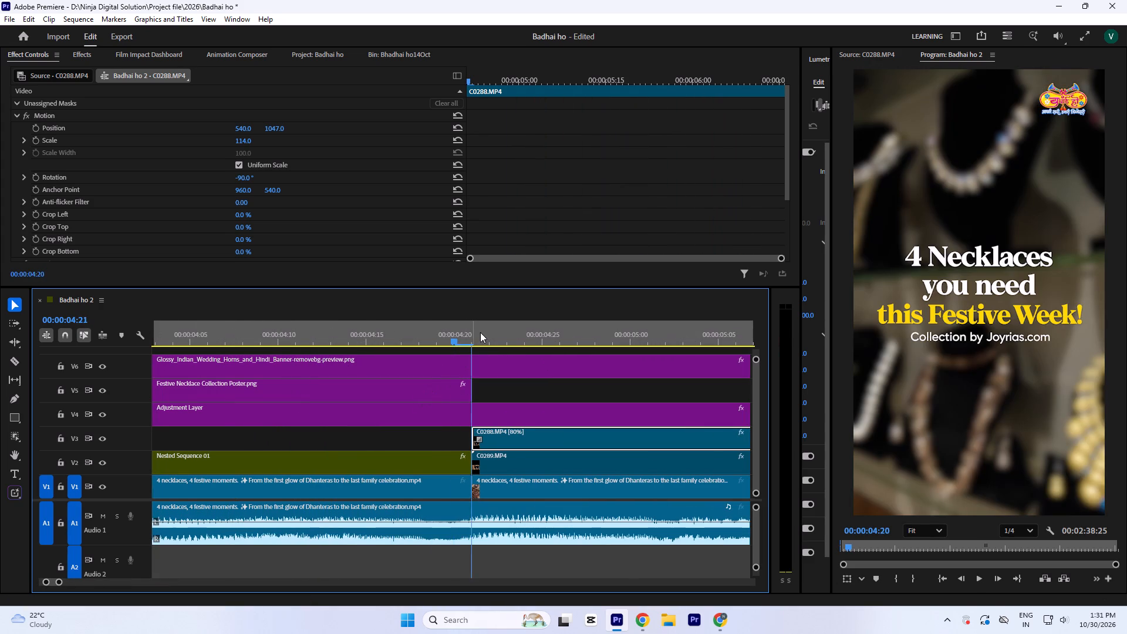
left_click(480, 332)
key("minus")
key("minus")
key("space")
key("minus")
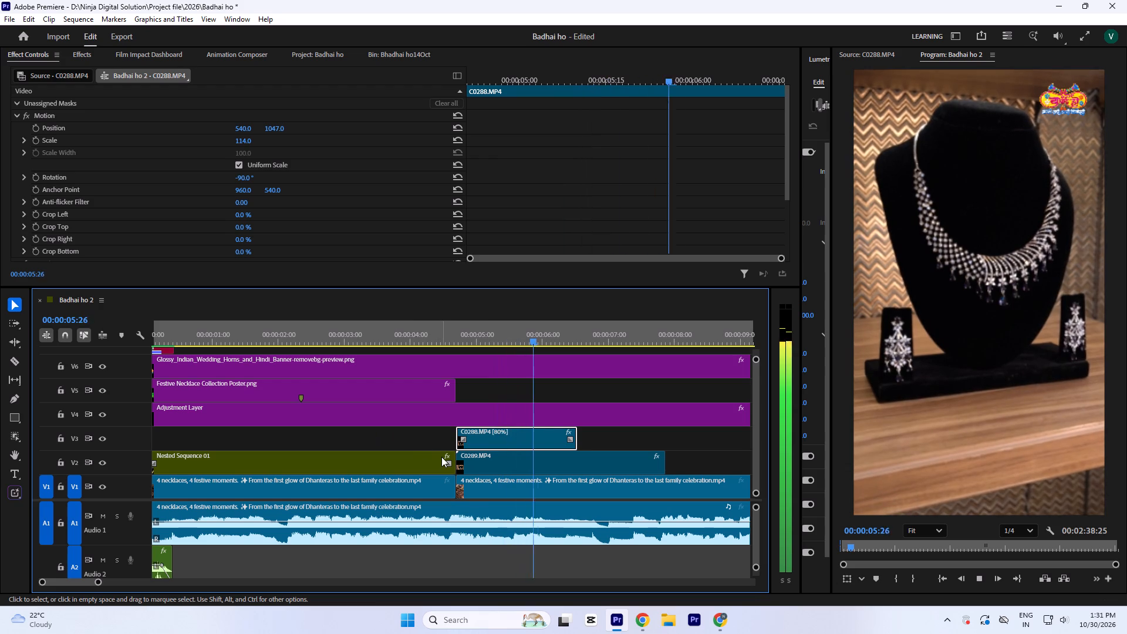
key("space")
key("space")
Extend the end of the C0288.MP4 clip on V3 to line up with the end of C0289.MP4 on V2 and review it.
left_click_drag(578, 444, 626, 447)
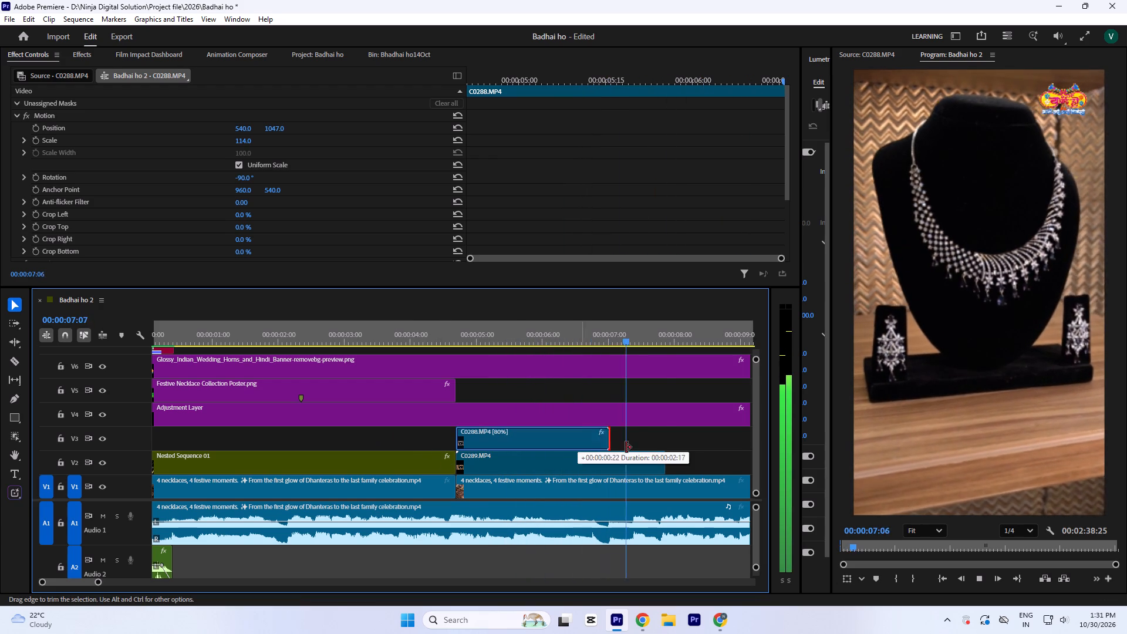
left_click_drag(626, 447, 667, 449)
key("space")
left_click(625, 335)
key("space")
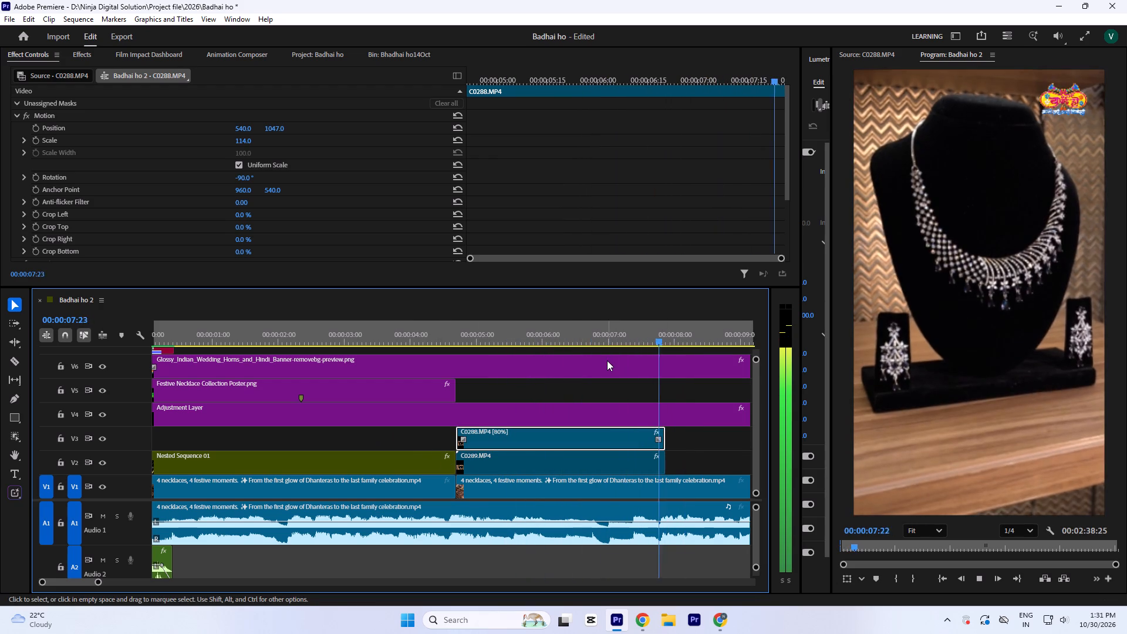
key("space")
left_click_drag(650, 342, 660, 353)
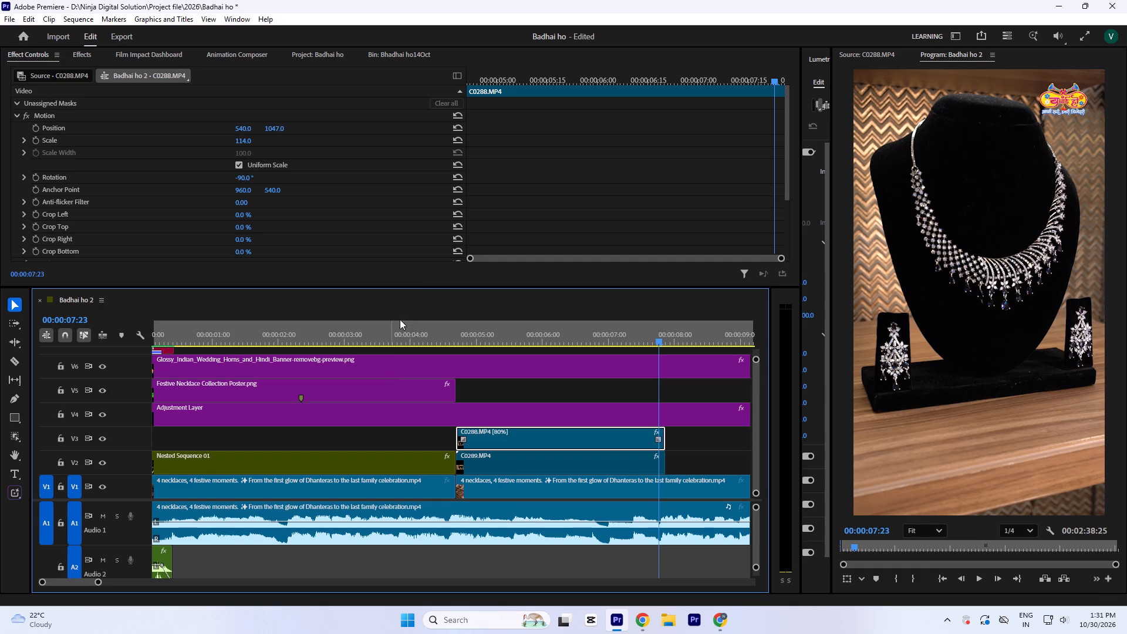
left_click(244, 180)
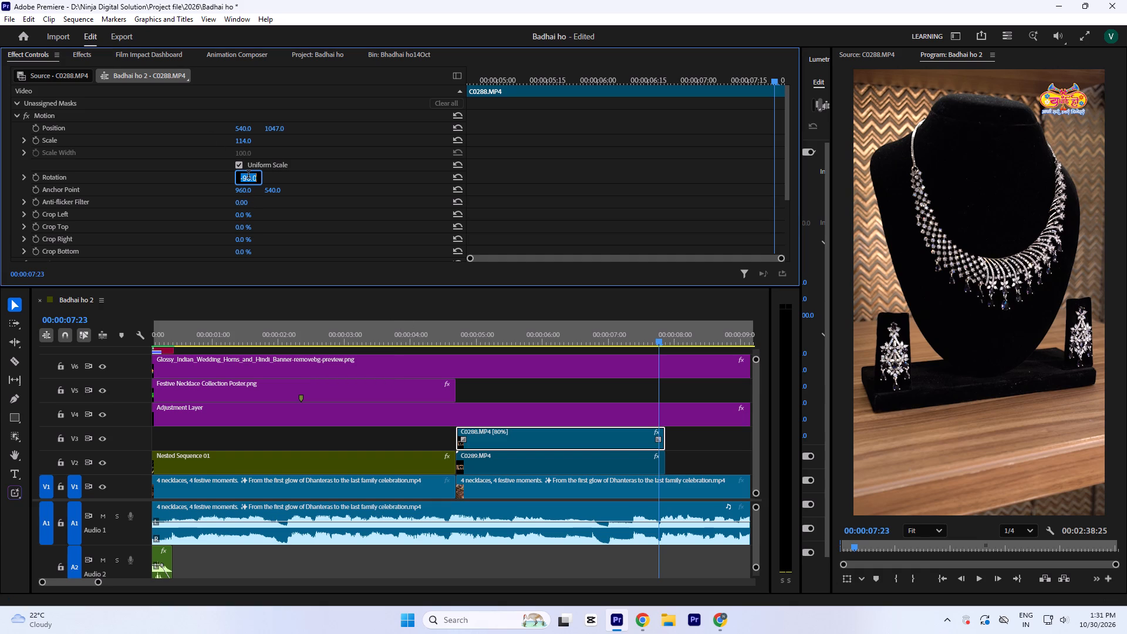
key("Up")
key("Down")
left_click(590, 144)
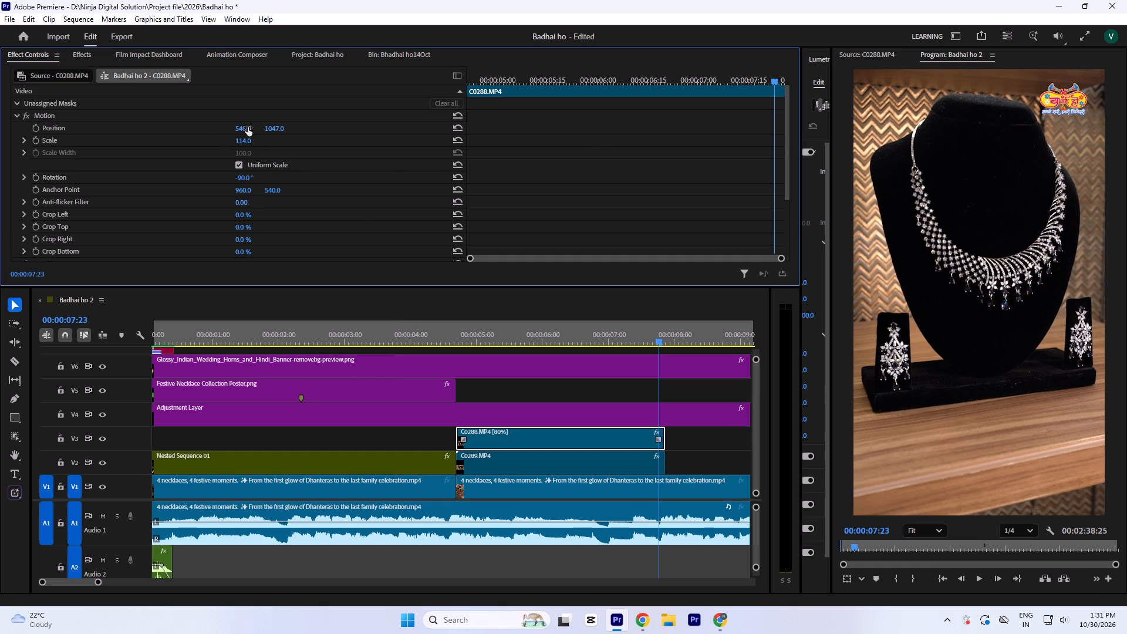
left_click(240, 125)
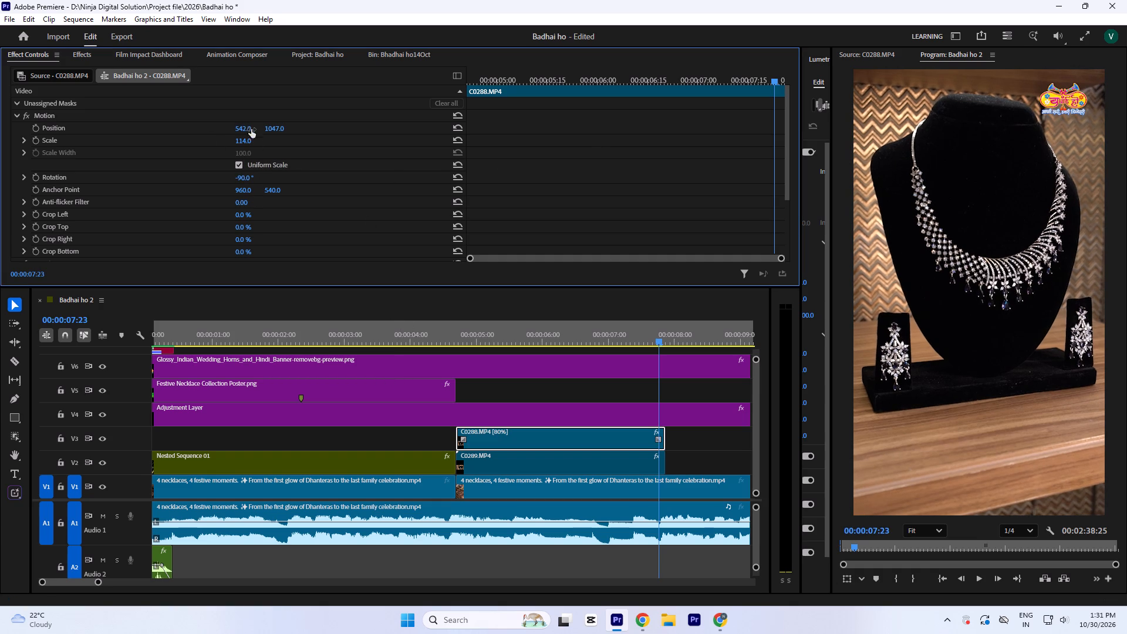
left_click(684, 441)
left_click(605, 434)
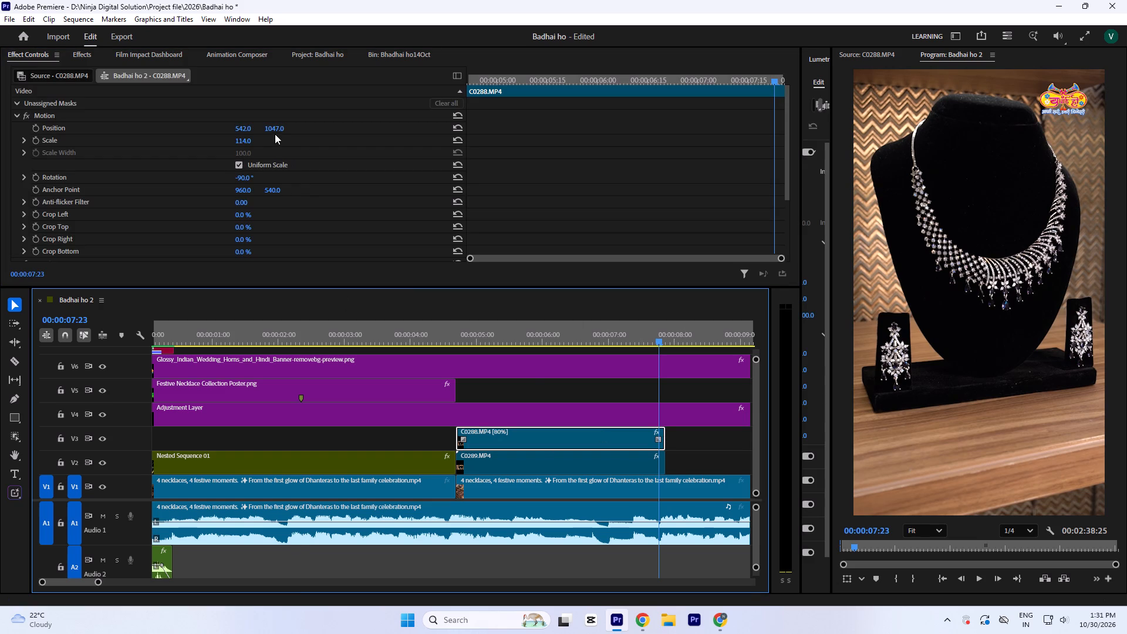
left_click_drag(271, 129, 266, 70)
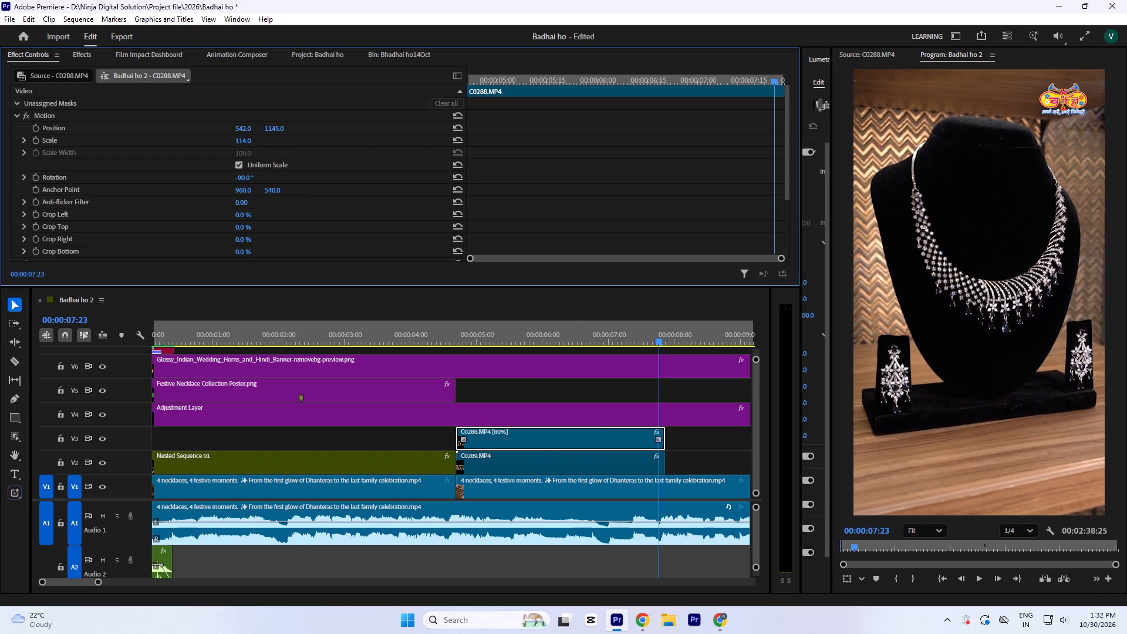
left_click_drag(266, 70, 272, 81)
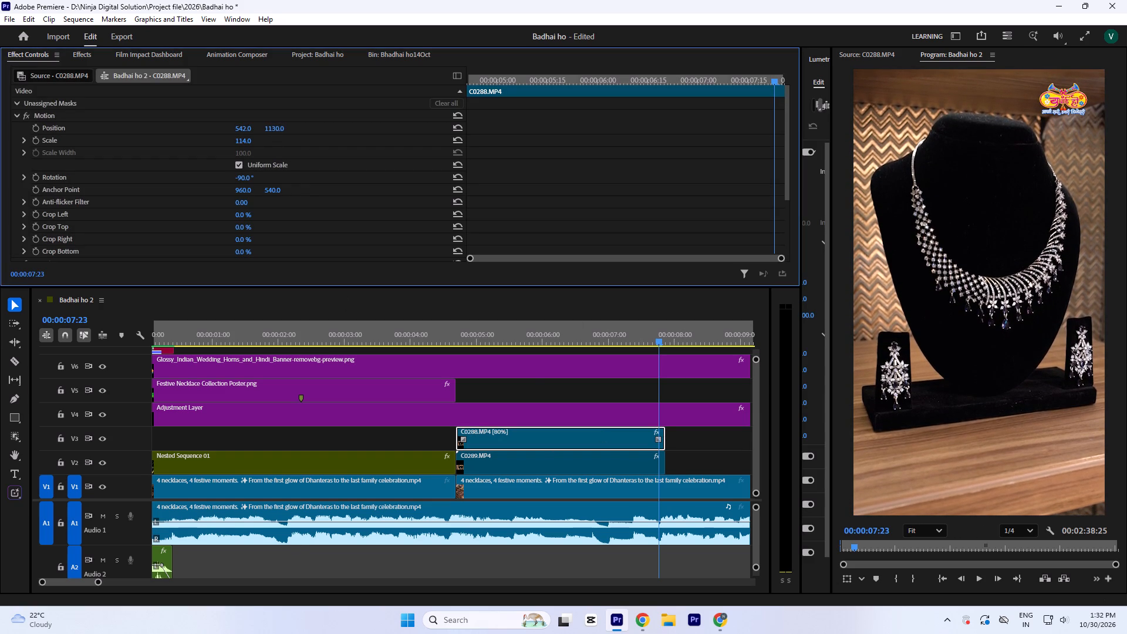
left_click_drag(272, 81, 275, 112)
left_click(558, 396)
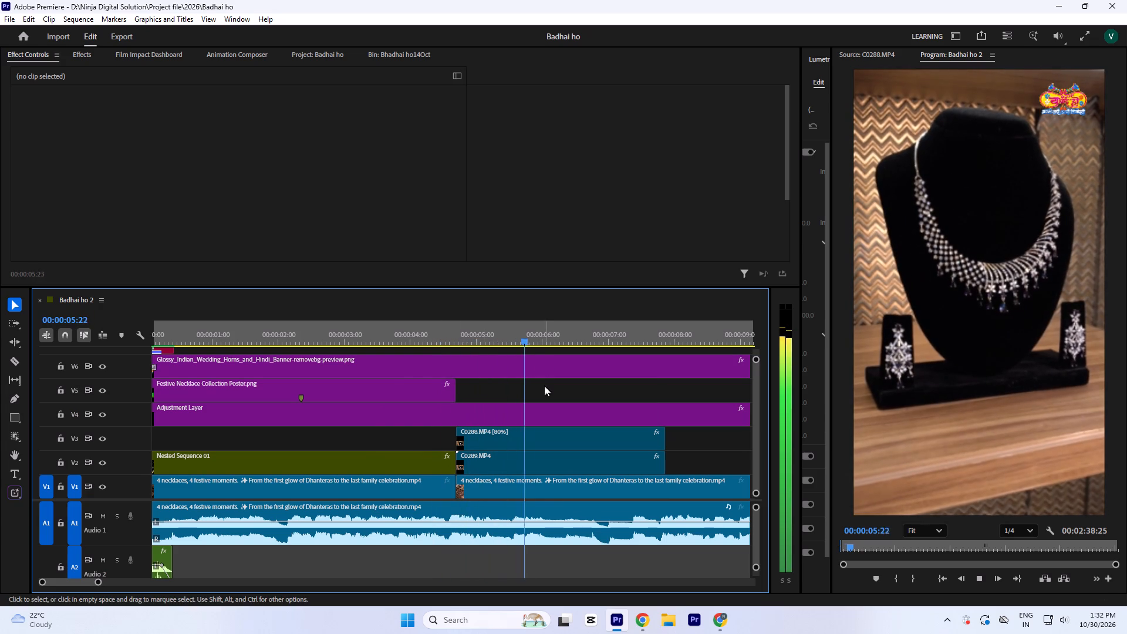
key("space")
Preview the necklace source clips C0282.MP4, C0287.MP4, C0288.MP4 and C0283.MP4, looking for the next shot.
left_click(421, 58)
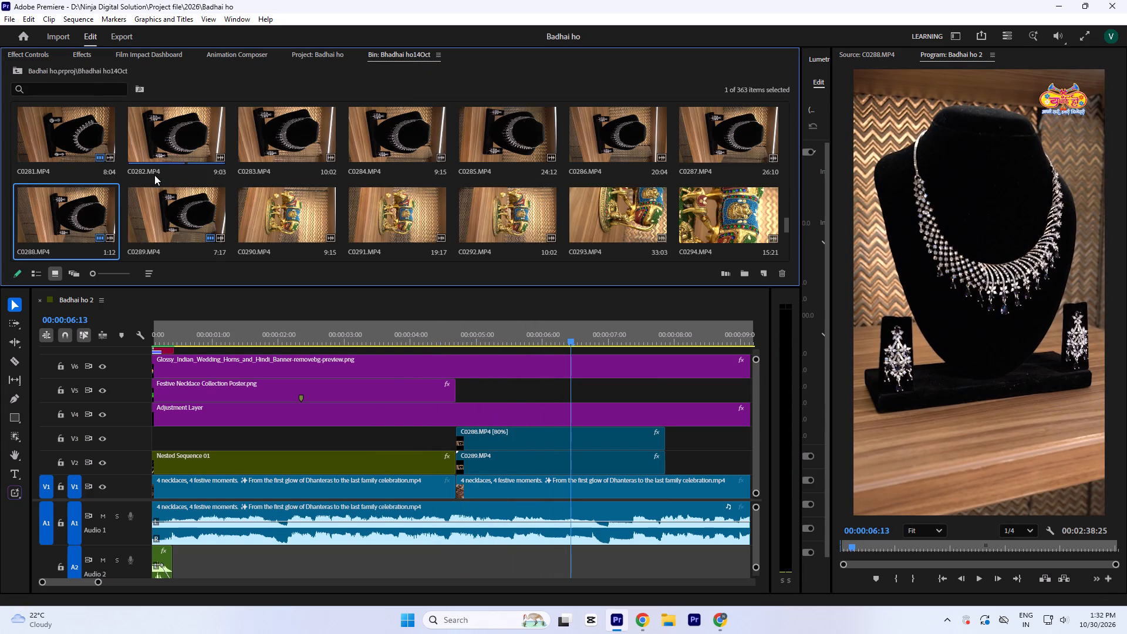
double_click(160, 139)
key("space")
left_click_drag(956, 555, 770, 561)
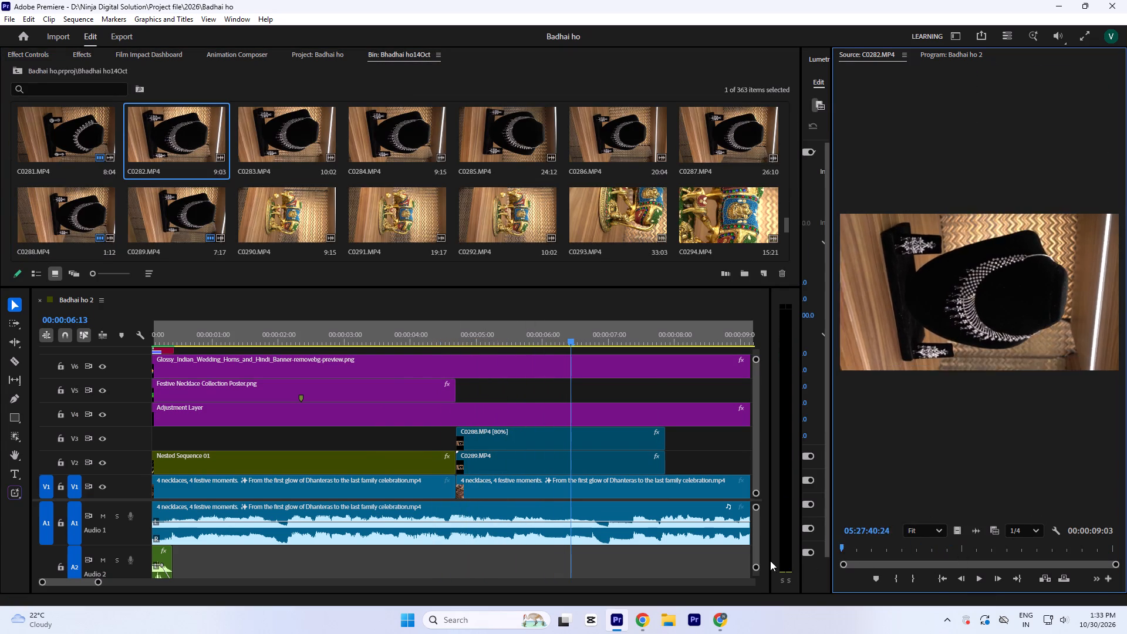
left_click_drag(770, 561, 1104, 589)
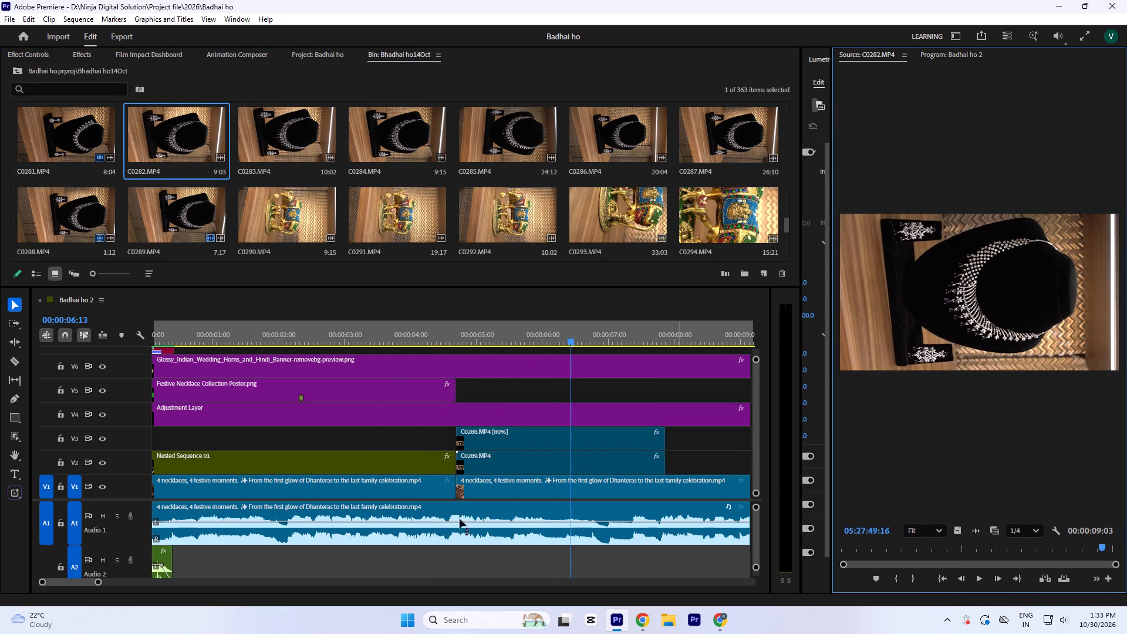
key("space")
double_click(723, 119)
key("space")
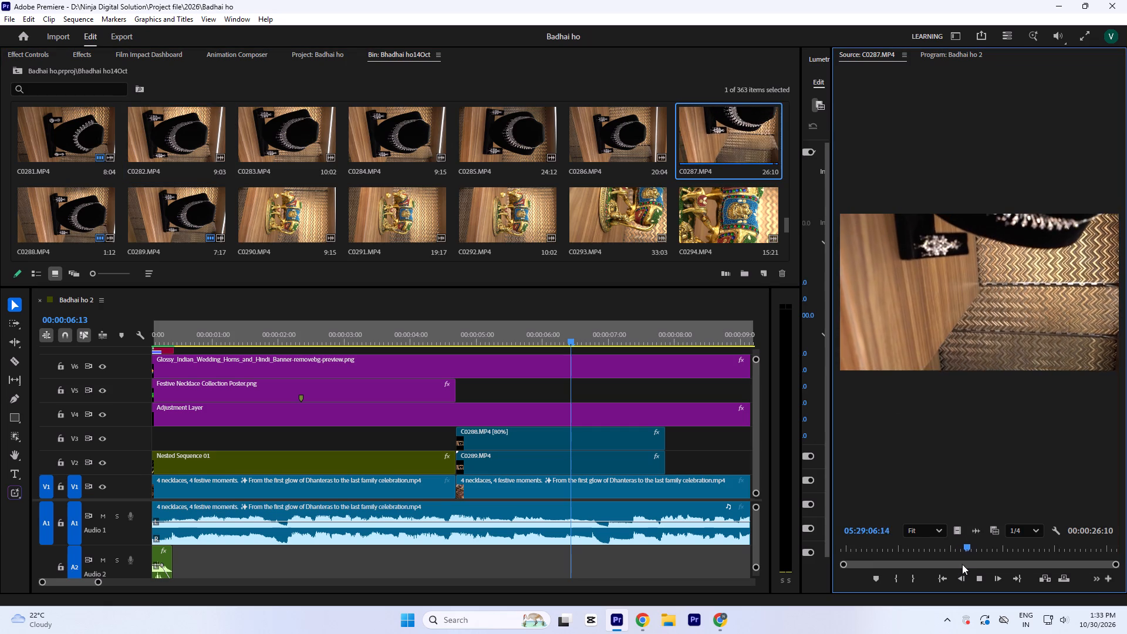
left_click_drag(967, 550, 1088, 562)
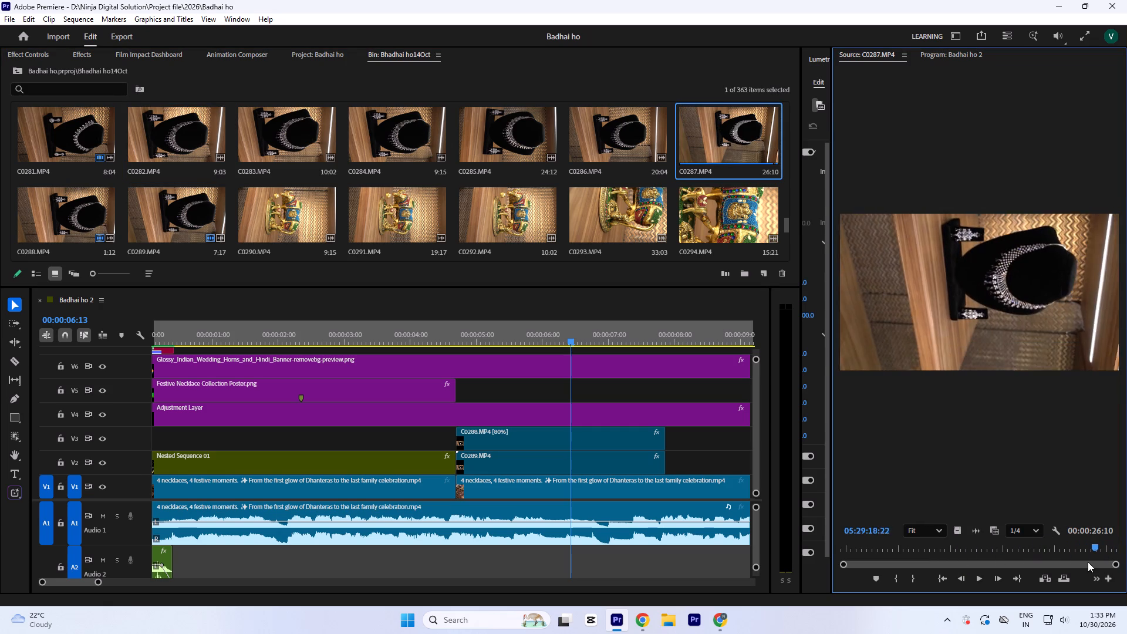
left_click_drag(1088, 562, 1084, 568)
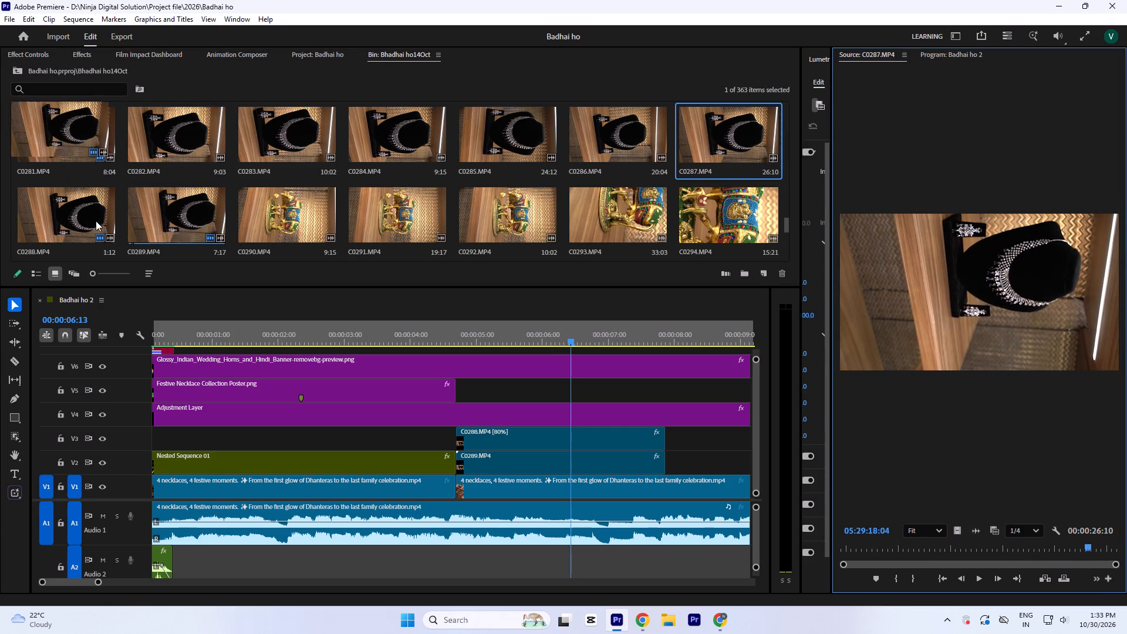
double_click(74, 213)
key("space")
left_click_drag(953, 546, 947, 561)
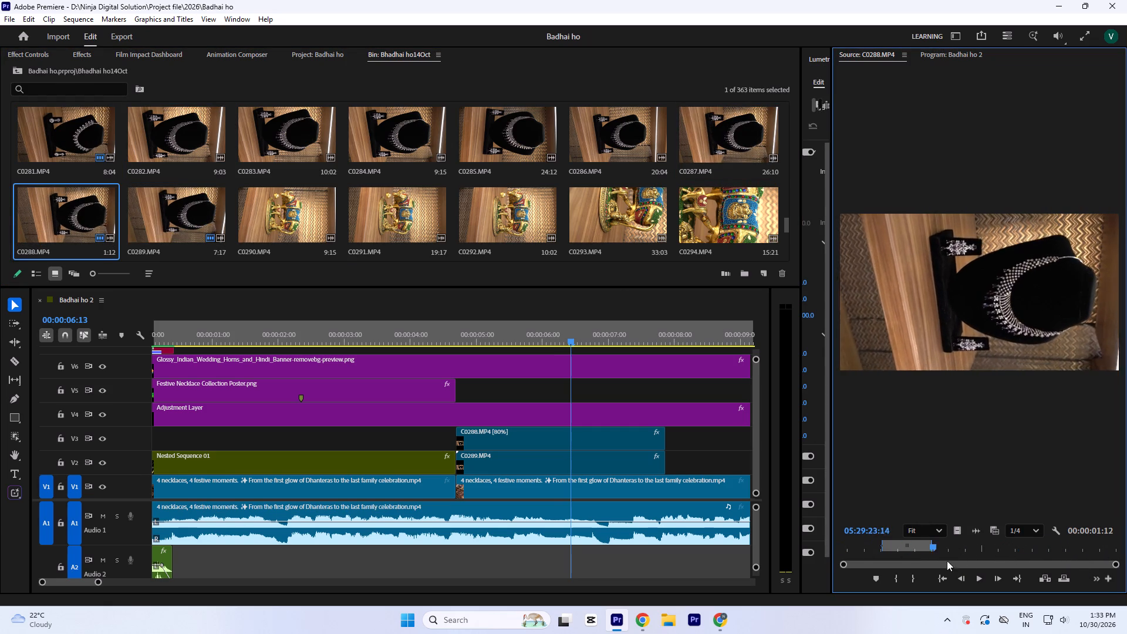
left_click_drag(947, 561, 1106, 555)
double_click(278, 149)
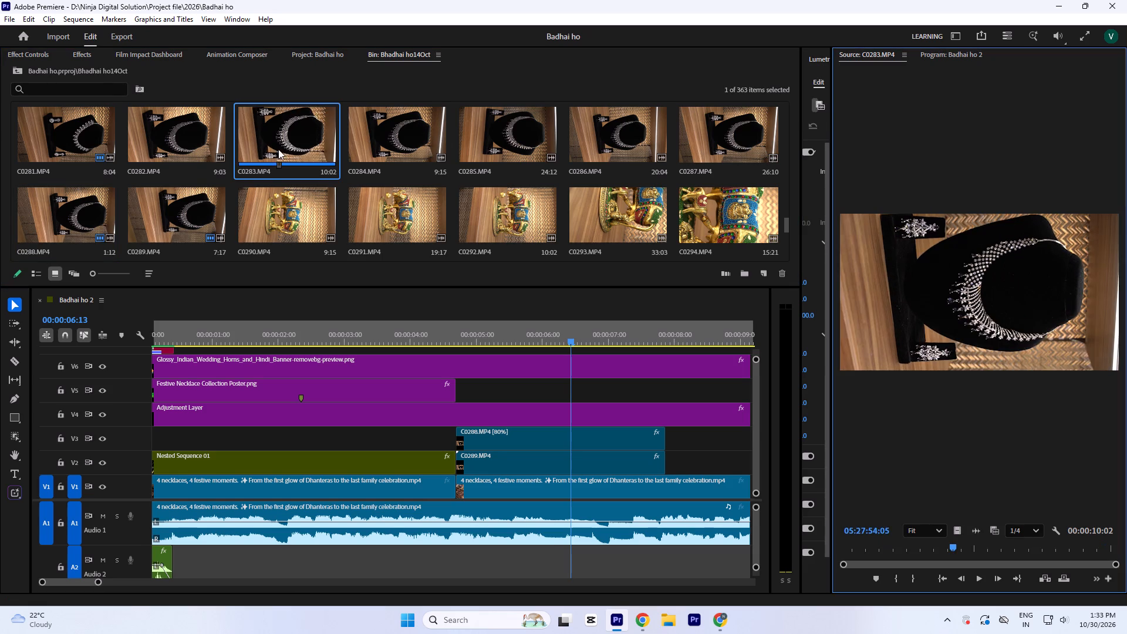
key("space")
left_click_drag(994, 553, 1048, 559)
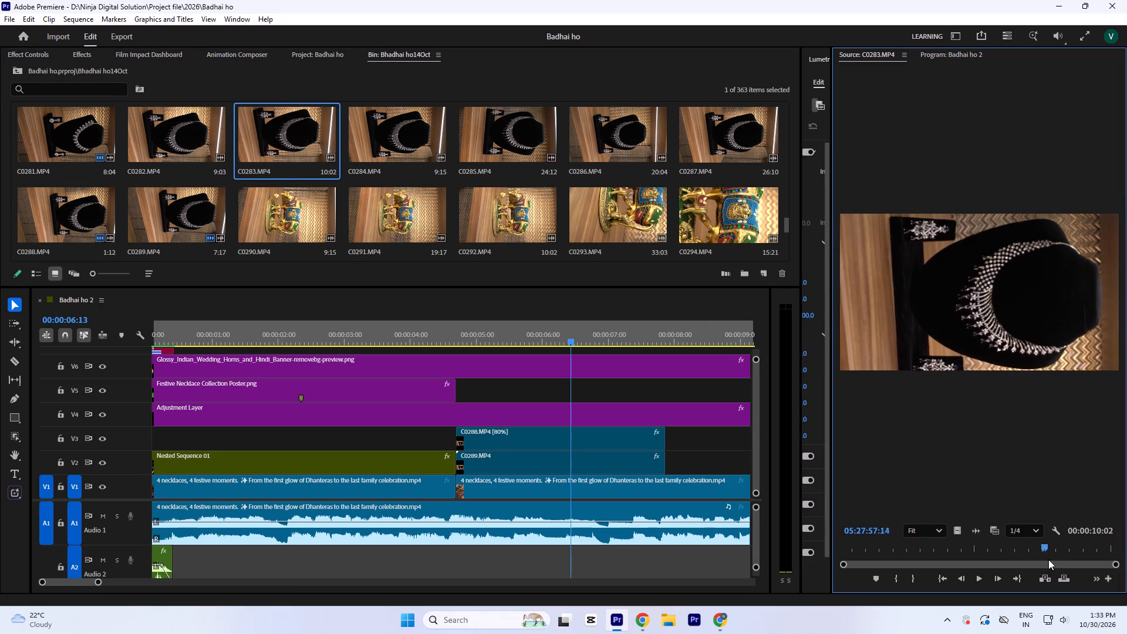
left_click_drag(1048, 559, 811, 535)
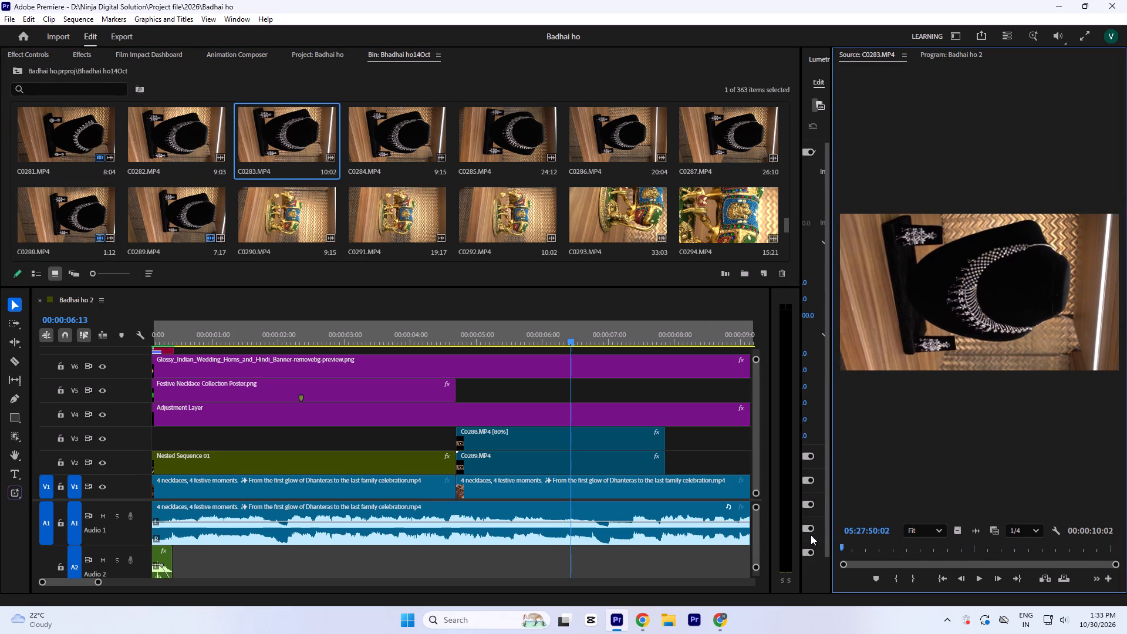
left_click_drag(811, 535, 978, 552)
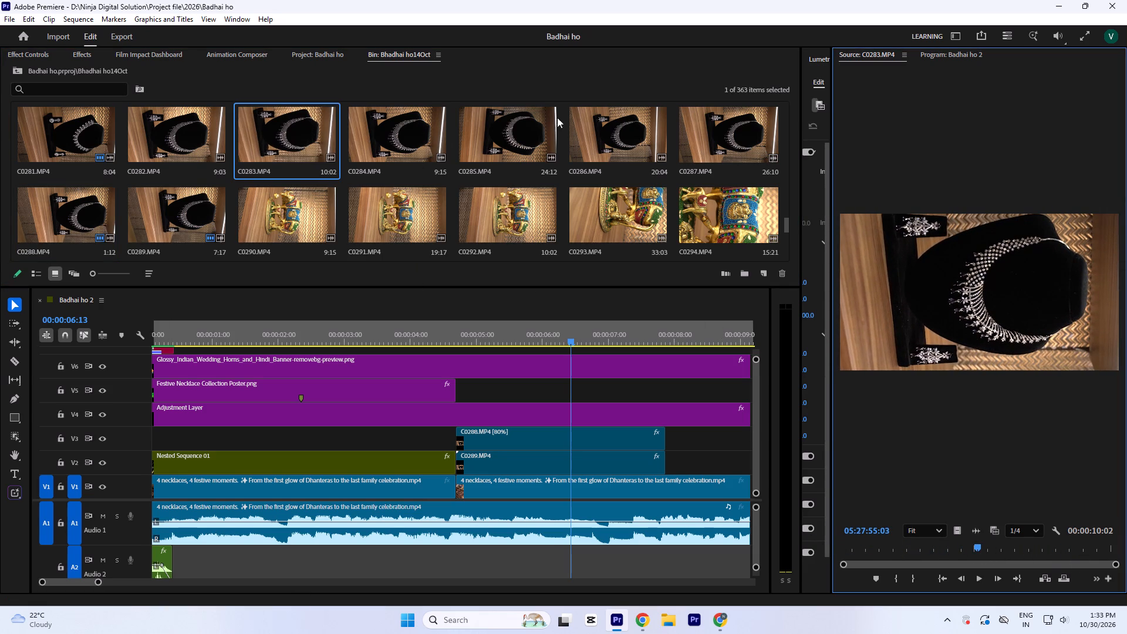
Preview C0285.MP4 and mark a 2:16 excerpt with its In point at 05:28:27:17.
double_click(494, 134)
key("space")
left_click_drag(970, 564, 828, 552)
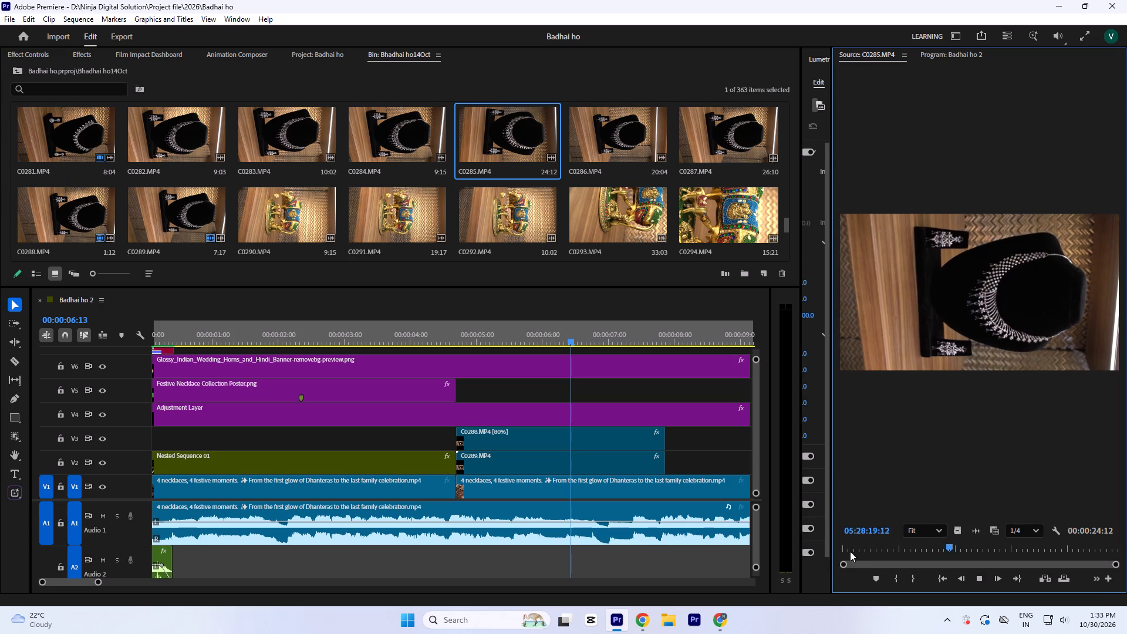
left_click_drag(888, 548, 1062, 559)
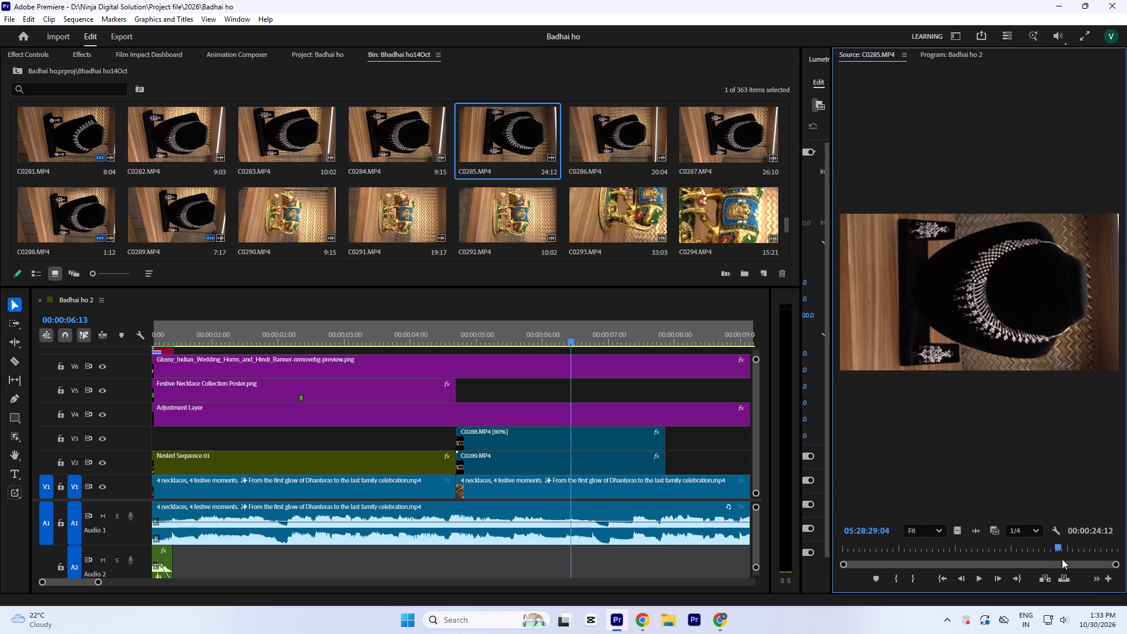
left_click_drag(1062, 559, 1021, 569)
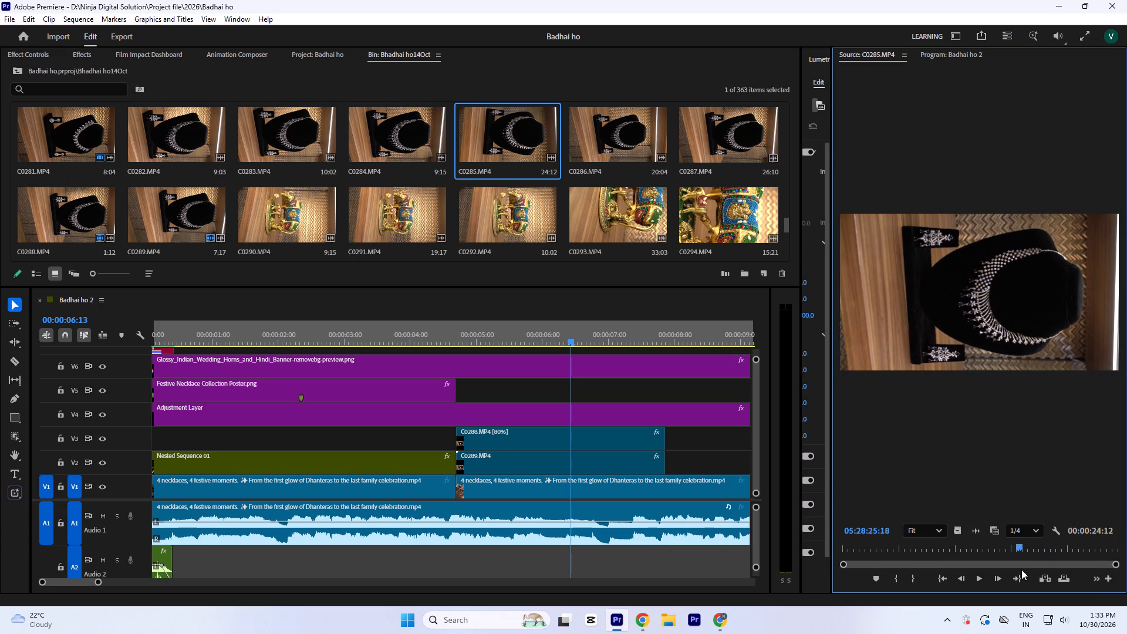
left_click_drag(1021, 569, 1043, 578)
key("i")
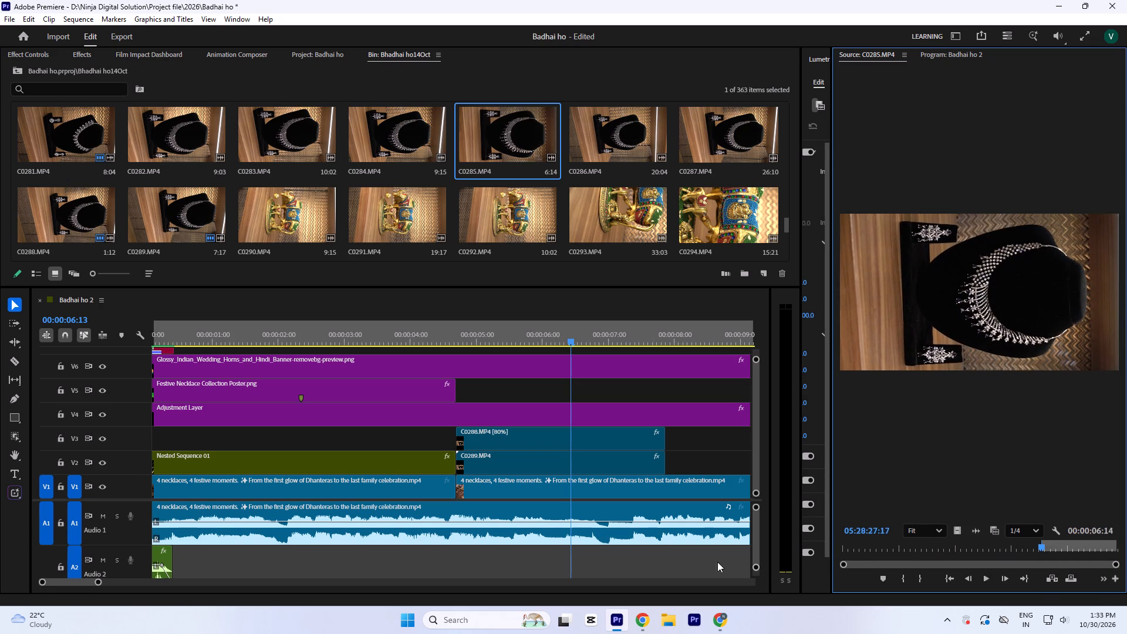
key("space")
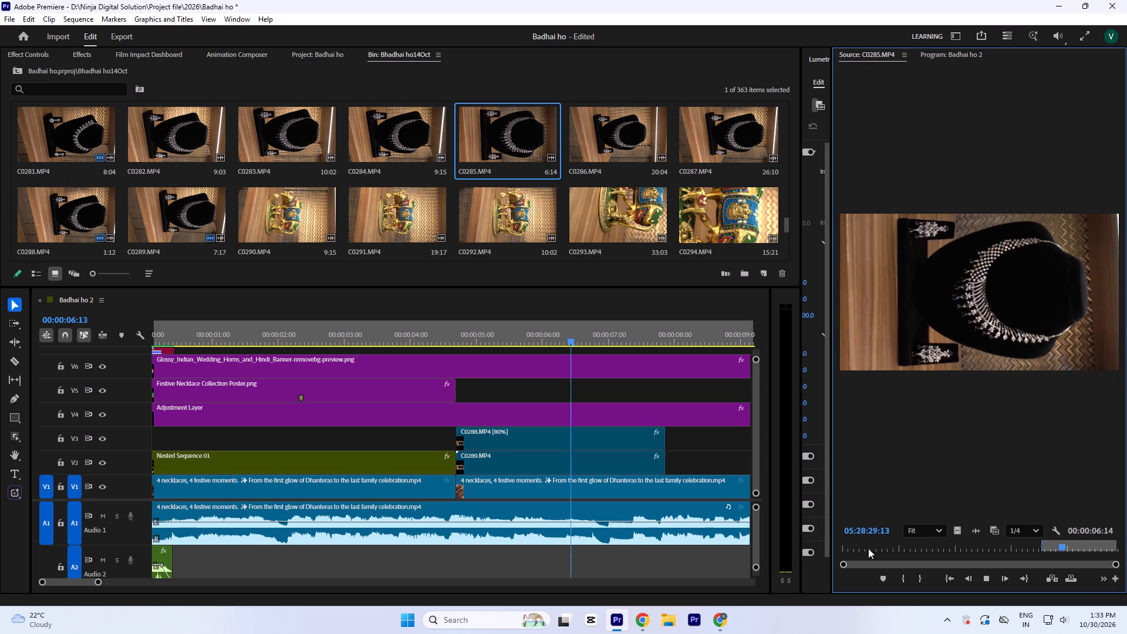
key("o")
key("space")
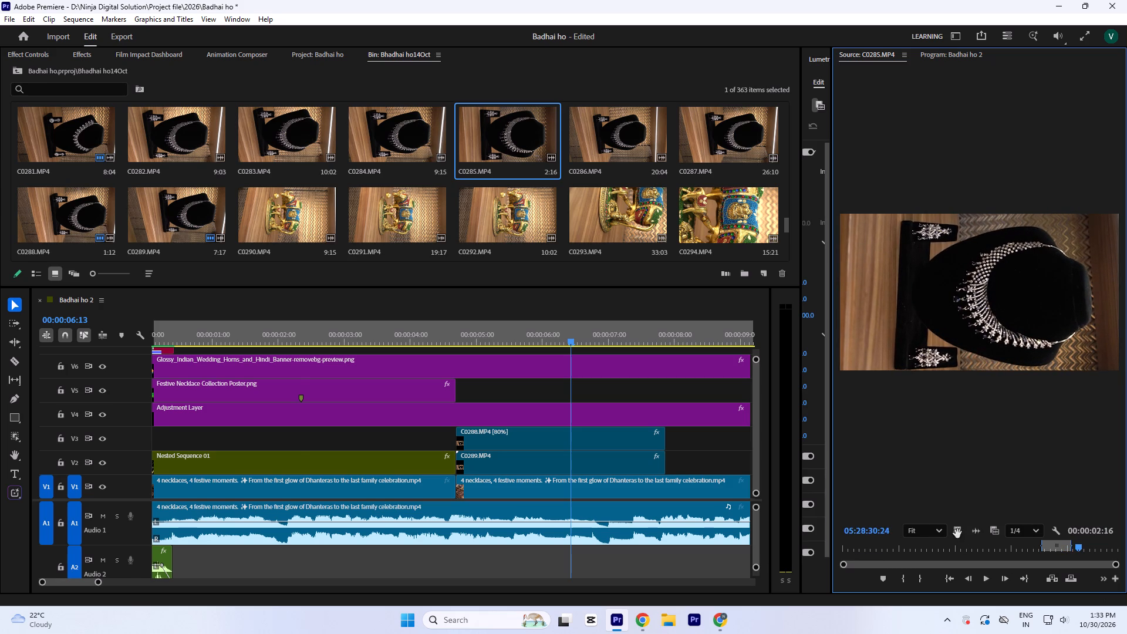
Place the marked C0285.MP4 excerpt on V5, starting where the C0288.MP4 and C0289.MP4 clips end.
left_click_drag(957, 534, 414, 394)
key("minus")
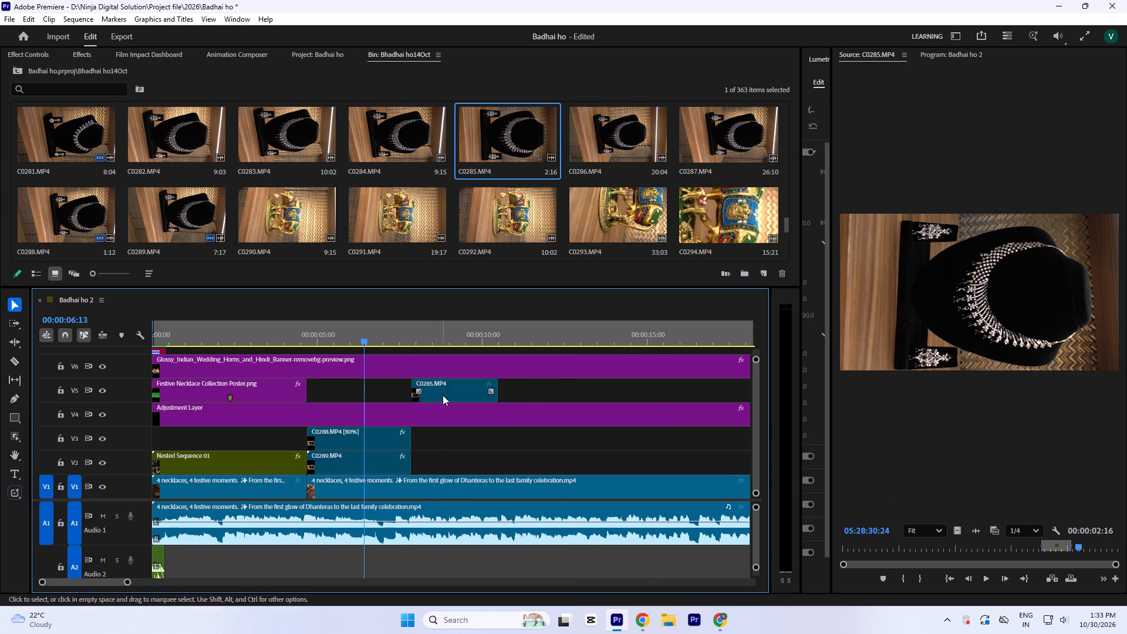
Set the Rotation of the C0285.MP4 clip on V5 to -90° so the necklace stands upright.
left_click(443, 395)
left_click(443, 338)
left_click(42, 58)
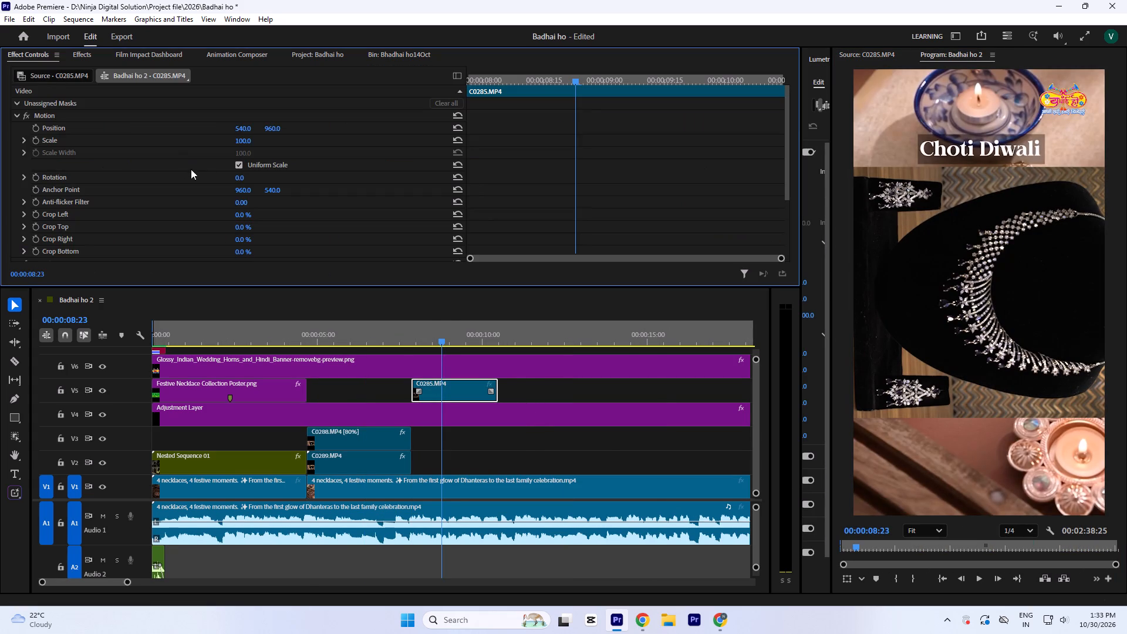
left_click(239, 179)
key("minus")
key("9")
key("0")
left_click(708, 135)
Extend the start of the C0285.MP4 clip on V5 back to 00:00:07:17.
left_click(419, 338)
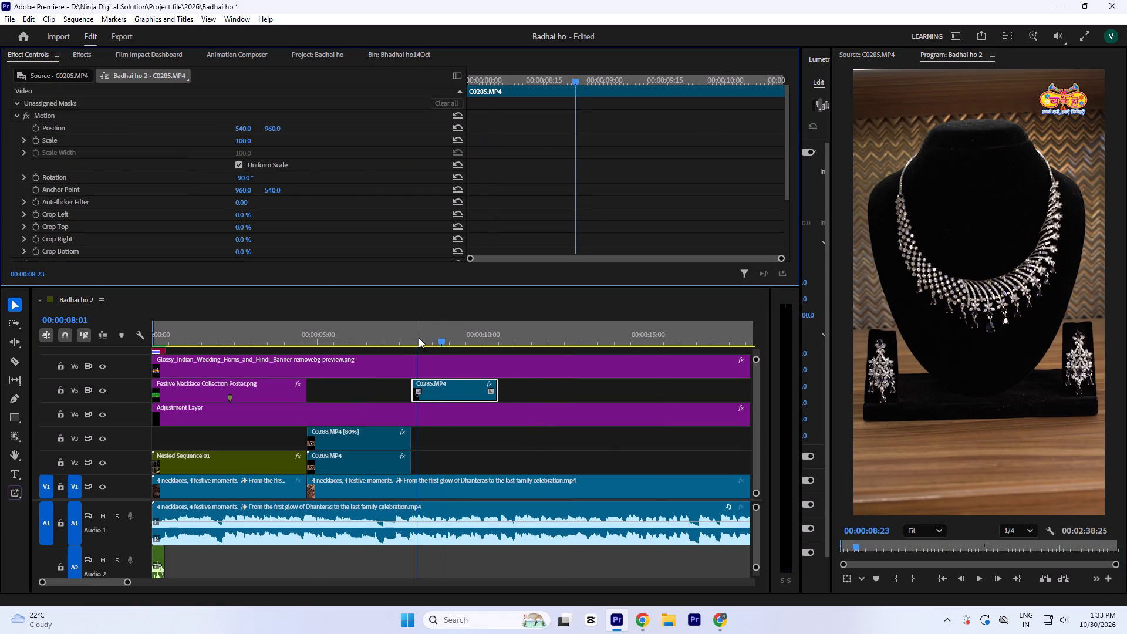
left_click(416, 330)
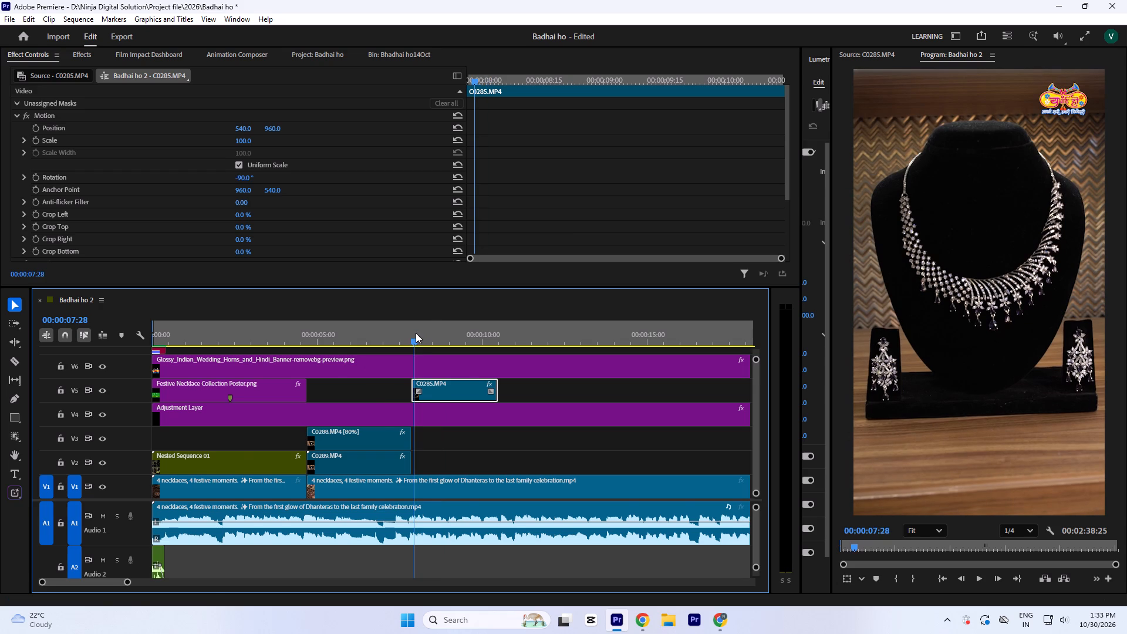
key("equal")
key("equal")
key("equal")
key("equal")
left_click_drag(417, 394, 262, 387)
left_click(278, 338)
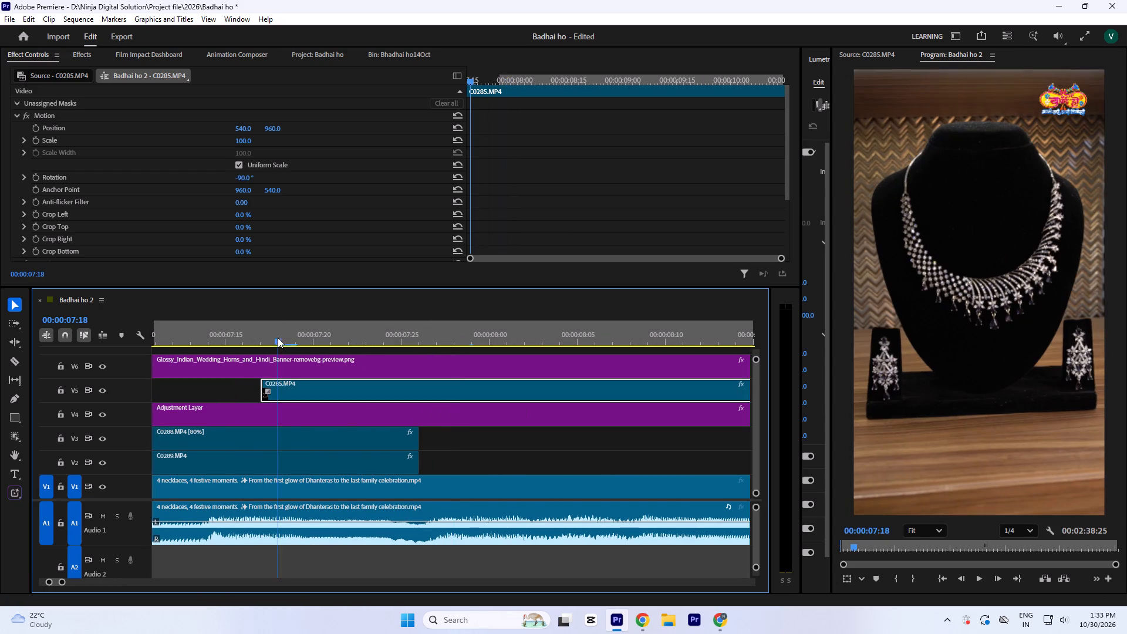
key("minus")
left_click(355, 332)
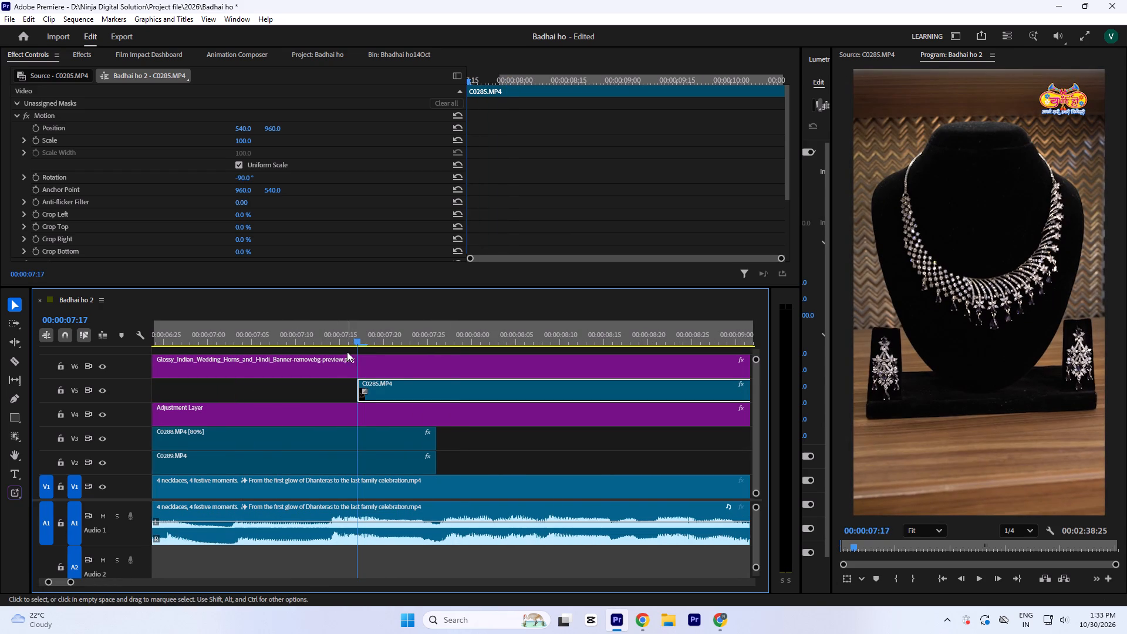
Set the C0285.MP4 clip's speed to 80% and play the clip from its start.
key("ctrl+r")
type("80")
key("Return")
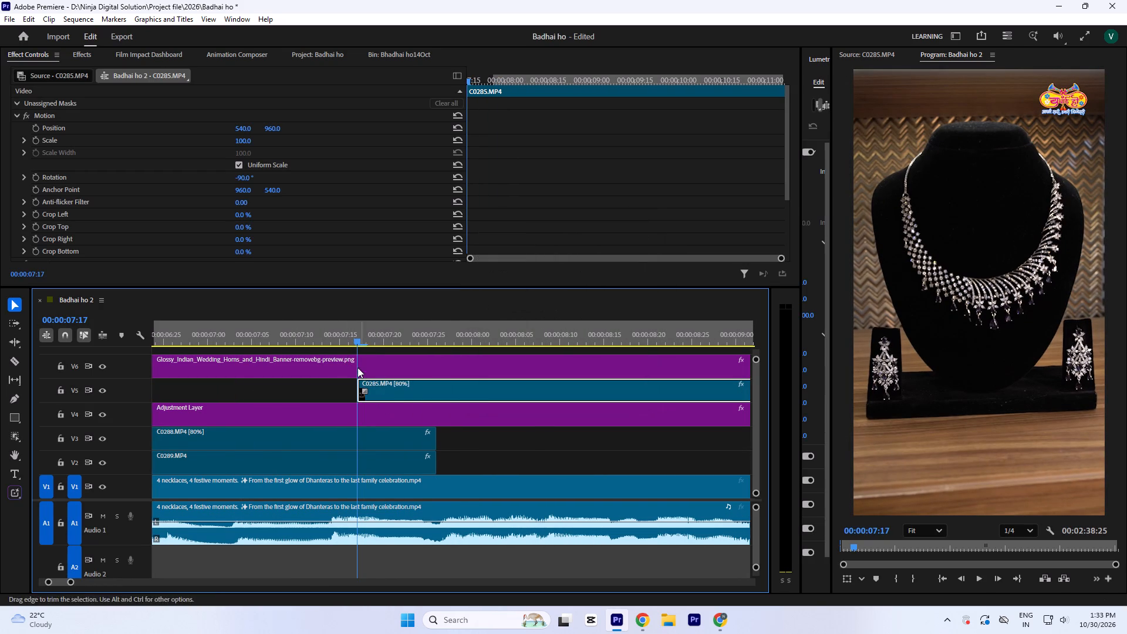
left_click(366, 336)
key("minus")
key("minus")
key("minus")
key("space")
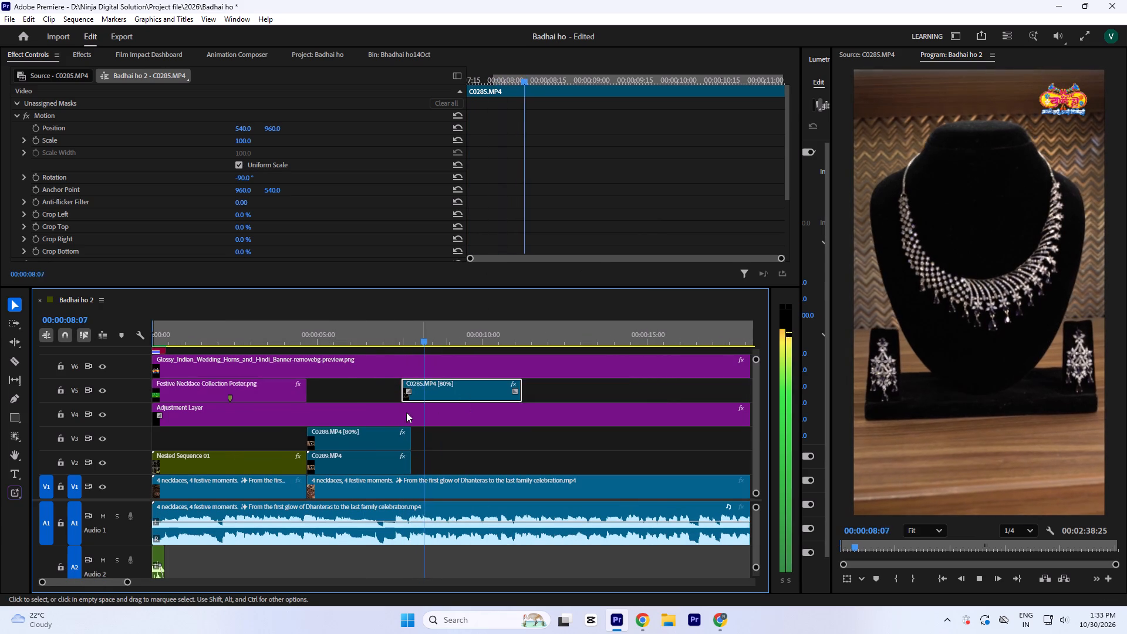
key("space")
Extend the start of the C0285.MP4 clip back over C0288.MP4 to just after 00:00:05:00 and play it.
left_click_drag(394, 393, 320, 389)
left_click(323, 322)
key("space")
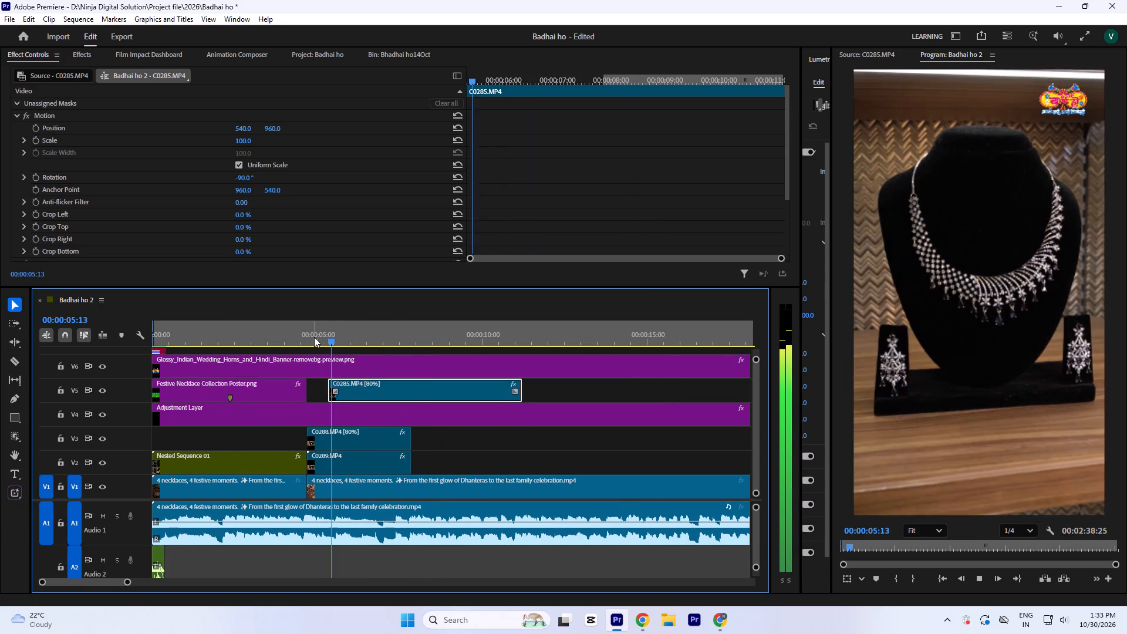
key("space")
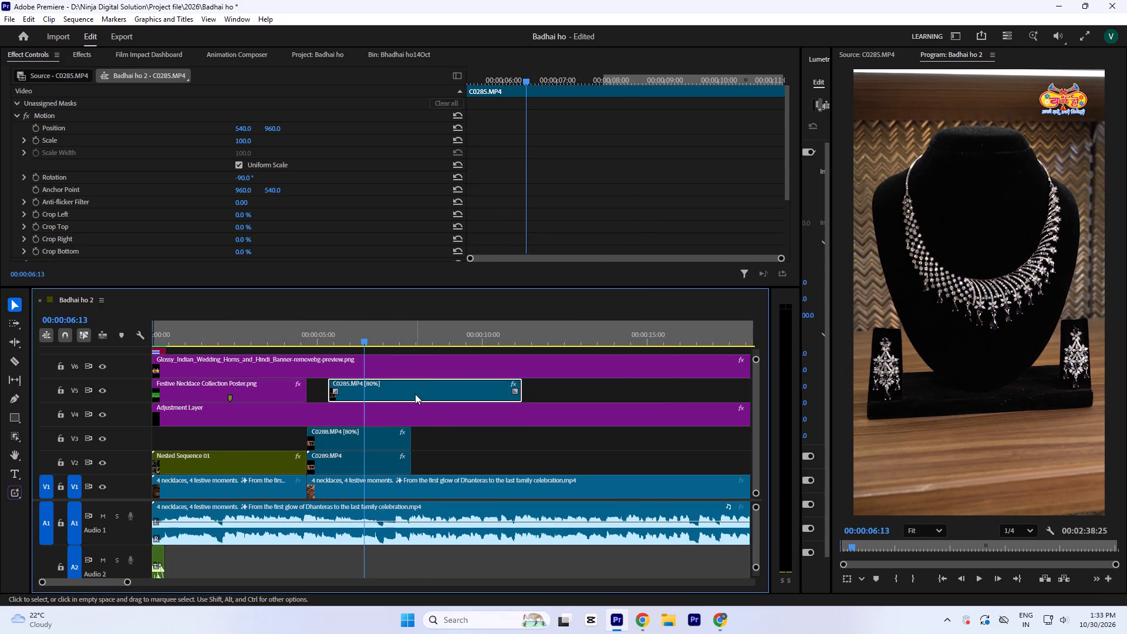
Scrub through the C0285.MP4 clip and trim its start to 00:00:08:07.
left_click_drag(375, 331, 396, 339)
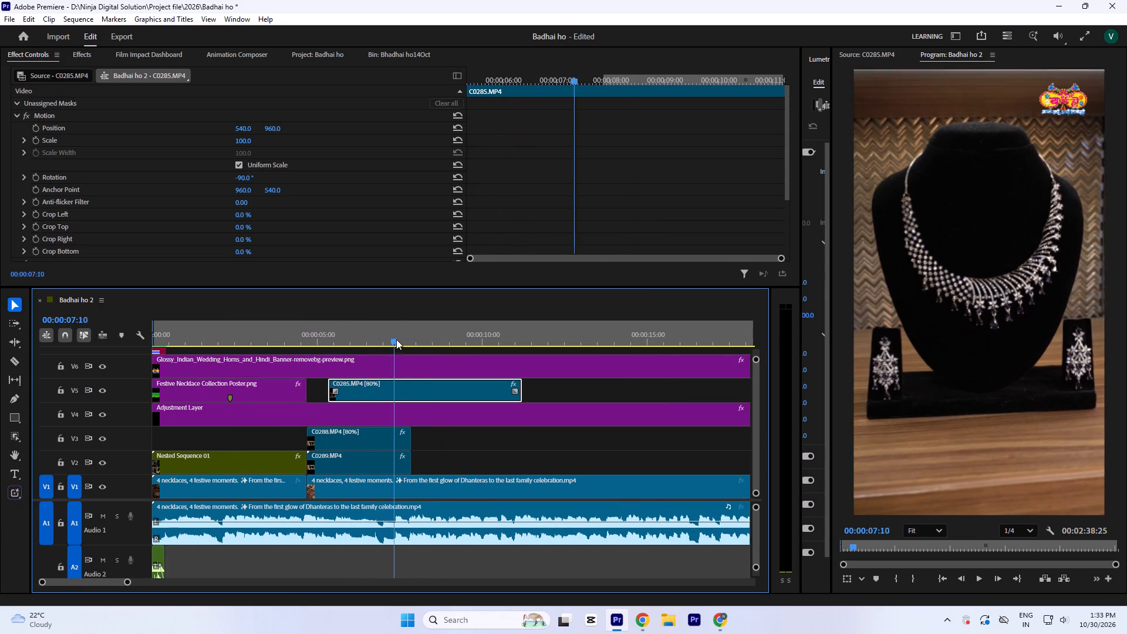
left_click_drag(396, 339, 534, 347)
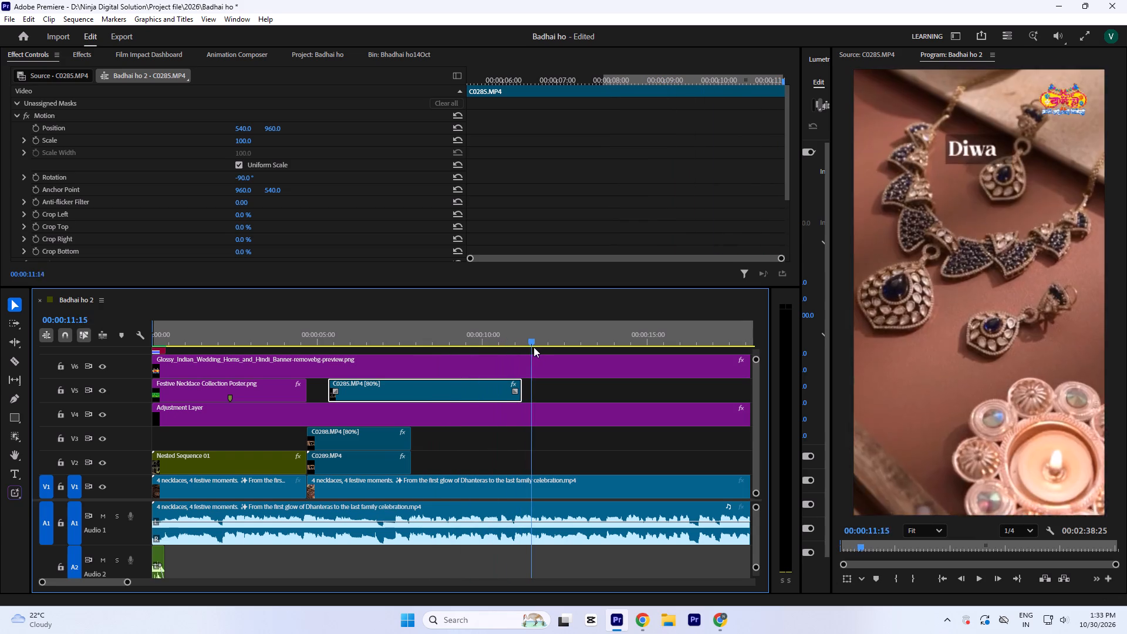
left_click_drag(534, 347, 417, 372)
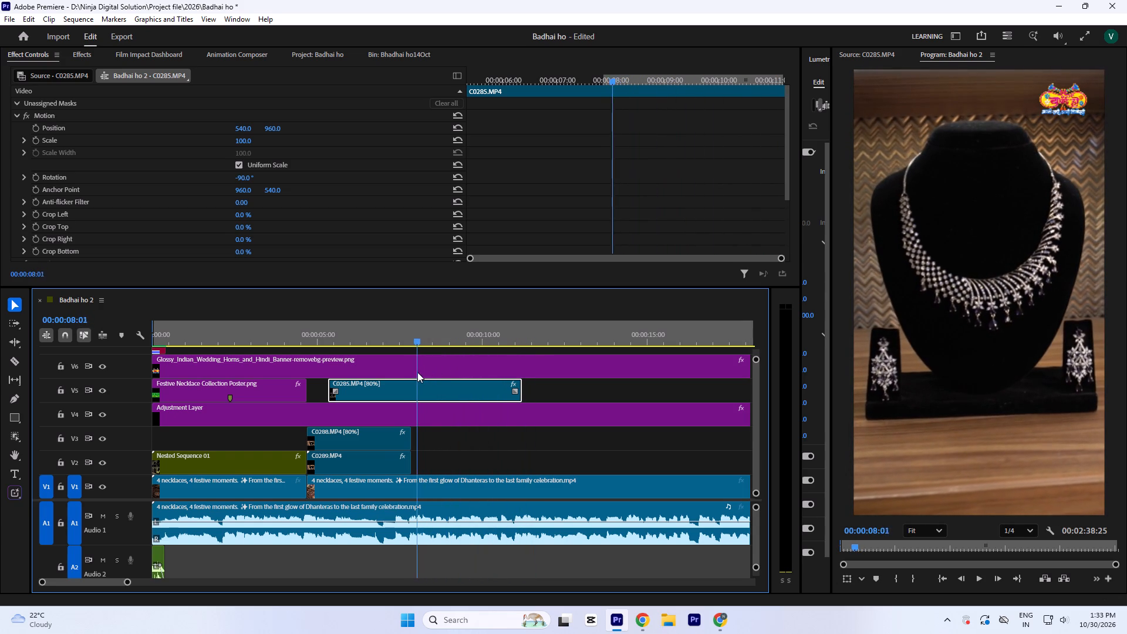
left_click_drag(417, 372, 426, 382)
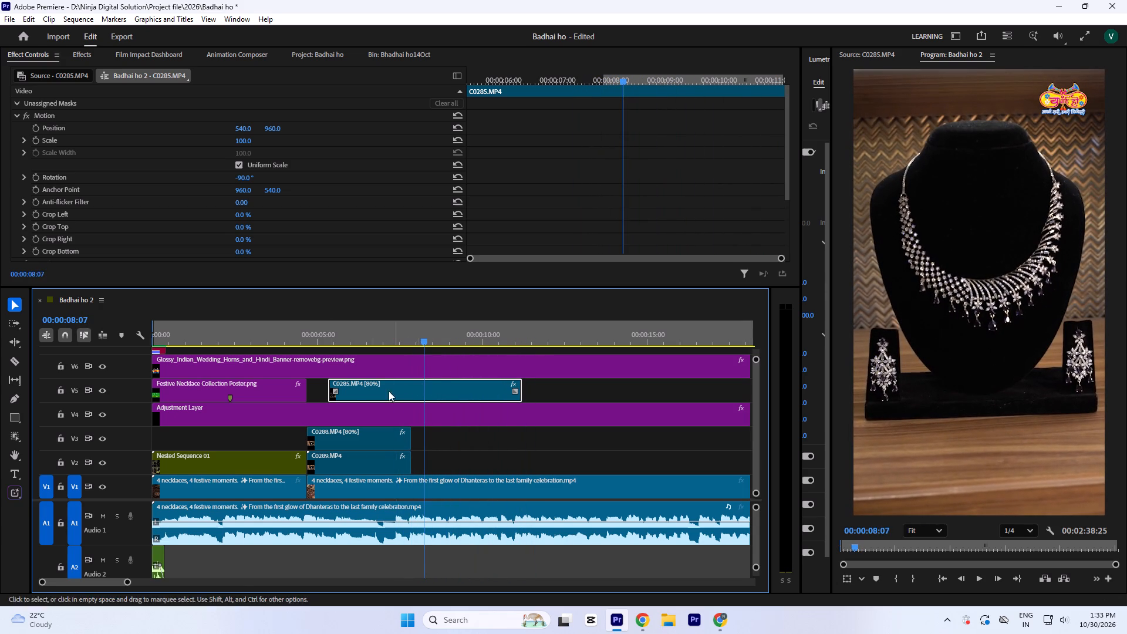
left_click_drag(326, 394, 423, 388)
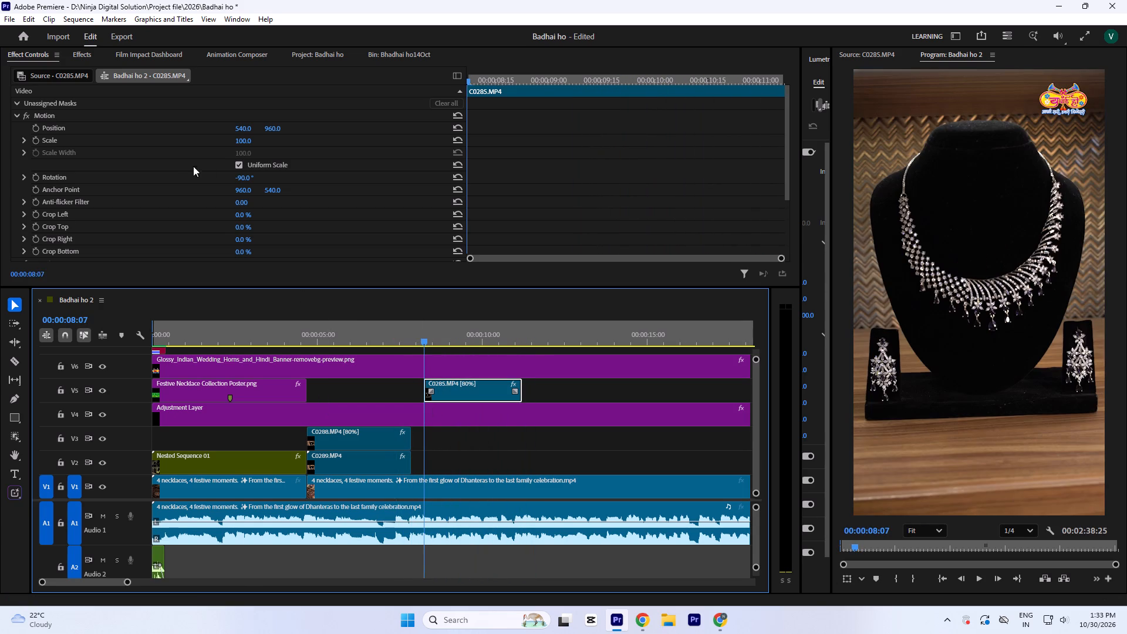
Set the C0285.MP4 clip's rotation to -88° and scale to 107, and play it from its start.
left_click(241, 178)
key("Up")
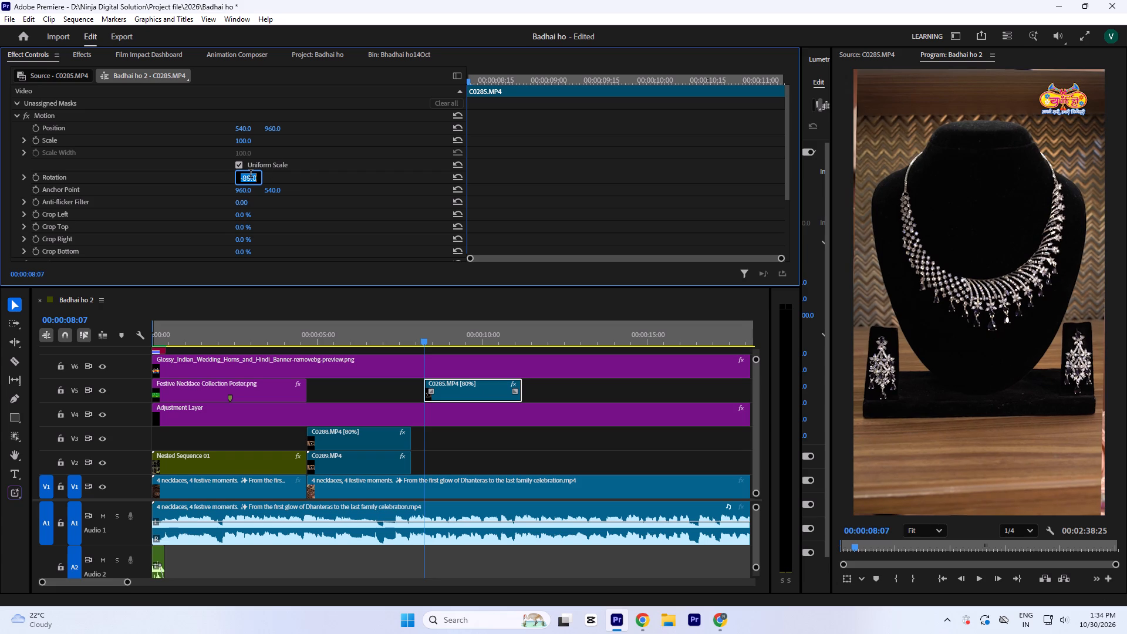
key("Up")
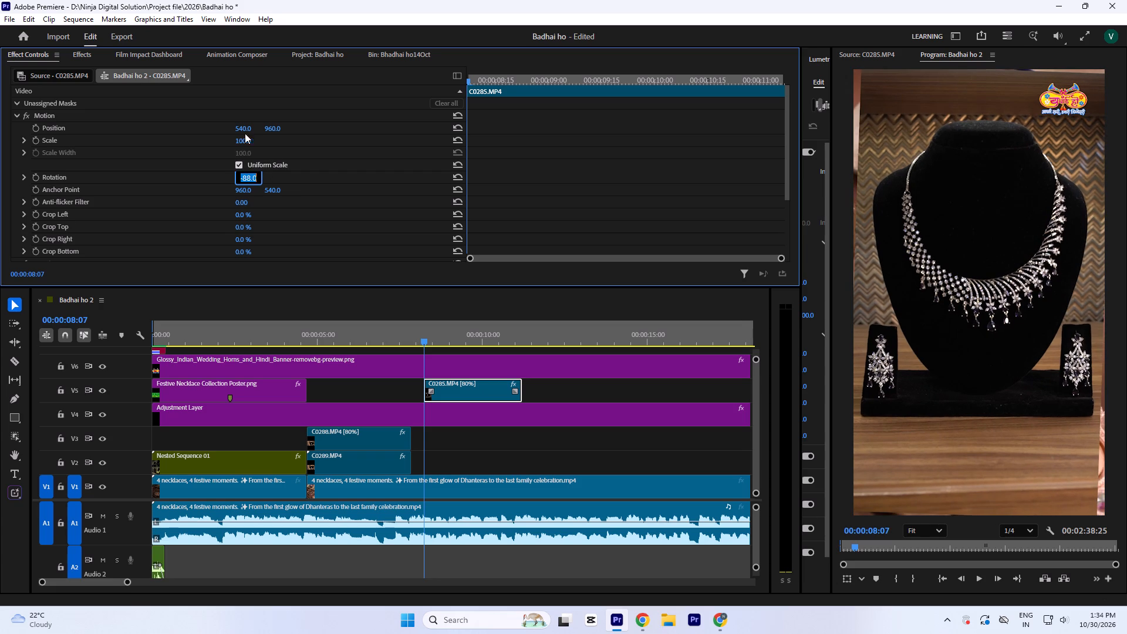
left_click(245, 140)
key("Up")
key("Up")
key("Up")
key("Up")
key("Up")
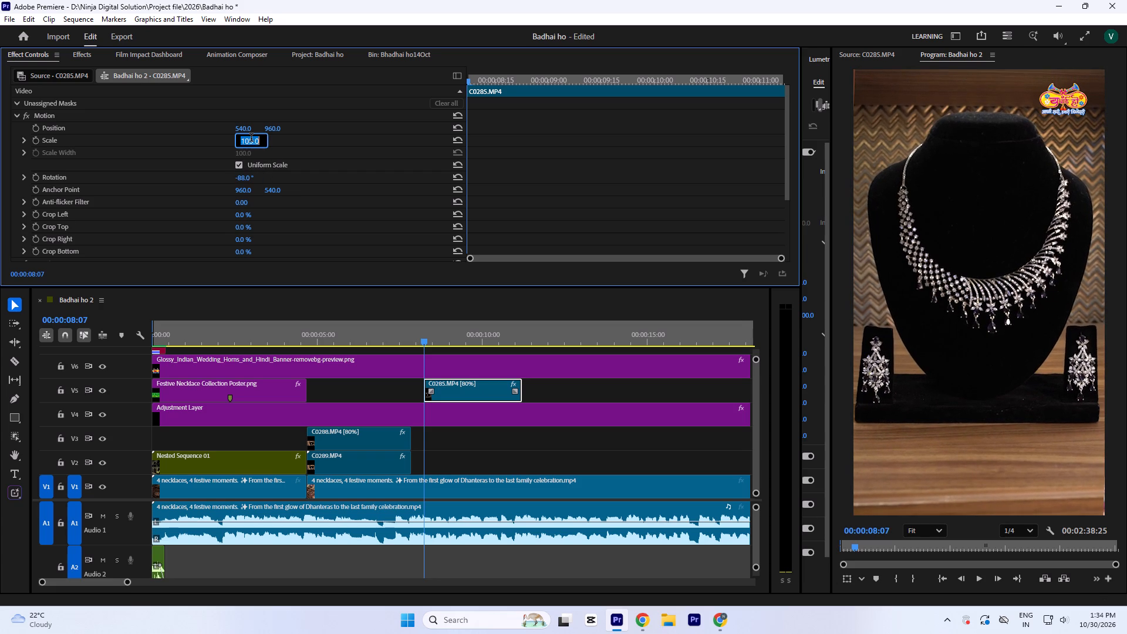
key("Up")
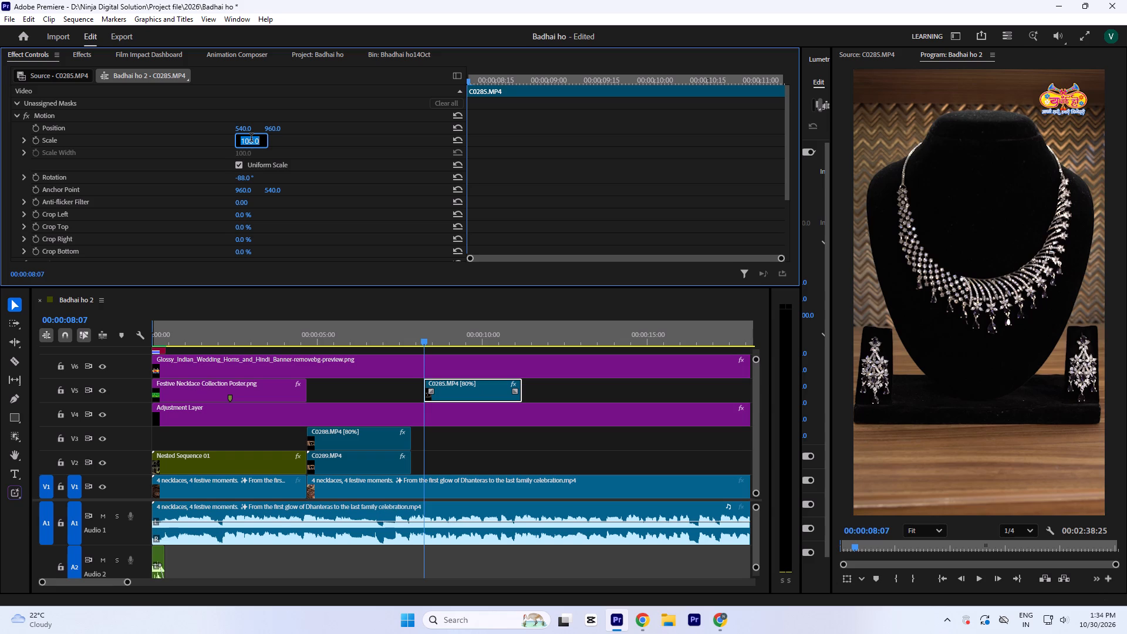
key("Up")
left_click(567, 157)
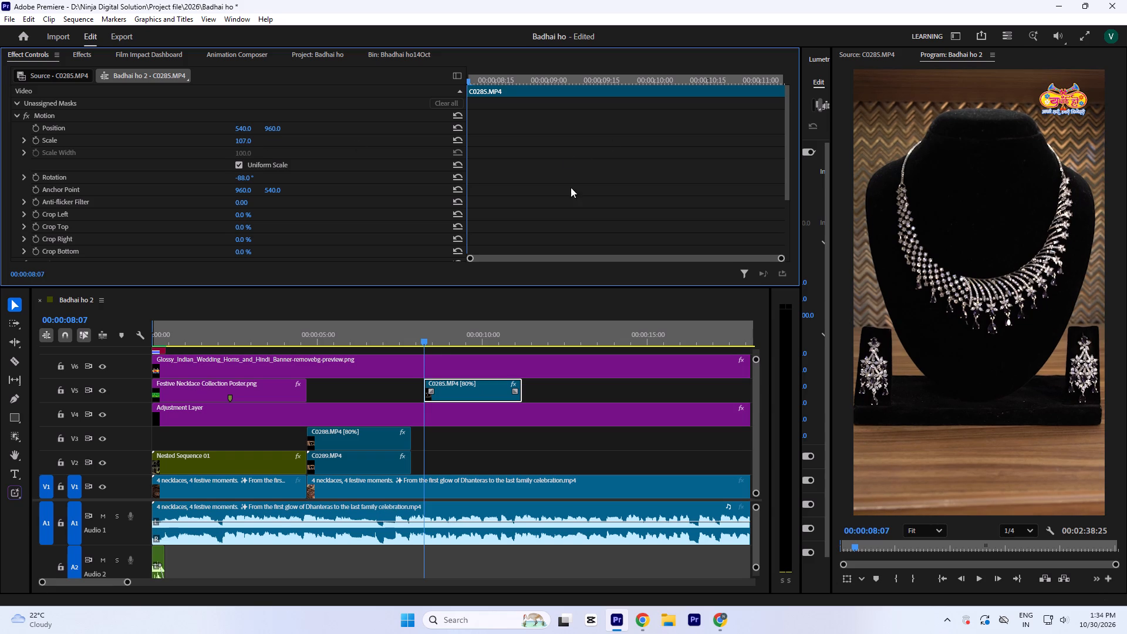
left_click(424, 326)
key("space")
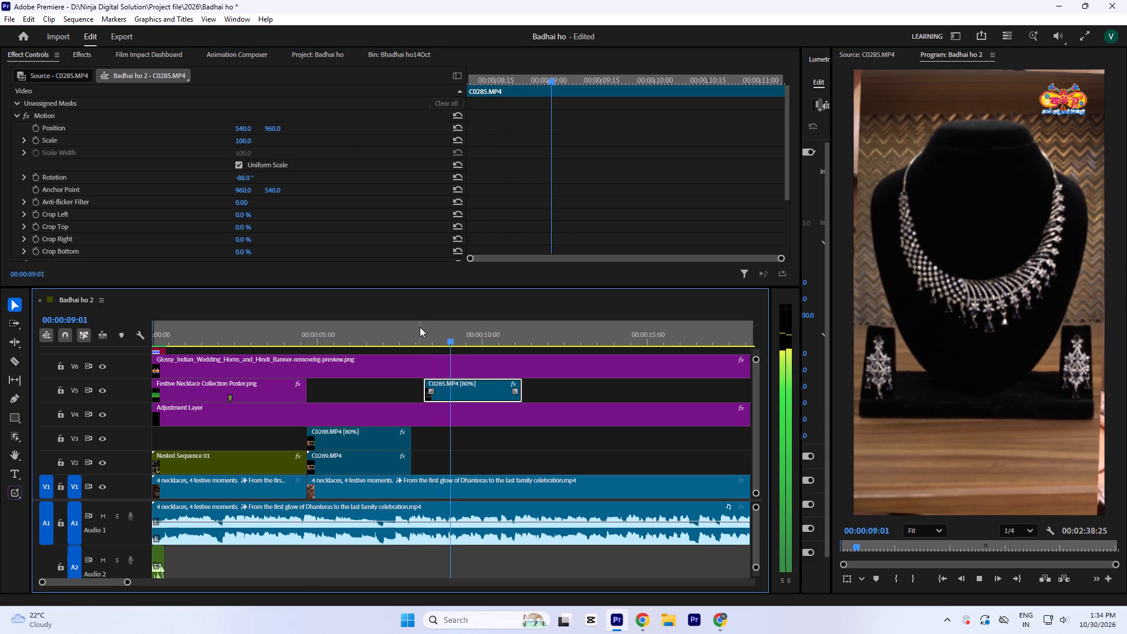
key("space")
Set the C0285.MP4 clip's scale to 107 again at 00:00:09:02 and save the project.
left_click(471, 468)
left_click(450, 381)
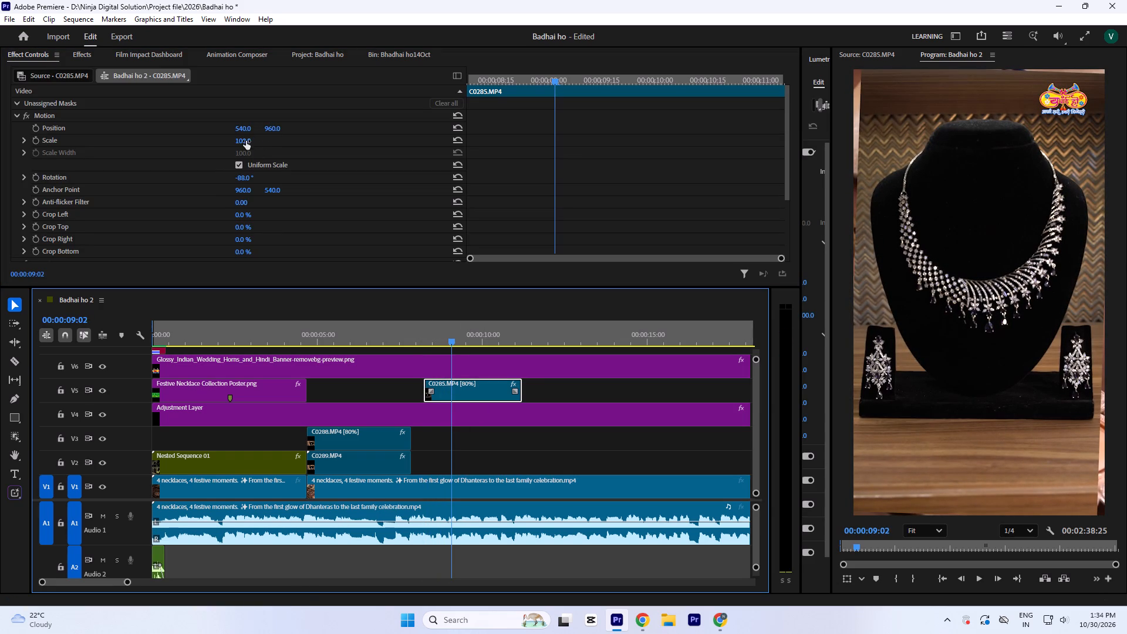
left_click(246, 141)
key("Up")
key("Up")
key("Up")
key("Up")
key("Up")
key("Up")
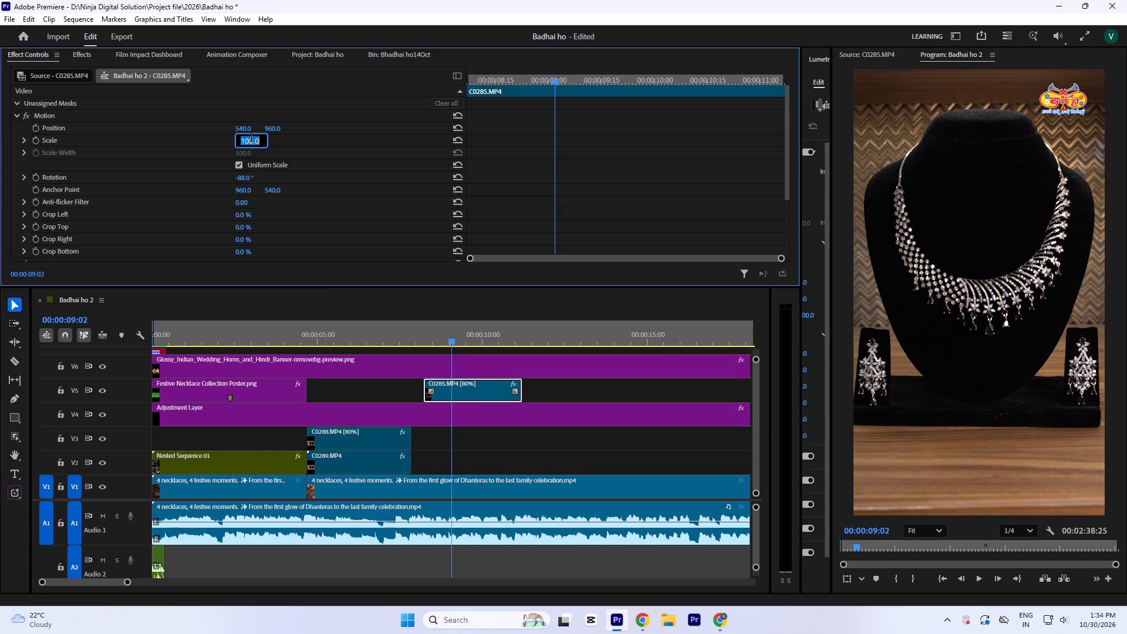
key("Up")
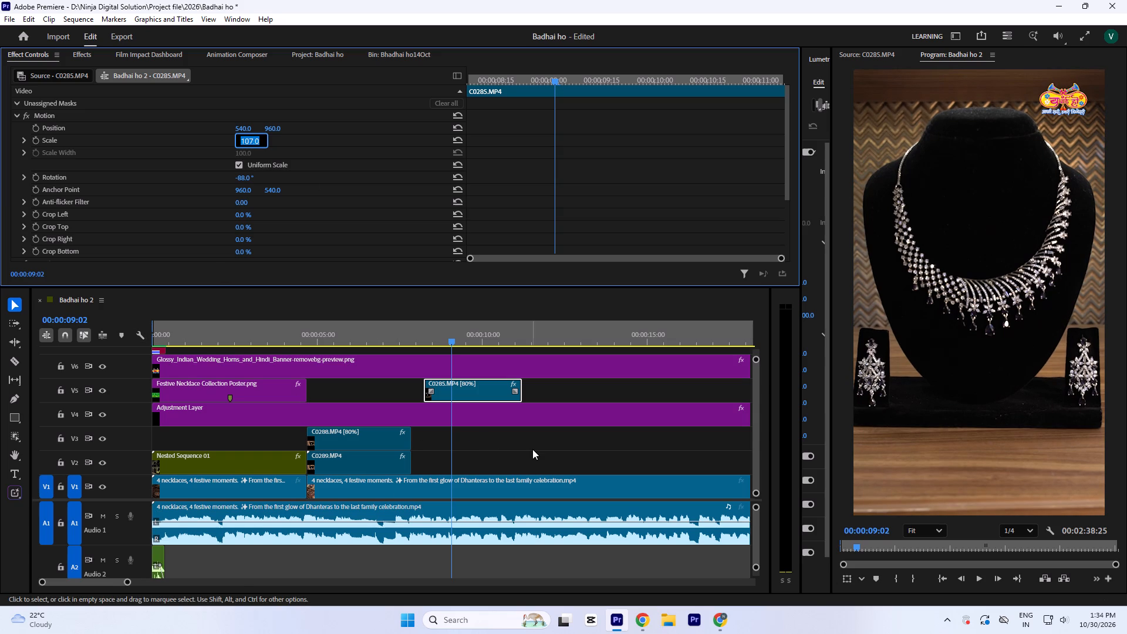
left_click(534, 449)
key("ctrl+s")
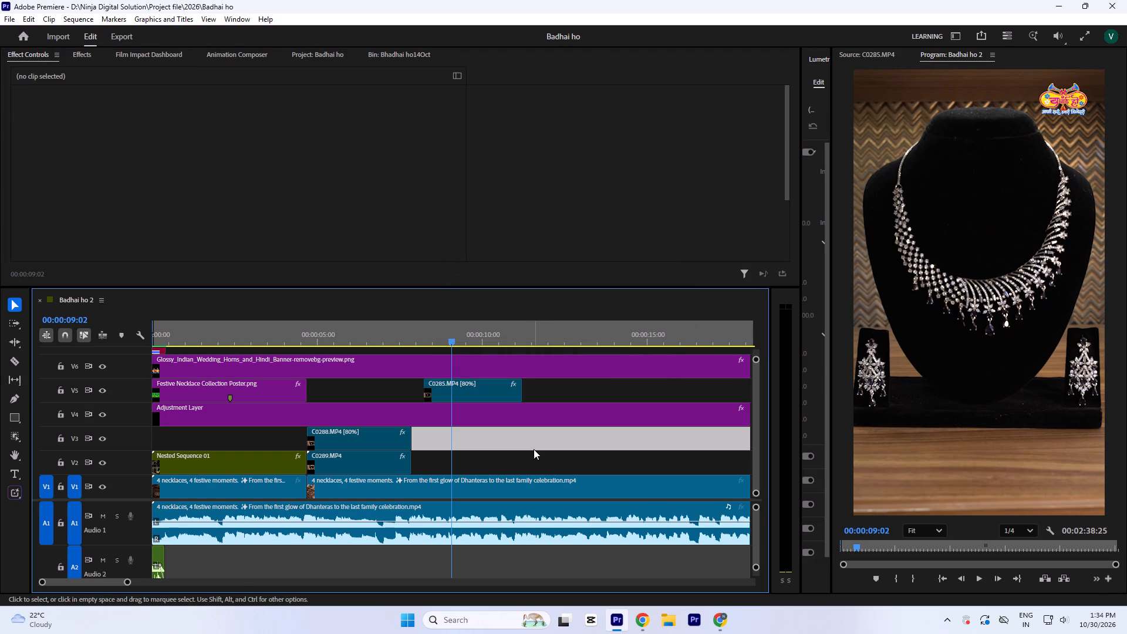
Play the C0285.MP4 clip from its start and replay its middle section to check the reframing.
left_click(424, 332)
key("space")
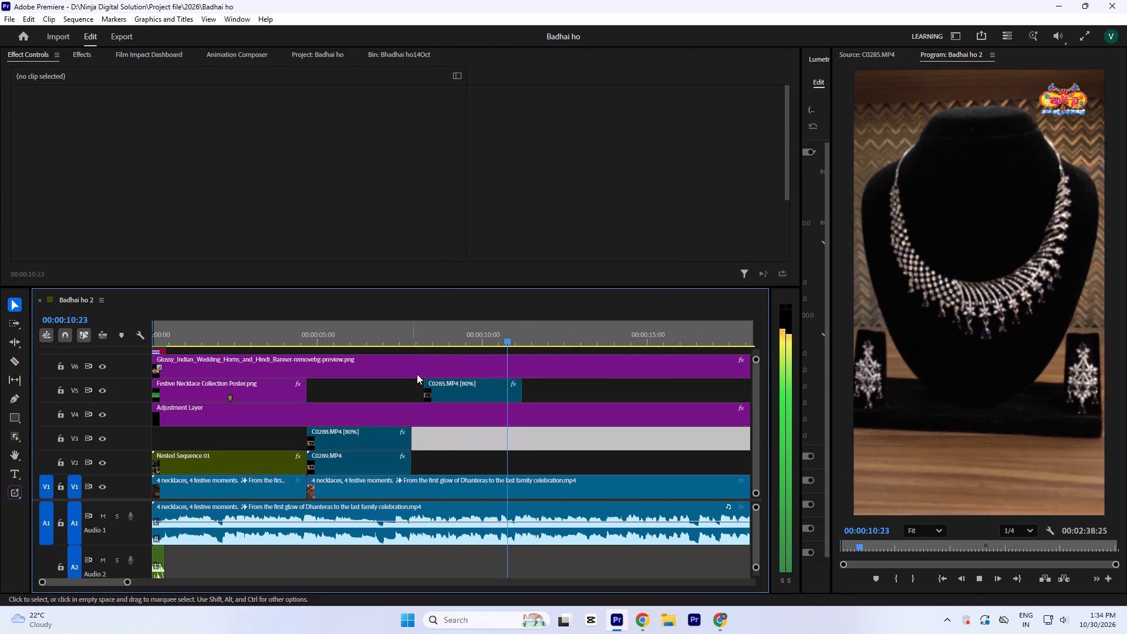
key("space")
key("space")
key("space")
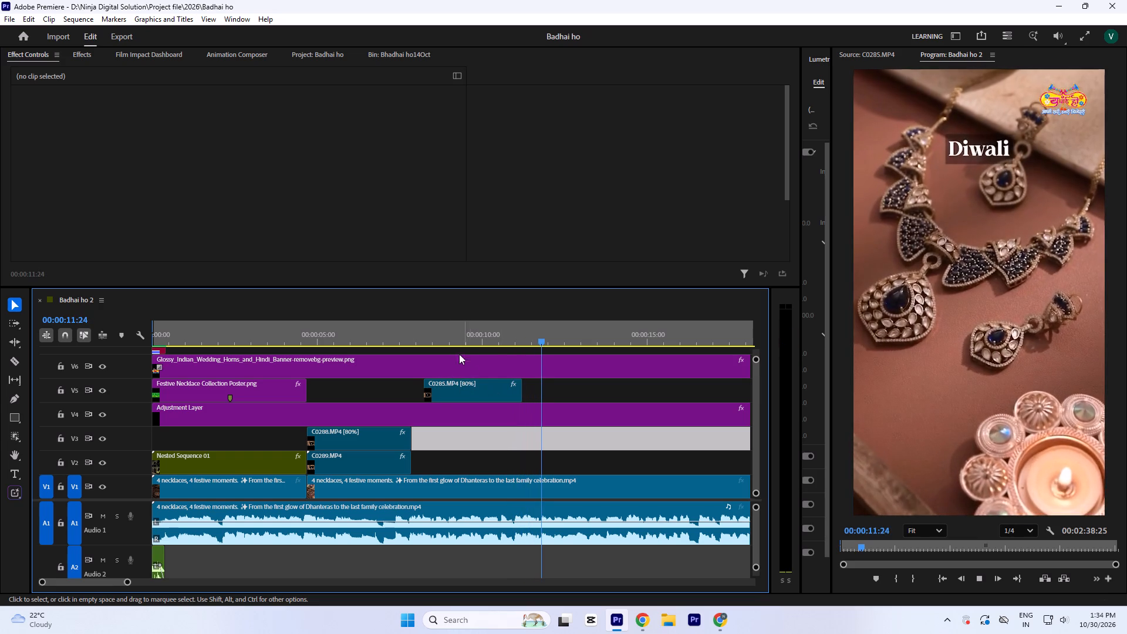
left_click(448, 328)
key("space")
key("space")
Move the C0285.MP4 clip on V5 back to the start of C0288.MP4, extend its end to match that clip, and play it.
left_click_drag(464, 395, 462, 394)
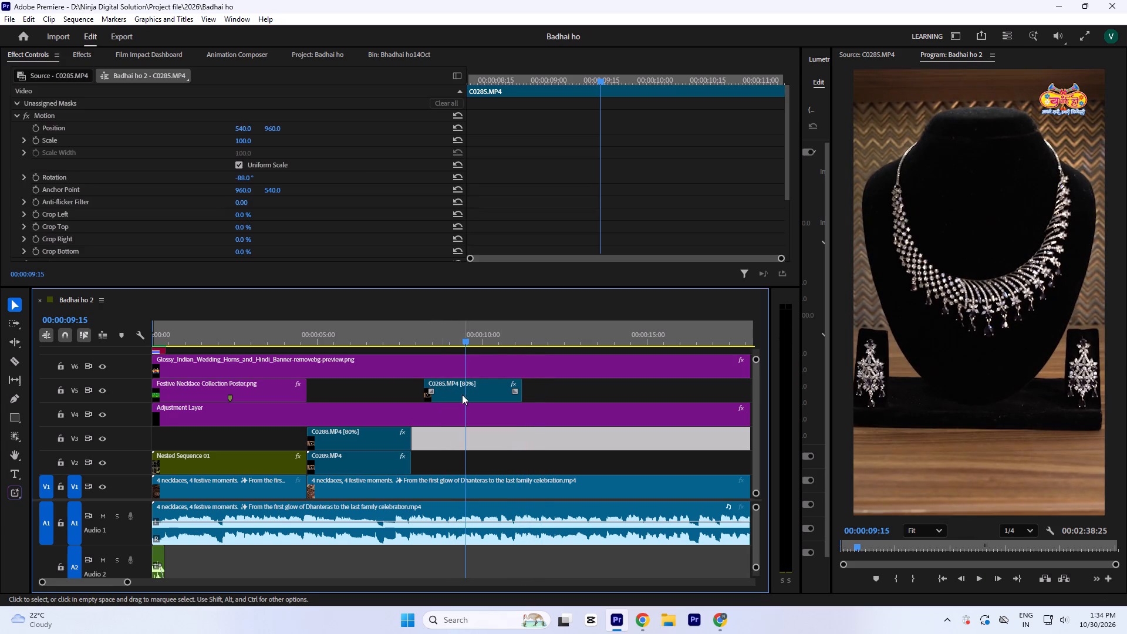
left_click_drag(462, 394, 348, 392)
left_click_drag(408, 393, 413, 394)
left_click(309, 328)
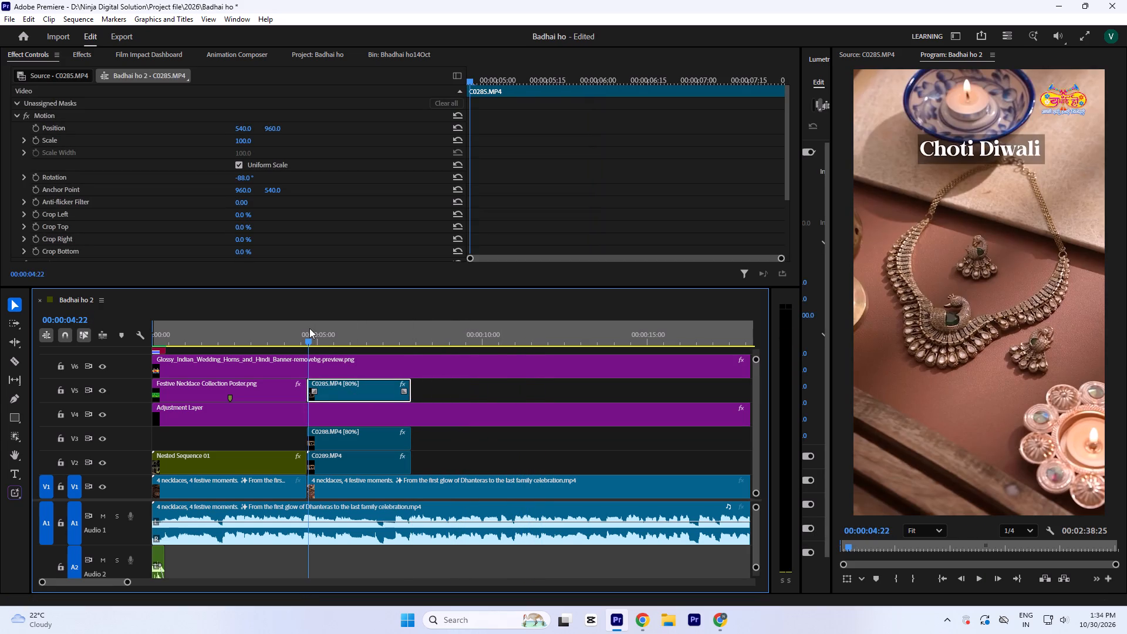
key("space")
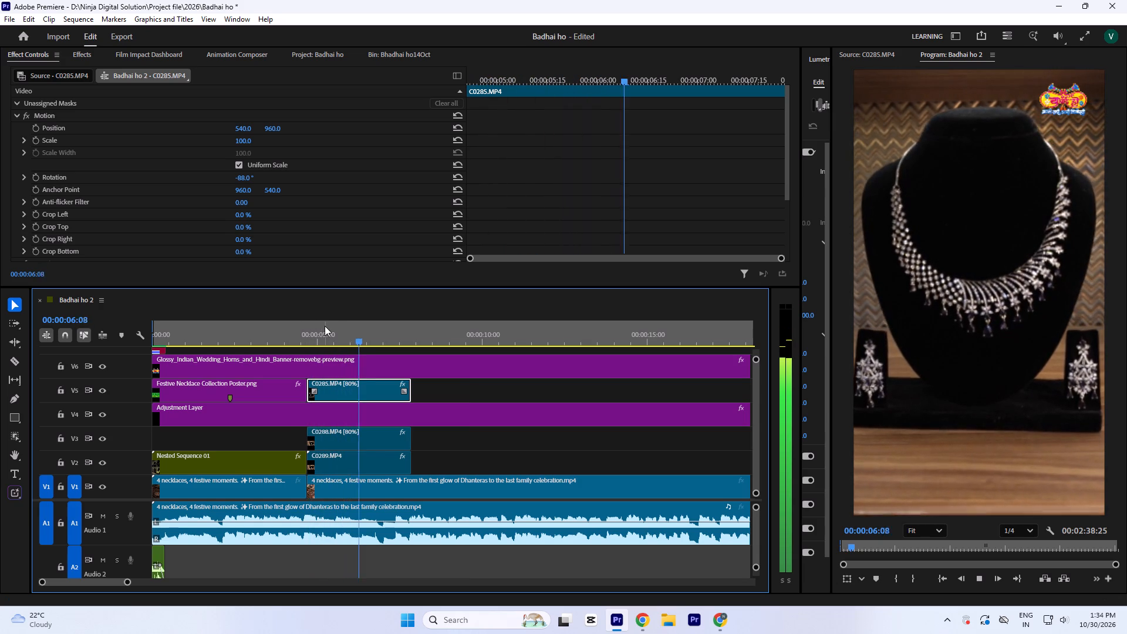
key("space")
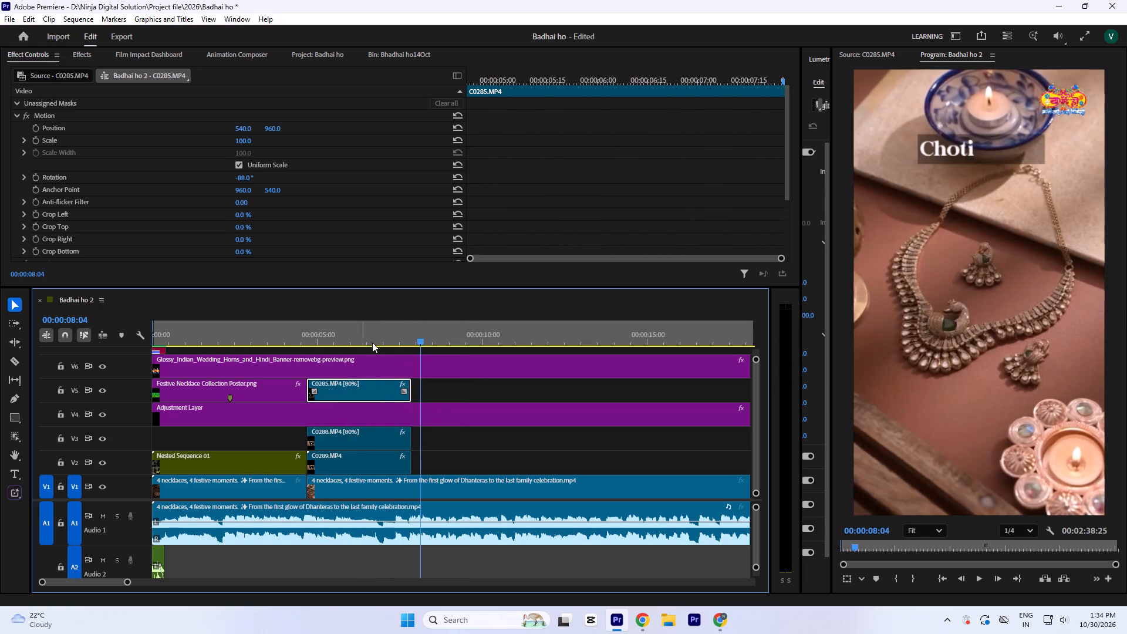
Near the end of the C0285.MP4 clip, set its horizontal position to 541 and its scale to 107.
left_click_drag(390, 340, 407, 355)
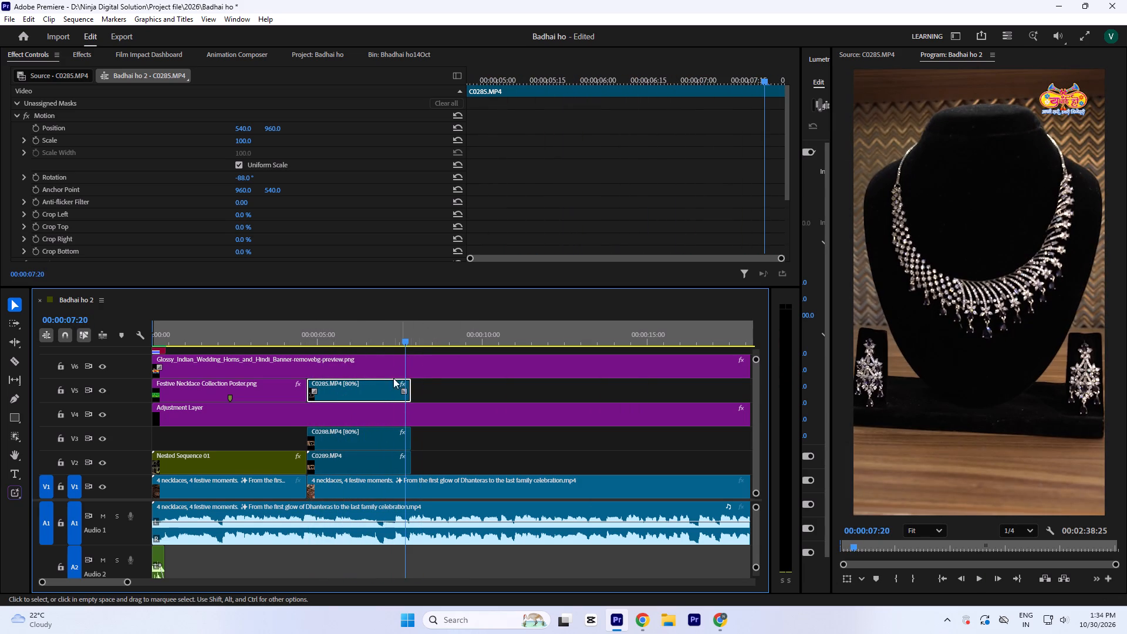
left_click(240, 127)
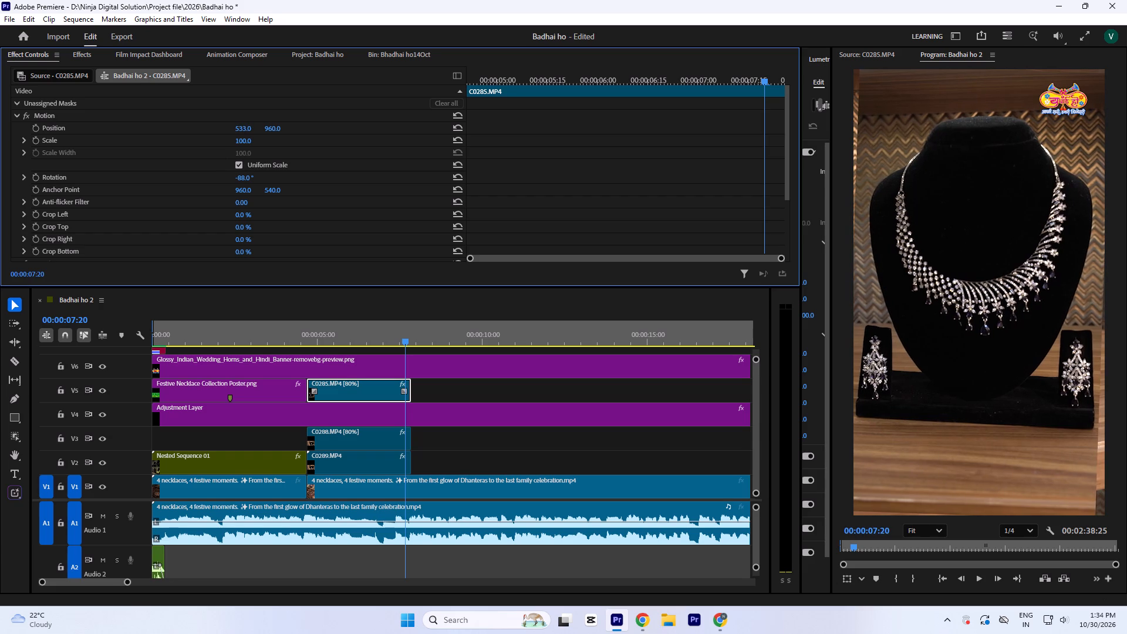
left_click(245, 140)
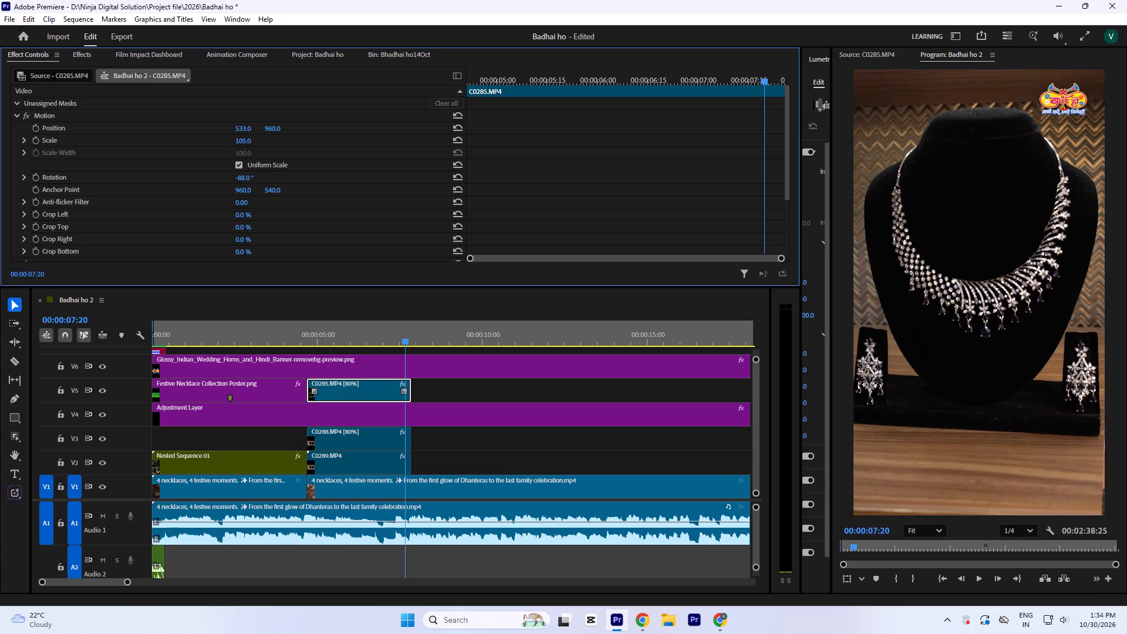
left_click_drag(244, 126, 243, 119)
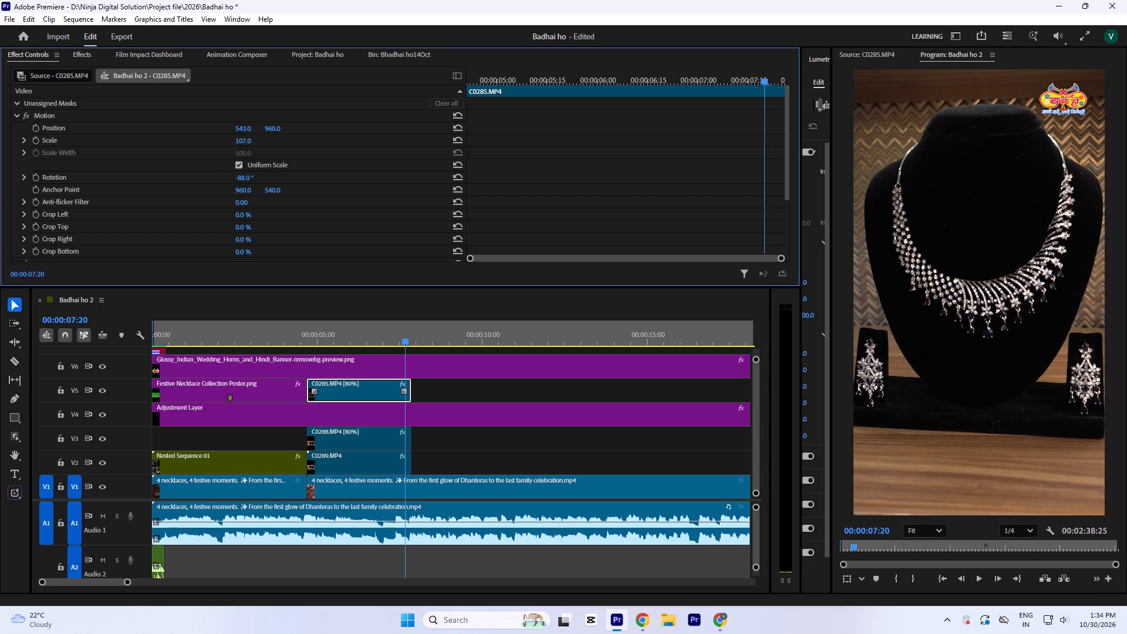
left_click_drag(243, 119, 243, 120)
Move the C0288.MP4 and C0289.MP4 clips together out of the edit into the empty area beyond the music's end.
left_click_drag(443, 467, 365, 430)
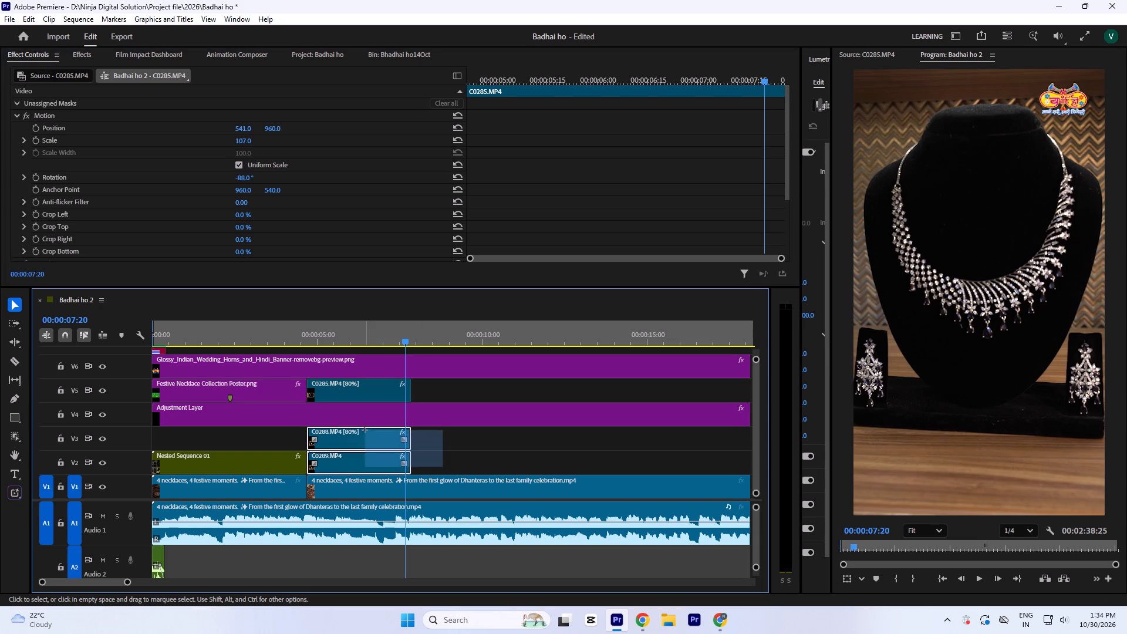
left_click_drag(365, 430, 366, 433)
left_click_drag(374, 454, 463, 417)
key("minus")
key("minus")
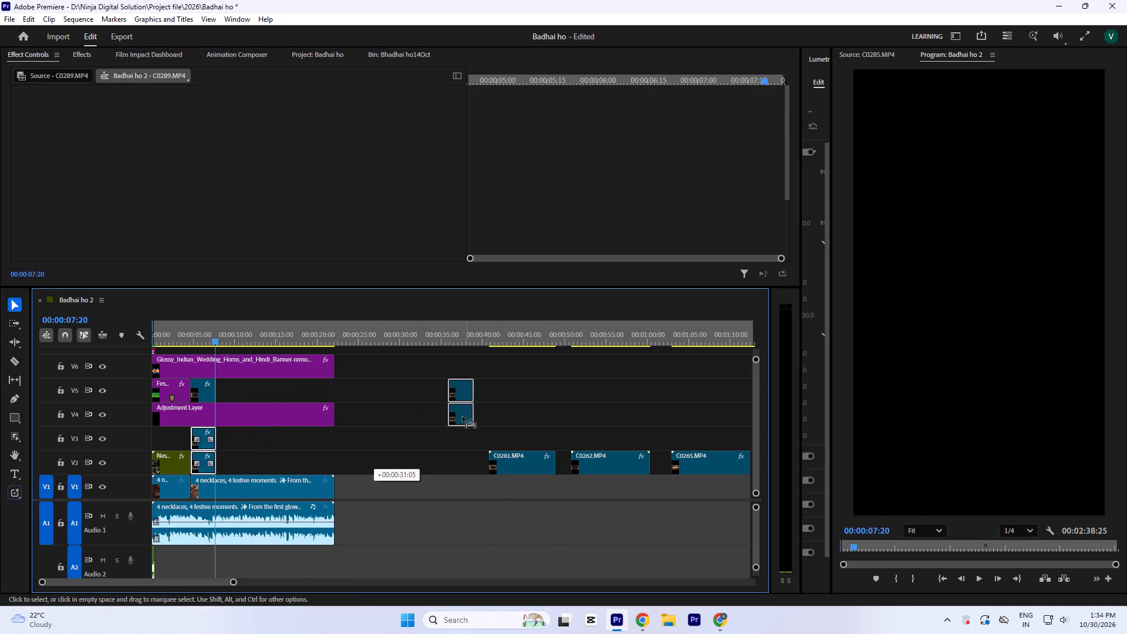
left_click_drag(463, 417, 450, 419)
Move the C0285.MP4 clip from V5 down to V2, keeping its time position.
key("equal")
key("equal")
key("equal")
left_click_drag(382, 389, 383, 459)
left_click(718, 625)
scroll(514, 413, "down", 3)
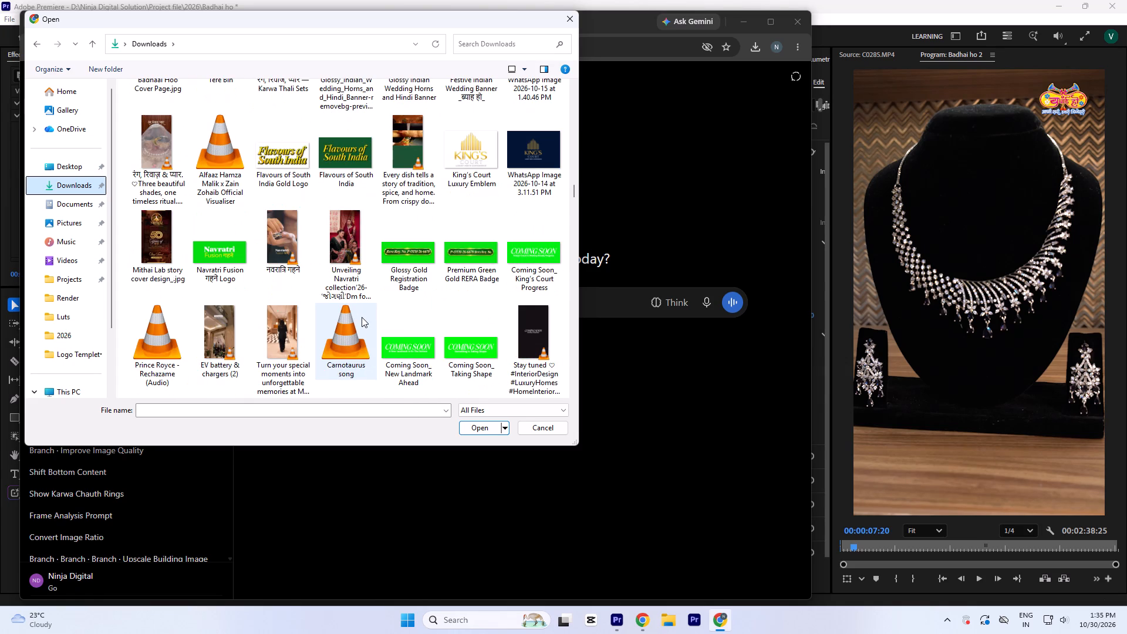
scroll(340, 271, "down", 1)
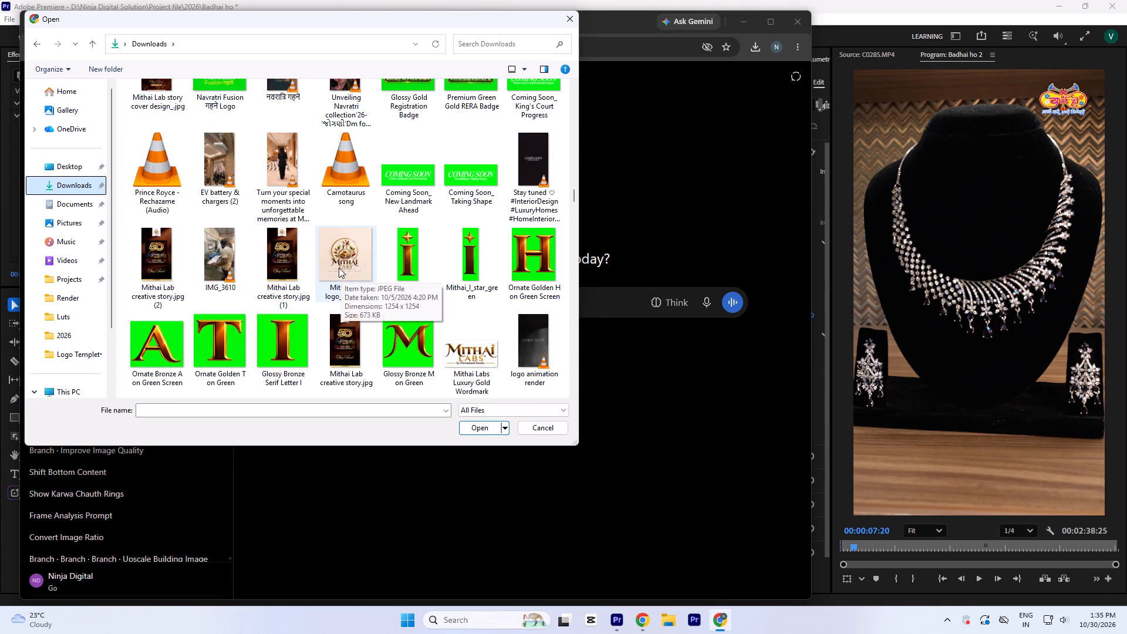
scroll(402, 262, "down", 4)
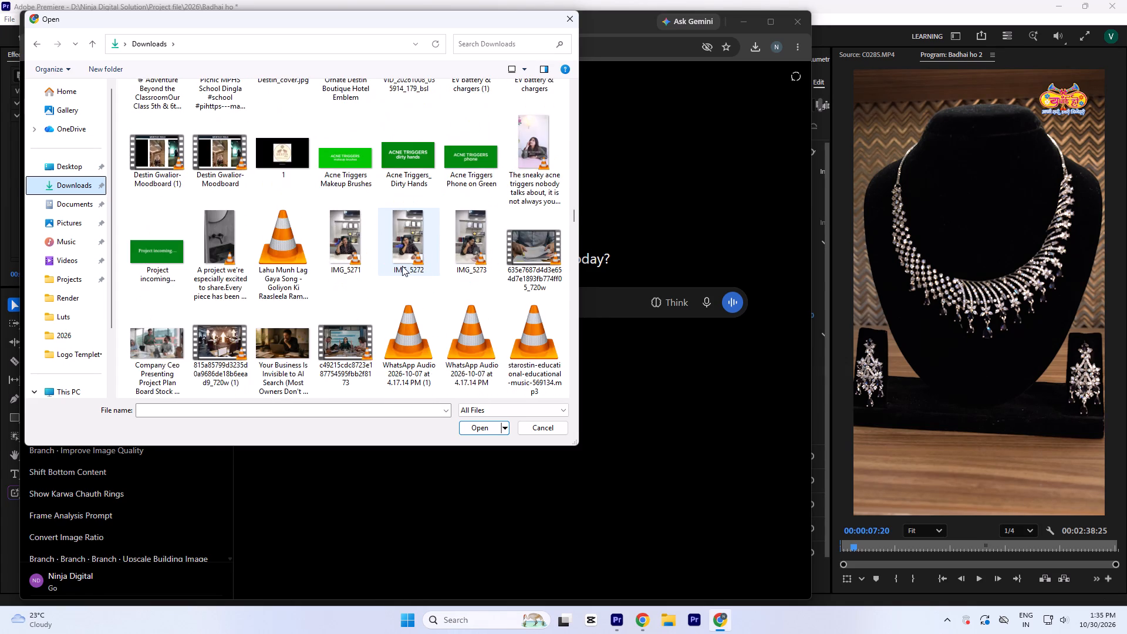
scroll(402, 266, "down", 6)
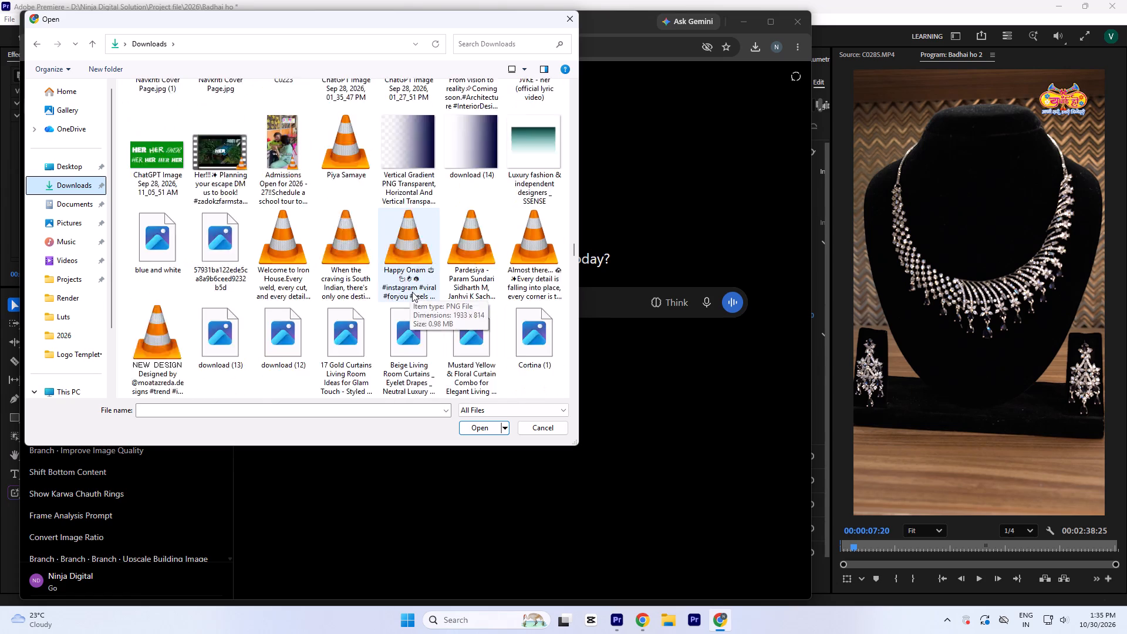
scroll(412, 292, "down", 11)
scroll(412, 294, "up", 1)
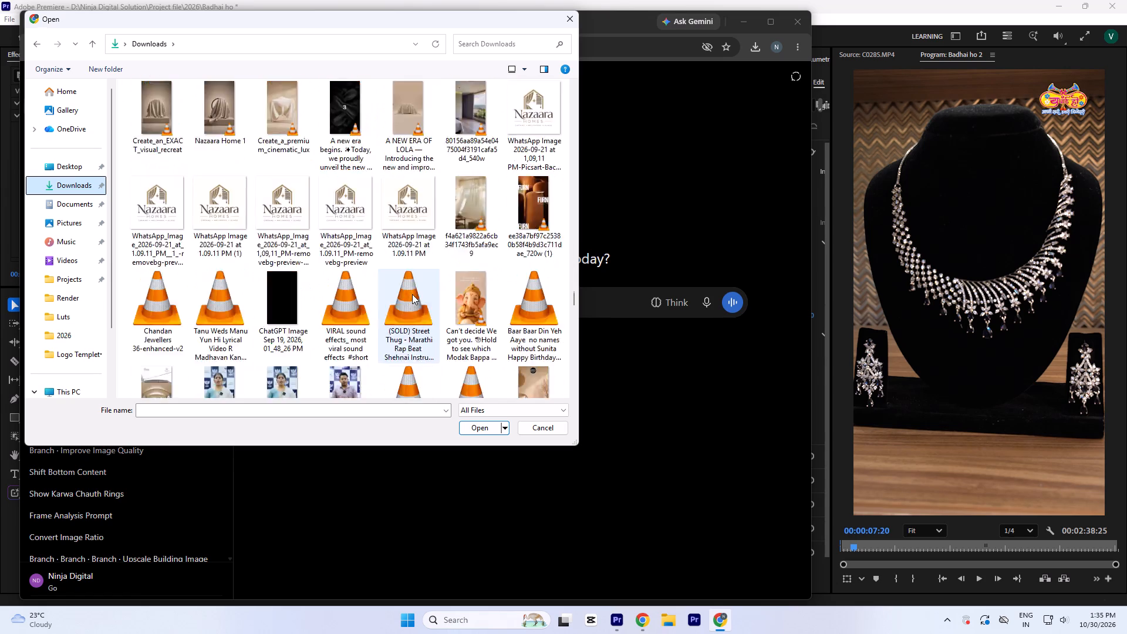
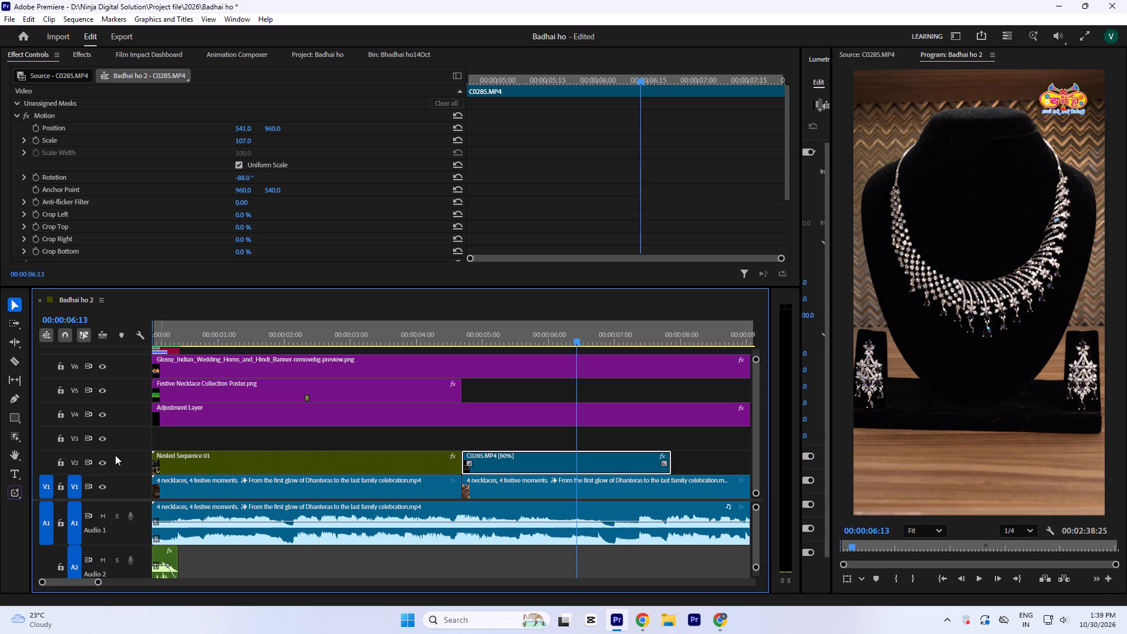
key("space")
key("space")
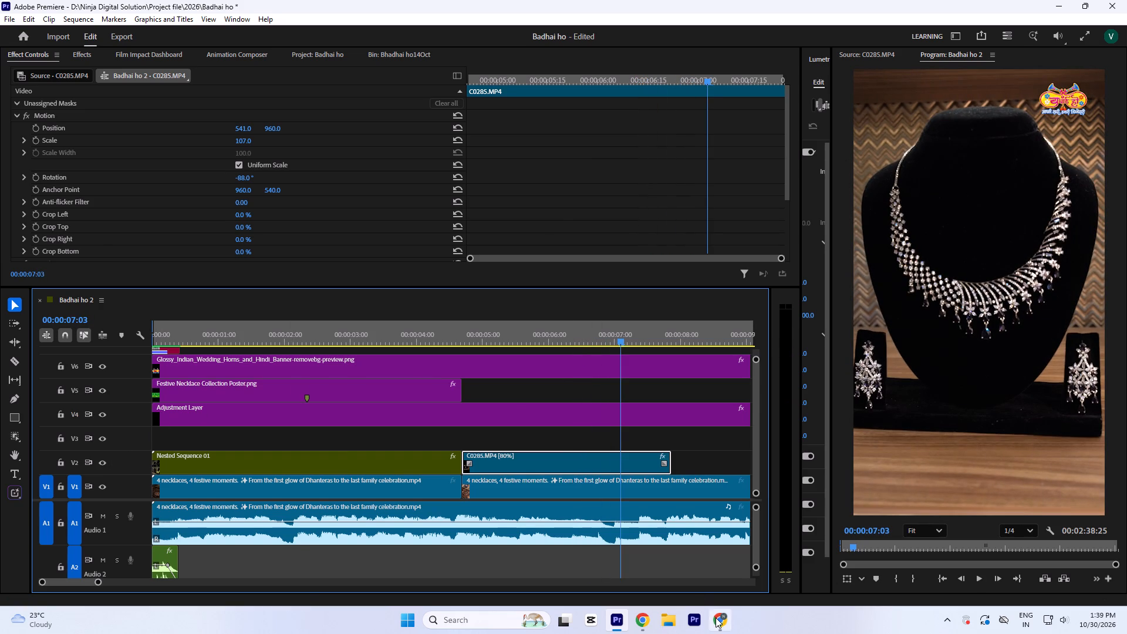
Download the generated gold Dhanteras image from ChatGPT in Google Chrome and place it on track V5 in Premiere, starting at about 5 seconds.
left_click(716, 618)
left_click(570, 309)
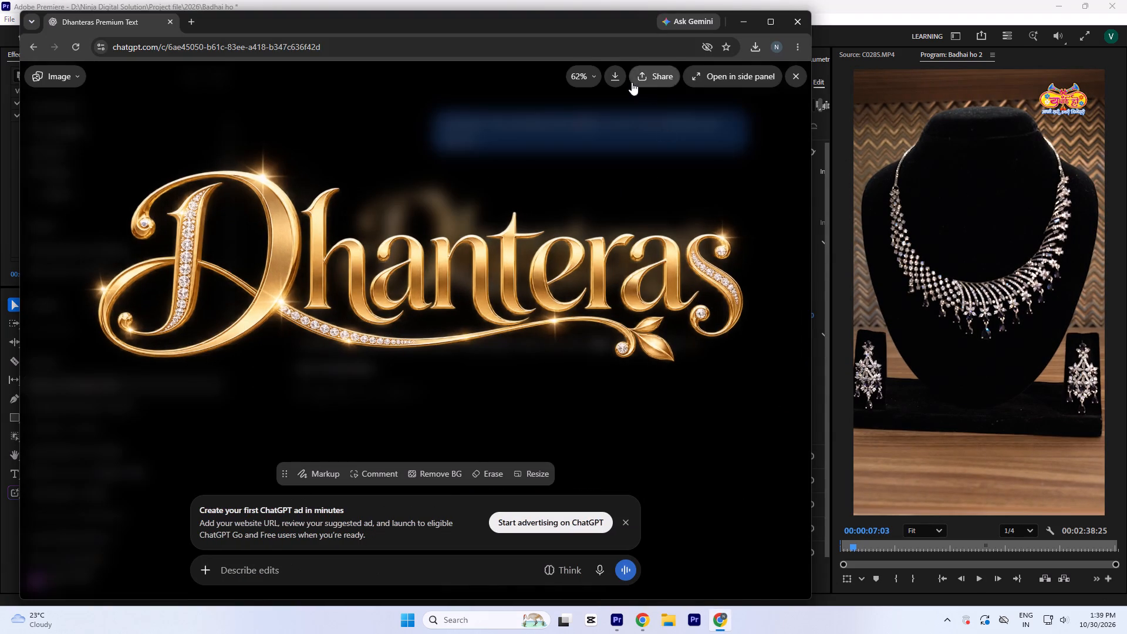
left_click(618, 75)
key("Return")
left_click_drag(626, 72, 589, 471)
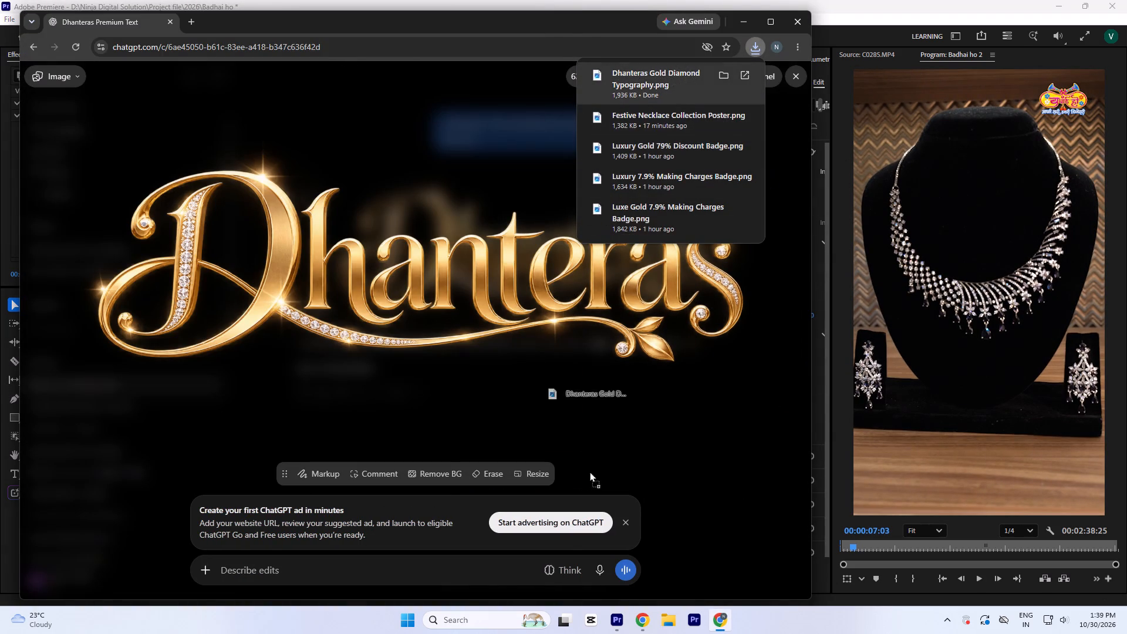
left_click_drag(589, 471, 488, 429)
left_click(527, 428)
key("a")
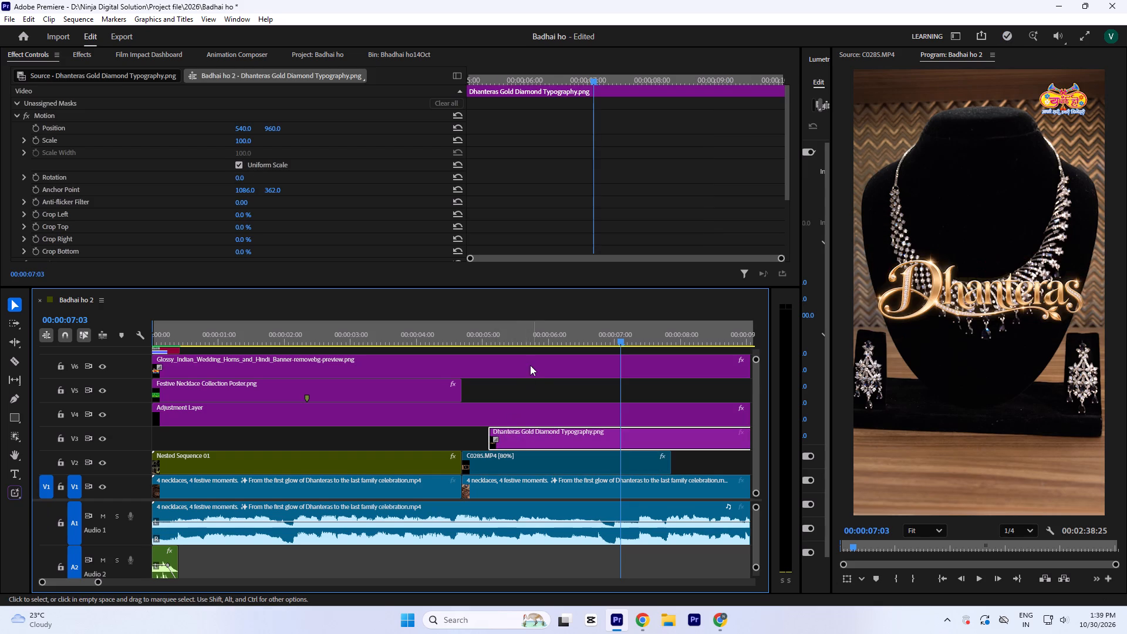
key("minus")
left_click_drag(431, 441, 423, 389)
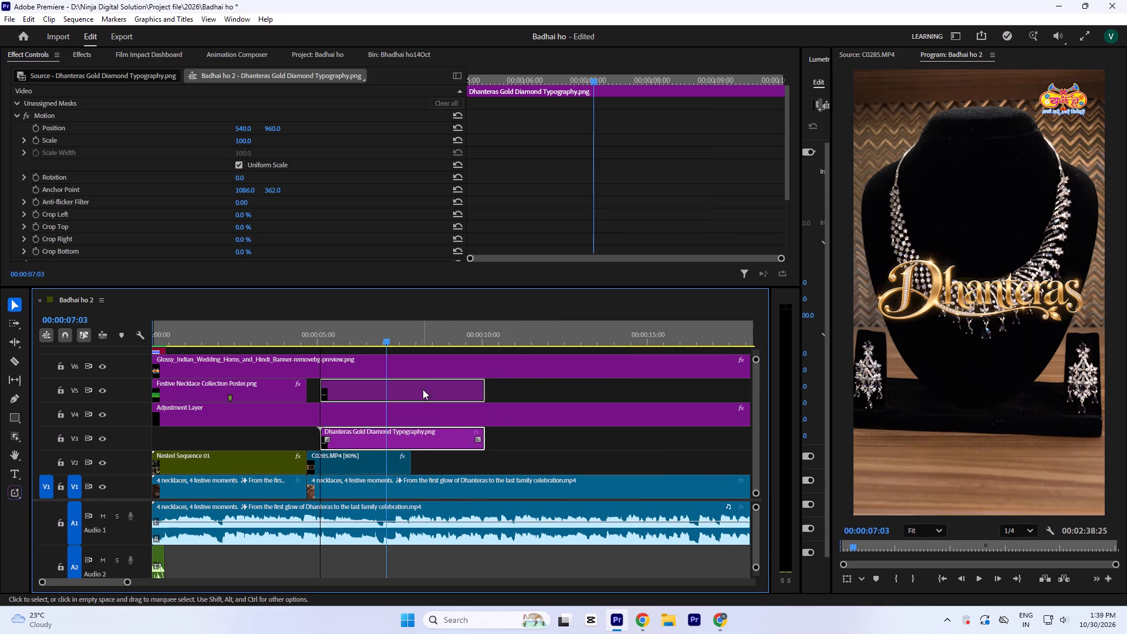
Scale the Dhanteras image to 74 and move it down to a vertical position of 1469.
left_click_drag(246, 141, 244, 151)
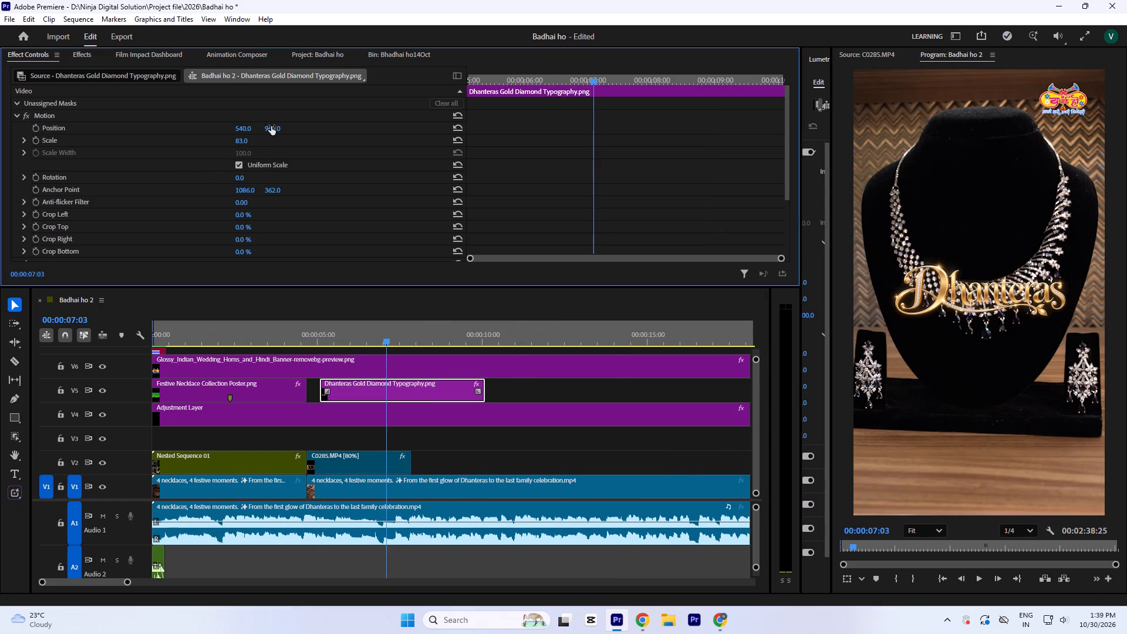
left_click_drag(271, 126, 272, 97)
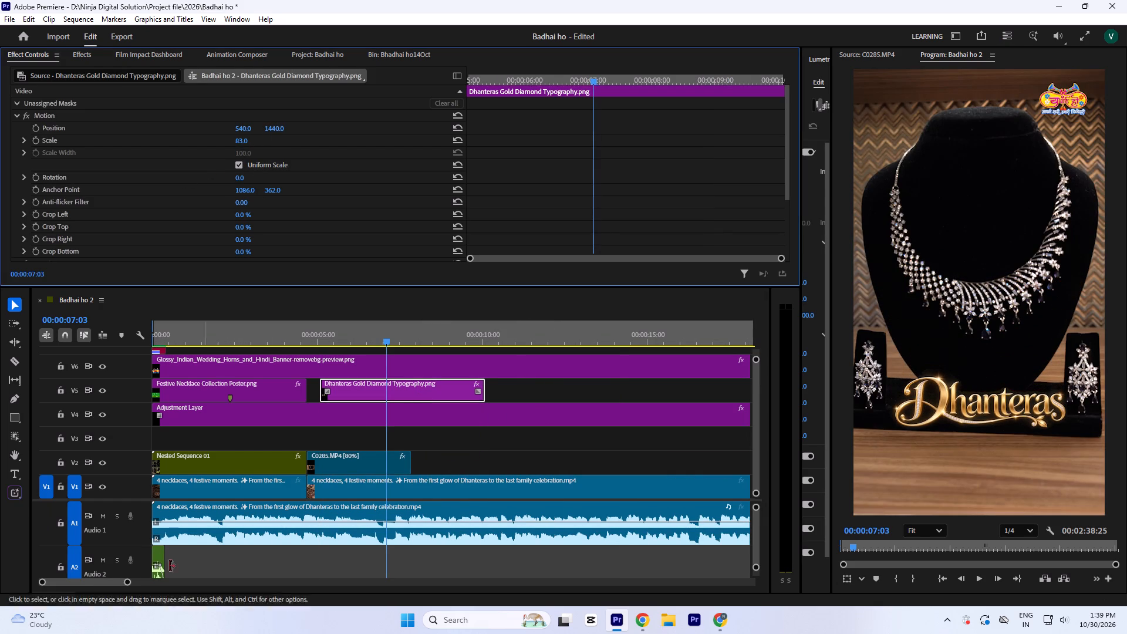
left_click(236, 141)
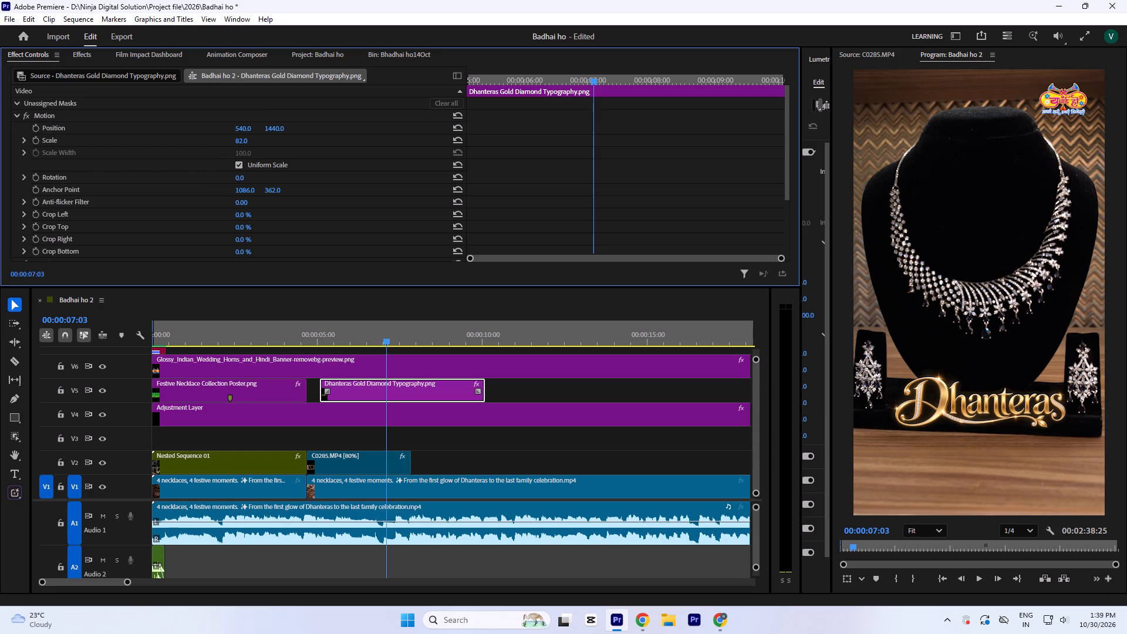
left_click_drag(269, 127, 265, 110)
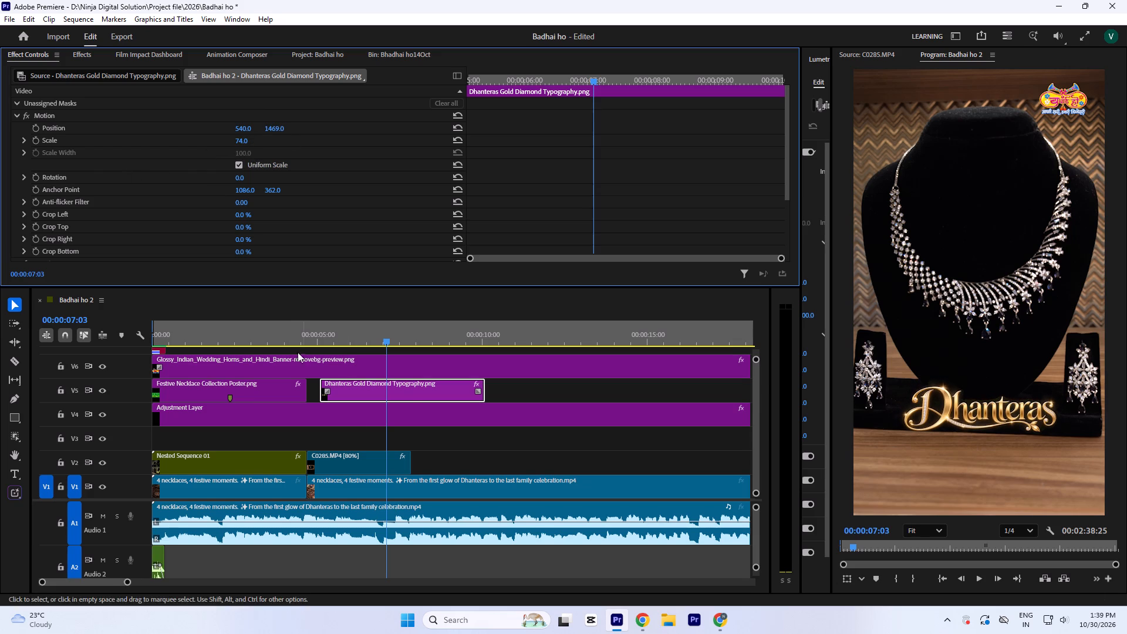
Move the Dhanteras image clip earlier on V5 so it starts where the Festive Necklace Collection Poster clip ends.
left_click_drag(370, 384, 360, 385)
Play the sequence from 00:00:02:11 to review the transition from the title into the Dhanteras necklace shot.
left_click(232, 324)
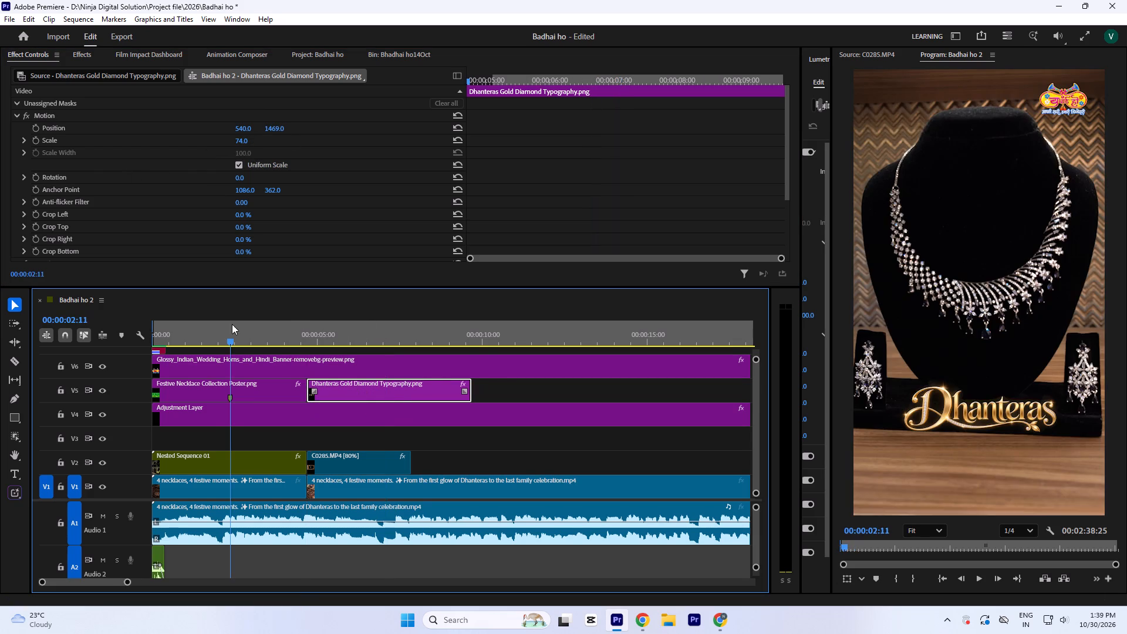
key("space")
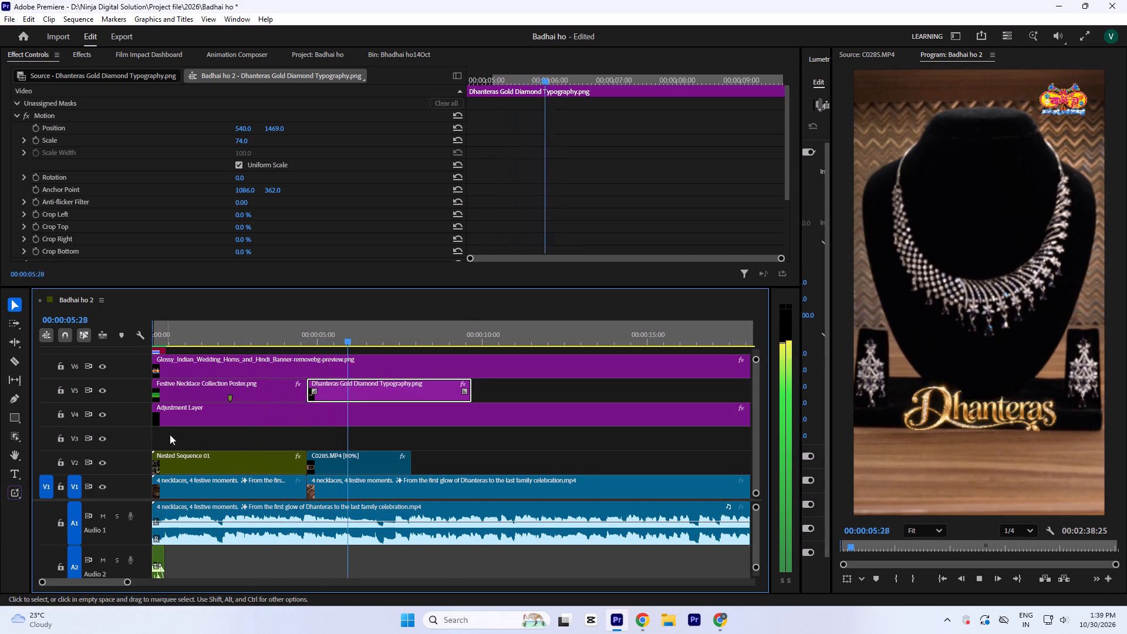
key("space")
key("space")
key("space")
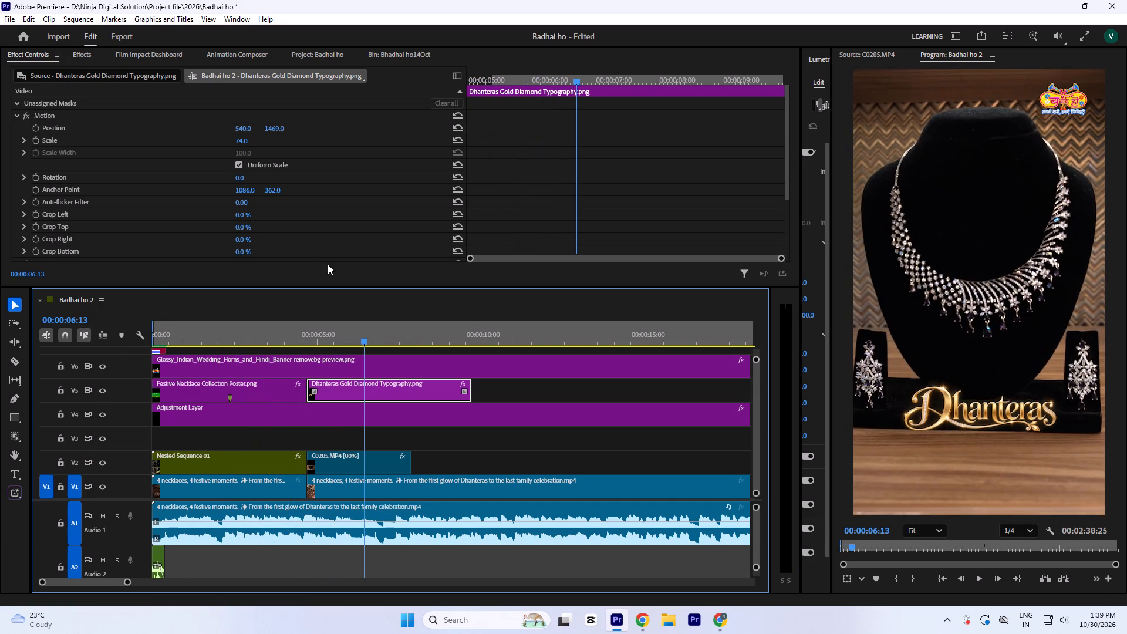
key("space")
key("space")
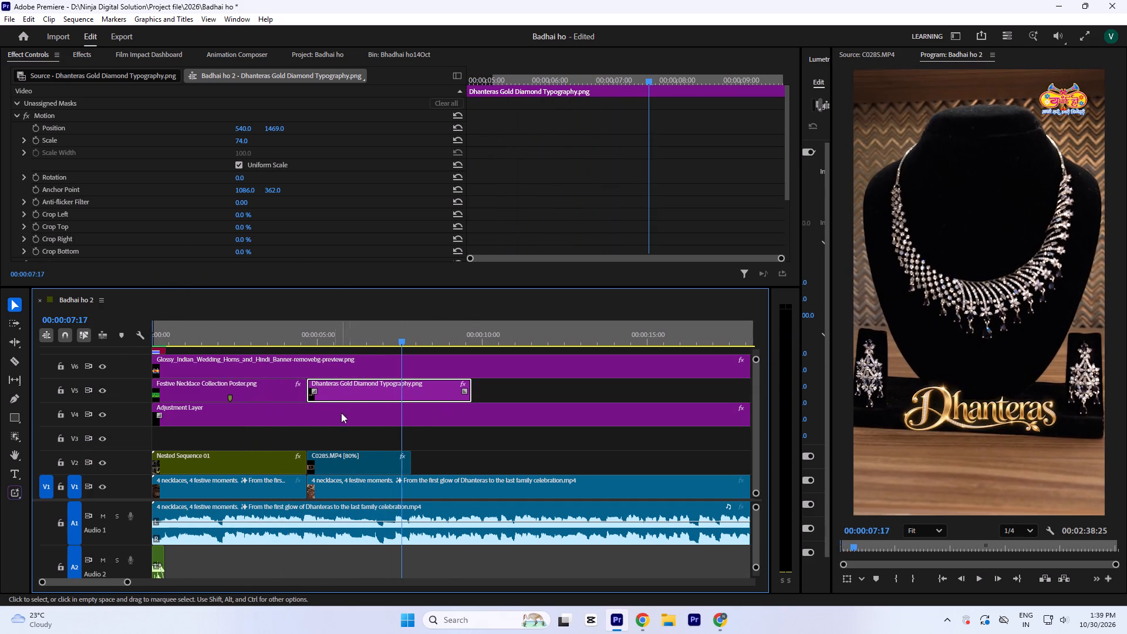
key("space")
key("space")
Reduce the Dhanteras image's scale to 62 and set its vertical position to 1472, below the necklace.
left_click(394, 331)
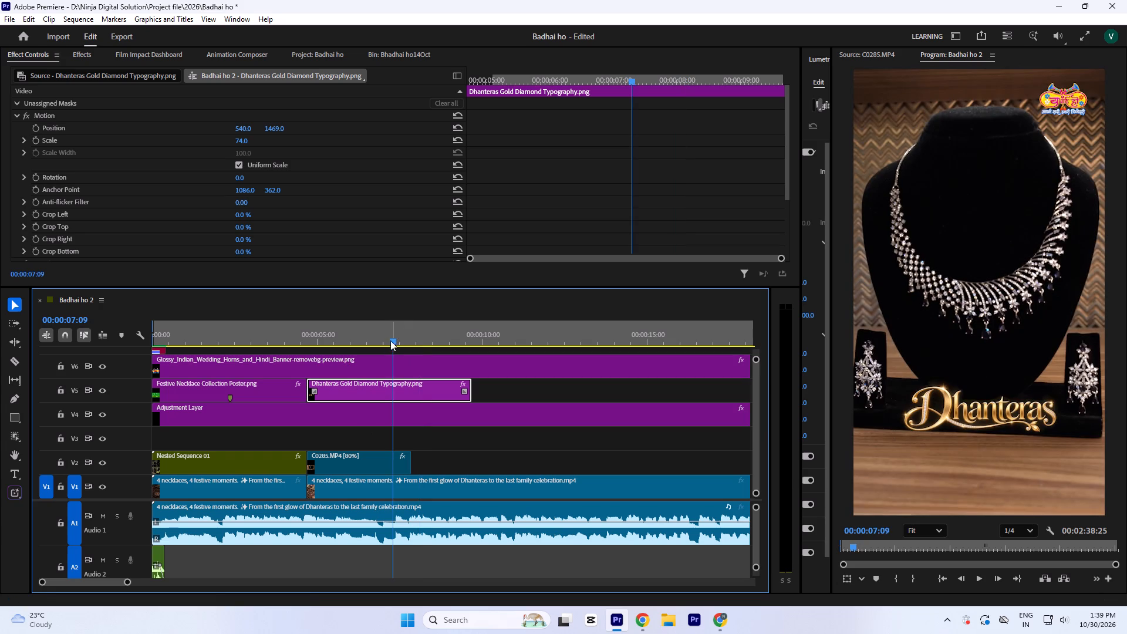
left_click_drag(272, 128, 267, 193)
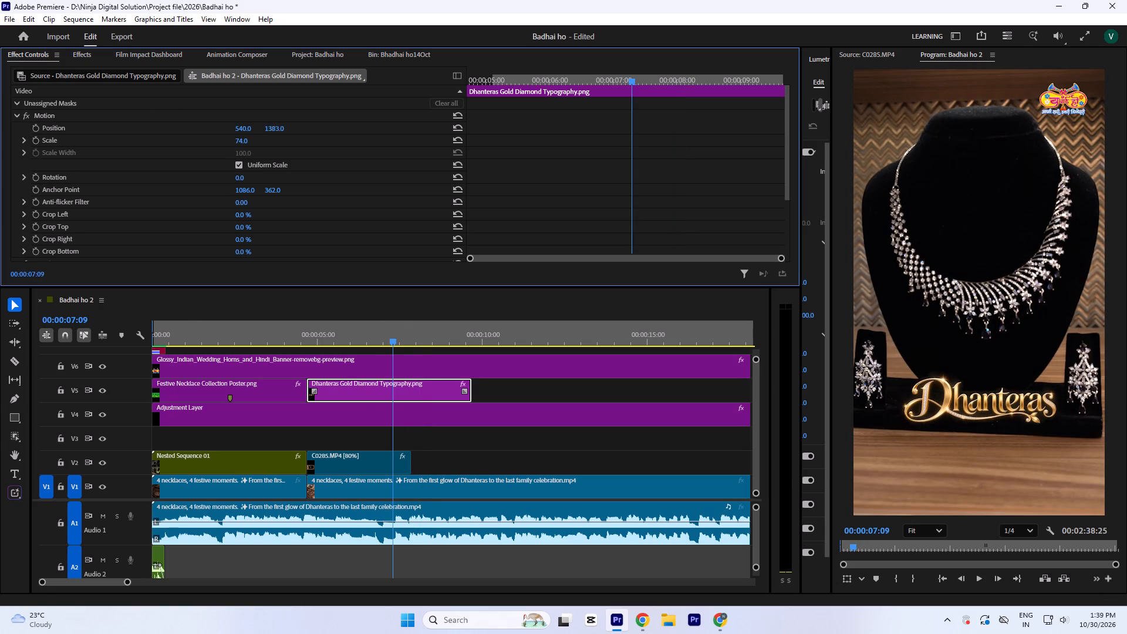
left_click_drag(267, 193, 276, 210)
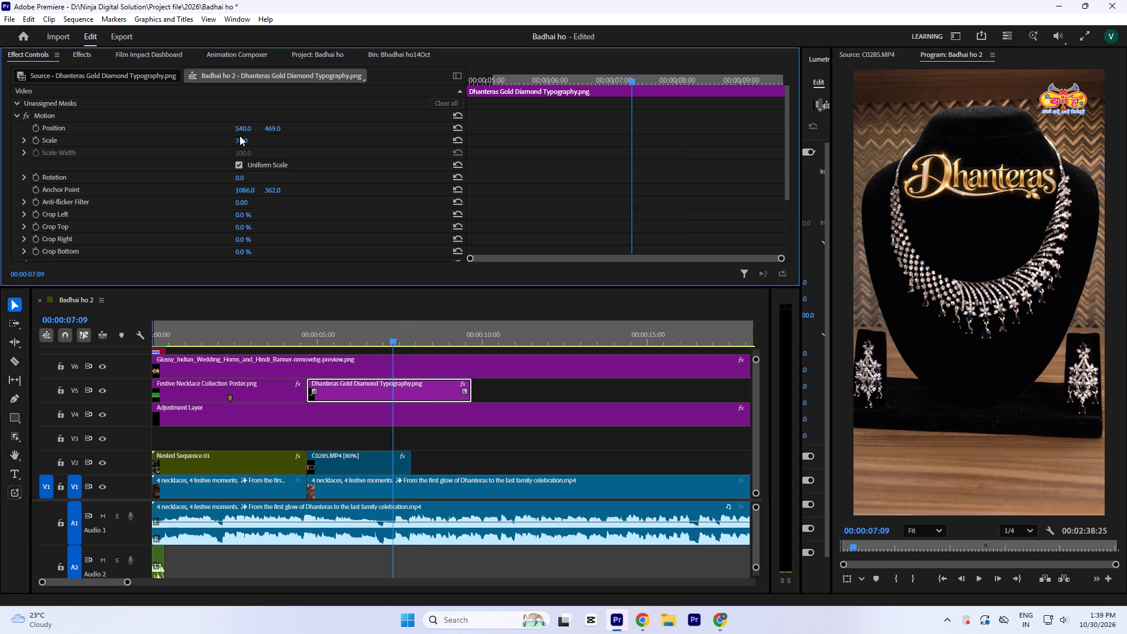
left_click_drag(239, 139, 239, 146)
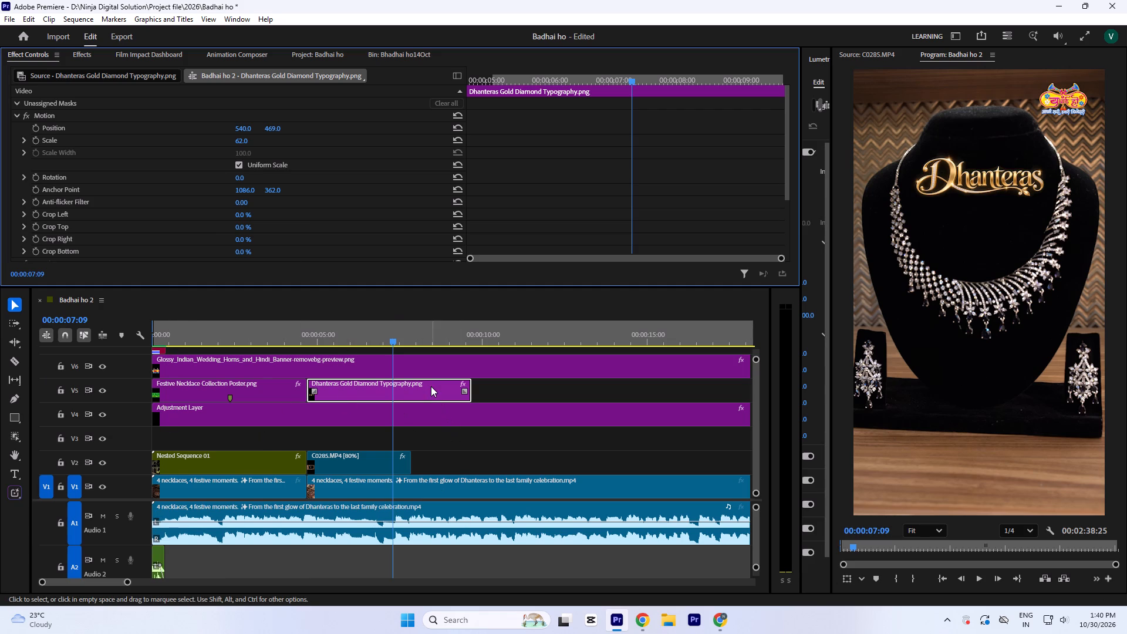
left_click_drag(268, 126, 267, 26)
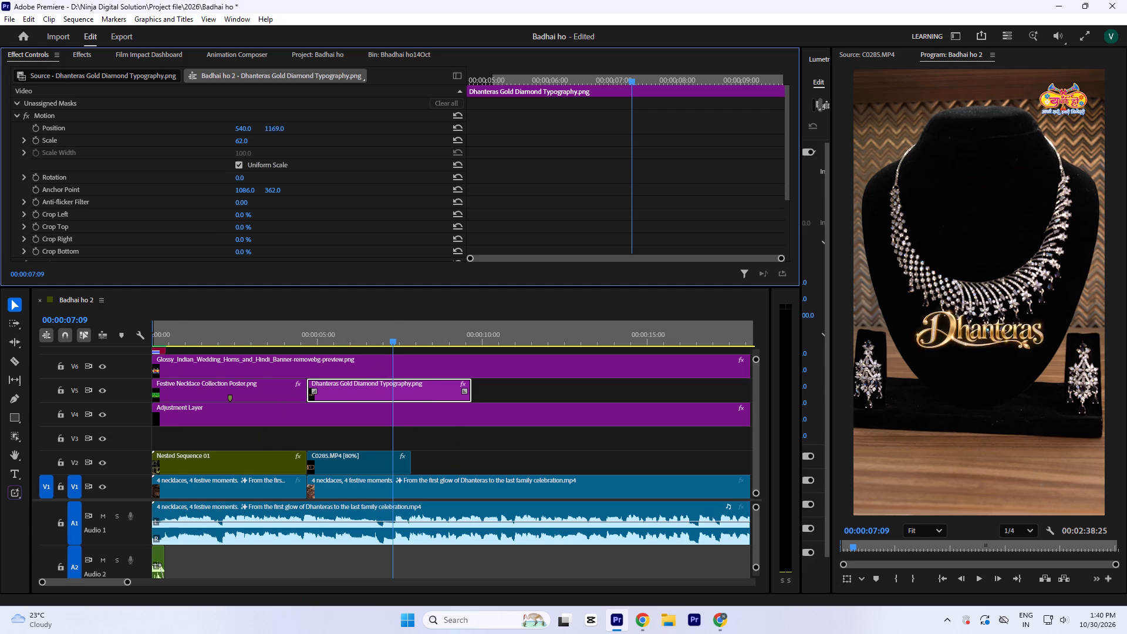
left_click_drag(267, 26, 286, 279)
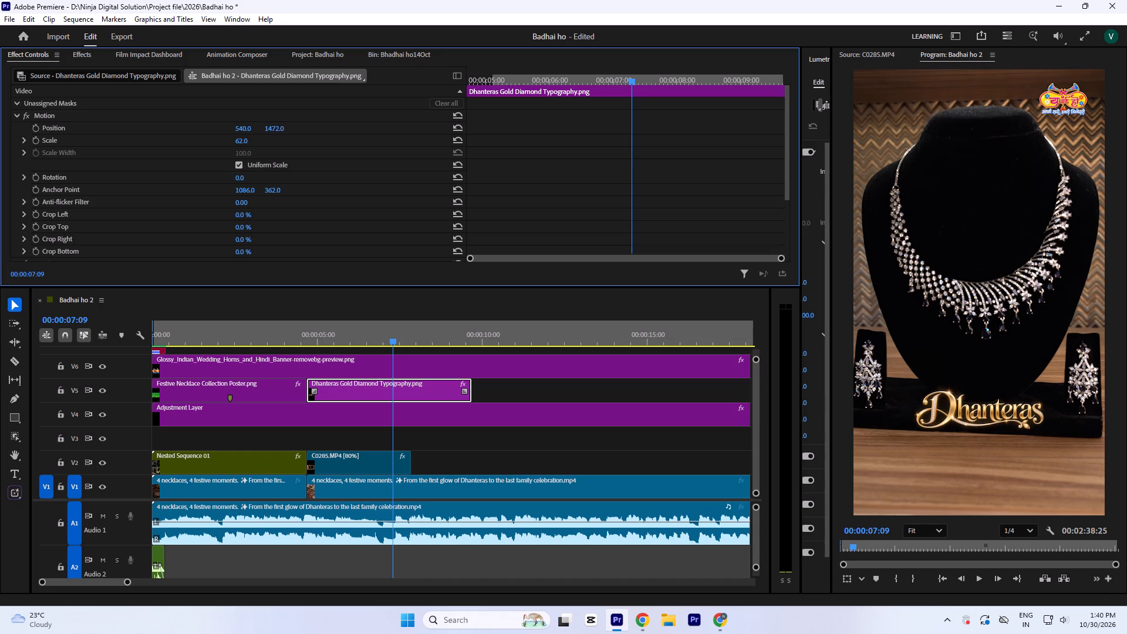
Set the Dhanteras image's vertical position to 1462 and play the title-to-necklace transition to check the placement.
left_click_drag(286, 279, 287, 286)
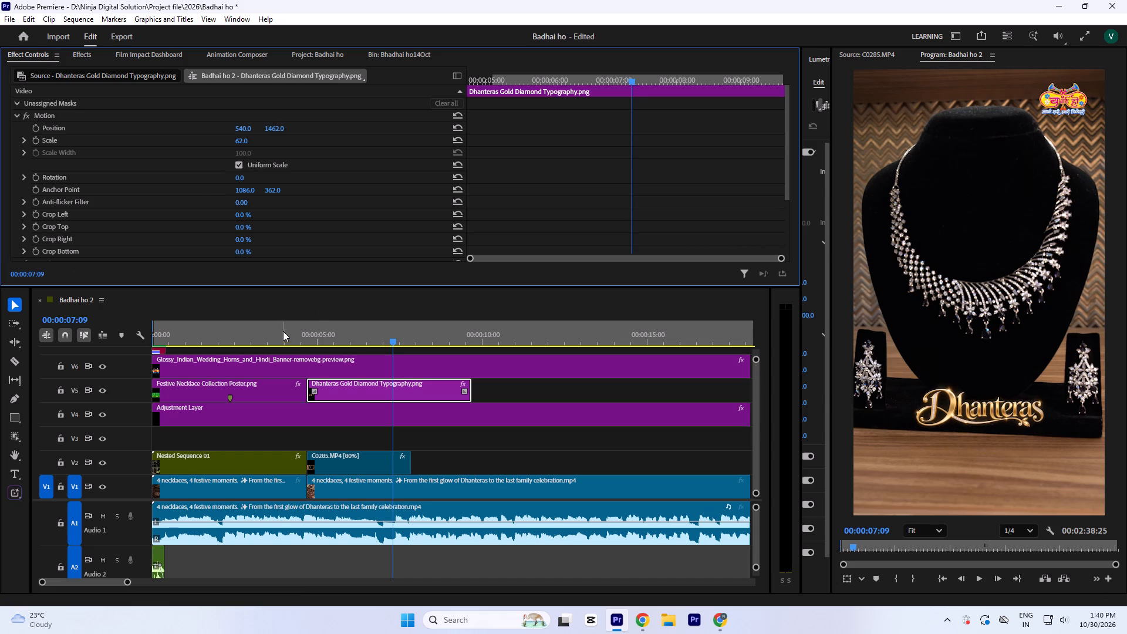
left_click(248, 332)
key("space")
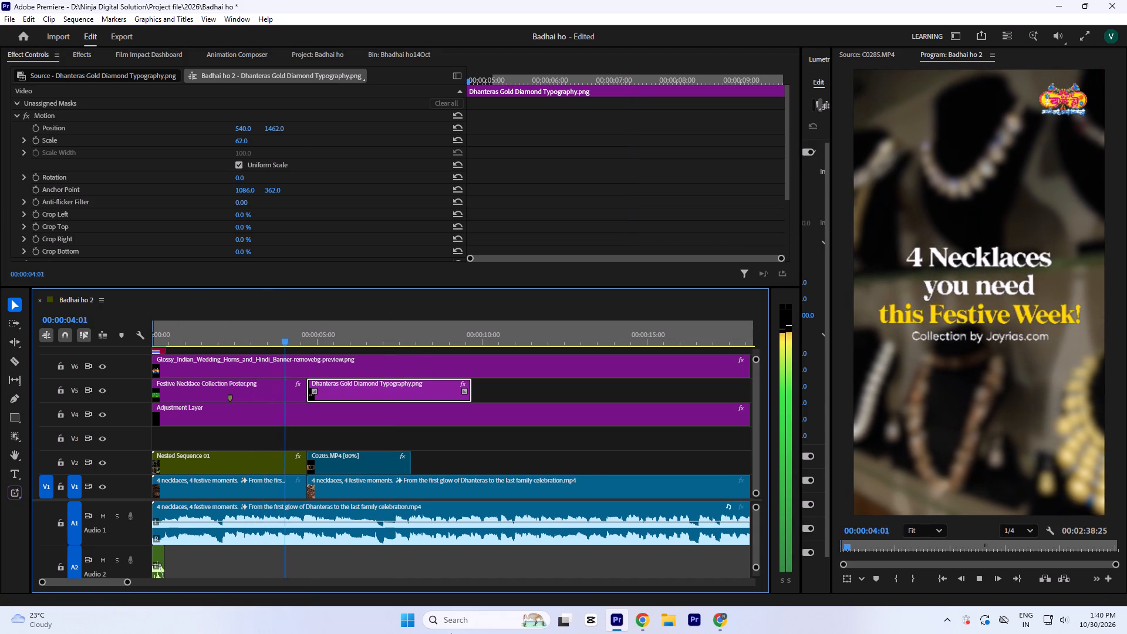
key("space")
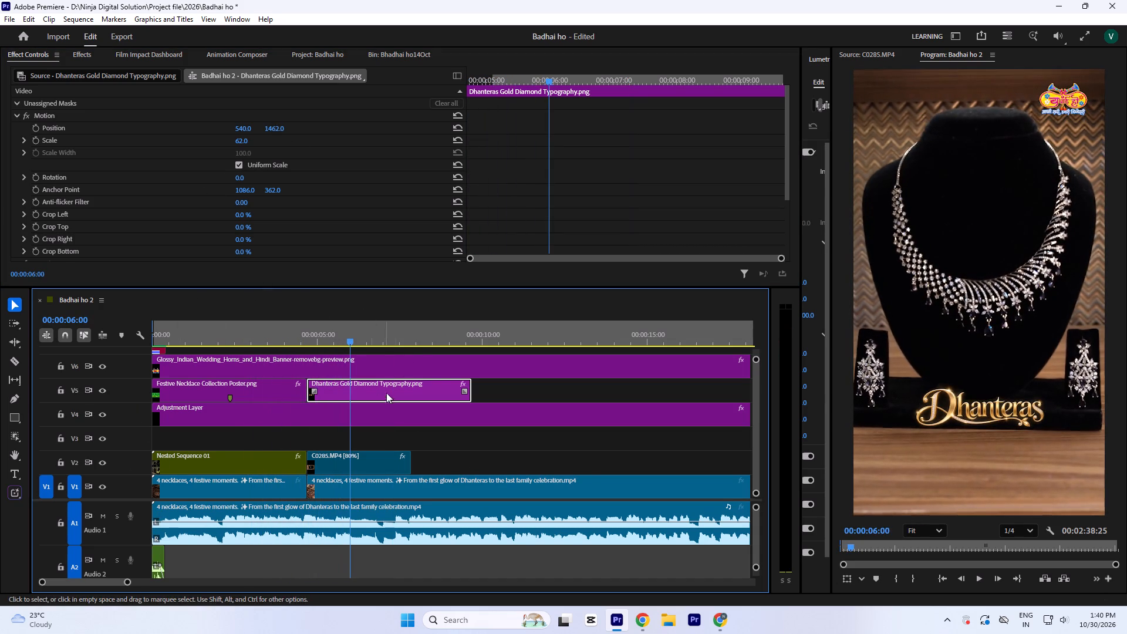
Trim the end of the Dhanteras image clip to match the end of the C0285.MP4 clip.
left_click_drag(473, 395, 411, 396)
Search the effects library for text presets using "text m".
left_click(83, 54)
left_click_drag(67, 71, 0, 77)
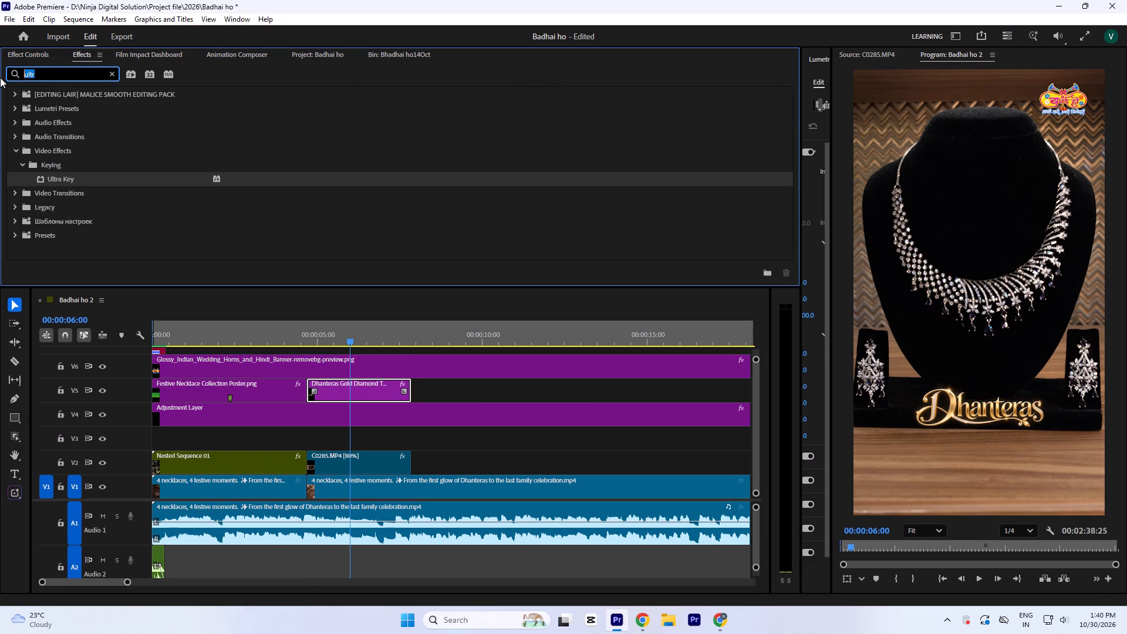
type("text mo")
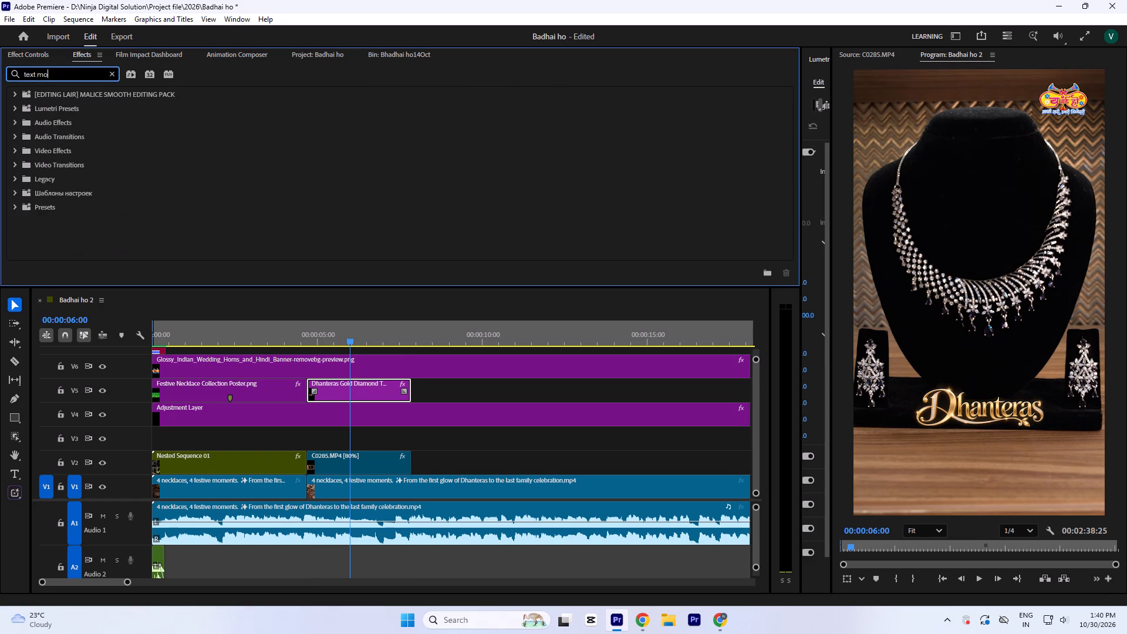
key("BackSpace")
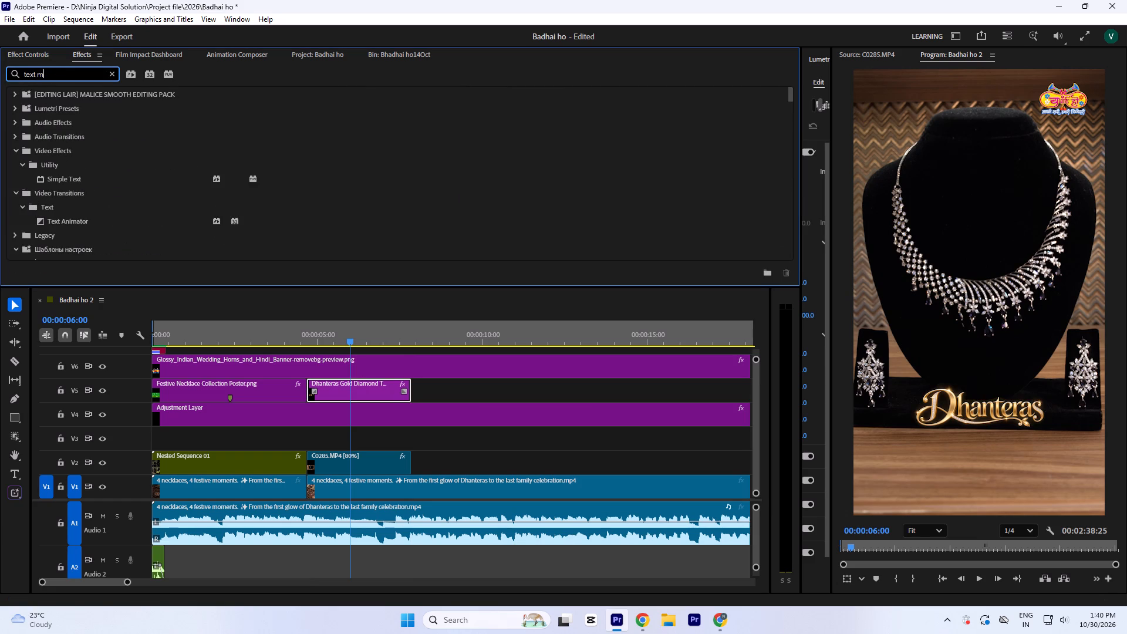
Move the Dhanteras image clip from V5 down to V3, directly above the C0285.MP4 clip.
left_click_drag(346, 392, 345, 448)
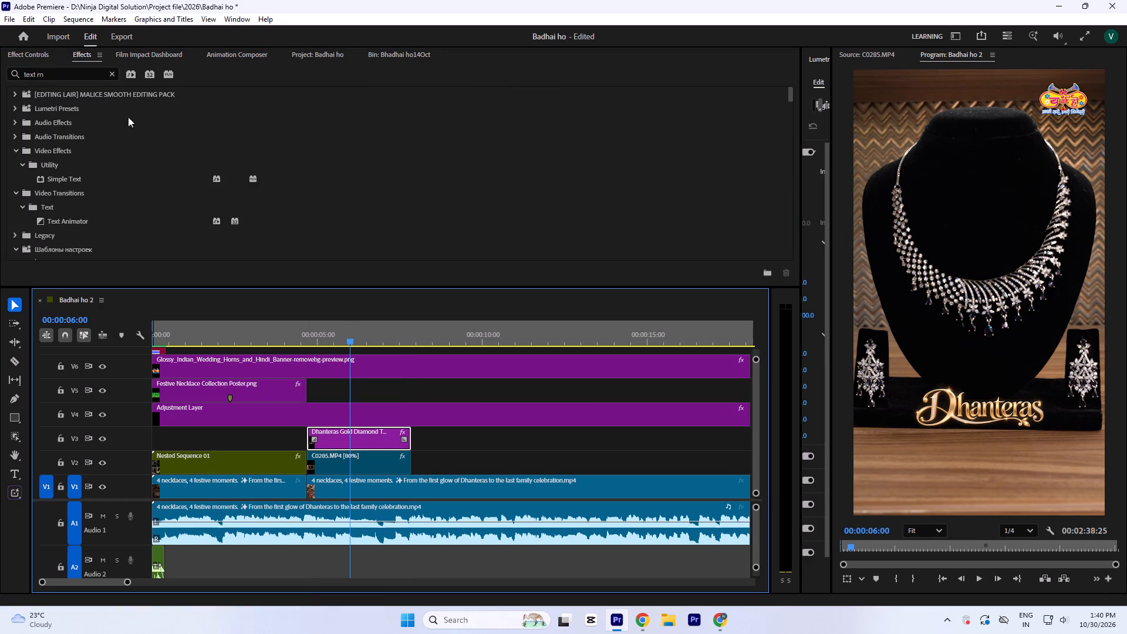
Search the effects for "text an" and browse the 500 Text Animation Pack for a Bounce Text Animation IN preset.
left_click(62, 71)
key("BackSpace")
type("an")
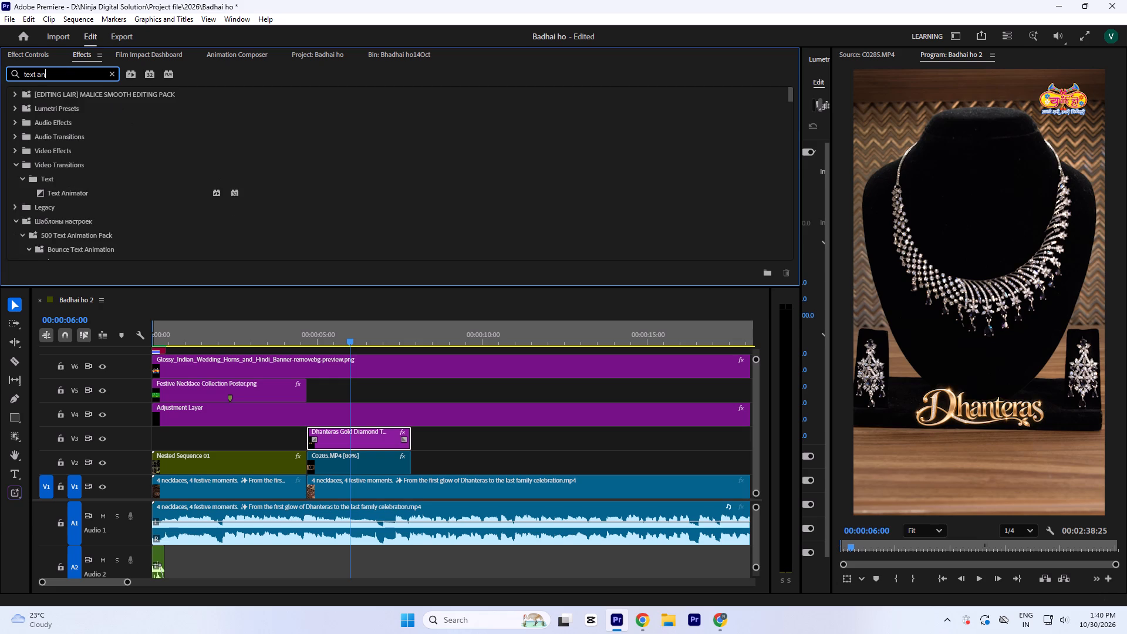
scroll(104, 158, "down", 6)
scroll(131, 201, "down", 5)
scroll(78, 191, "up", 3)
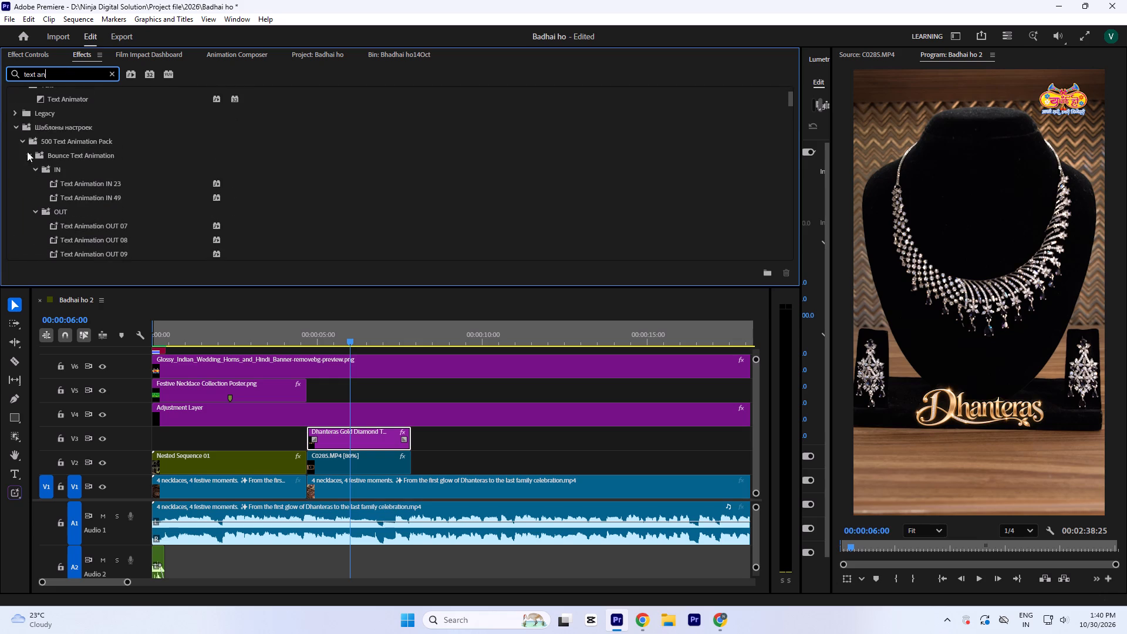
left_click(23, 141)
scroll(63, 190, "down", 4)
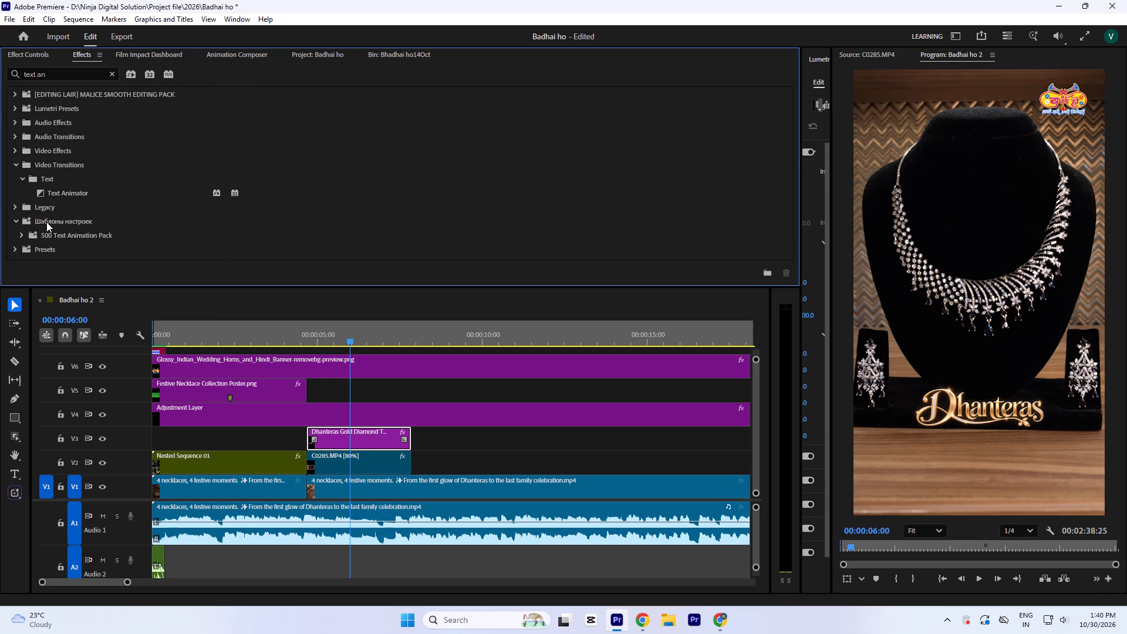
scroll(59, 218, "down", 6)
left_click(15, 247)
scroll(110, 204, "down", 11)
left_click(23, 232)
scroll(87, 226, "down", 7)
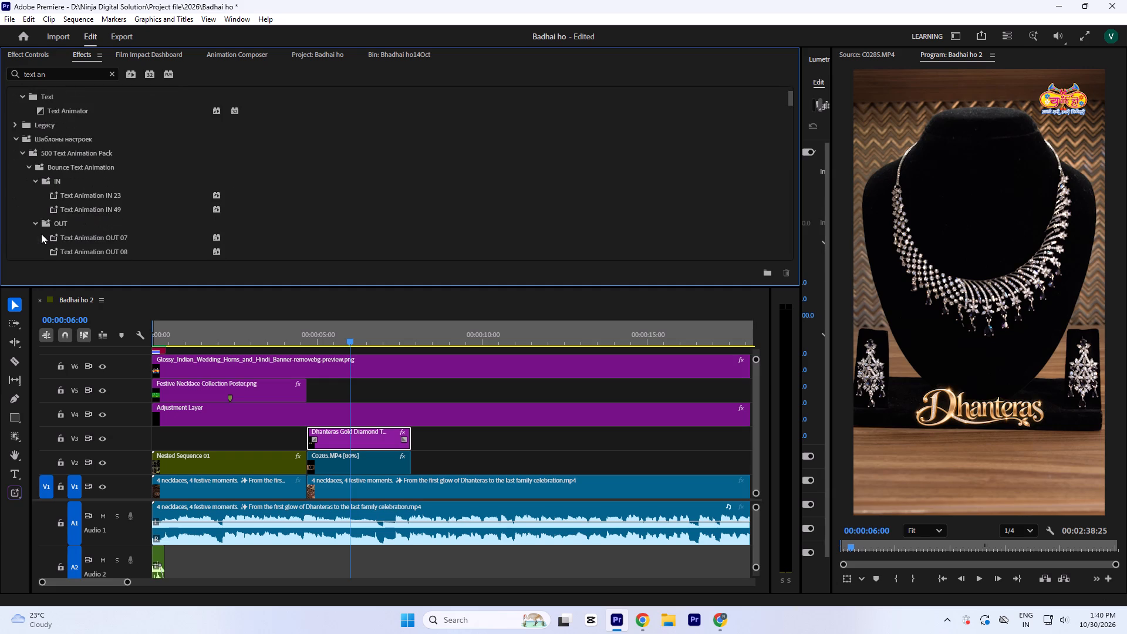
scroll(110, 213, "down", 6)
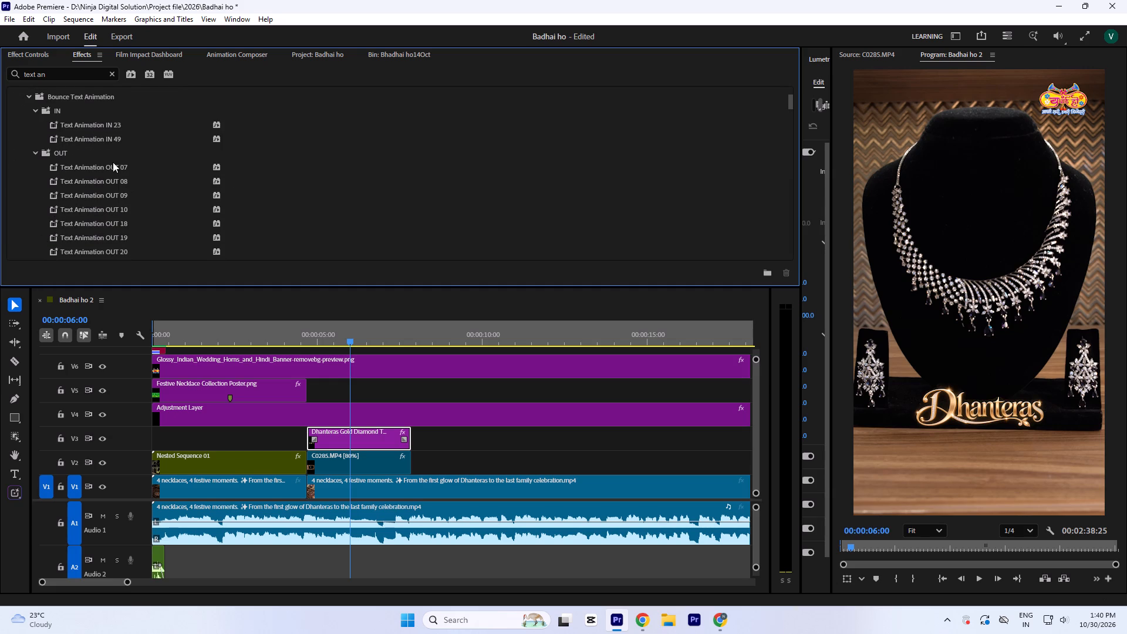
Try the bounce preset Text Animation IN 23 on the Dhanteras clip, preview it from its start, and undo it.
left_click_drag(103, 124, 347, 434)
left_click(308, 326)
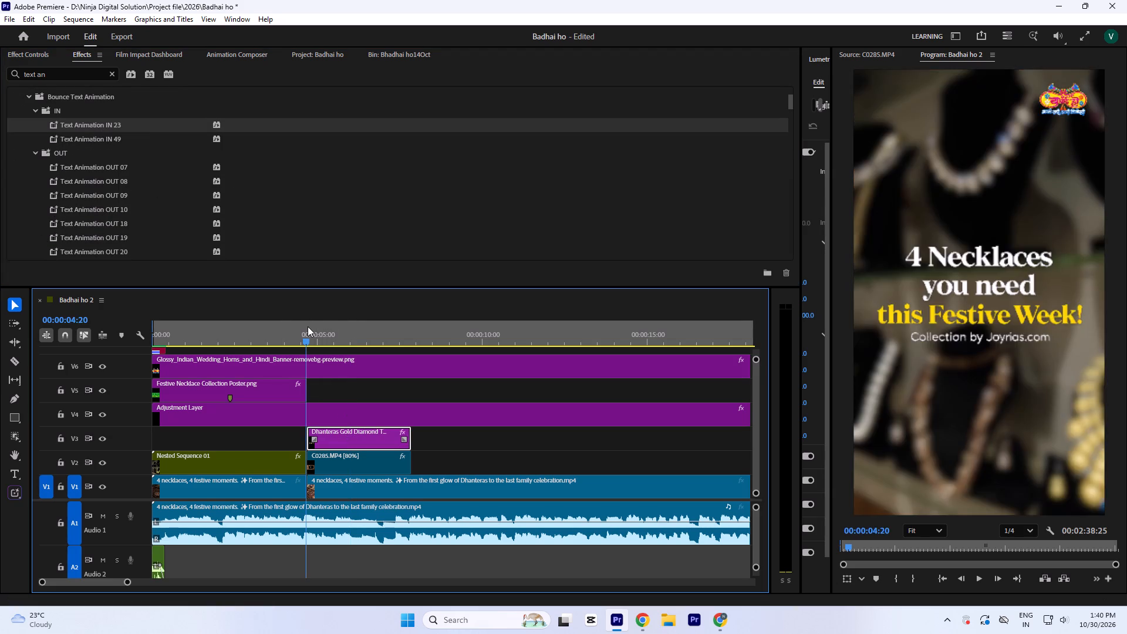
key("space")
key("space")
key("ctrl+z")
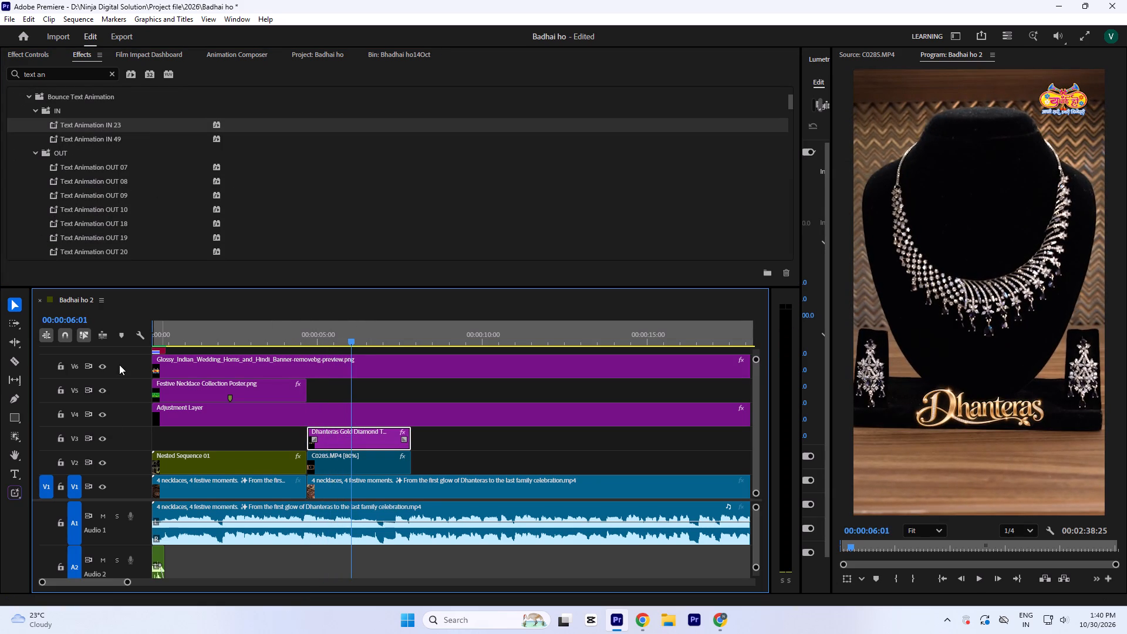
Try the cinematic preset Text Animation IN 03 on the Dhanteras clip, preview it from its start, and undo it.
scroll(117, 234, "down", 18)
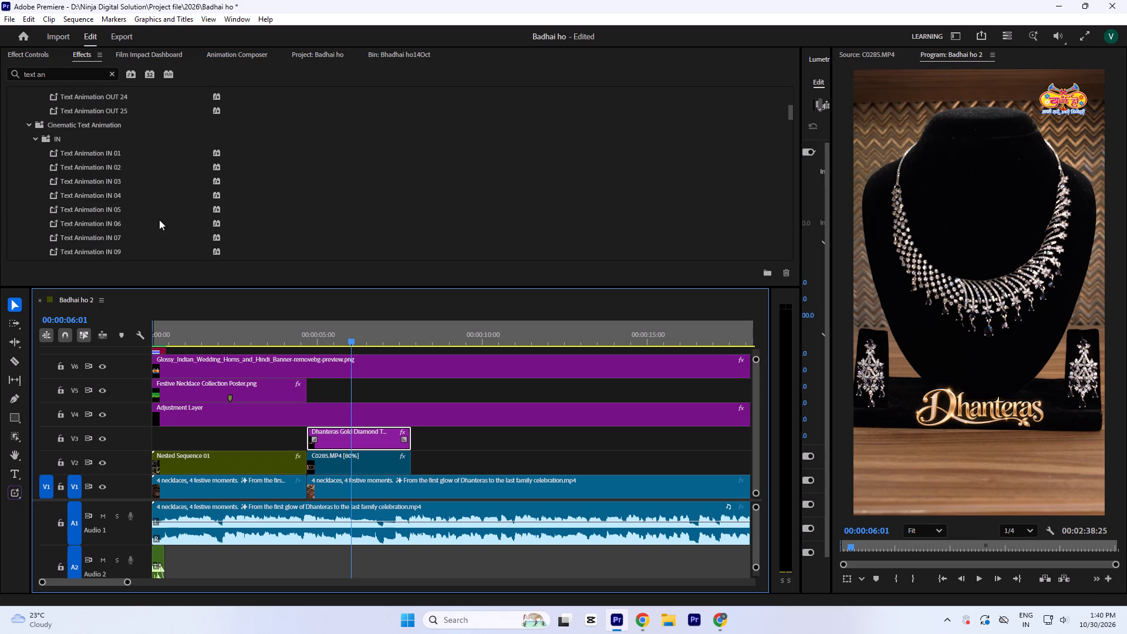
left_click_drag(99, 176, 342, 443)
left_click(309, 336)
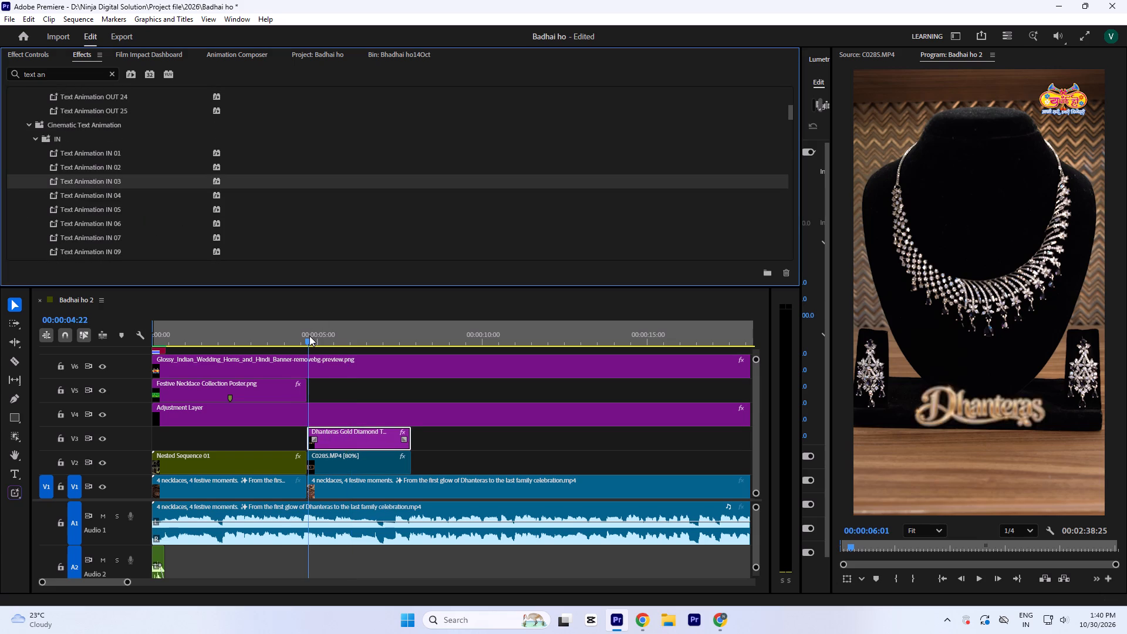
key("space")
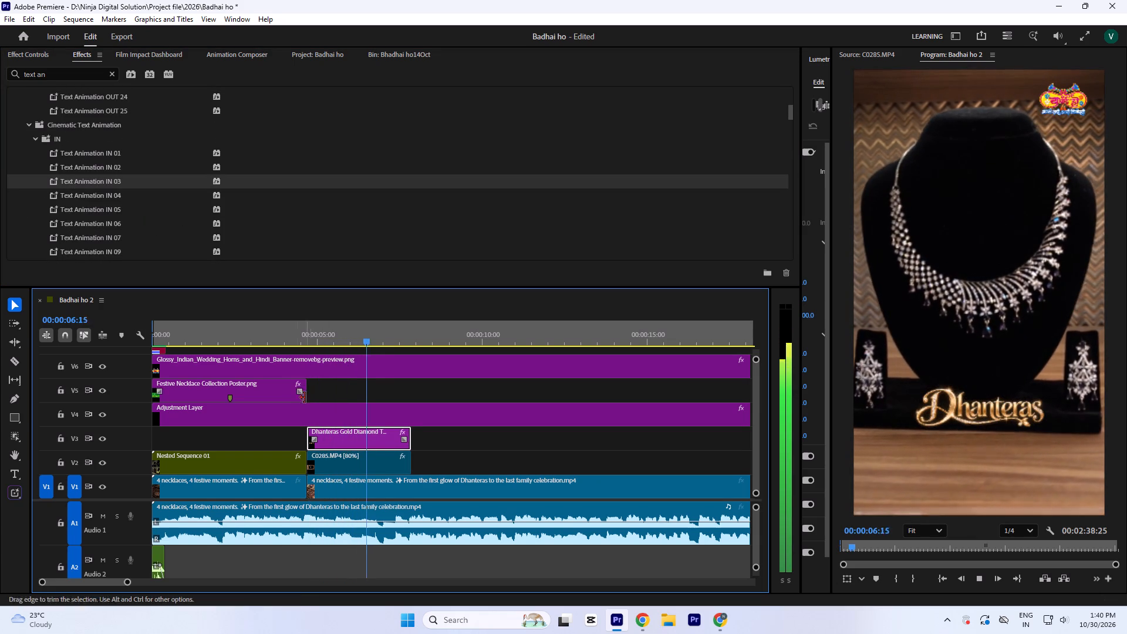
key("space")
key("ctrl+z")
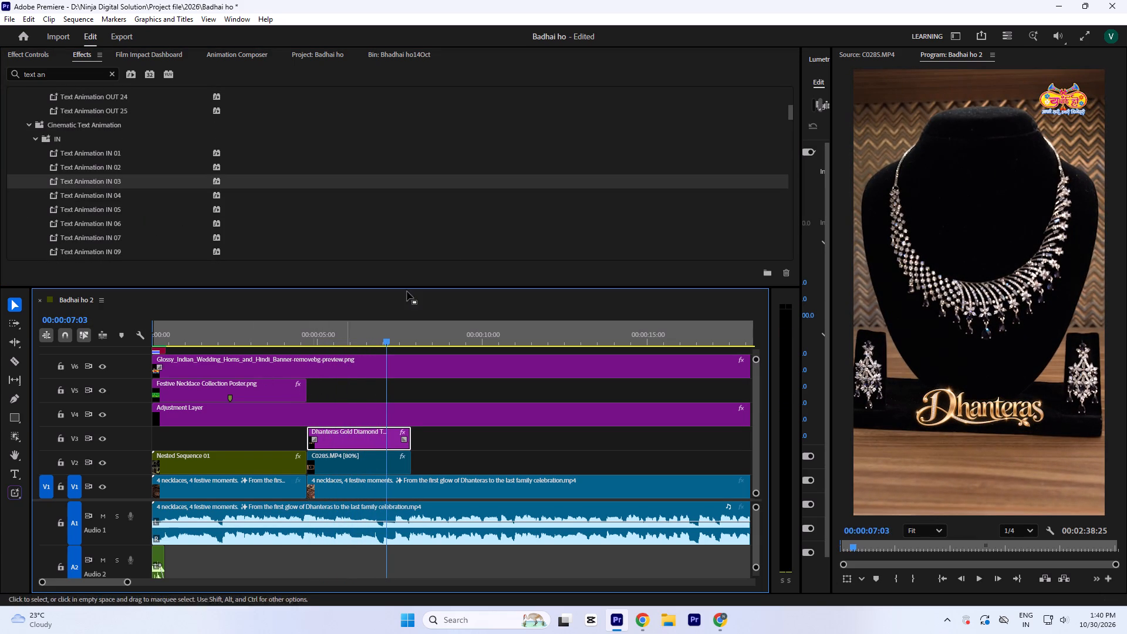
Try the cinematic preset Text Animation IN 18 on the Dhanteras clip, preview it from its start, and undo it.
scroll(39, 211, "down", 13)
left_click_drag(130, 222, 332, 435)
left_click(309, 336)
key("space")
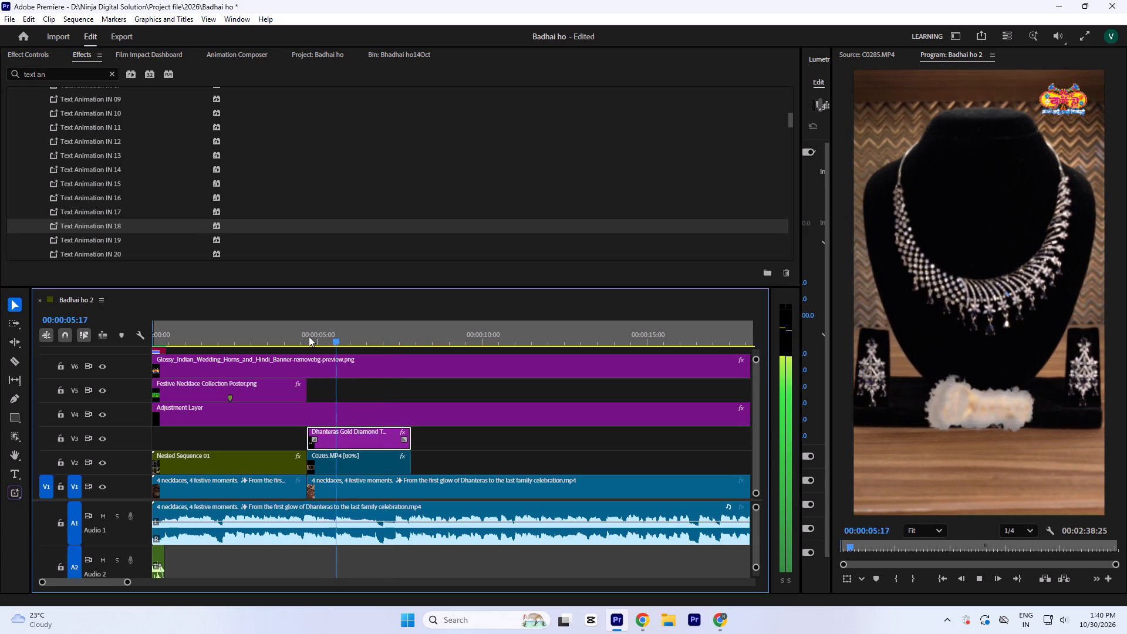
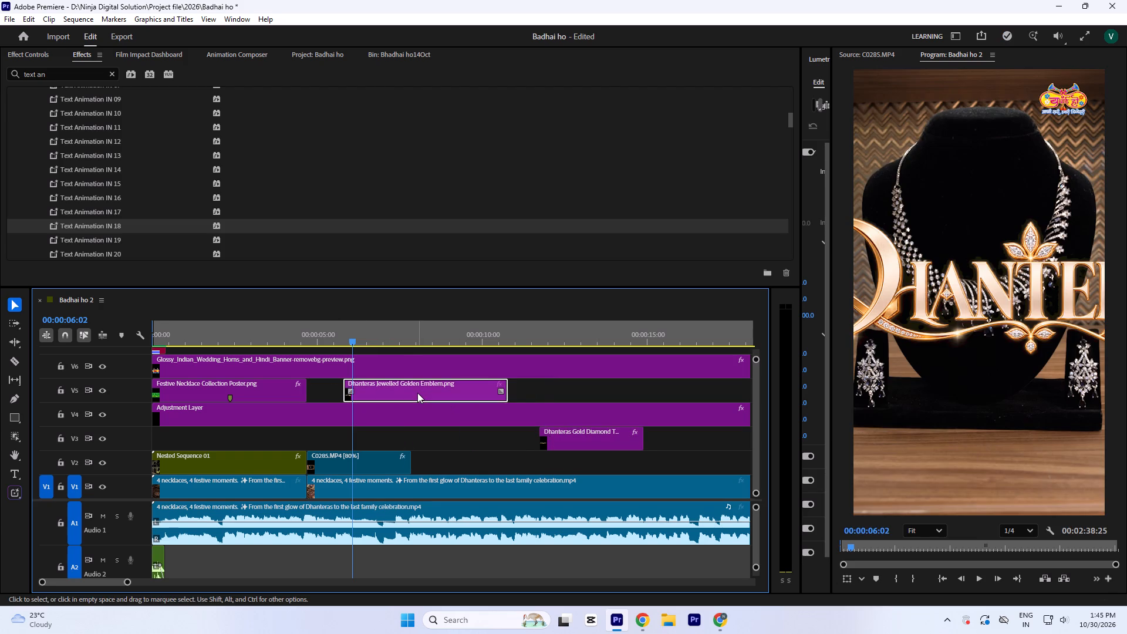
key("a")
left_click_drag(404, 387, 371, 389)
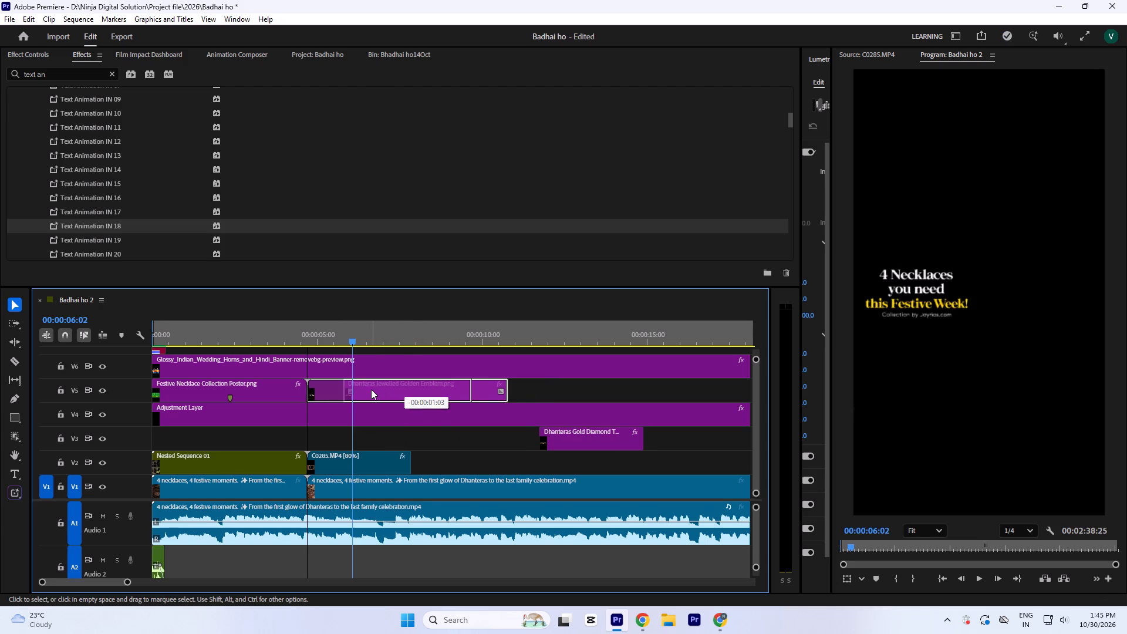
Set the new Dhanteras lettering to scale 61 and position 540, 1449 on the jewellery stand, playing it back to check.
left_click(32, 59)
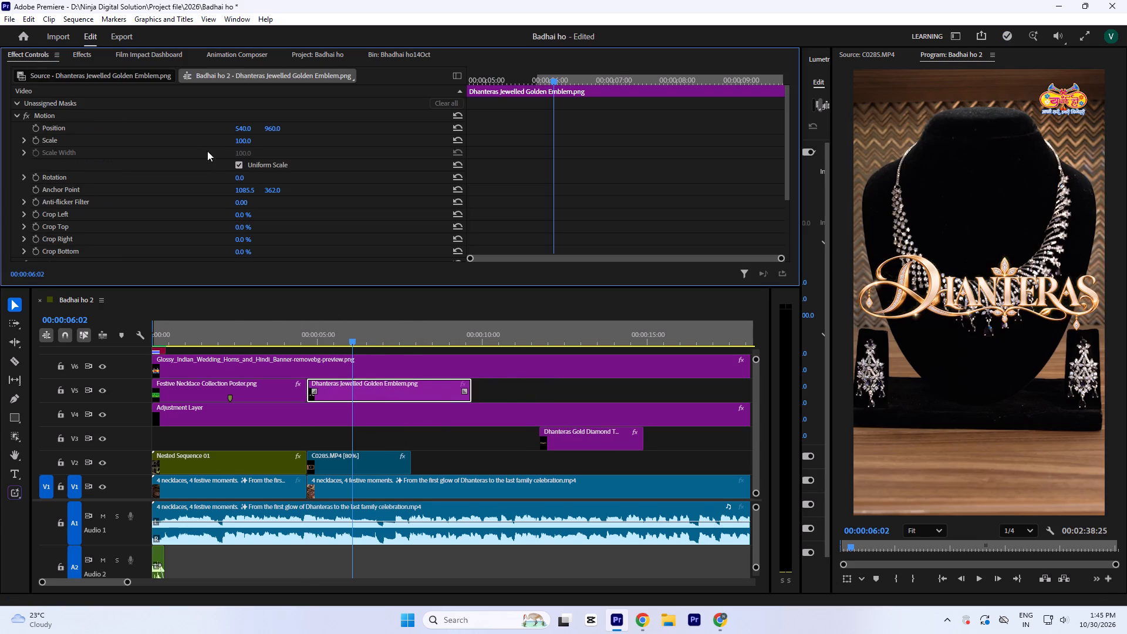
left_click_drag(242, 140, 242, 153)
left_click_drag(272, 129, 258, 83)
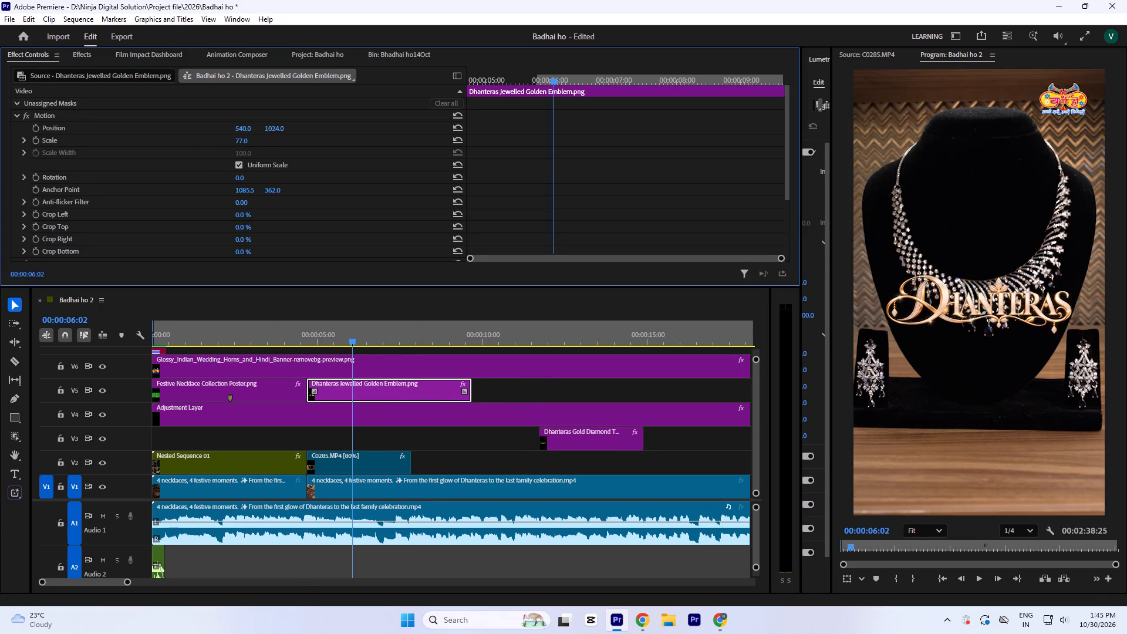
left_click_drag(258, 83, 272, 122)
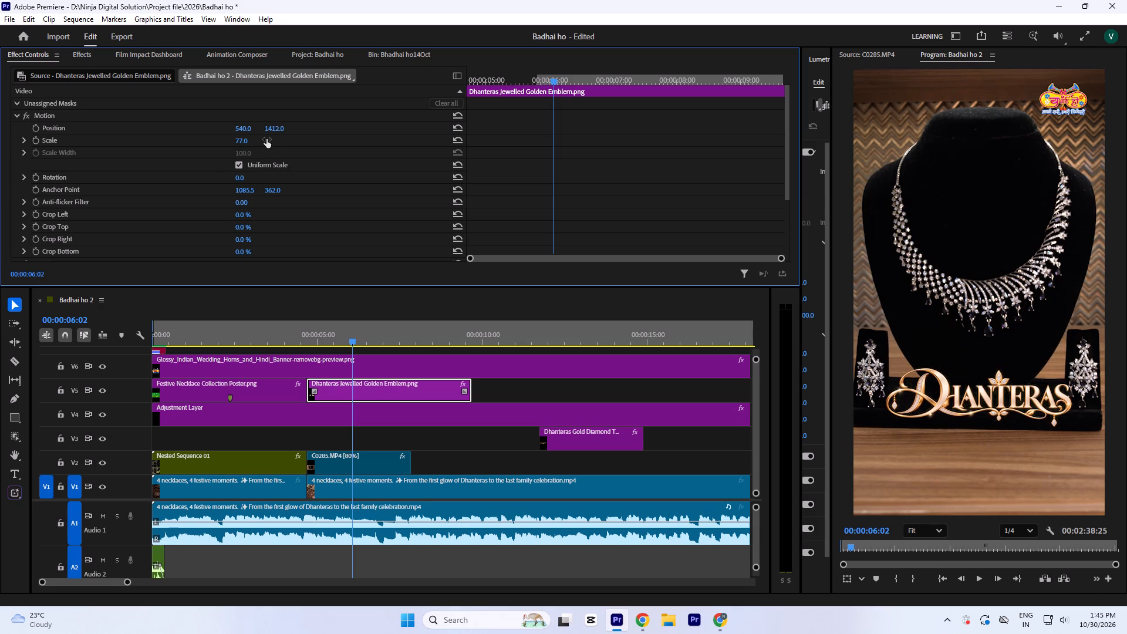
left_click_drag(244, 143, 242, 149)
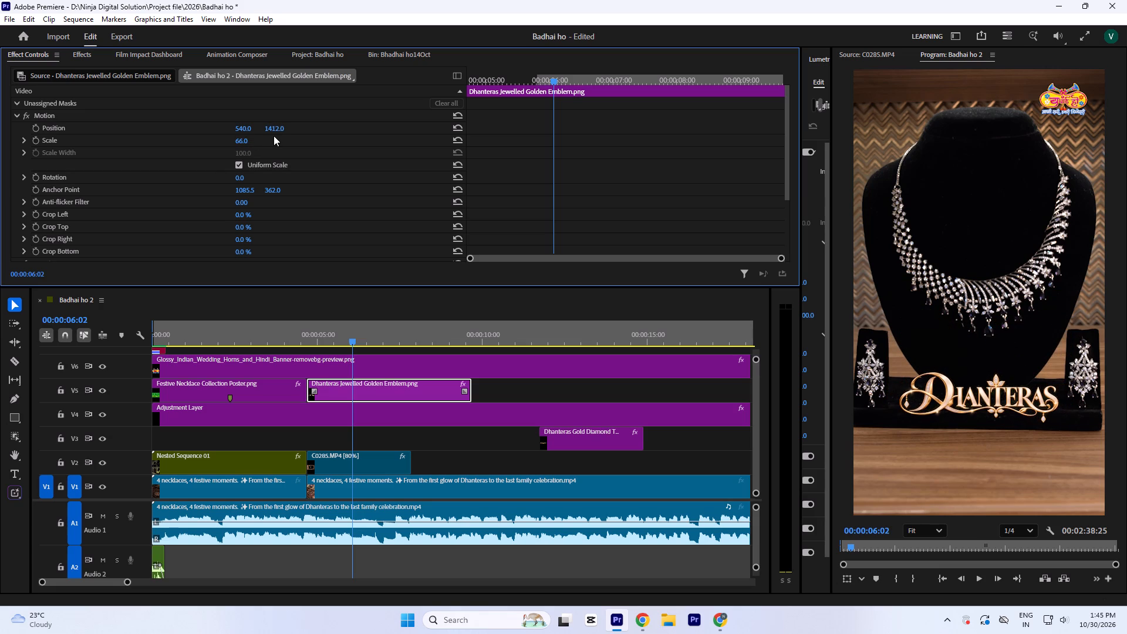
left_click_drag(272, 127, 271, 105)
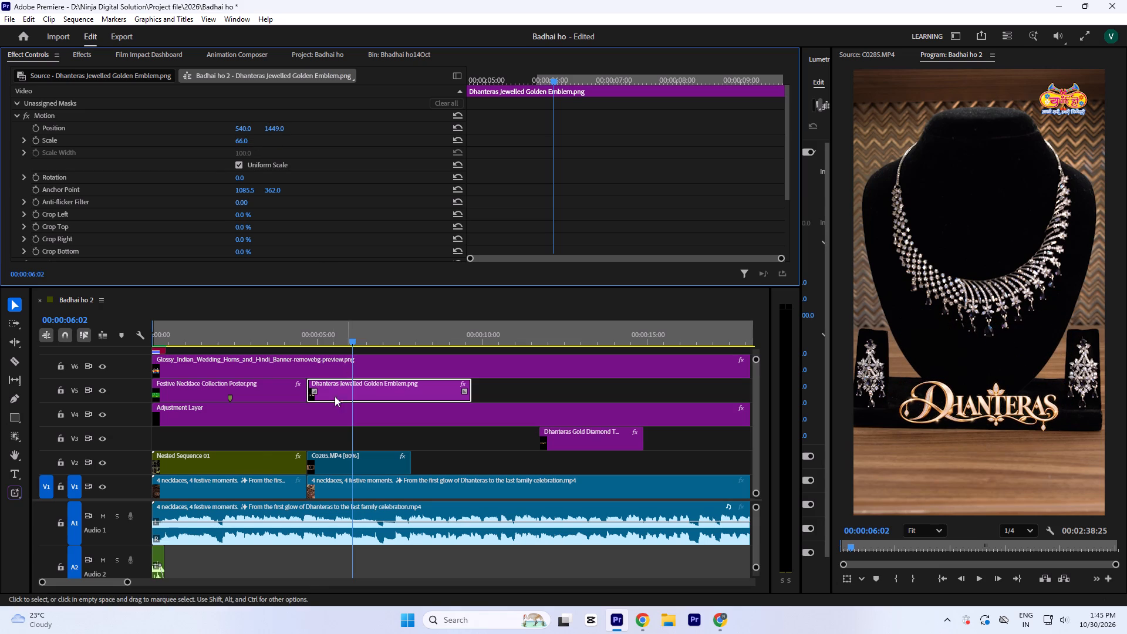
left_click(262, 335)
key("space")
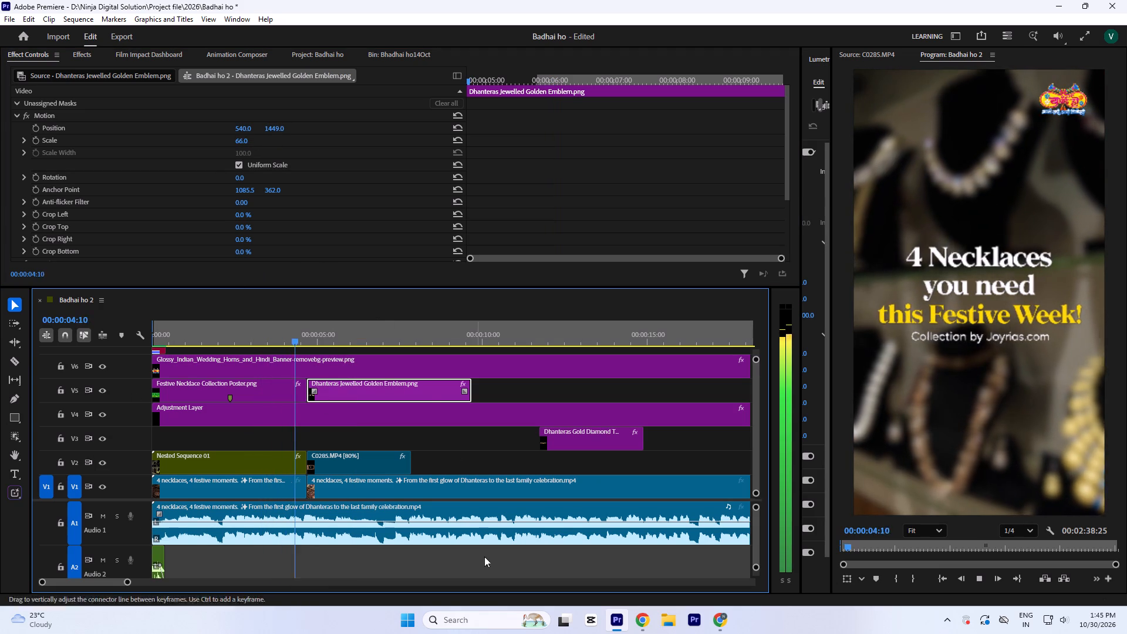
key("space")
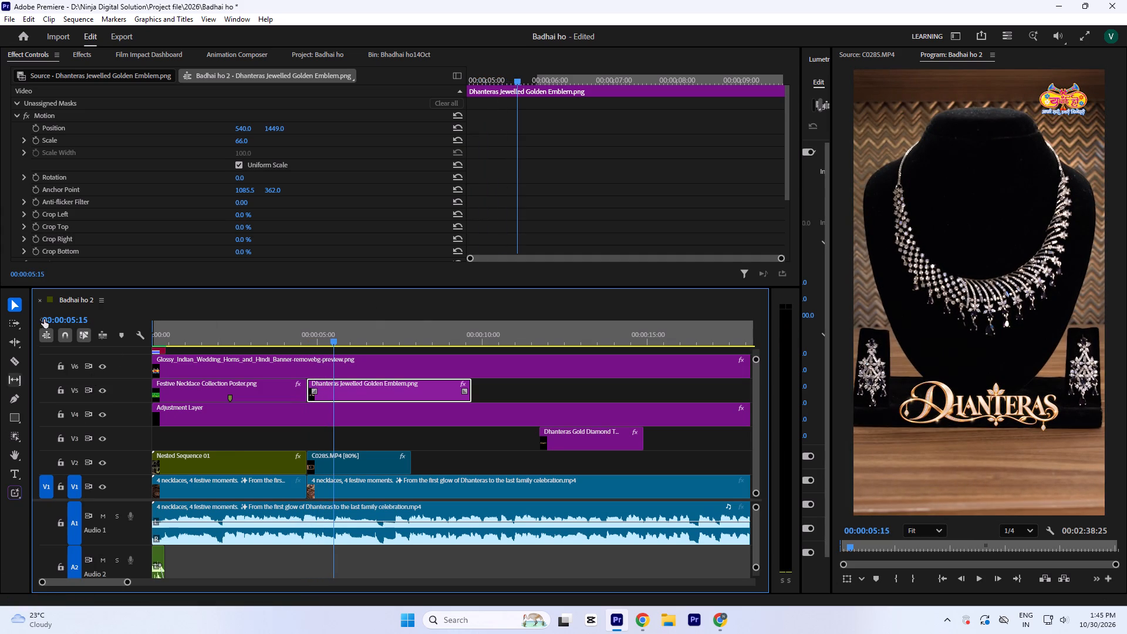
left_click(243, 140)
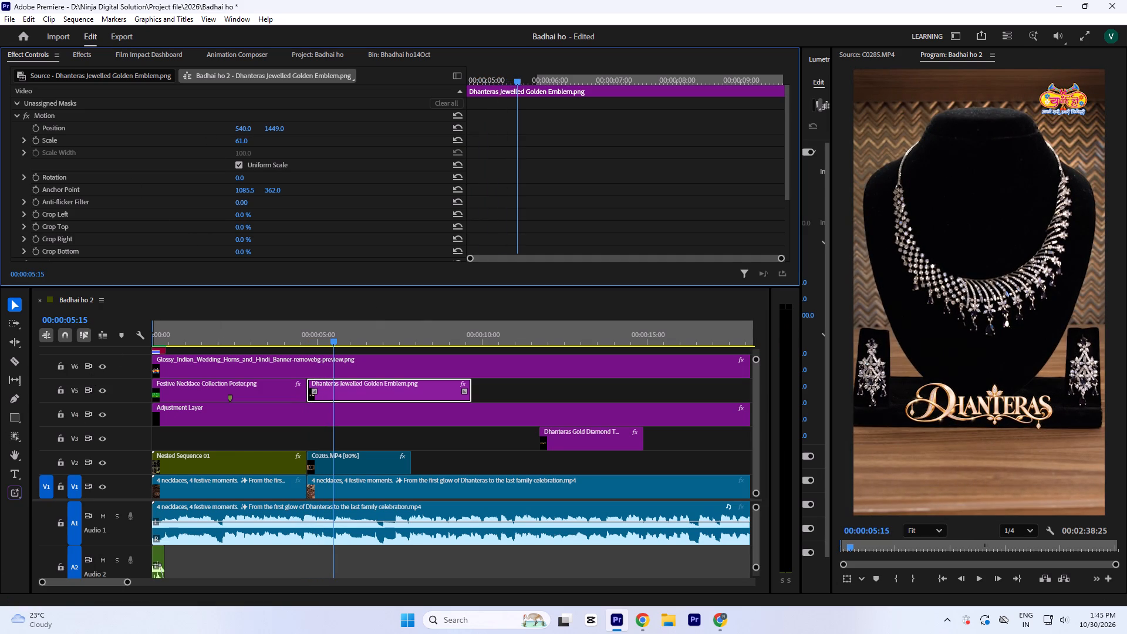
key("space")
key("space")
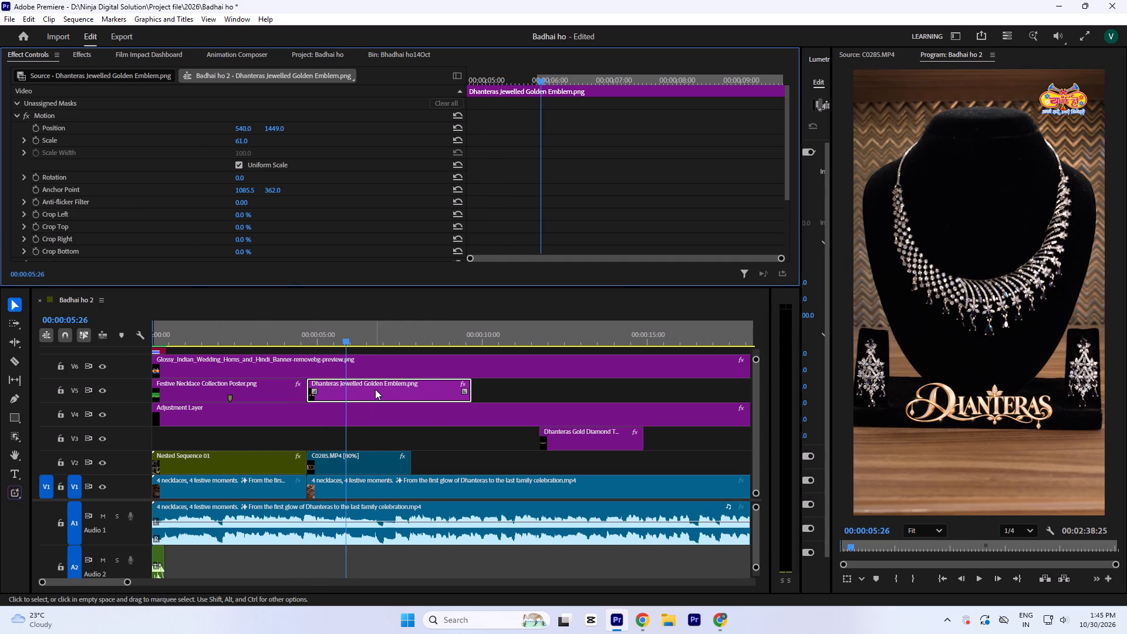
Move the old Dhanteras Gold Diamond clip along V3 to about 26 seconds, beyond the end of the main edit.
type("`-")
left_click_drag(349, 363, 592, 360)
Bring the Black-Shadow-PNG-Picture clip forward onto V8 and raise all clips on V5 and above over the main edit by one track.
key("minus")
key("minus")
key("equal")
key("minus")
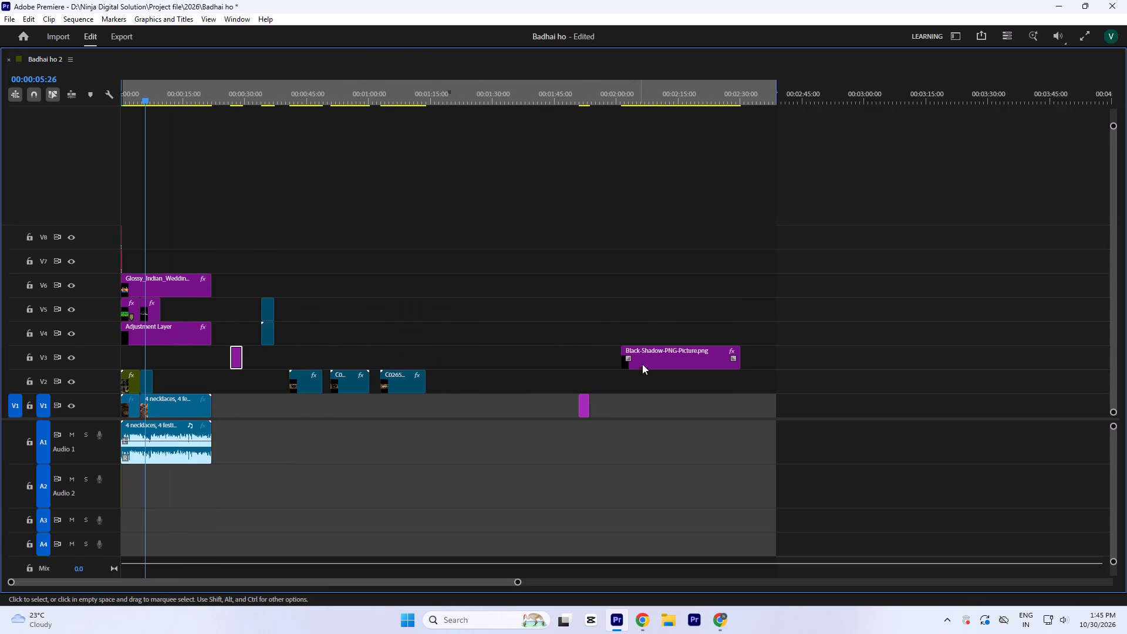
left_click_drag(646, 360, 200, 245)
key("equal")
left_click_drag(298, 305, 30, 218)
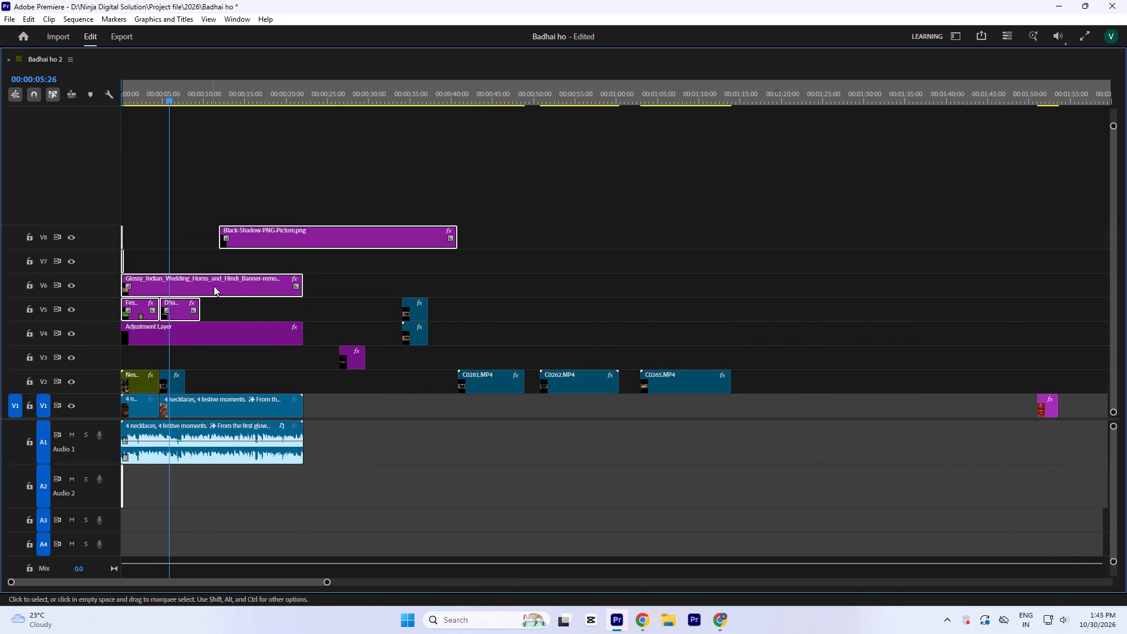
left_click_drag(234, 289, 232, 262)
left_click(342, 303)
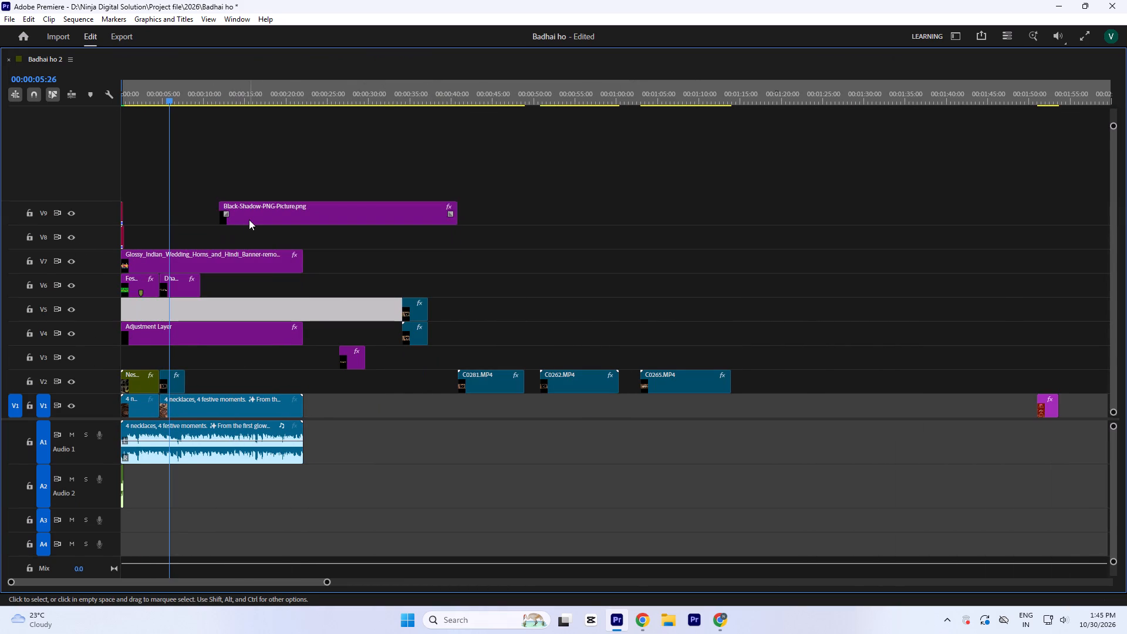
Place the black shadow clip on V5 from the start of the Dhanteras lettering and trim its end to match the adjustment layer.
left_click_drag(249, 220, 186, 321)
key("equal")
key("minus")
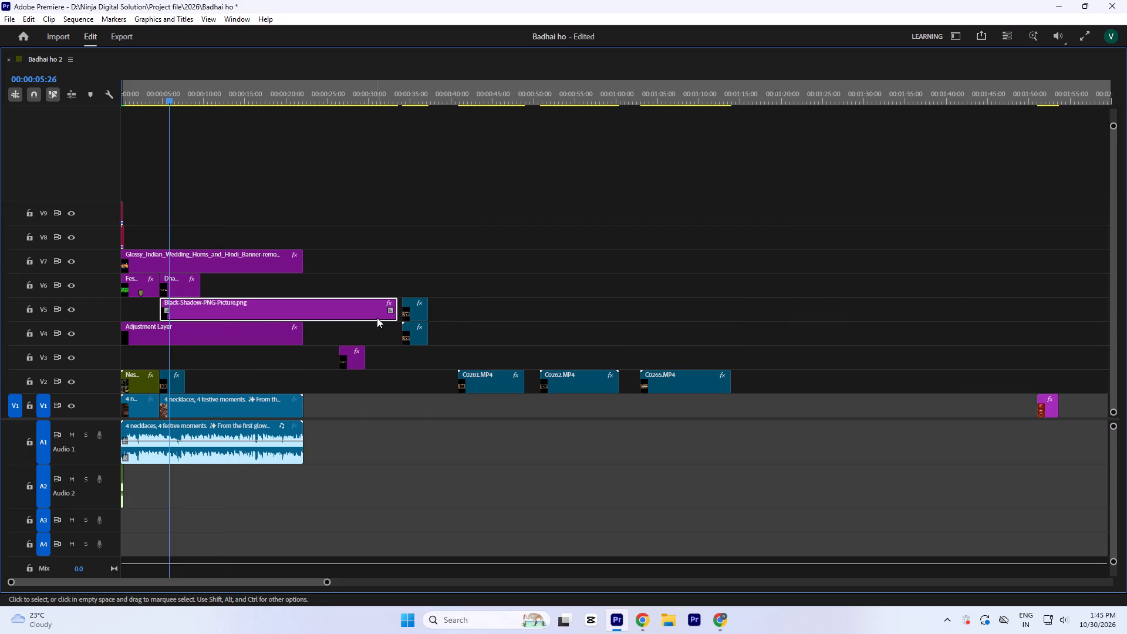
left_click_drag(393, 317, 297, 322)
key("equal")
key("equal")
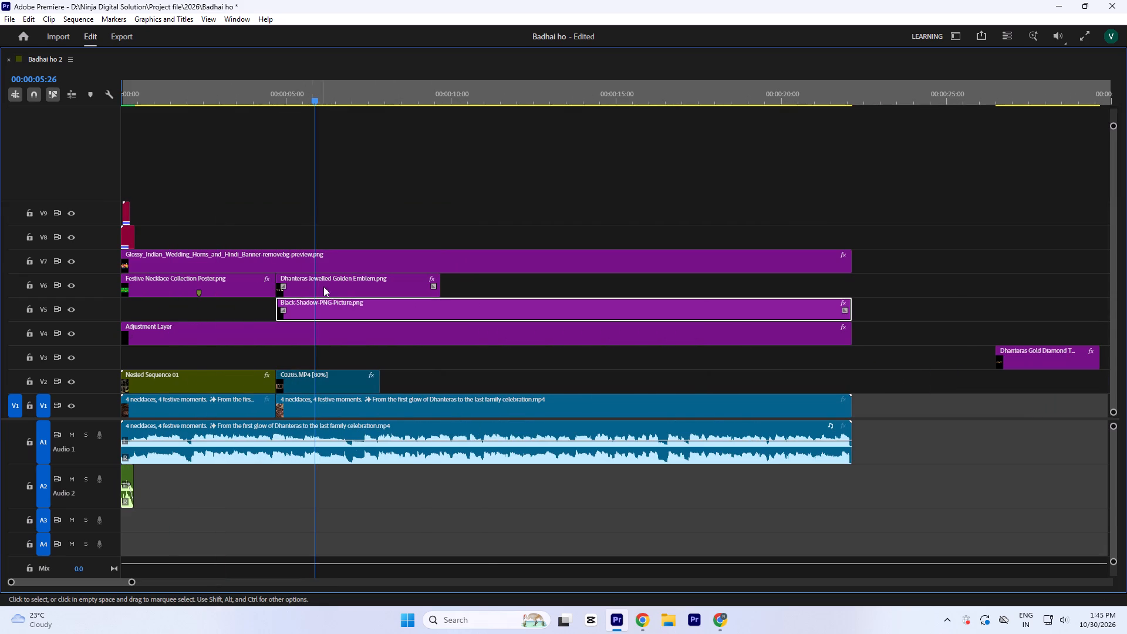
Rotate the black shadow image 180° and set its position to 540, 1203 so it darkens the lower frame.
left_click(310, 304)
key("grave")
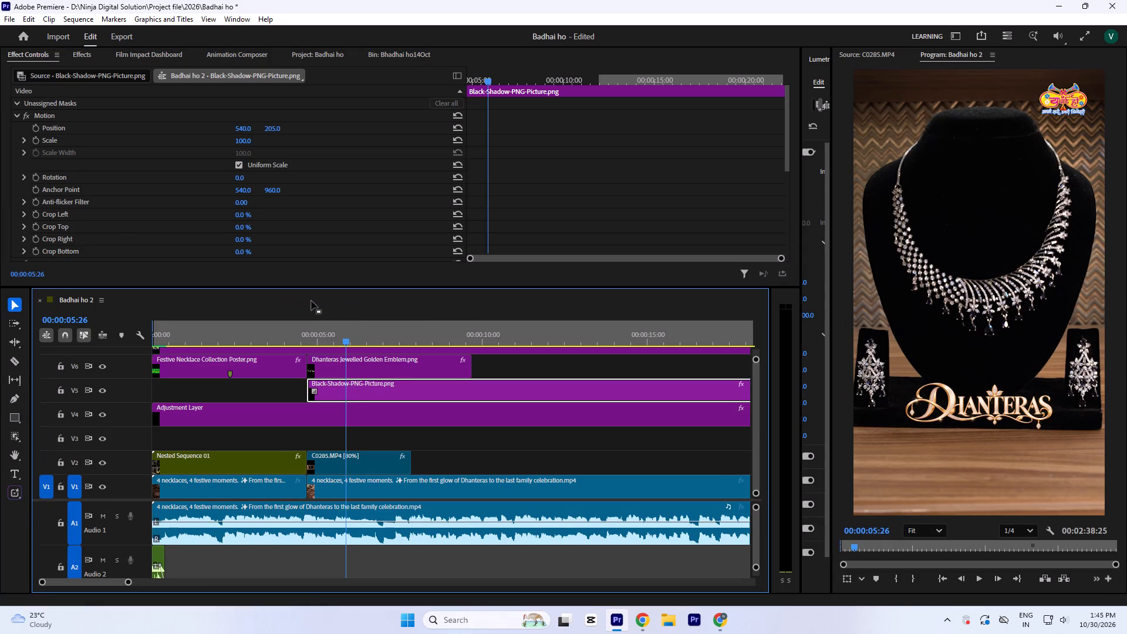
left_click(405, 316)
left_click(417, 321)
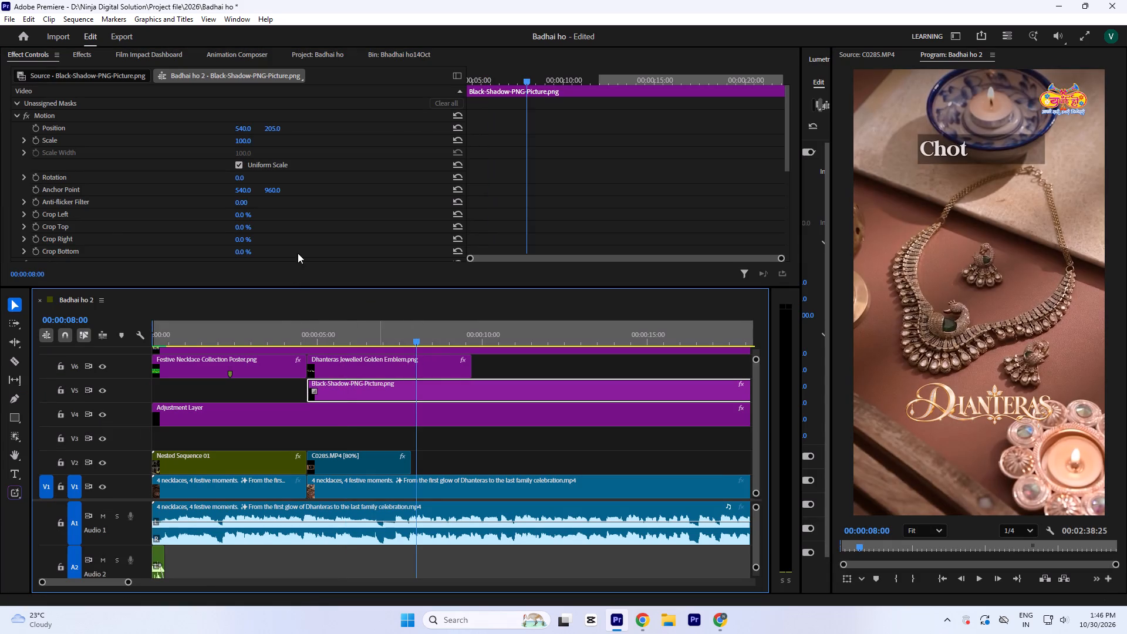
left_click_drag(270, 131, 261, 19)
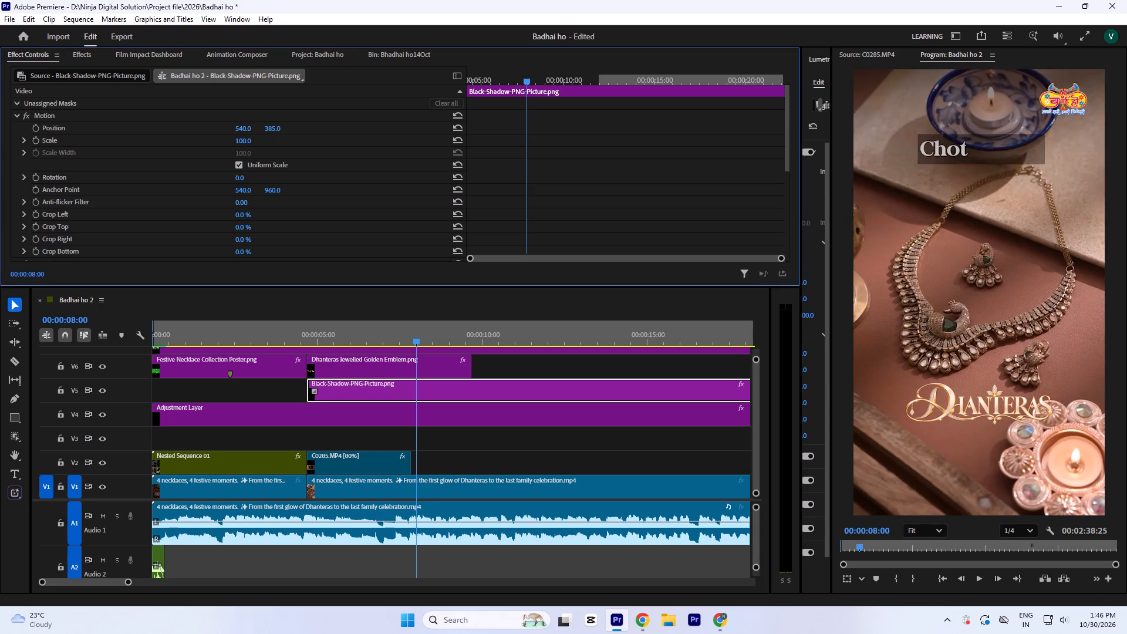
left_click_drag(261, 19, 270, 92)
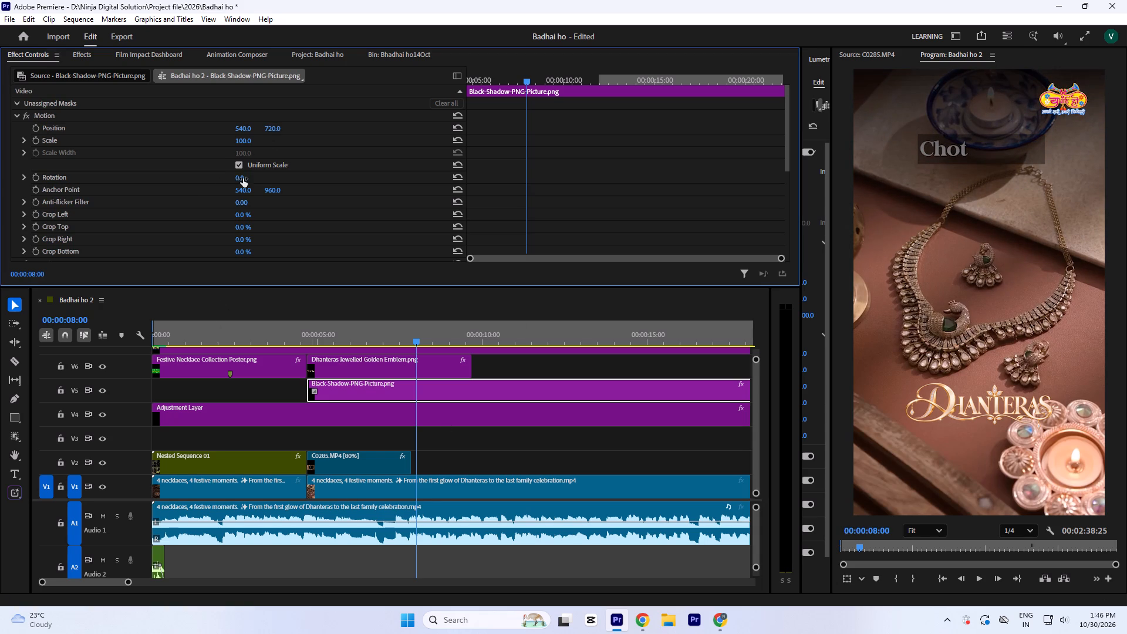
left_click(245, 176)
key("1")
key("8")
key("0")
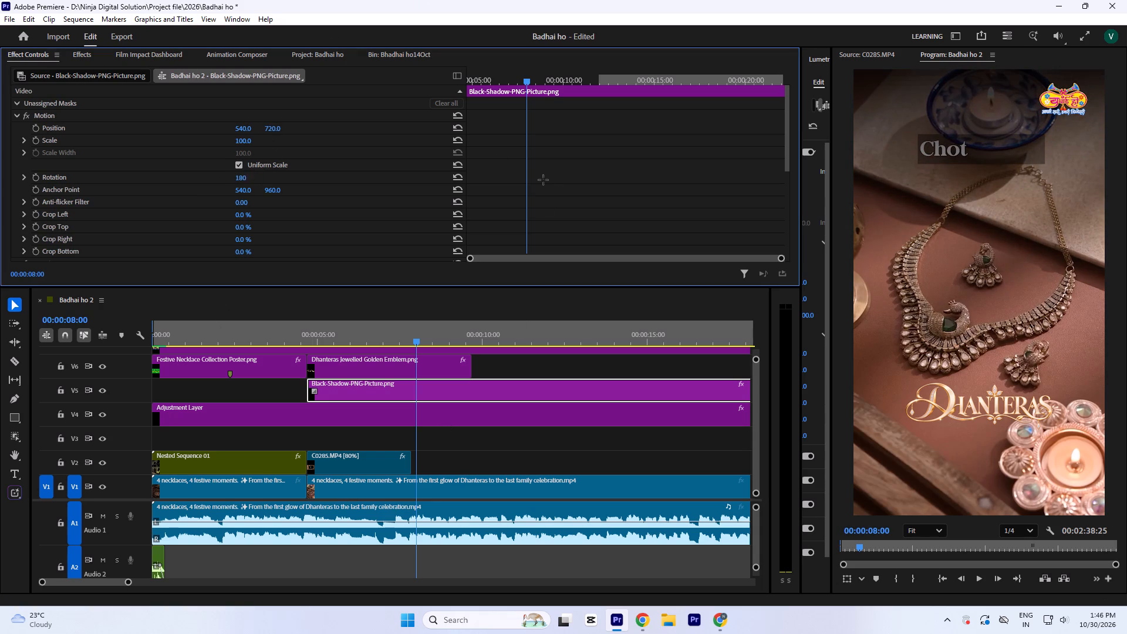
left_click(543, 180)
left_click_drag(276, 127, 267, 98)
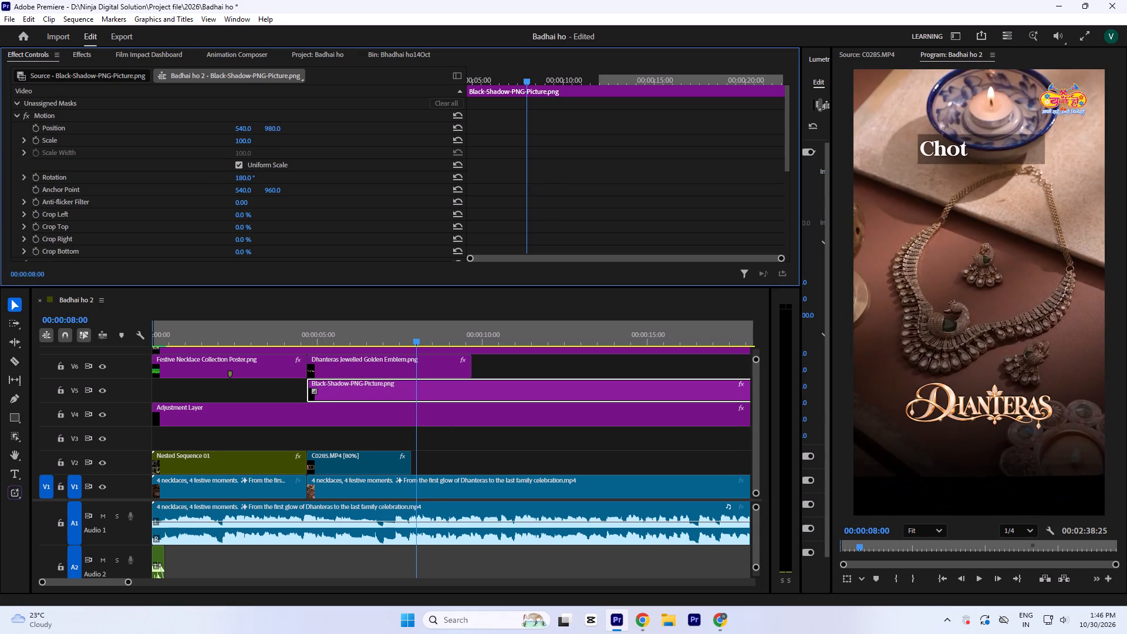
left_click_drag(267, 98, 277, 95)
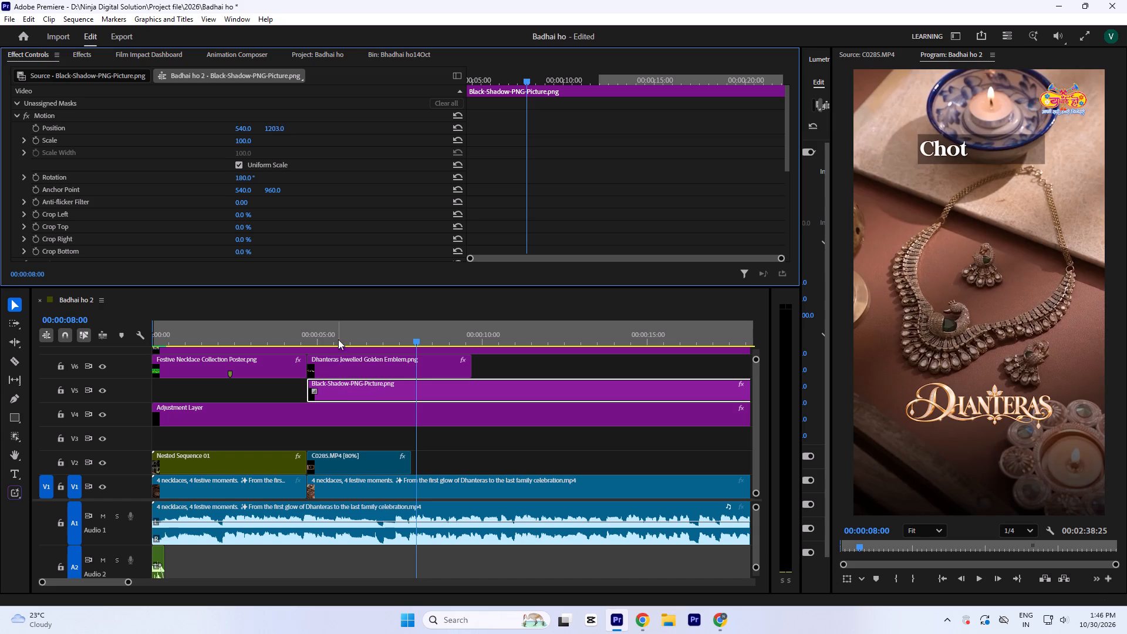
Lower the black shadow further, to a vertical position of about 1485 or beyond, checking it against the necklace stand shot.
left_click(335, 329)
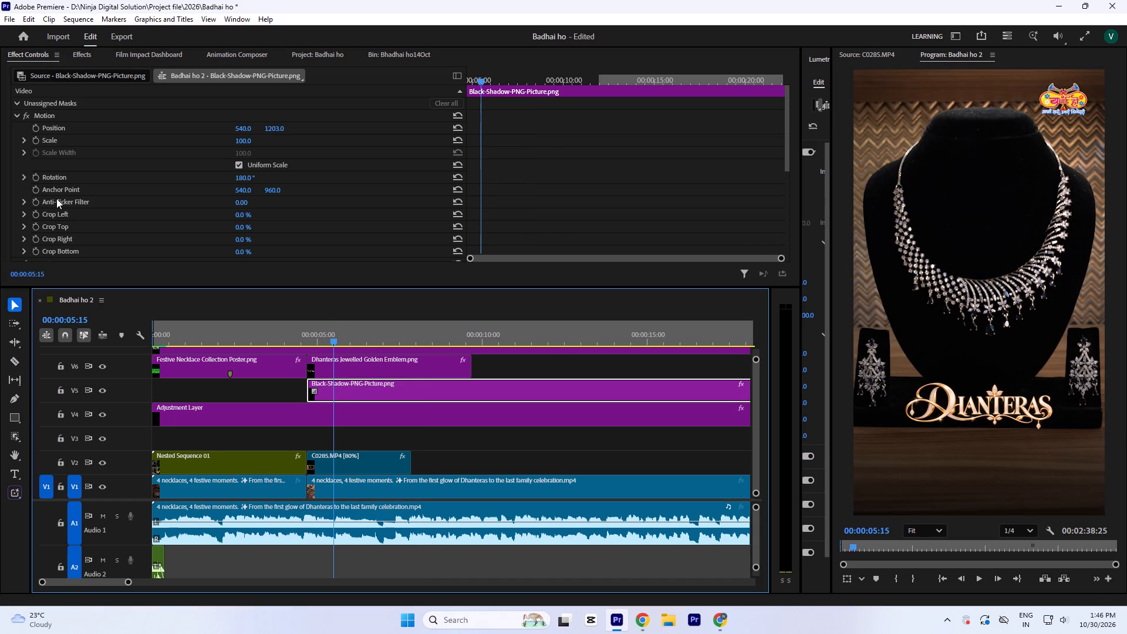
left_click(350, 336)
left_click_drag(279, 127, 278, 87)
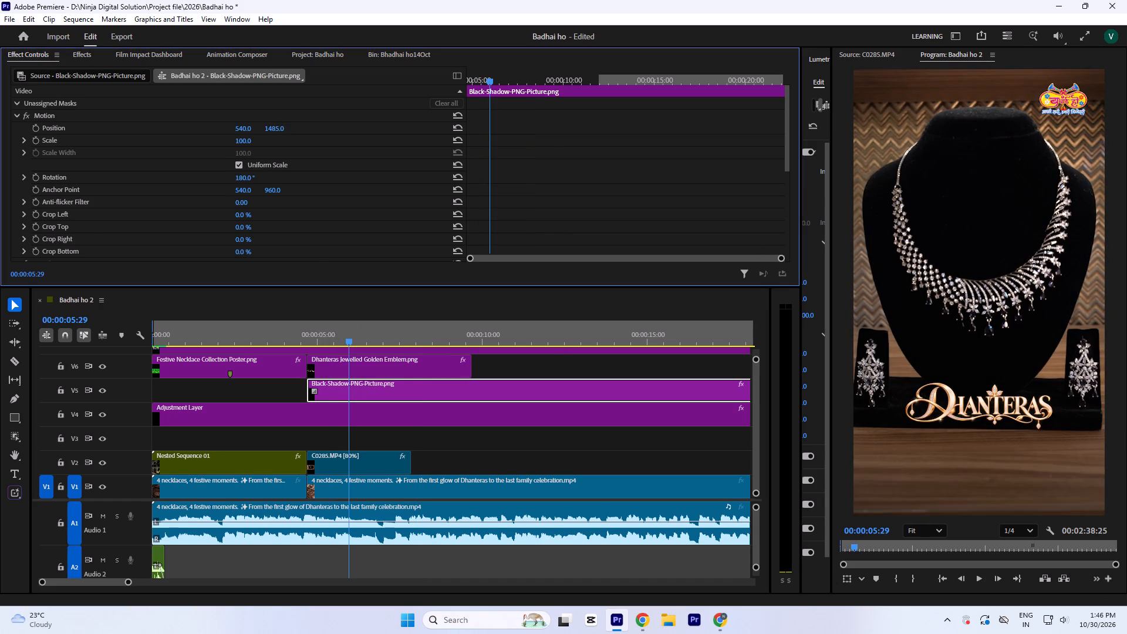
left_click_drag(278, 87, 278, 79)
Raise all clips on V6 and above over the main edit by two tracks, so the lettering sits on V8.
left_click(355, 331)
type("`-")
left_click_drag(394, 290, 0, 178)
left_click_drag(285, 260, 282, 220)
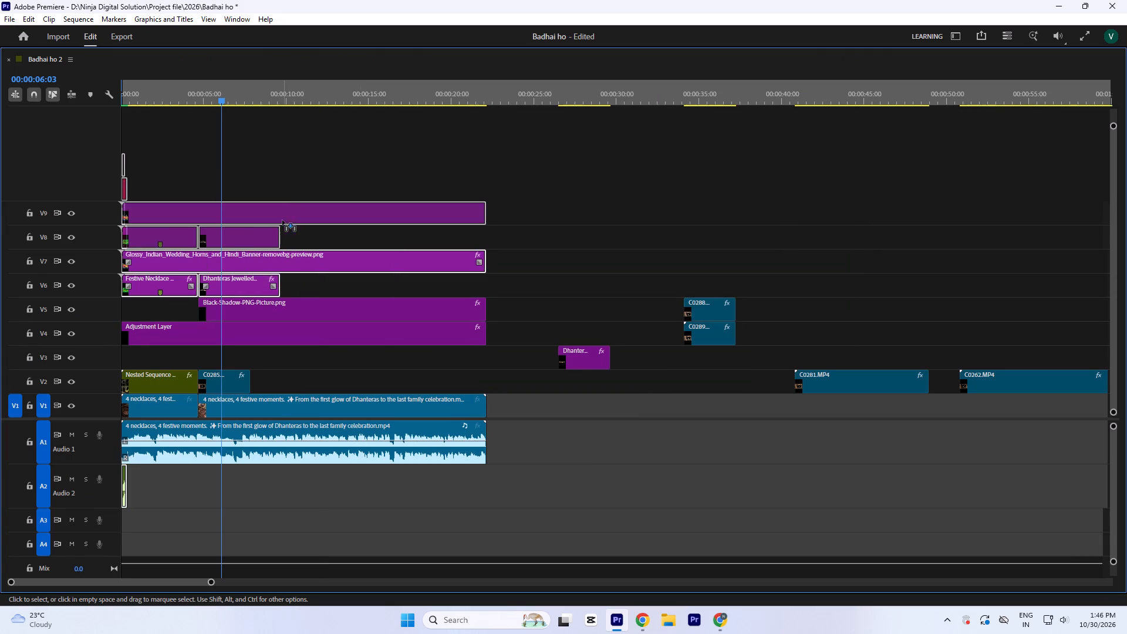
left_click_drag(282, 220, 282, 202)
Duplicate the black shadow clip from V5 onto V6 and V7, aligned in time, and check it on the diya necklace shot.
left_click(255, 309)
left_click_drag(255, 309, 255, 288, "alt")
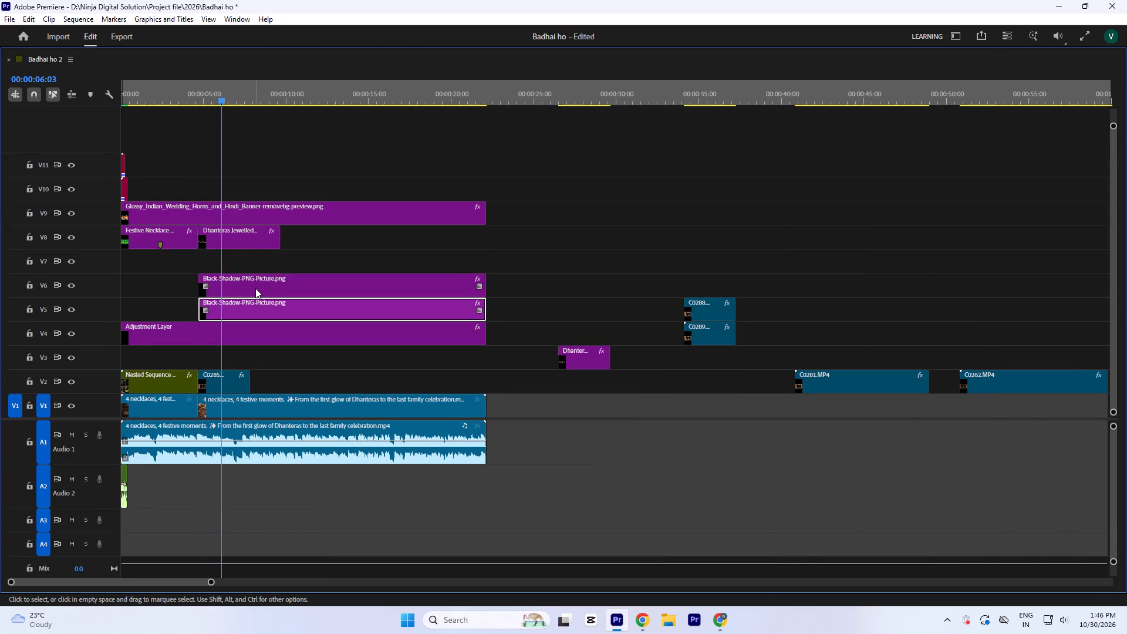
key("grave")
left_click_drag(309, 373, 310, 353, "alt")
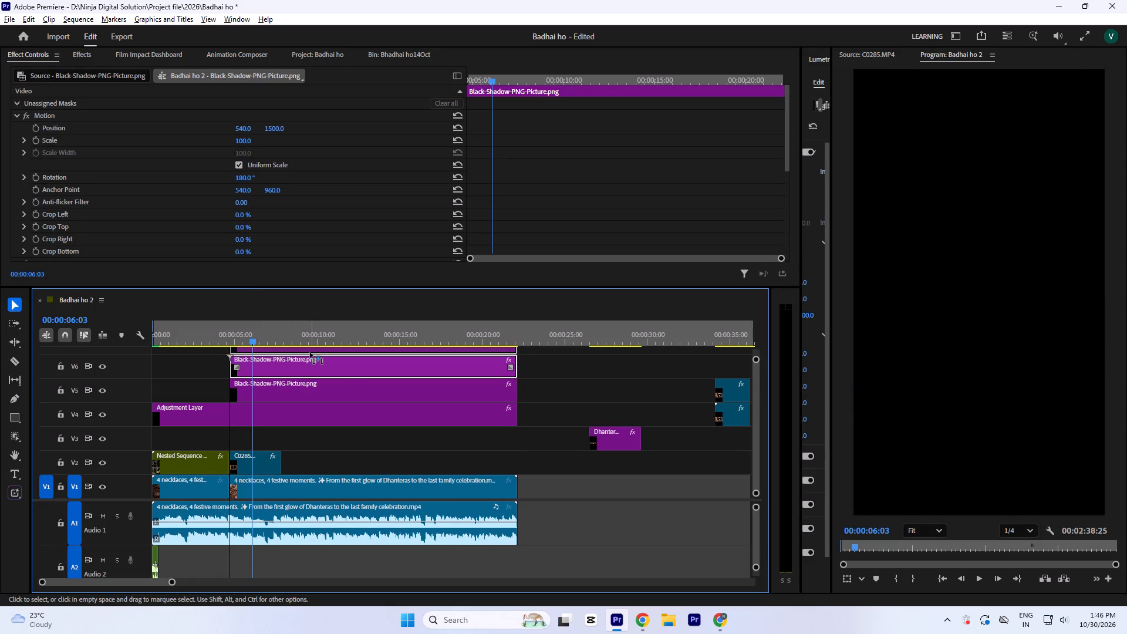
left_click_drag(310, 353, 309, 346, "alt")
left_click_drag(311, 367, 311, 350, "alt")
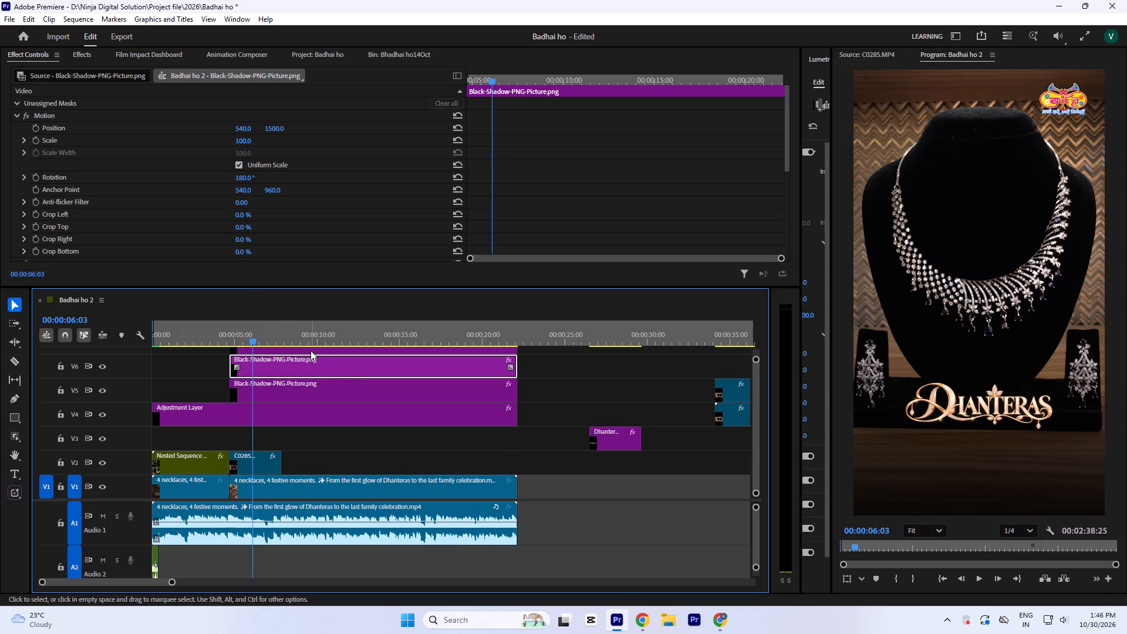
left_click(285, 338)
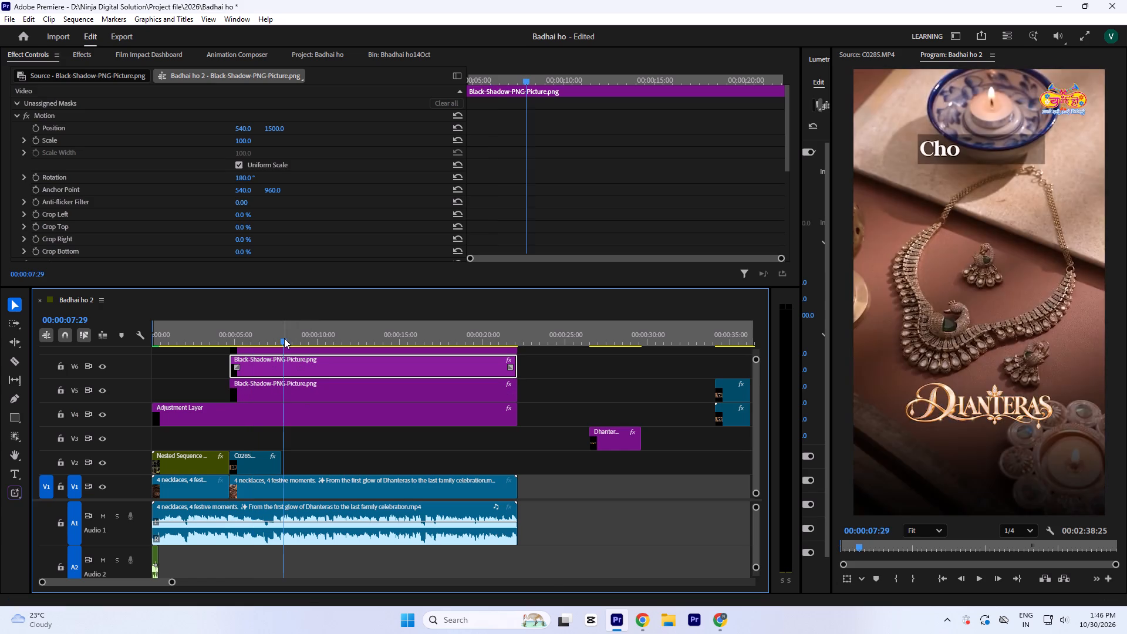
Nest the three stacked black shadow clips on V5 to V7 into one sequence, keeping the suggested name.
key("grave")
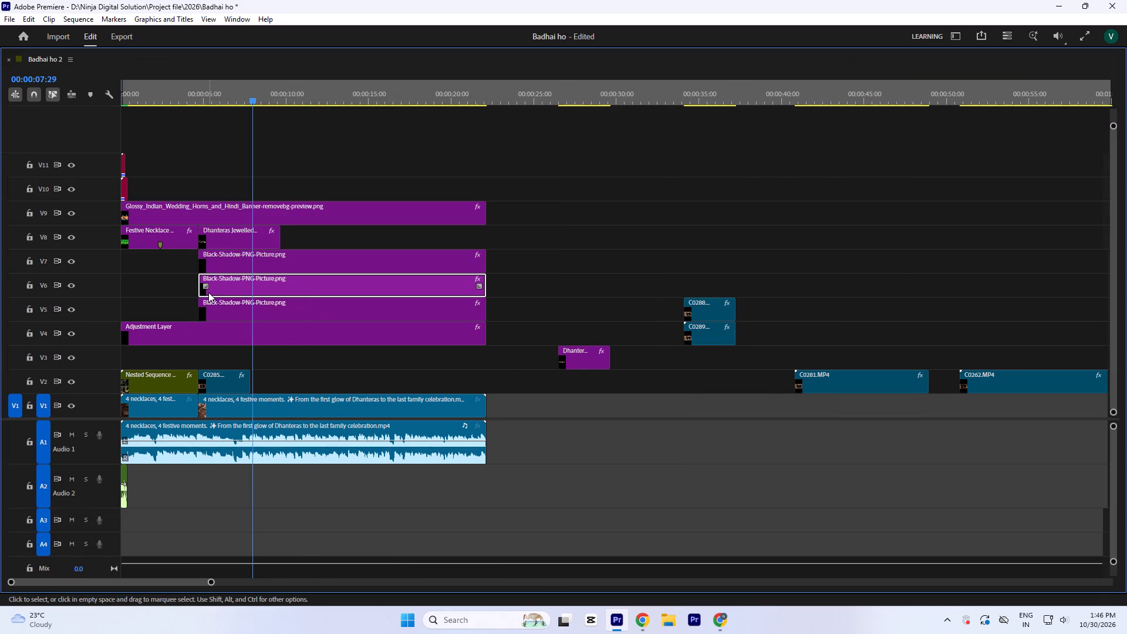
left_click_drag(542, 307, 407, 265)
key("n")
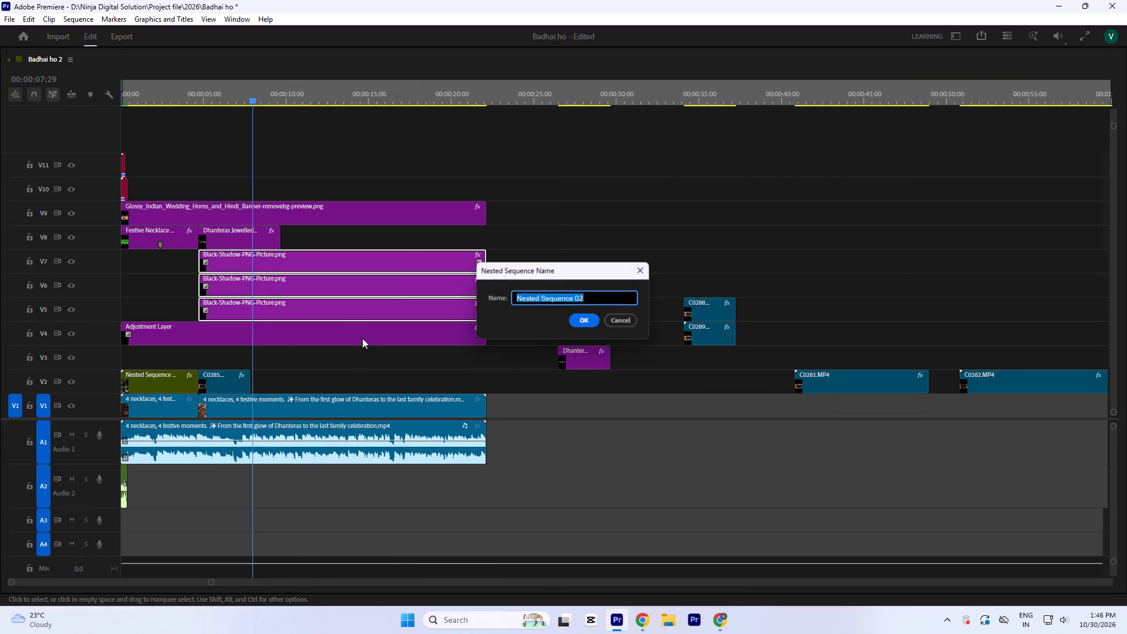
key("Return")
Lower the nested shadow to position 540, 1111.
left_click(321, 316)
key("grave")
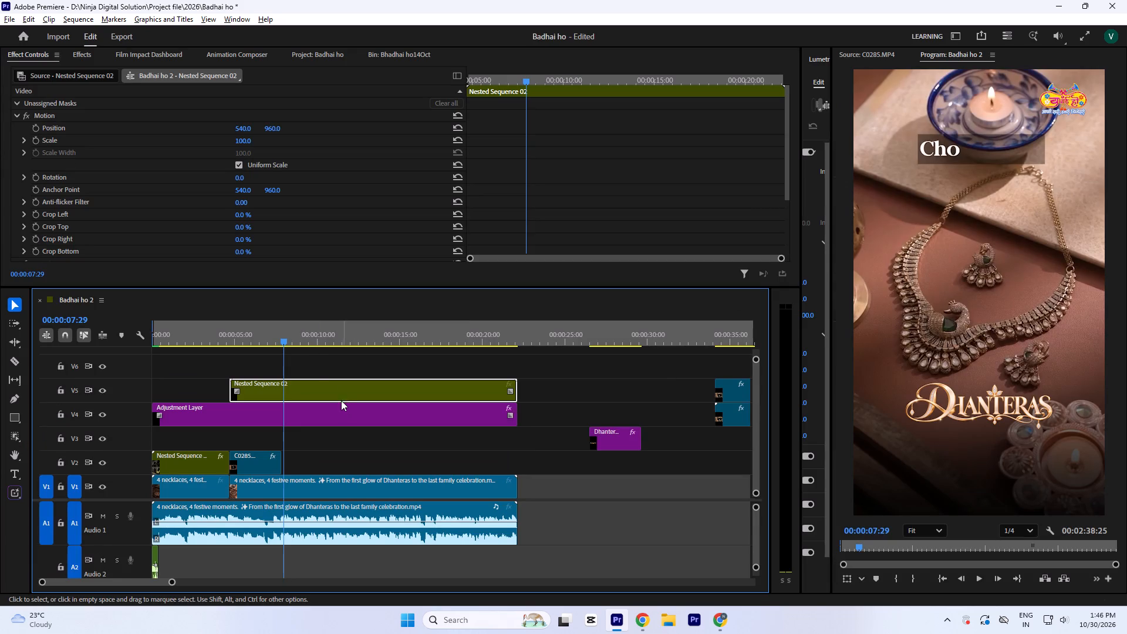
left_click_drag(270, 129, 269, 62)
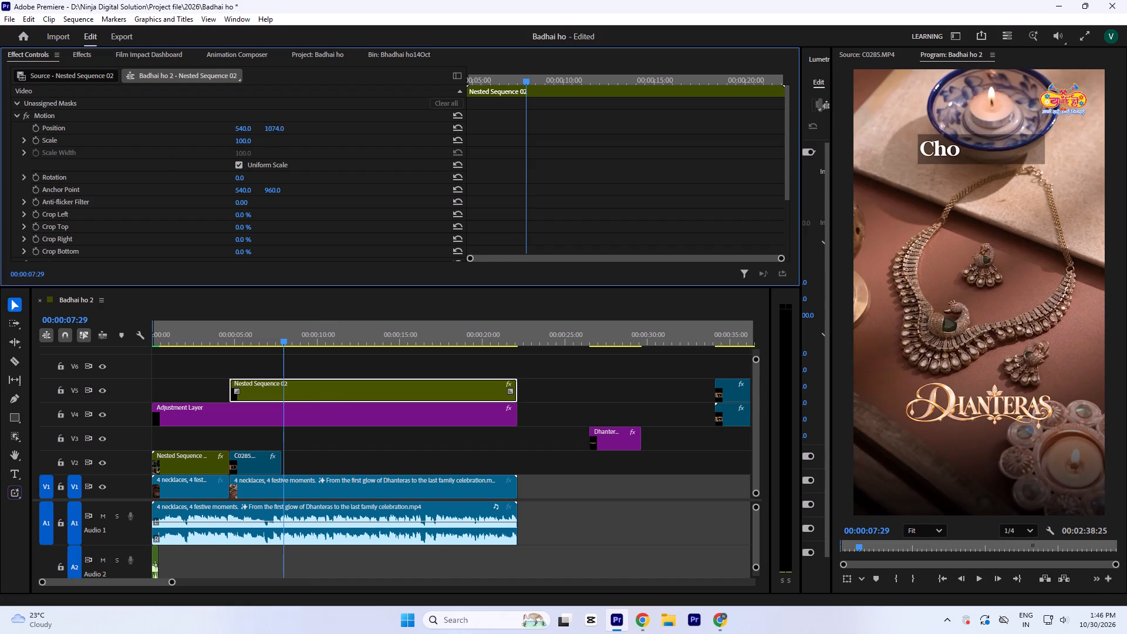
left_click_drag(269, 62, 270, 40)
Duplicate the nested shadow onto V6 and nest both copies together on V5, checking them over the necklace stand shot.
left_click_drag(326, 383, 326, 369, "alt")
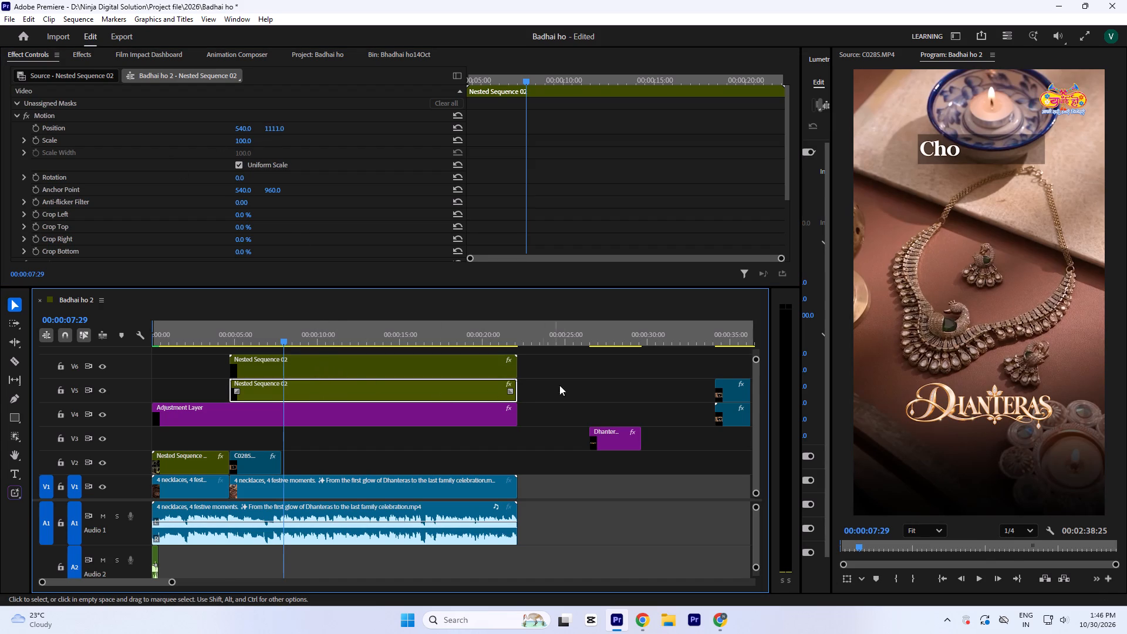
left_click_drag(561, 390, 471, 368)
key("n")
key("Return")
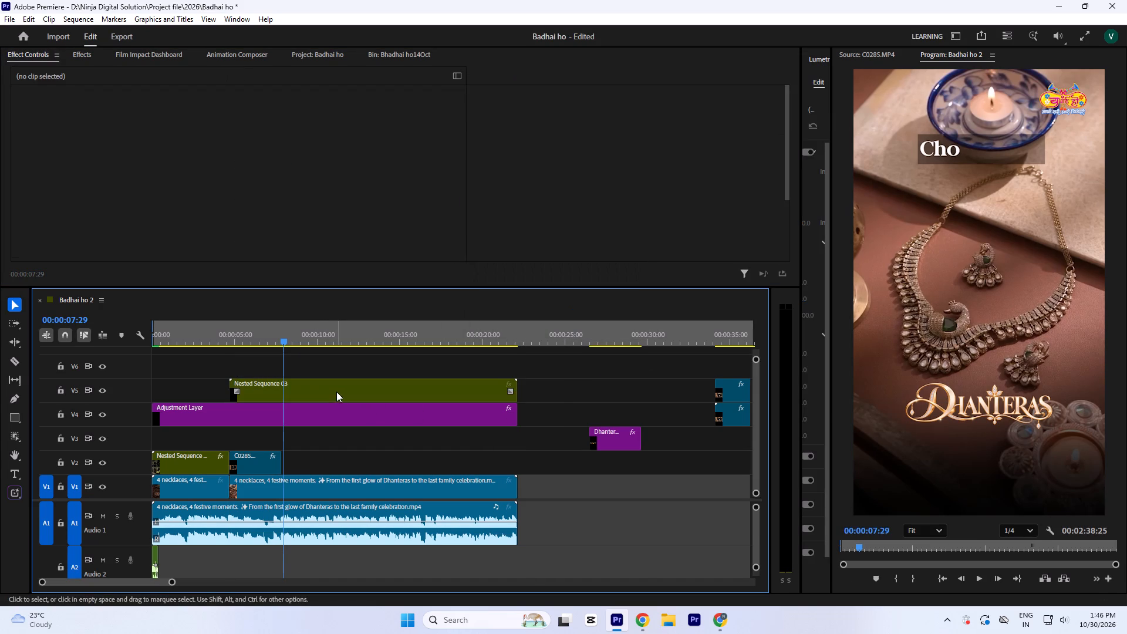
left_click(336, 392)
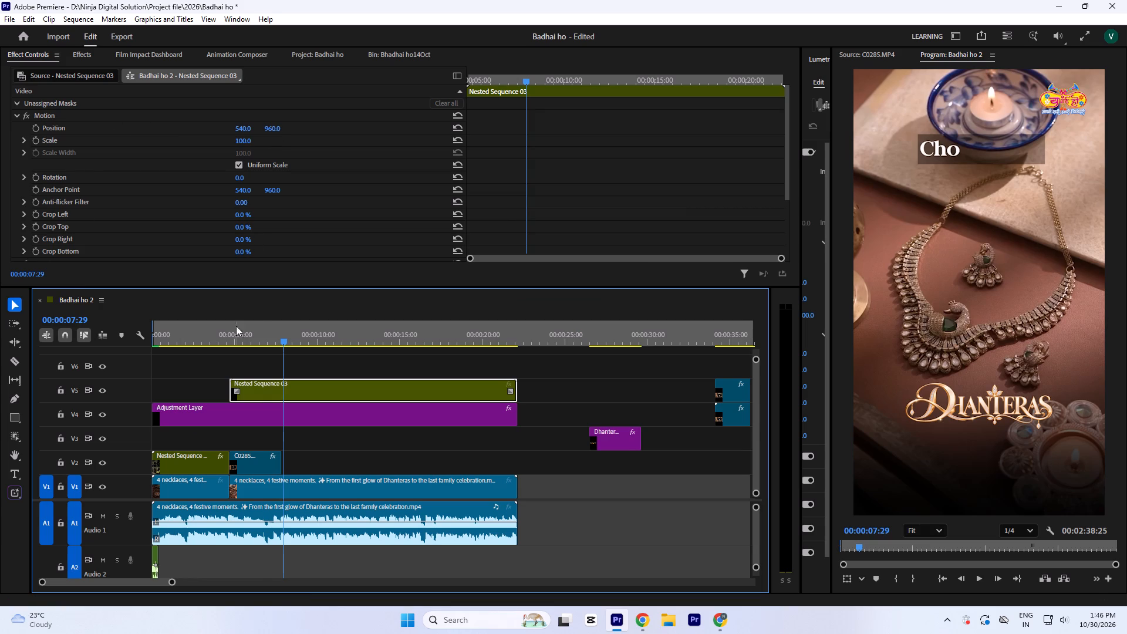
left_click(264, 323)
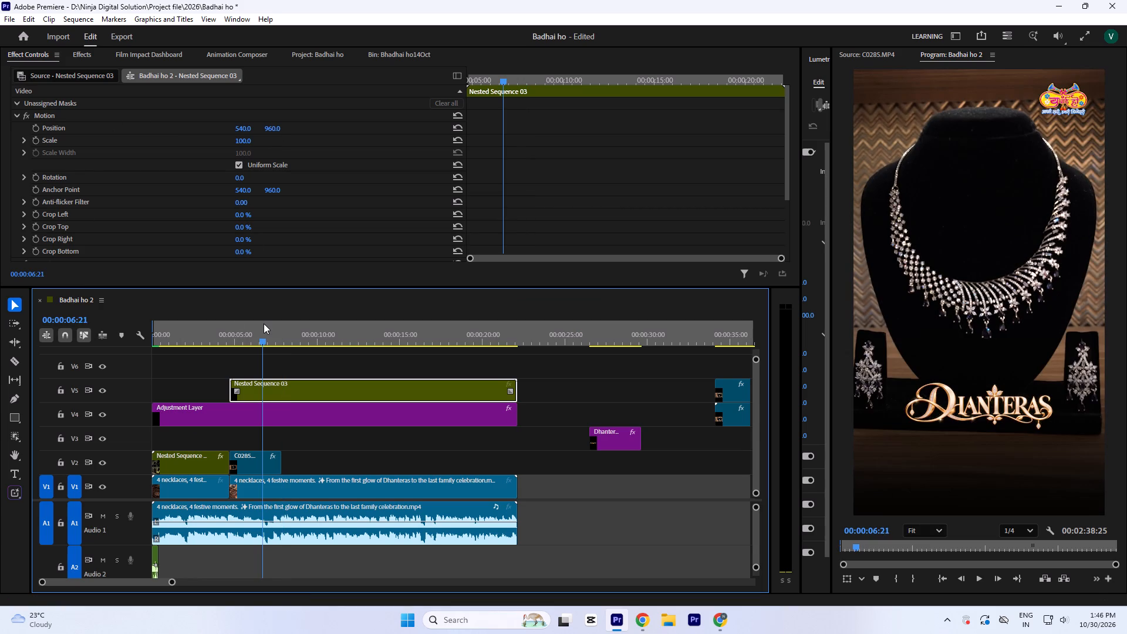
Lower all the clips on V8 and above by one track, putting the Dhanteras lettering on V7.
key("grave")
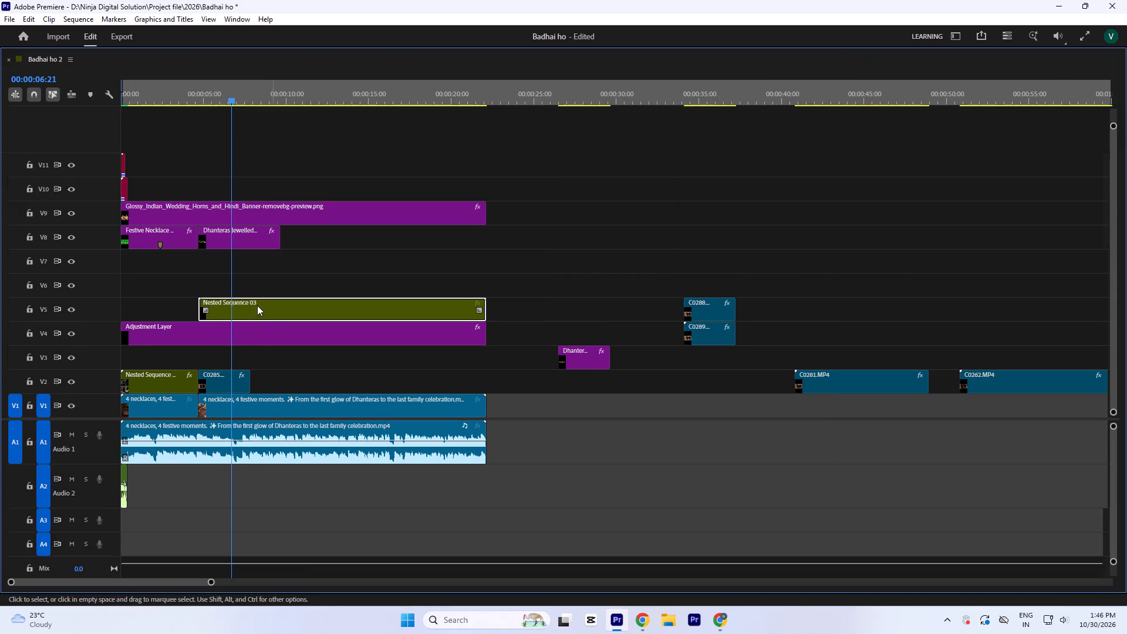
left_click_drag(367, 274, 41, 144)
left_click_drag(245, 241, 244, 271)
left_click(300, 275)
key("grave")
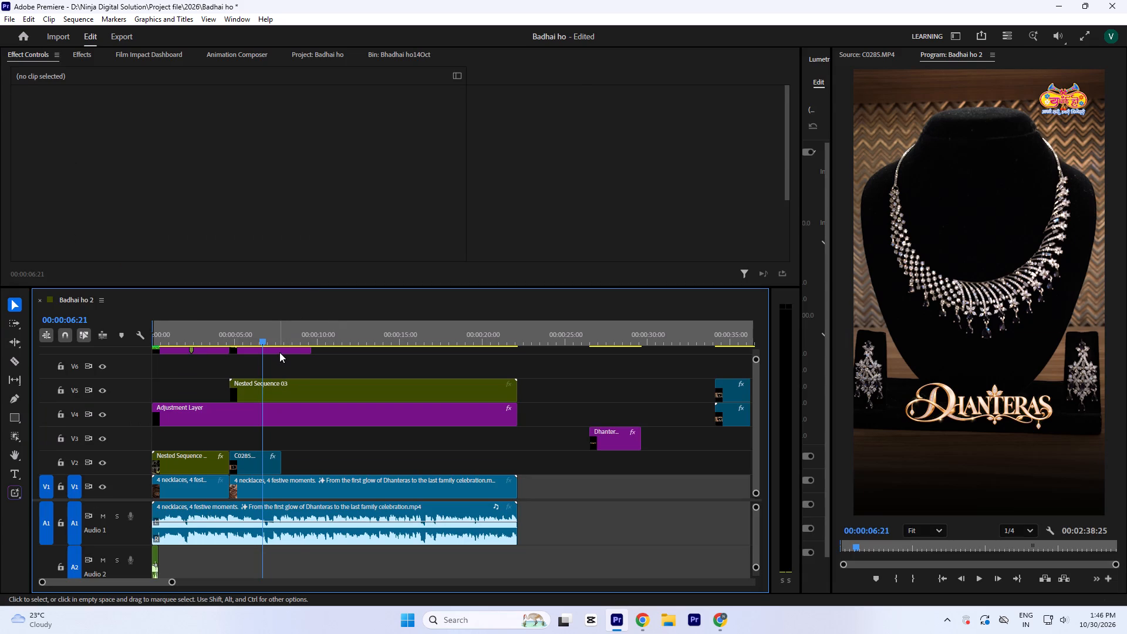
Shift the C0285 necklace stand clip down to position 541, 1005.
left_click(279, 352)
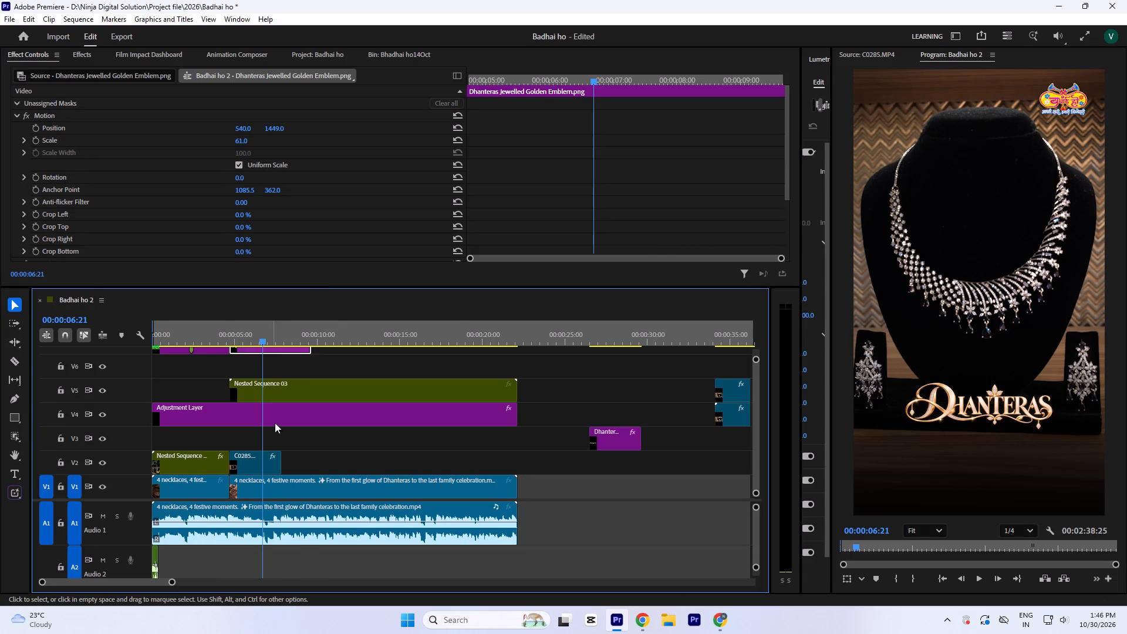
left_click(254, 460)
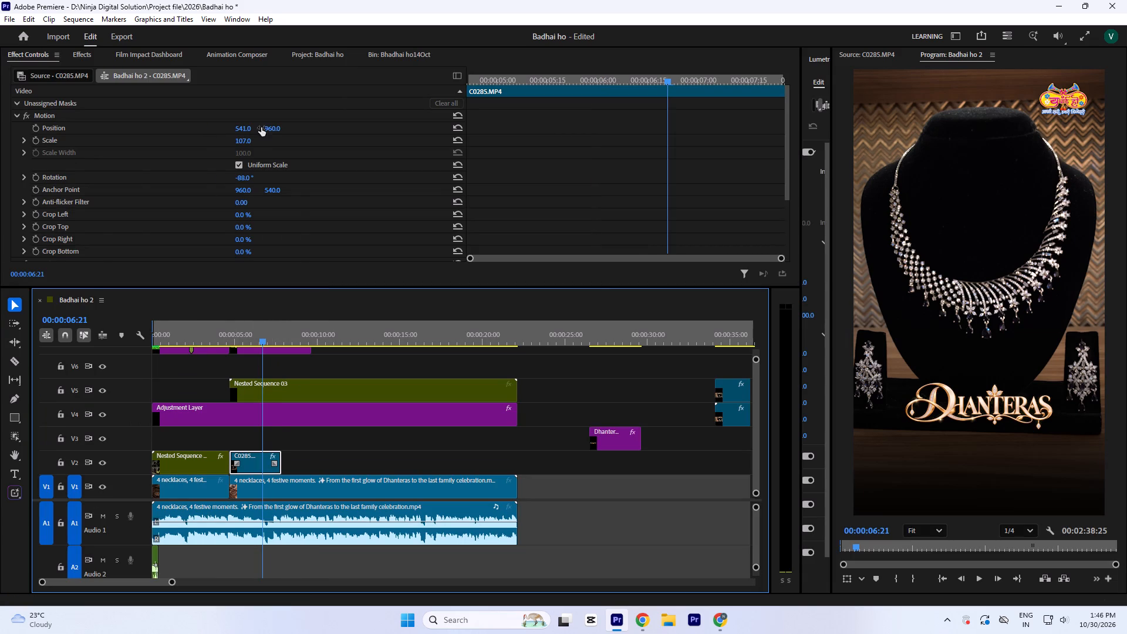
left_click_drag(268, 129, 259, 95)
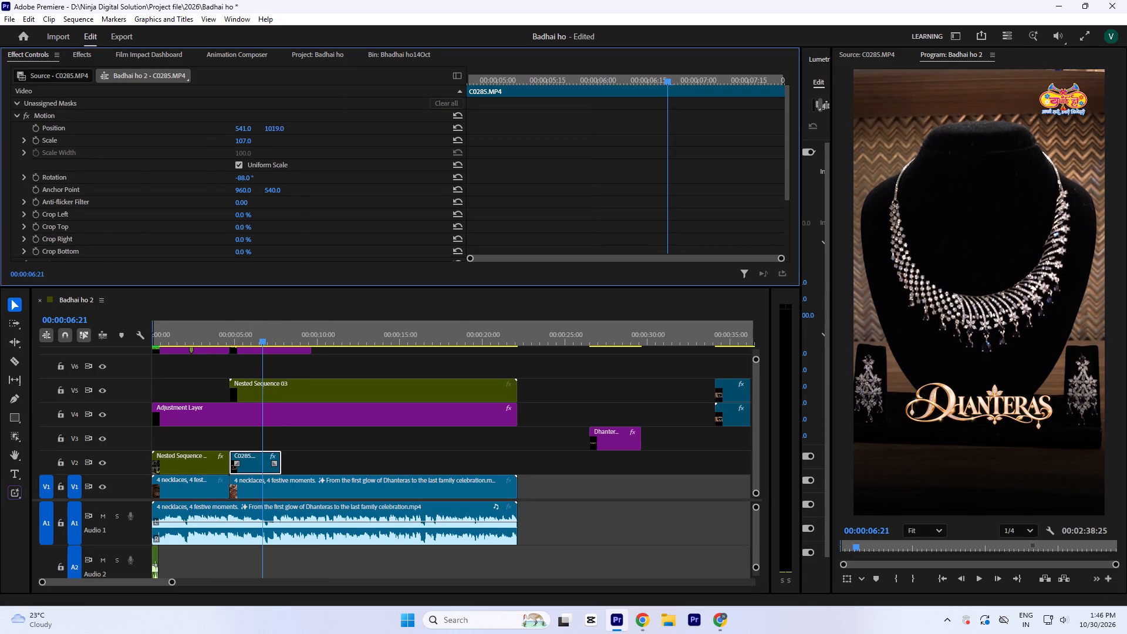
left_click_drag(259, 95, 262, 106)
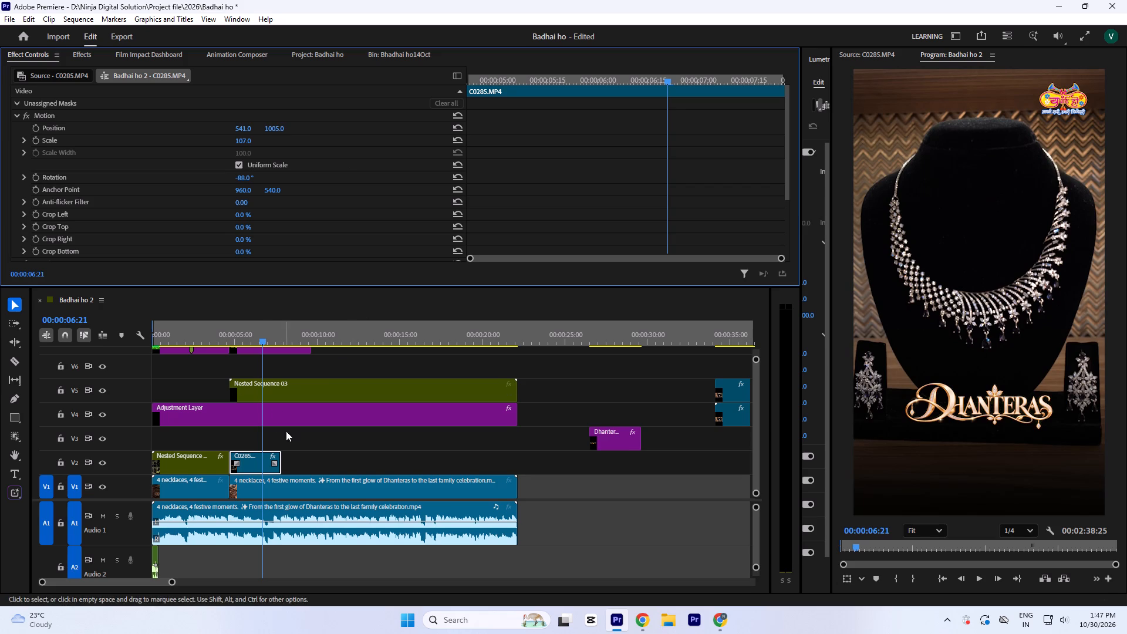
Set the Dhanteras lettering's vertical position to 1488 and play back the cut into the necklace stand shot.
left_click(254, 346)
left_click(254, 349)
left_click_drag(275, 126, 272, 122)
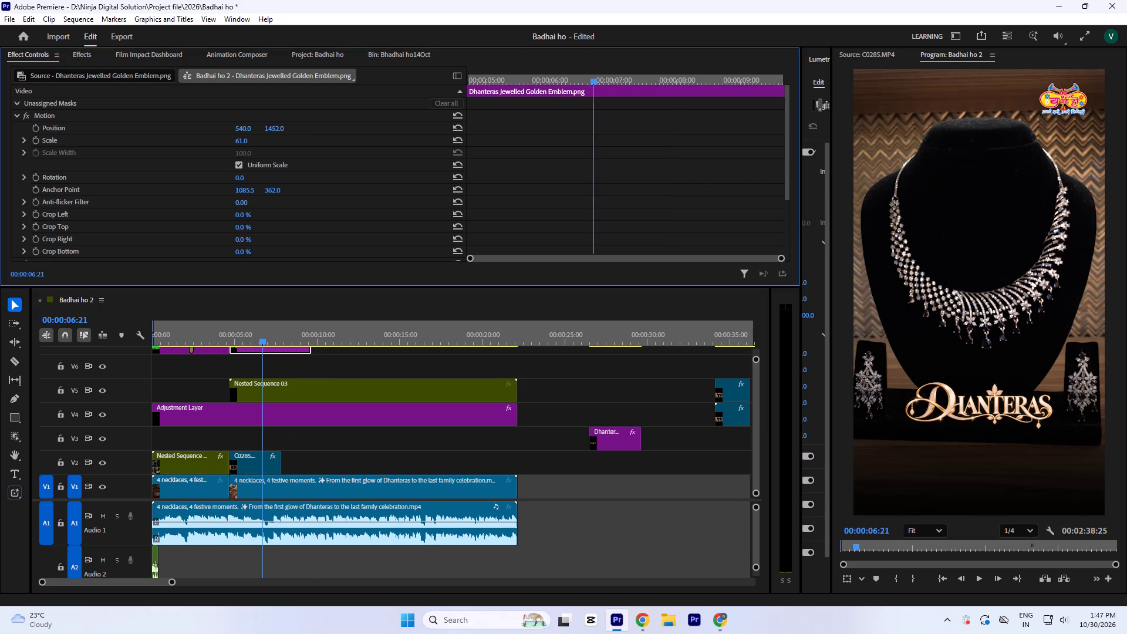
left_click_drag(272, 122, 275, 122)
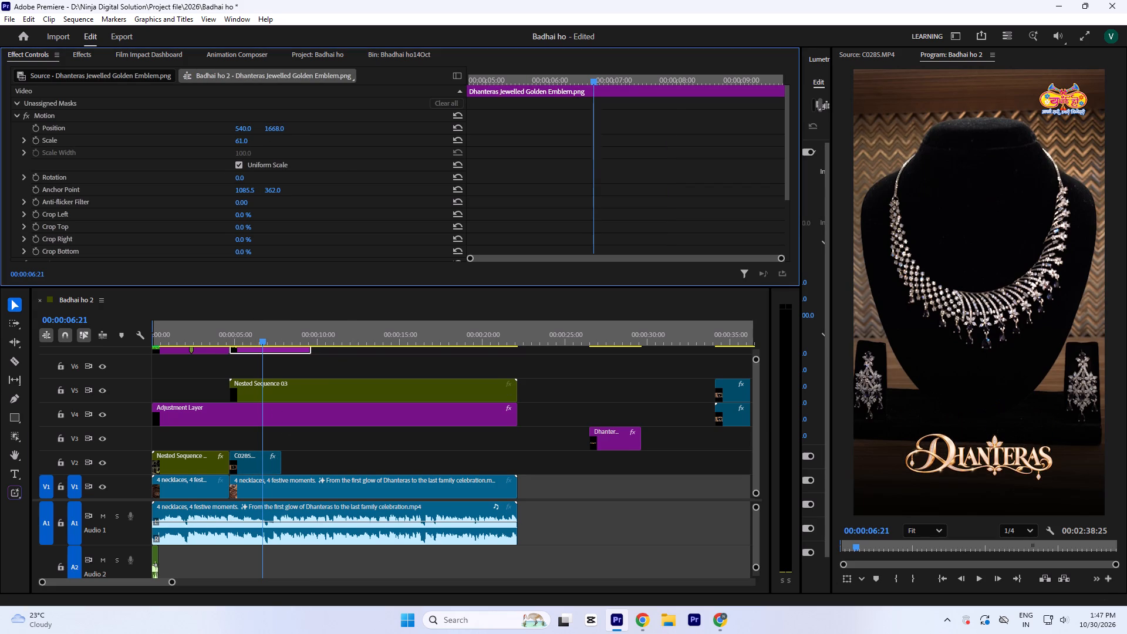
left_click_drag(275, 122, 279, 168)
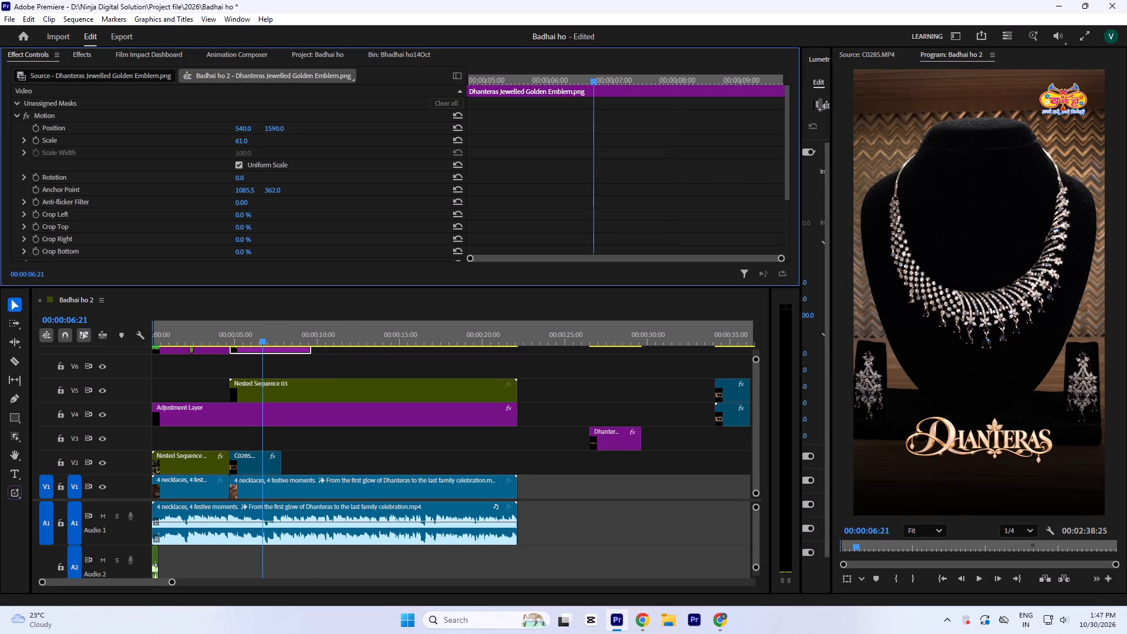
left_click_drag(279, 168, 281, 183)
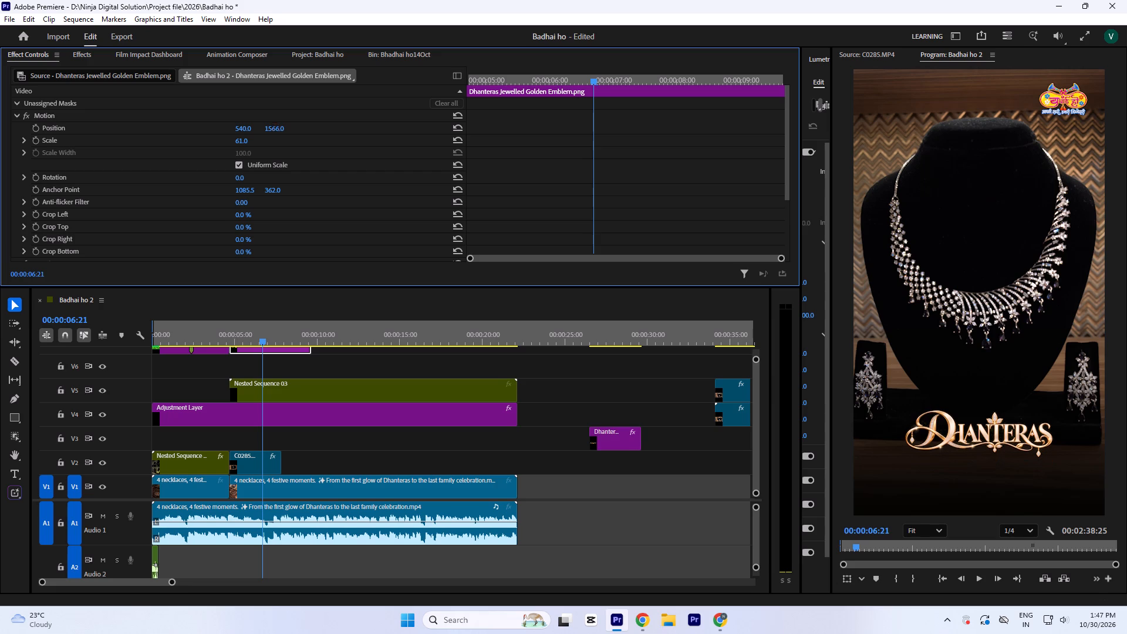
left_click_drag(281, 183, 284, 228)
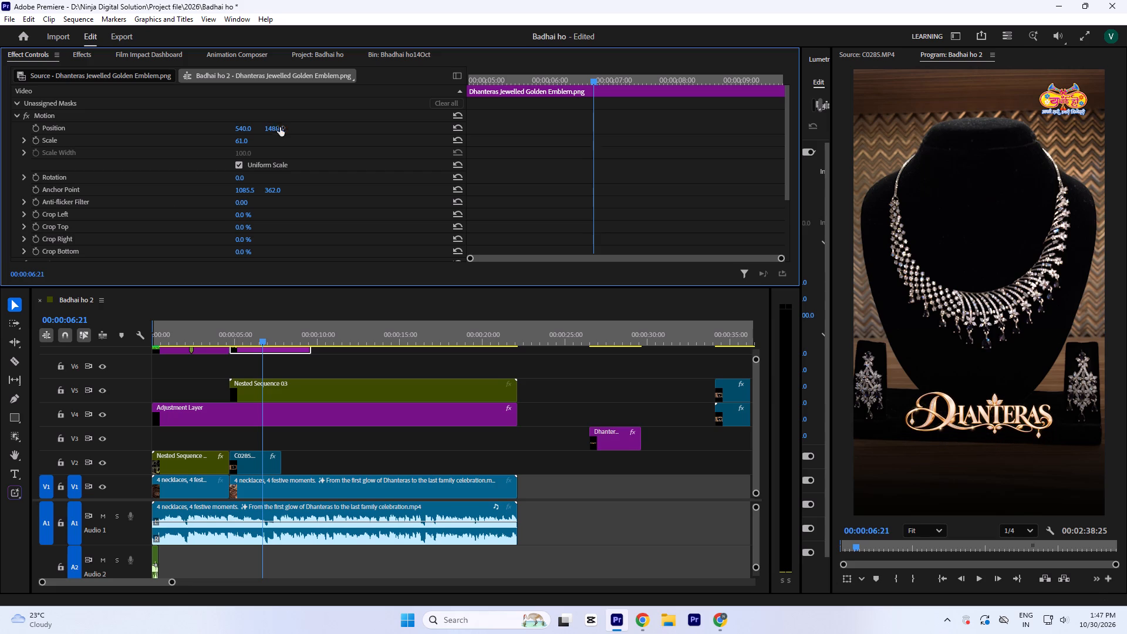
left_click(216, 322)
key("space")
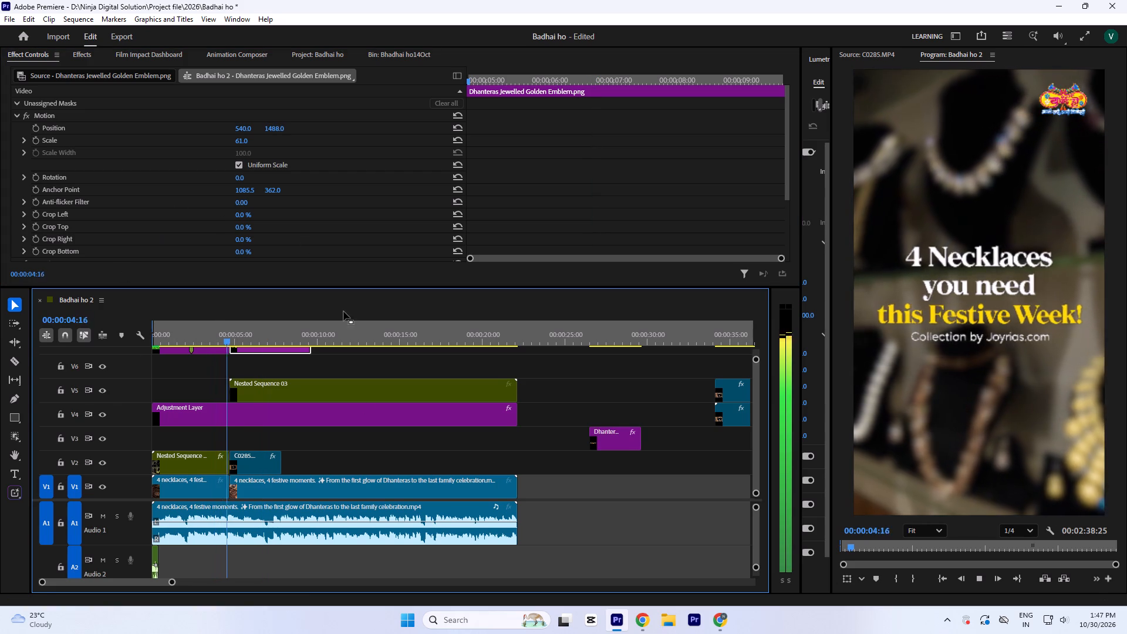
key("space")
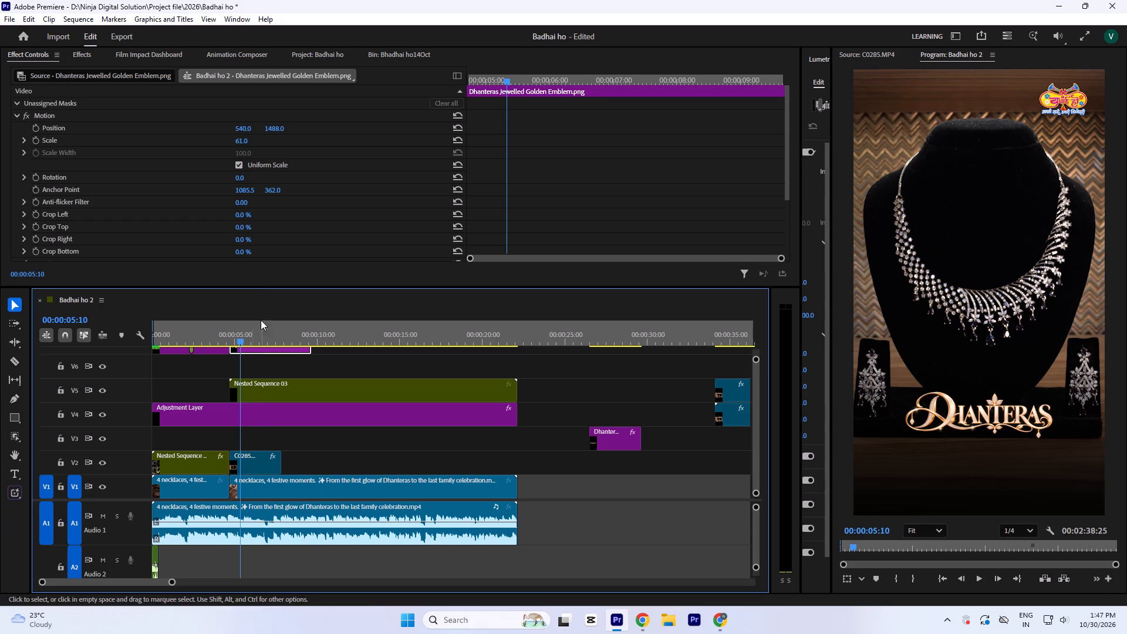
Enlarge the Dhanteras lettering to a scale of 78 and move it lower, beneath the necklace stand.
left_click_drag(279, 129, 284, 372)
left_click_drag(272, 130, 255, 468)
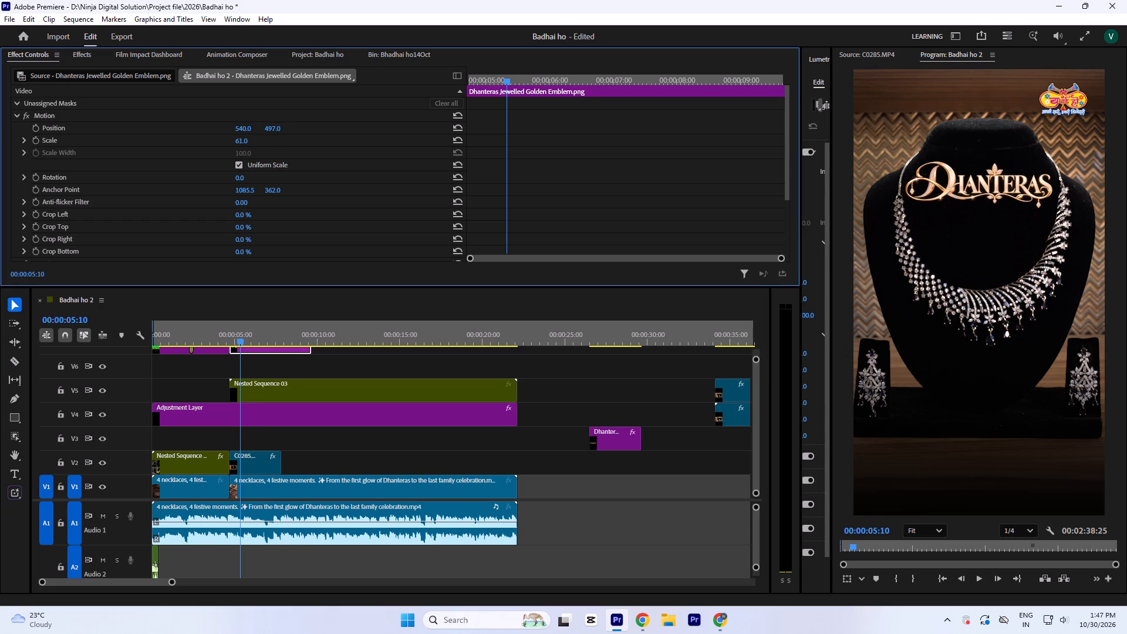
left_click_drag(255, 468, 265, 8)
left_click_drag(241, 144, 239, 134)
left_click_drag(278, 123, 271, 59)
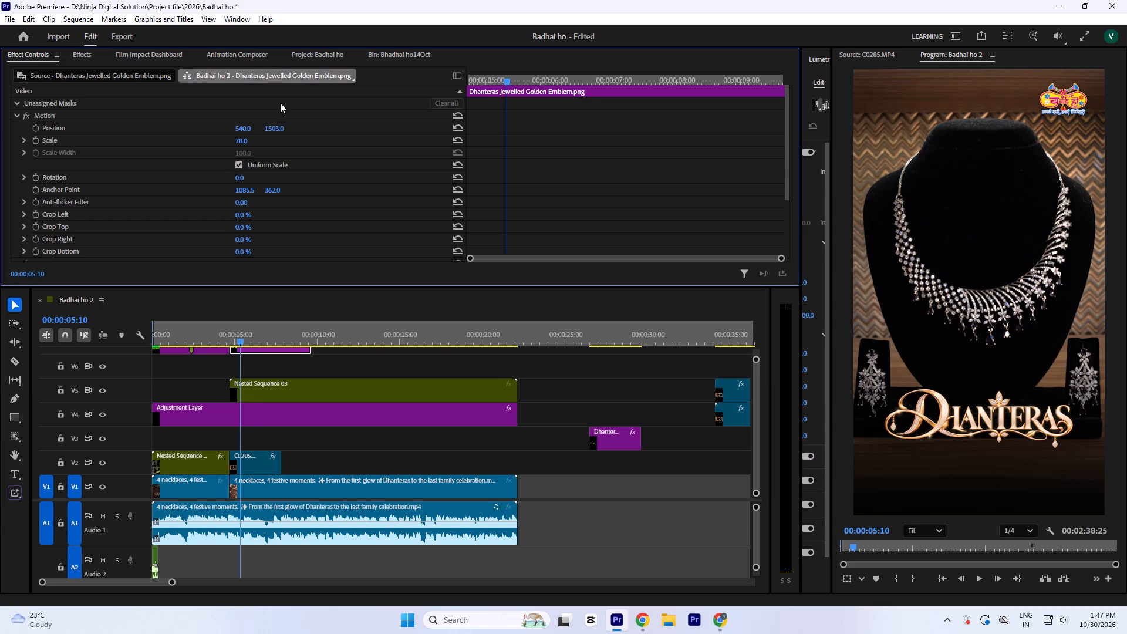
left_click_drag(274, 127, 266, 75)
Lower the nested shadow on V5 to position 540, 1131.
left_click(266, 392)
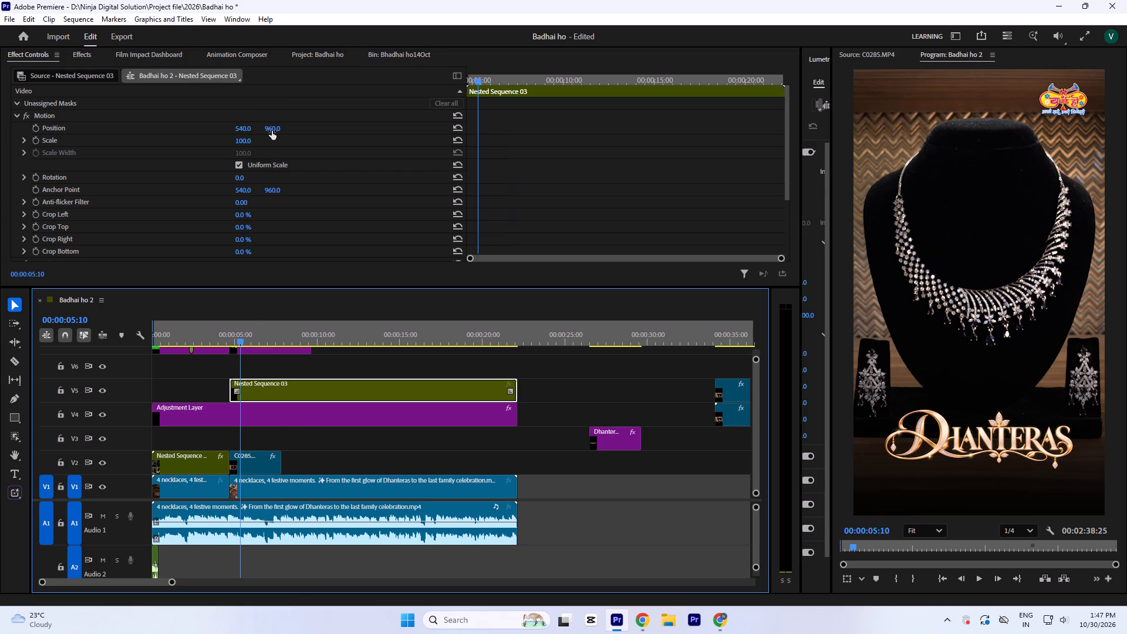
left_click_drag(272, 130, 264, 29)
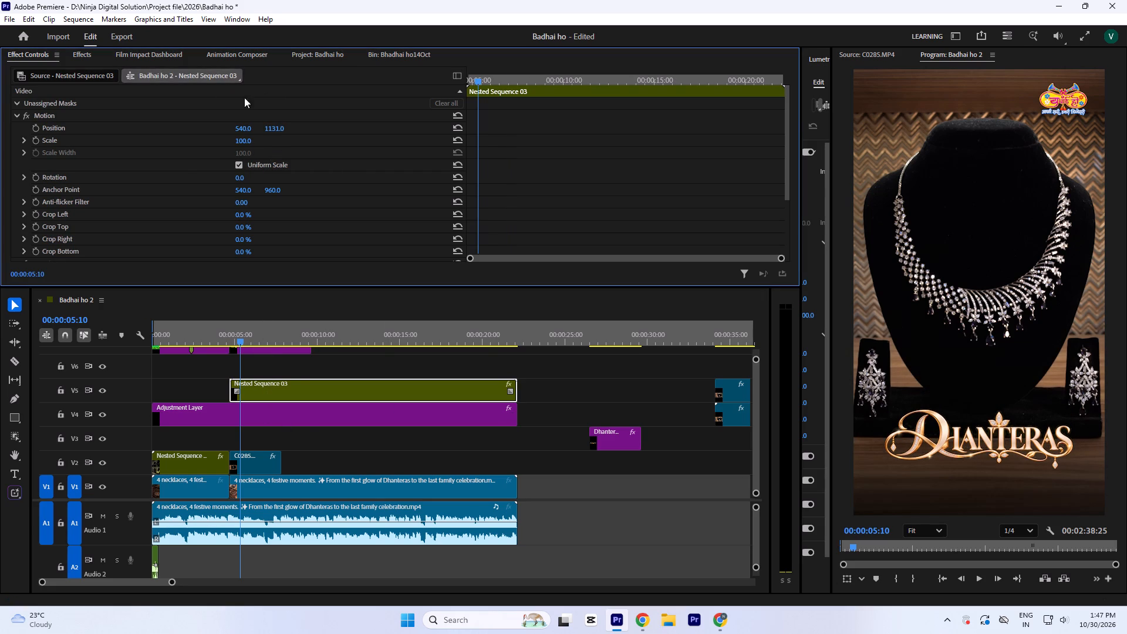
Set the Dhanteras lettering's position to 540, 1553 and play back its shot, returning the playhead to the lettering's start.
left_click(264, 346)
left_click(262, 353)
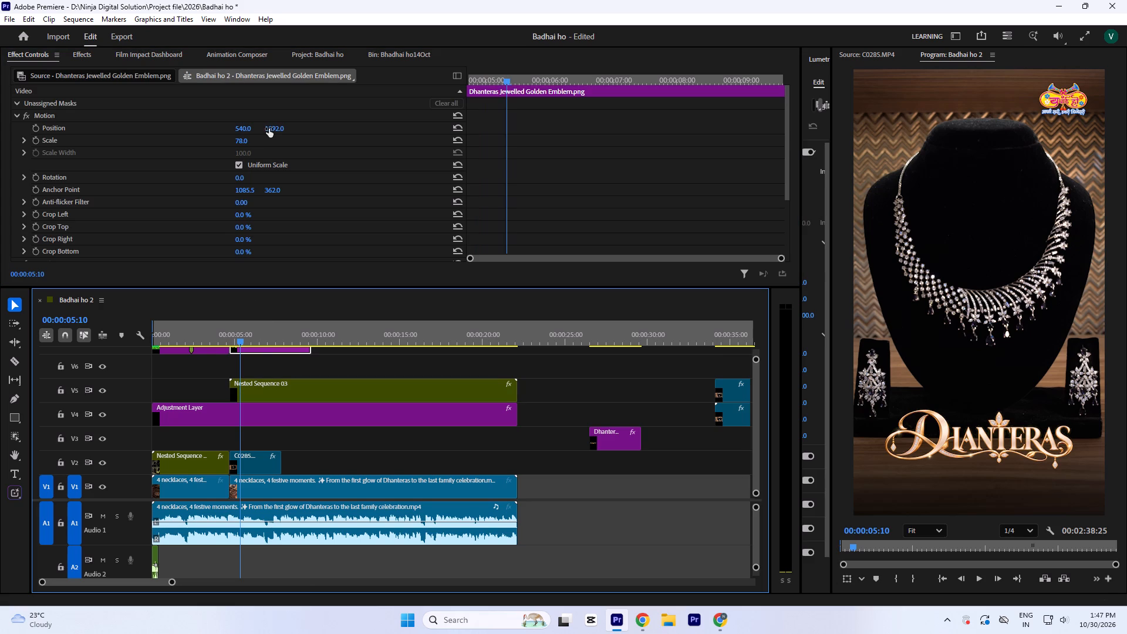
left_click_drag(269, 129, 258, 60)
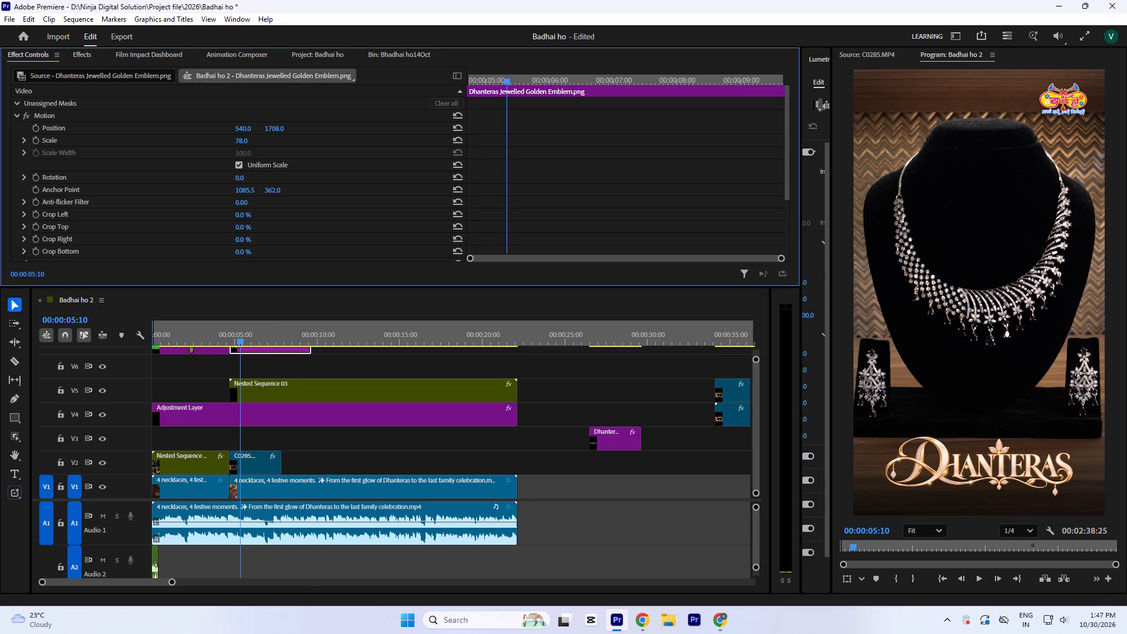
left_click_drag(258, 60, 262, 151)
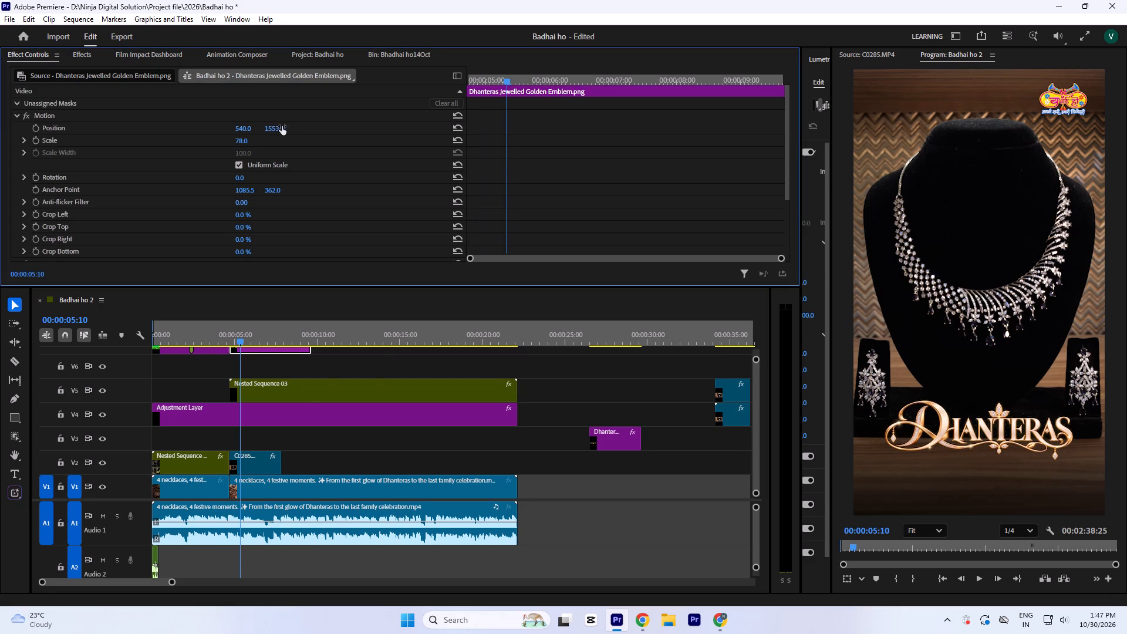
left_click(221, 333)
key("space")
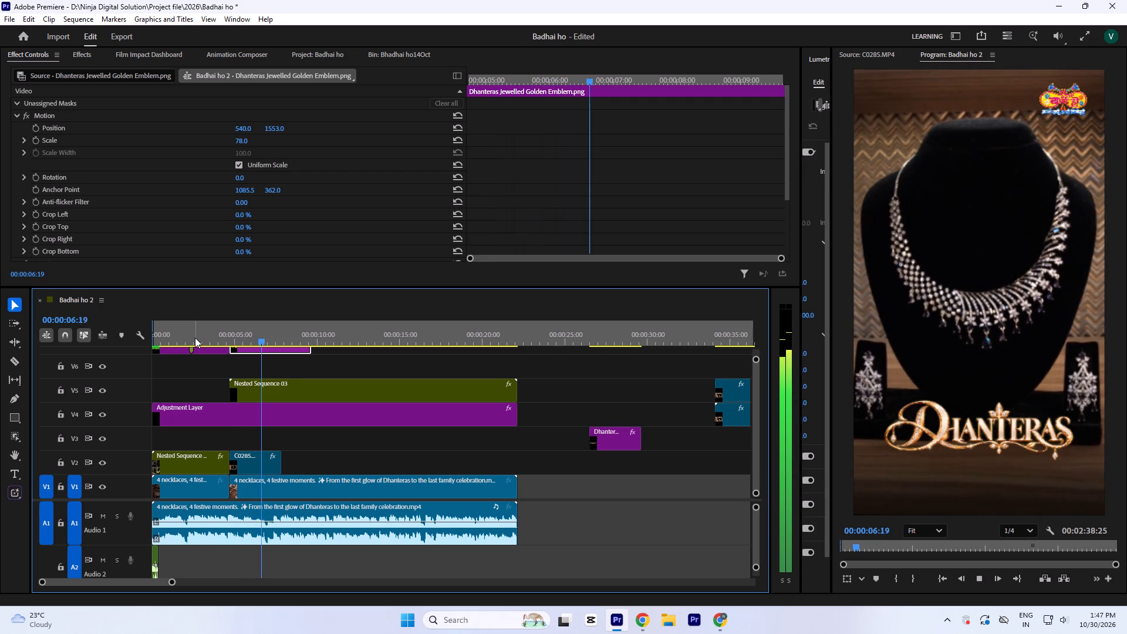
key("grave")
key("space")
left_click(200, 91)
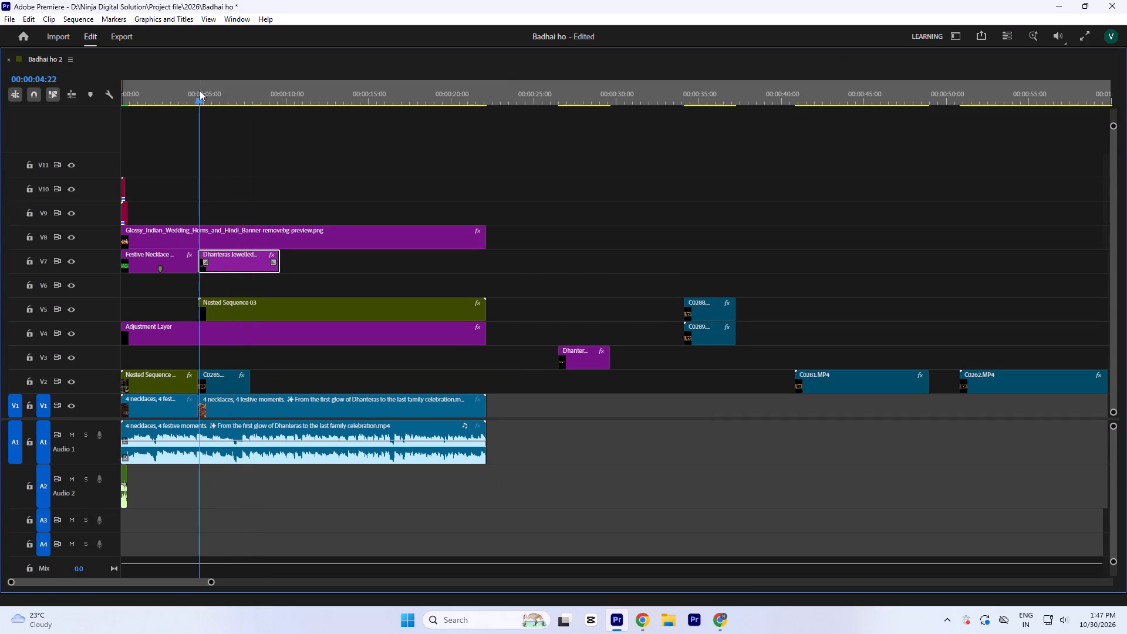
Add the first Fade transition preset from Animation Composer at the 00:00:04:21 cut into clip C0285, and play it back.
key("equal")
key("equal")
key("equal")
key("equal")
key("equal")
key("equal")
left_click(593, 92)
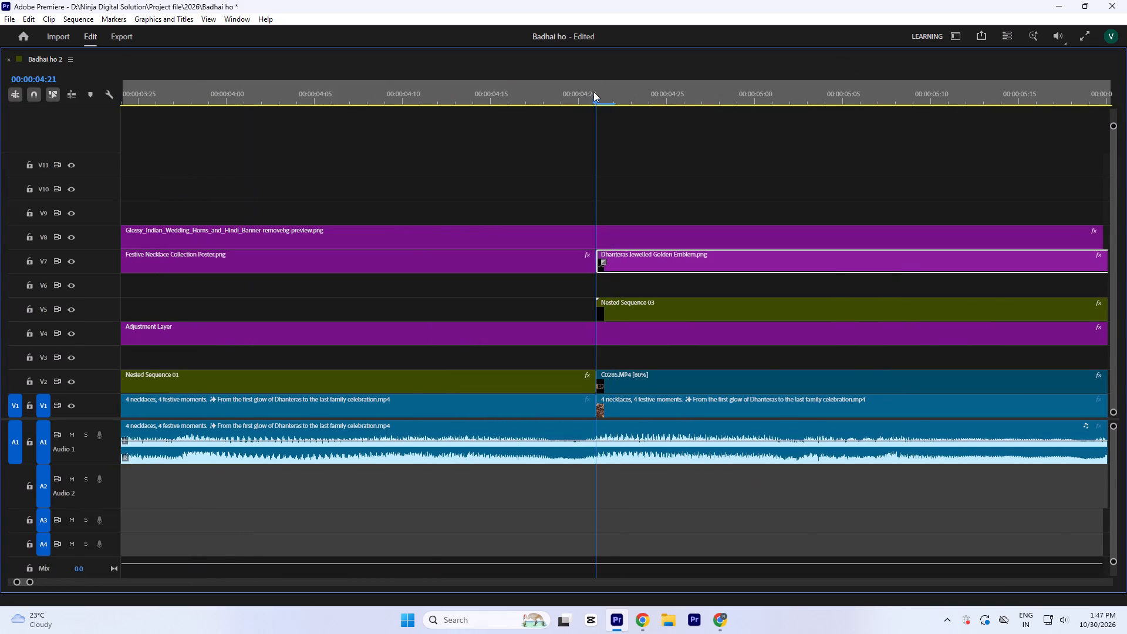
type("`-")
key("minus")
key("minus")
left_click(227, 49)
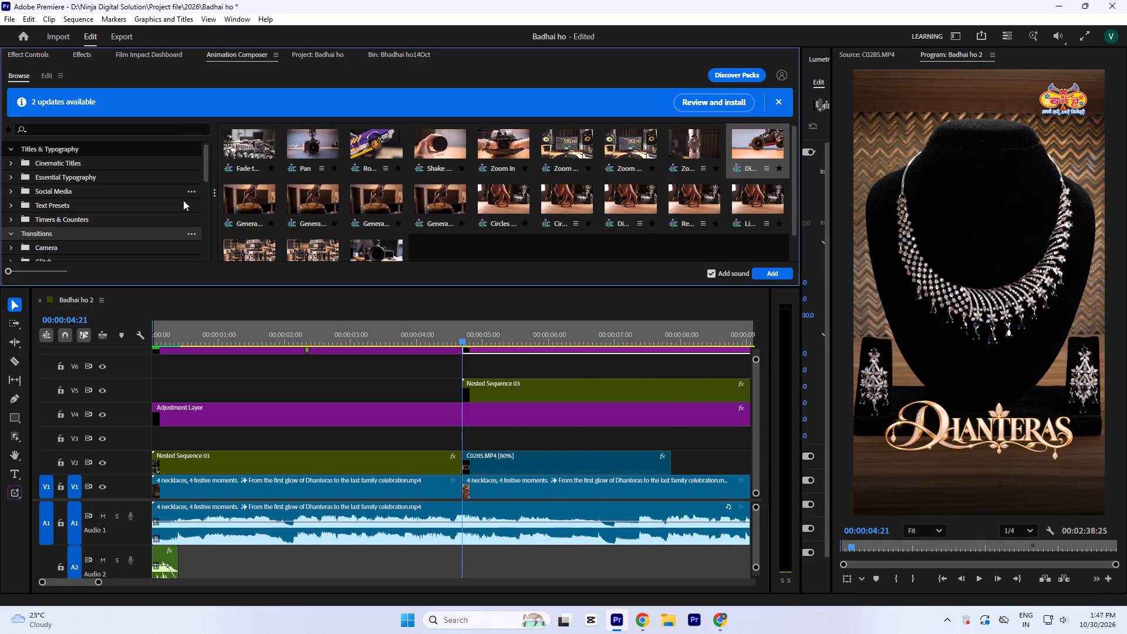
double_click(249, 143)
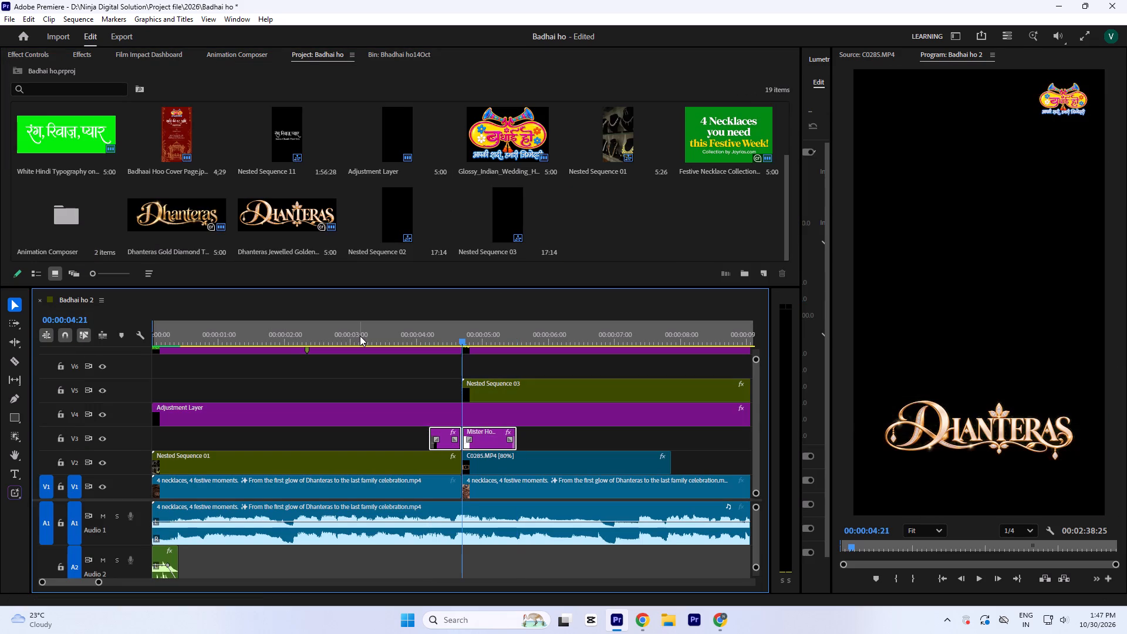
left_click(325, 332)
key("minus")
key("space")
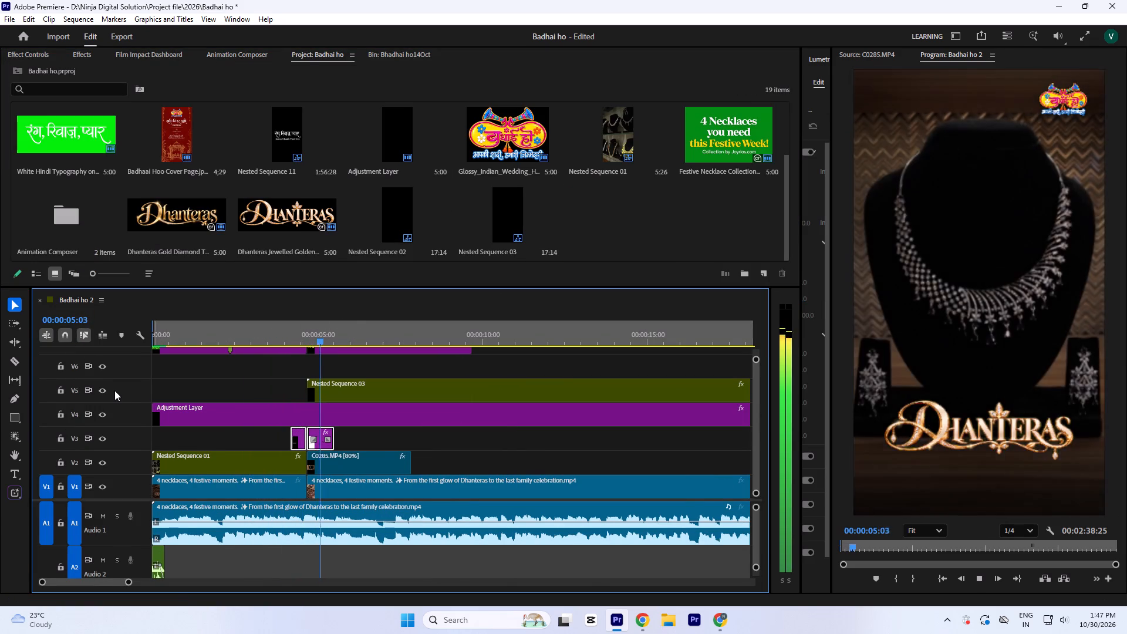
key("space")
Move both Mister Horse Adjustment clips from V3 up to V9, above the logo, and play back the cut.
type("`=")
key("equal")
left_click_drag(518, 357, 534, 210)
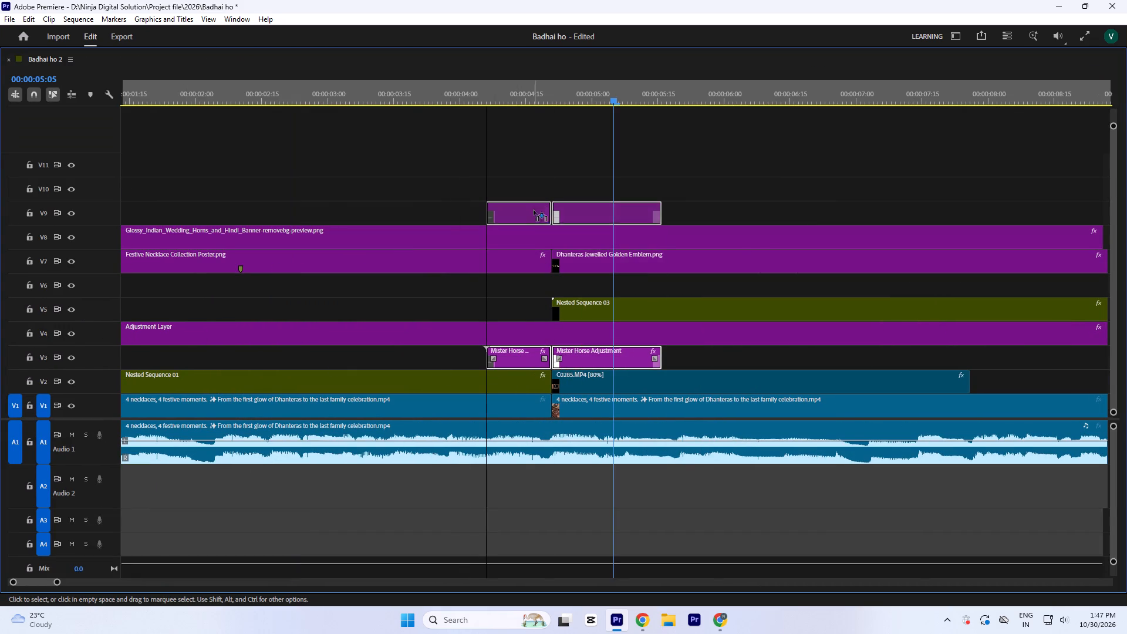
left_click_drag(534, 210, 531, 198)
left_click(552, 101)
key("equal")
key("equal")
key("equal")
key("equal")
left_click_drag(566, 193, 566, 198)
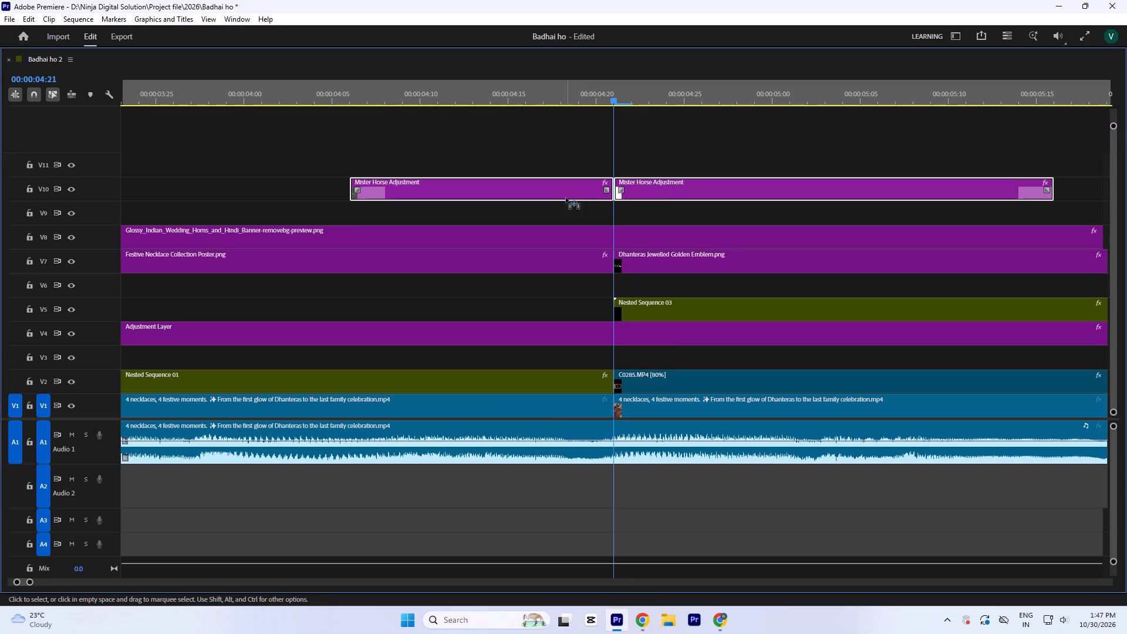
left_click_drag(566, 198, 566, 207)
key("minus")
key("minus")
left_click(418, 102)
type("`-")
key("space")
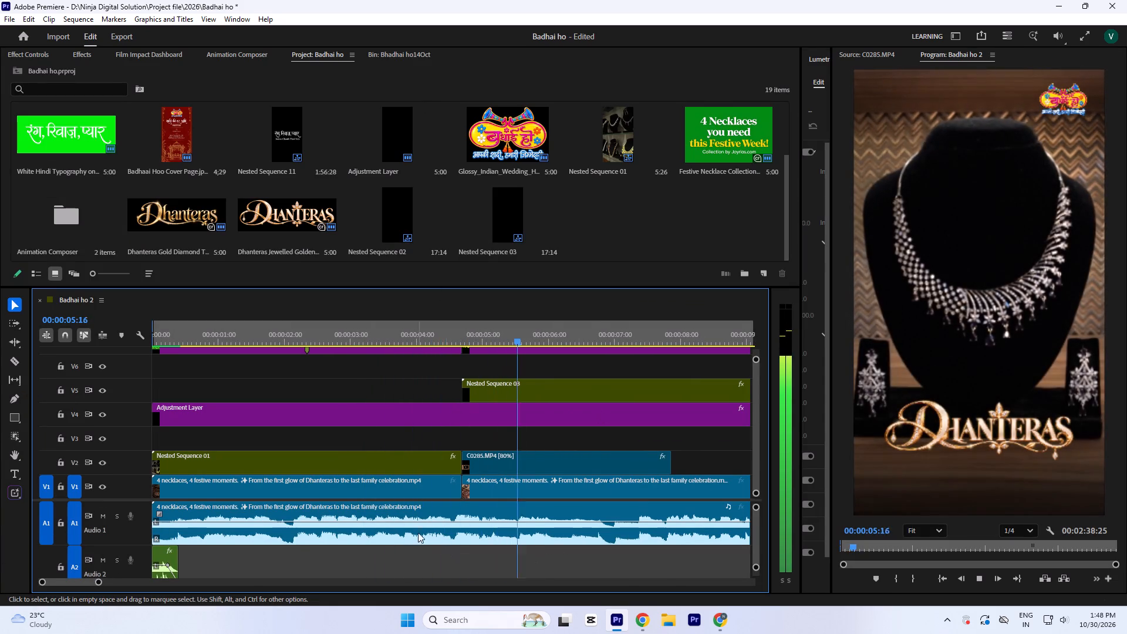
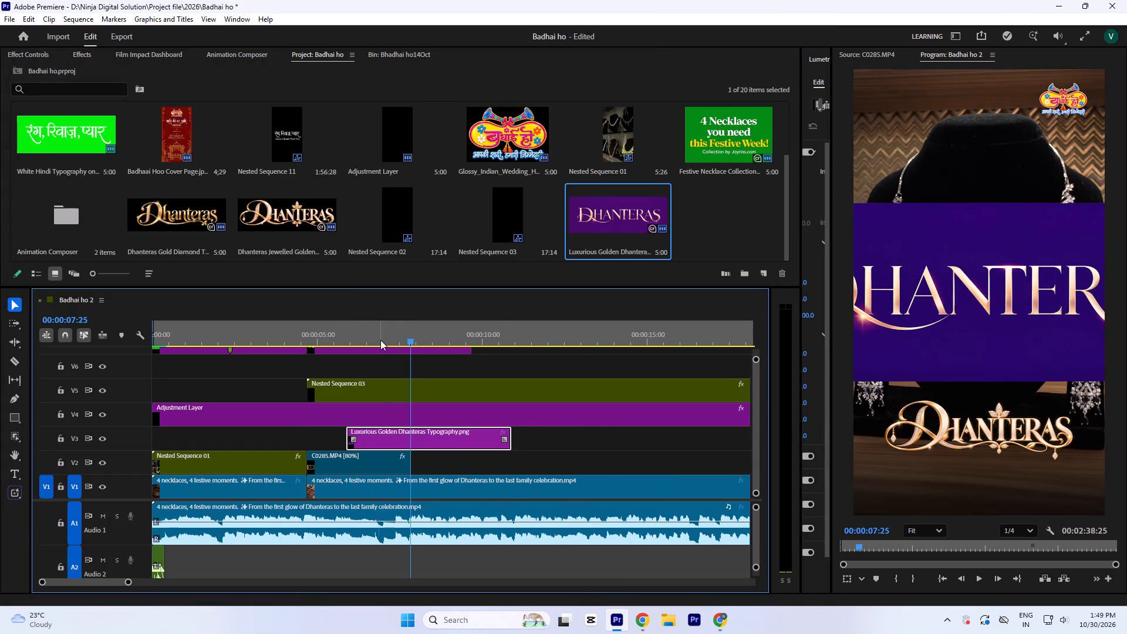
left_click(380, 340)
key("a")
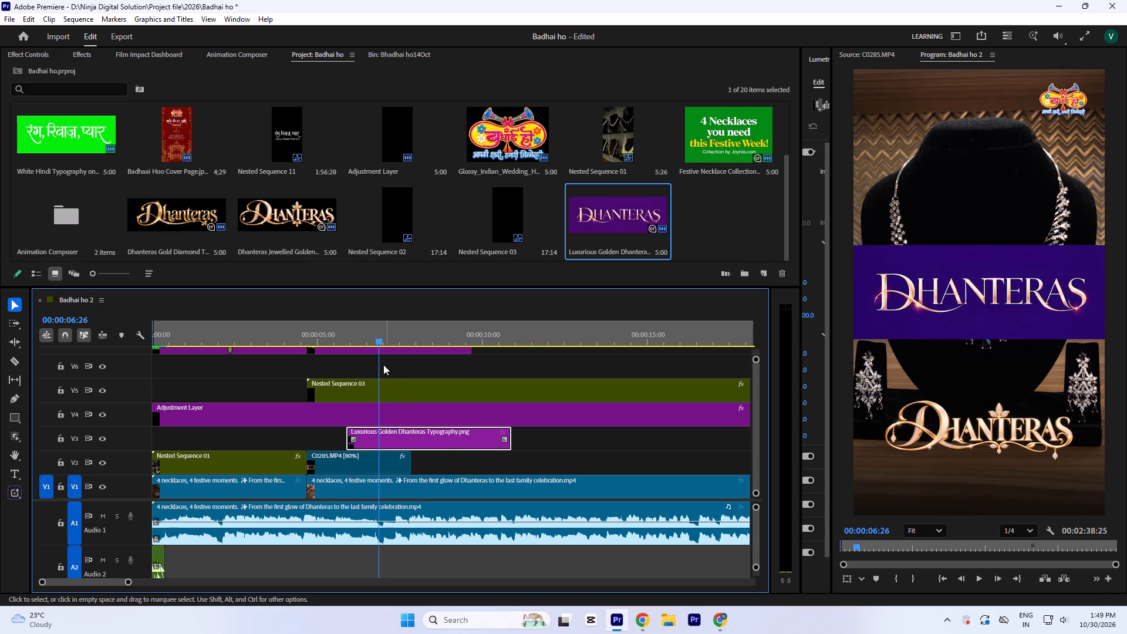
Replace the Dhanteras Jewelled Golden Emblem by moving it to V6 near 00:00:28 and placing Luxurious Golden Dhanteras Typography on V6 from the 00:00:04:21 cut.
left_click_drag(441, 438, 548, 437)
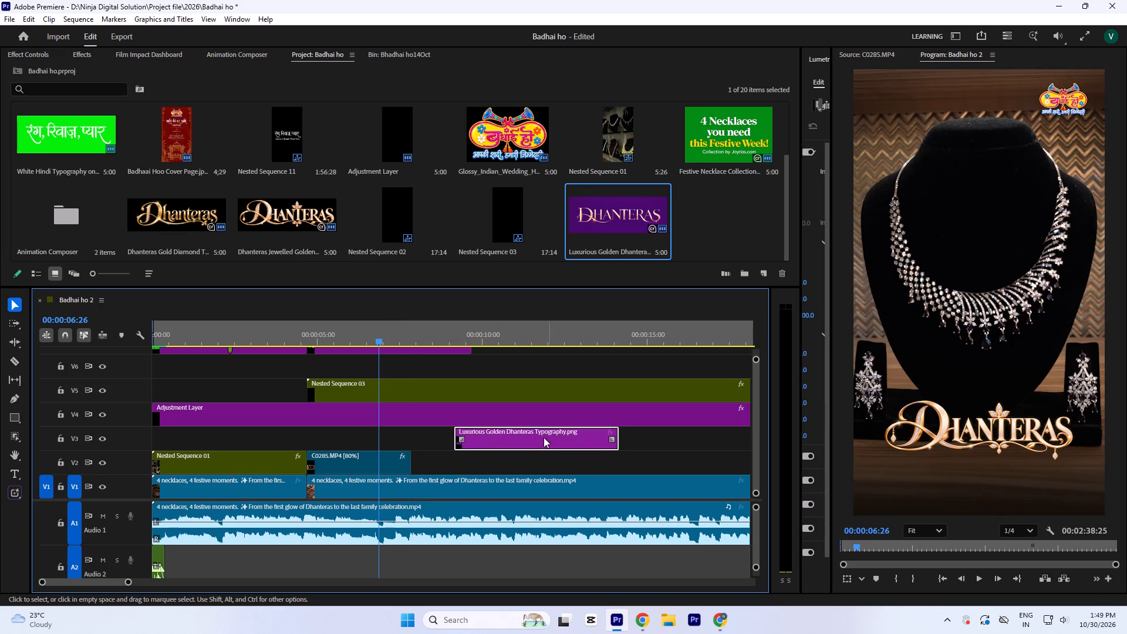
key("grave")
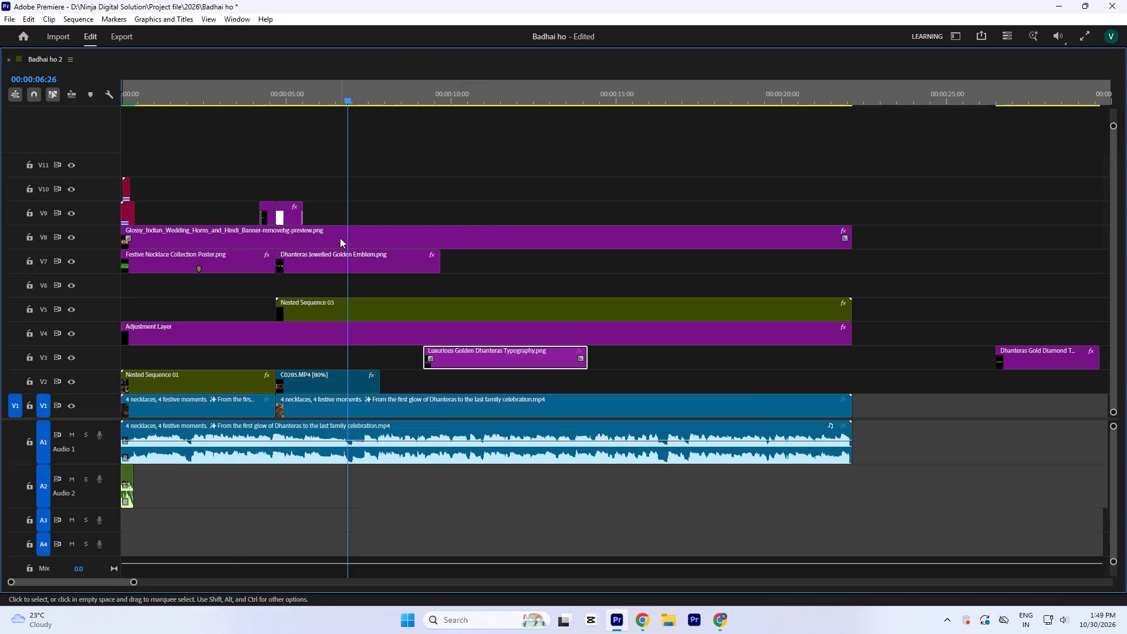
left_click_drag(352, 260, 619, 284)
key("minus")
key("equal")
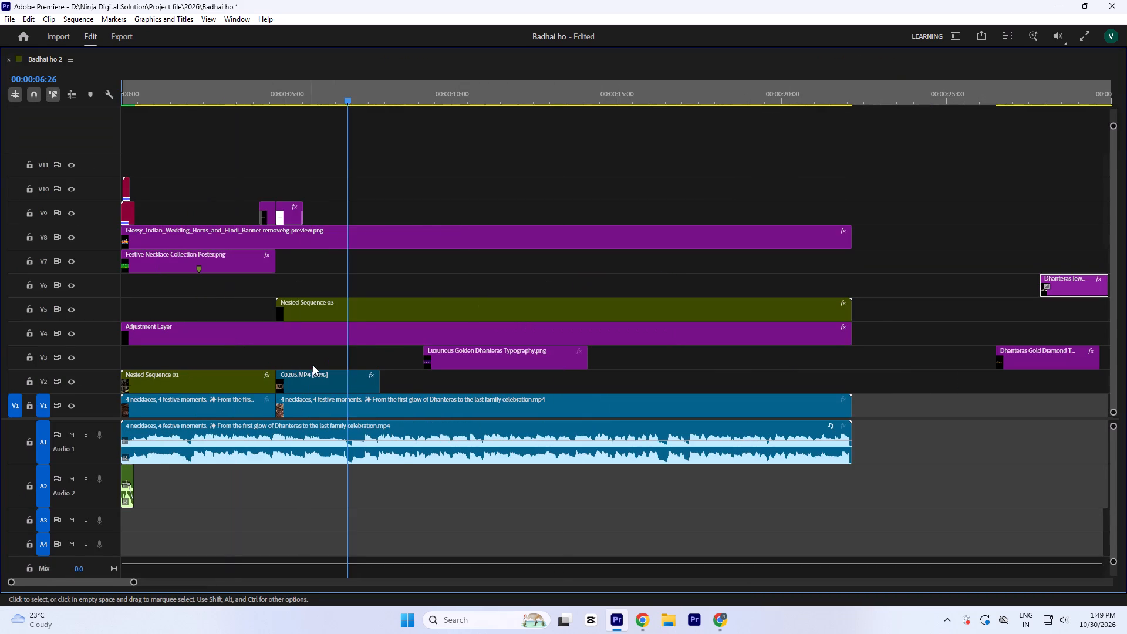
left_click_drag(459, 361, 313, 286)
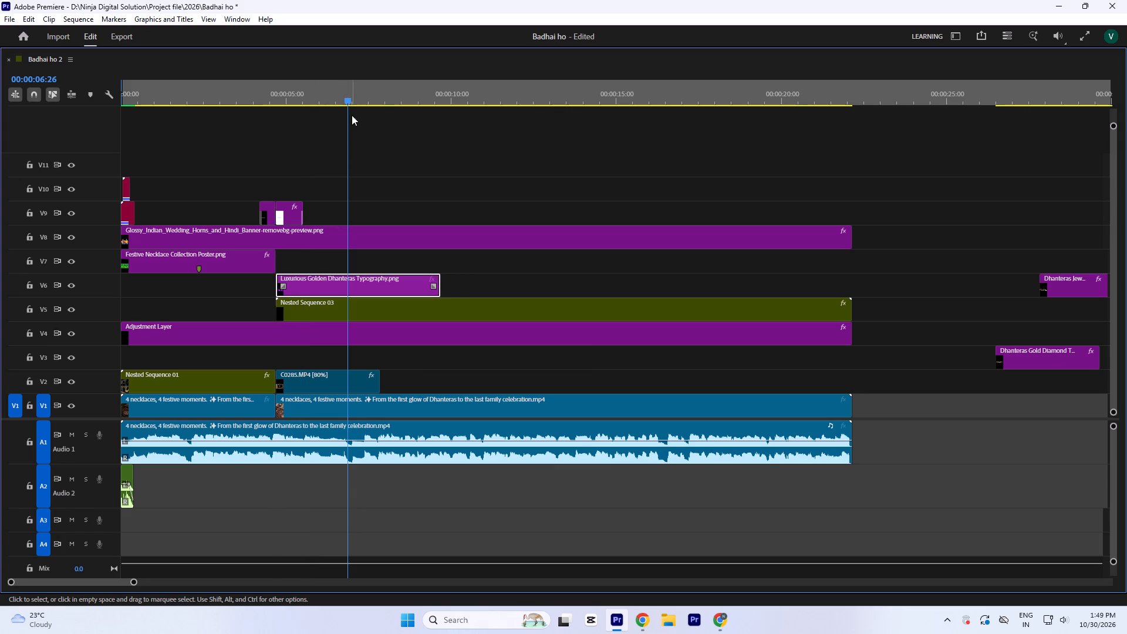
Move the Luxurious Golden Dhanteras Typography image to the bottom of the frame with vertical position 1729.
left_click(342, 98)
key("grave")
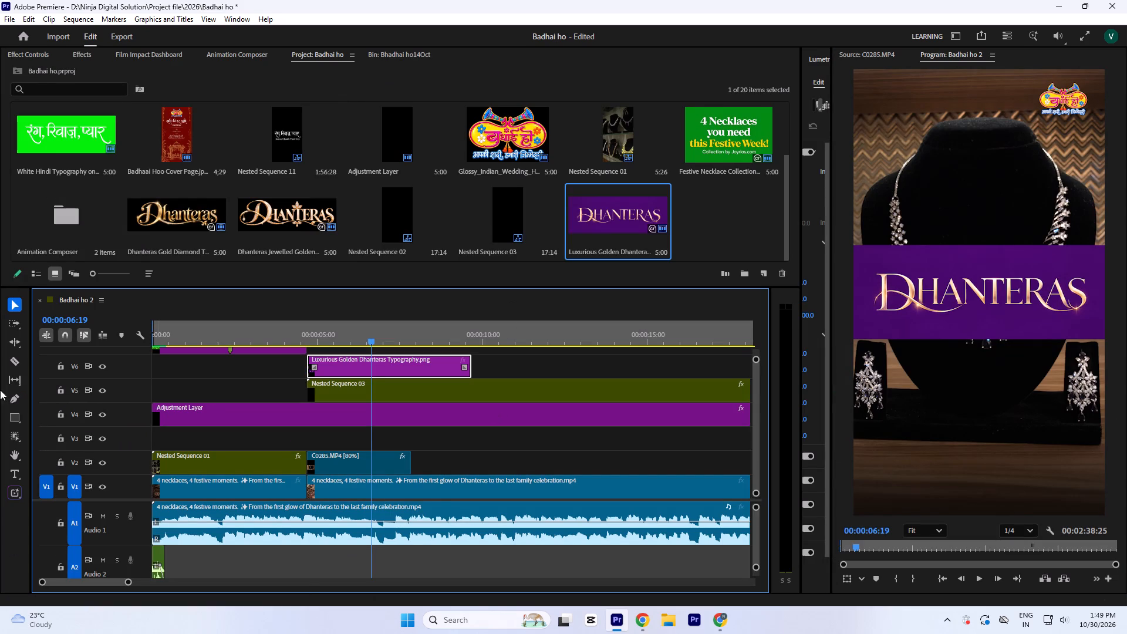
left_click(34, 53)
left_click_drag(274, 126, 264, 53)
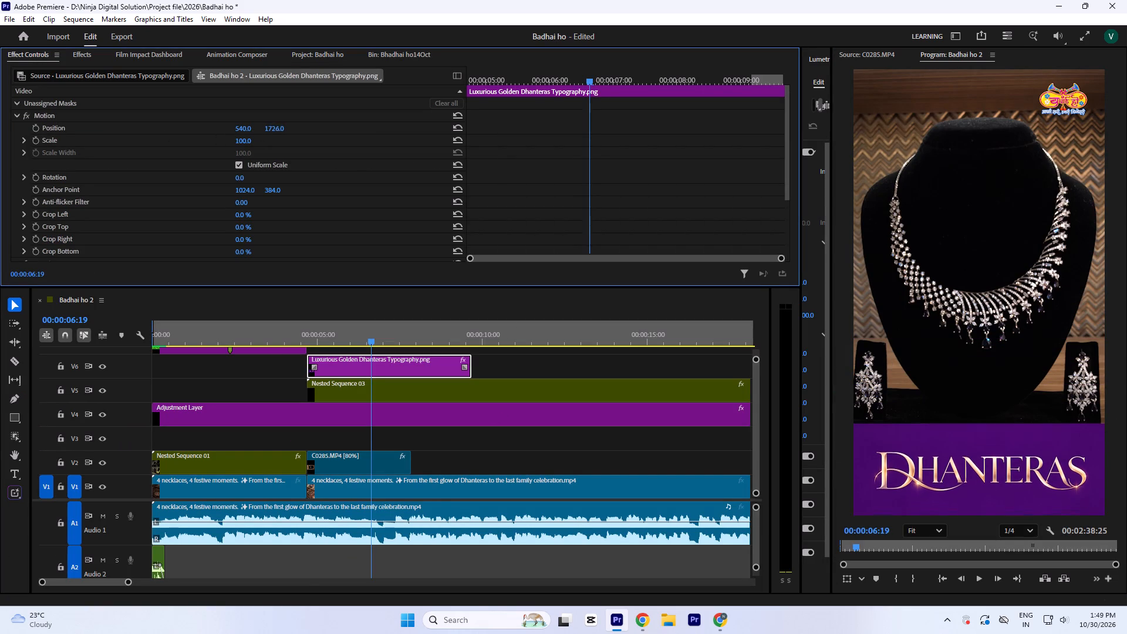
left_click_drag(264, 53, 264, 53)
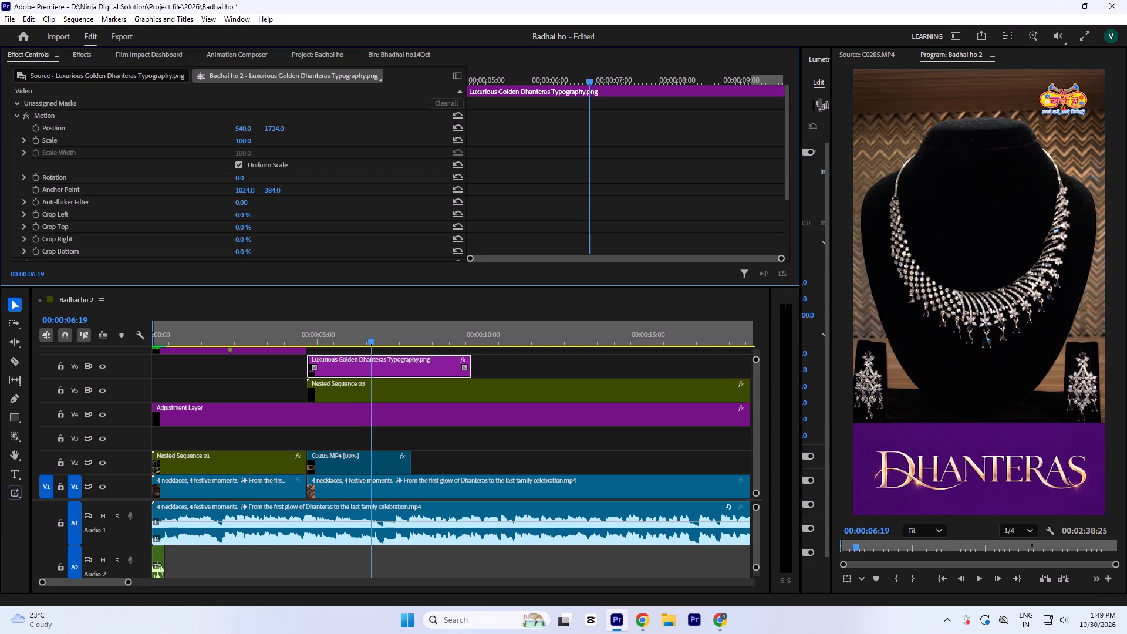
left_click_drag(264, 53, 269, 55)
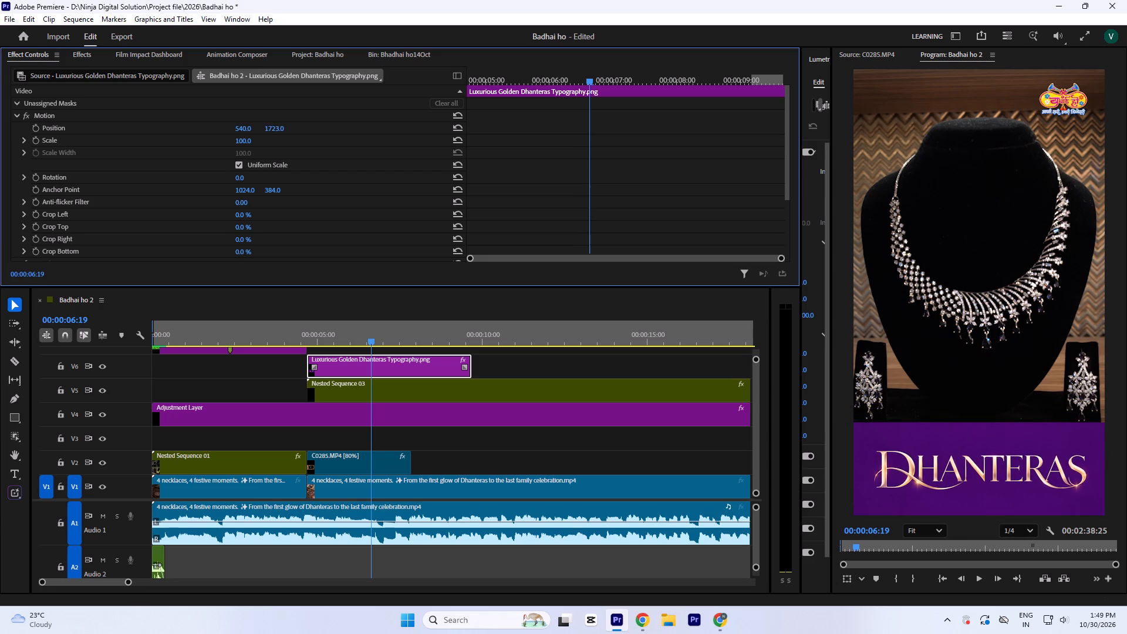
left_click_drag(269, 55, 268, 51)
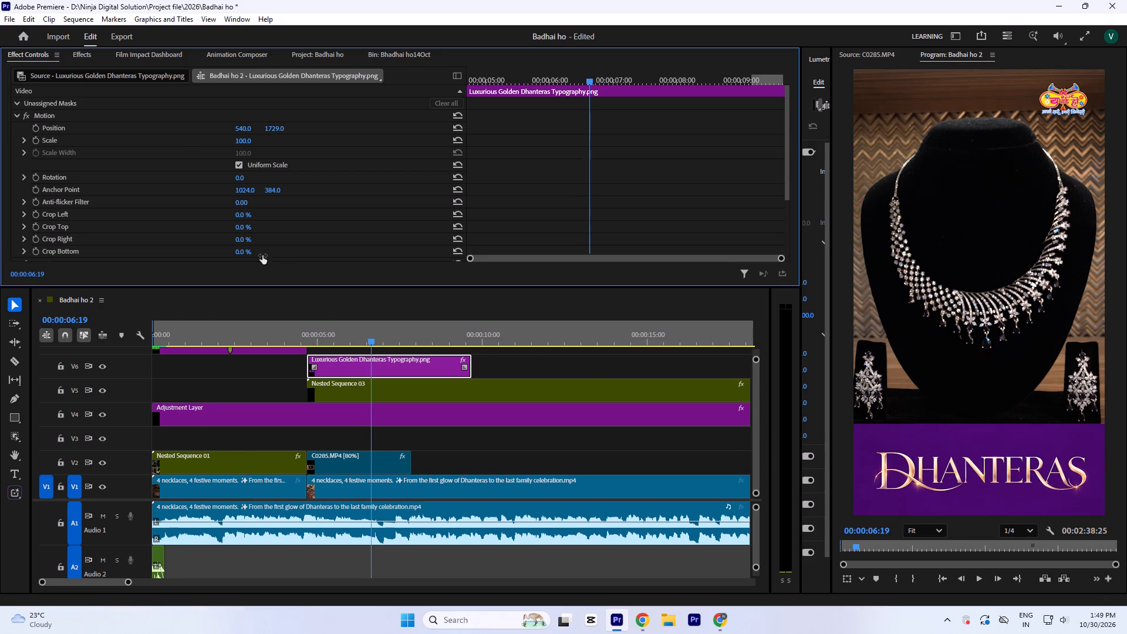
Play back the section from the cut and raise the C0285 necklace clip by setting its vertical position to 909.
left_click(365, 468)
left_click(306, 328)
key("space")
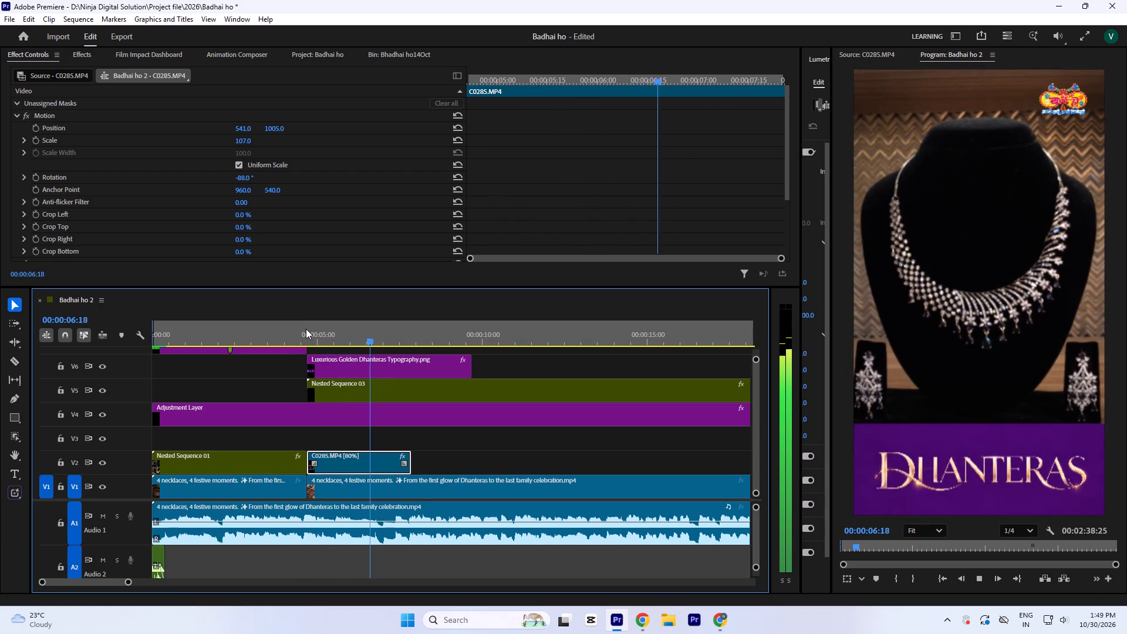
key("space")
key("space")
key("space")
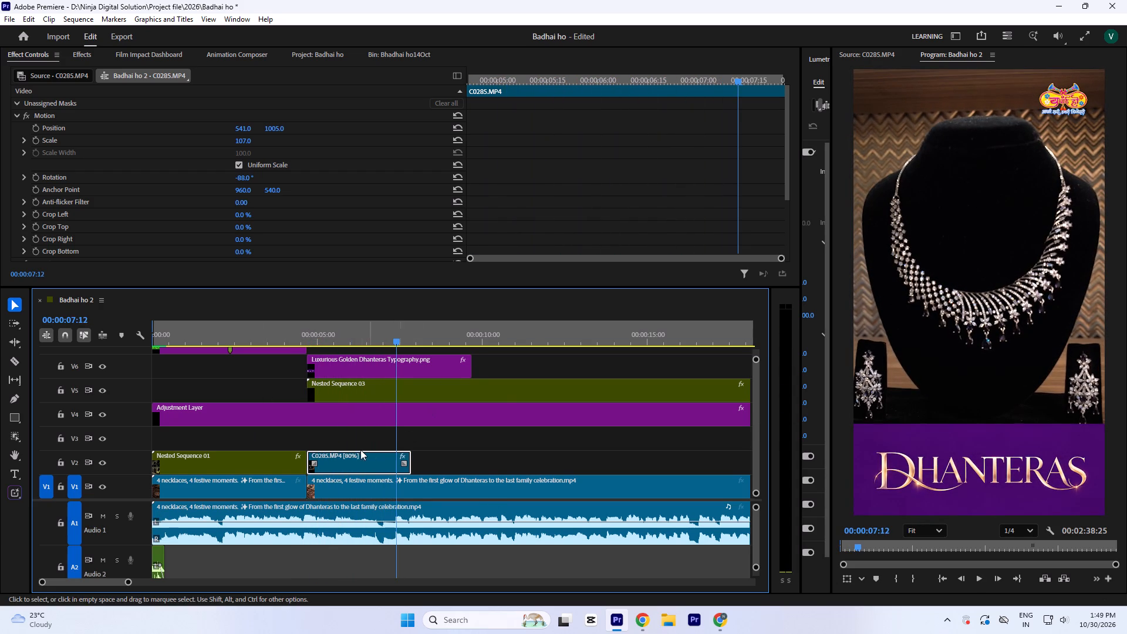
left_click_drag(276, 127, 288, 200)
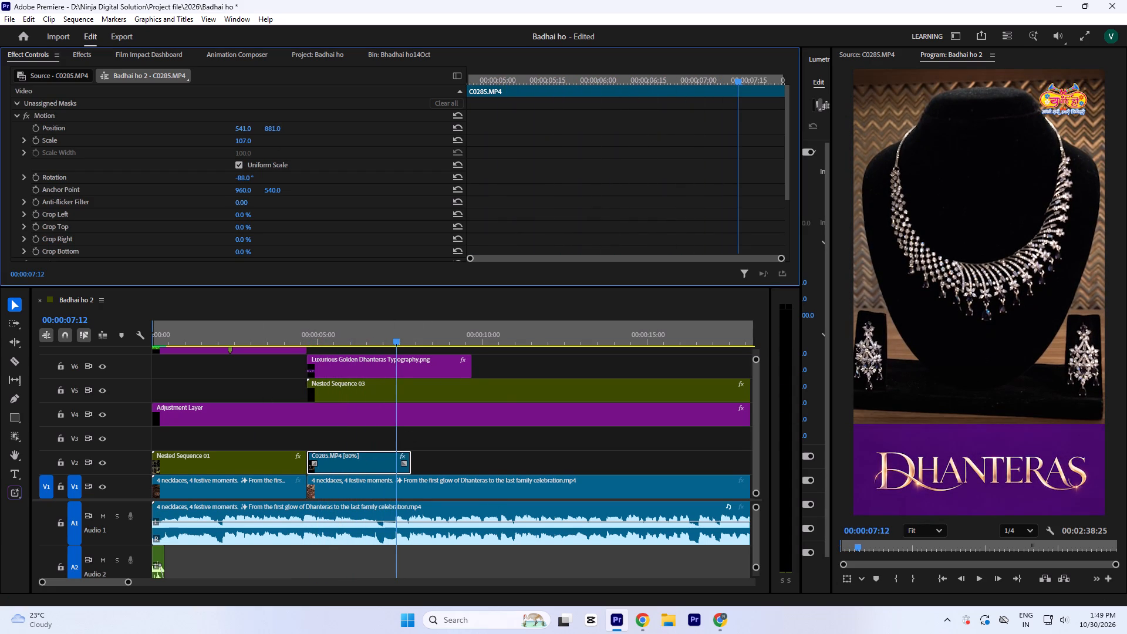
left_click_drag(288, 200, 288, 198)
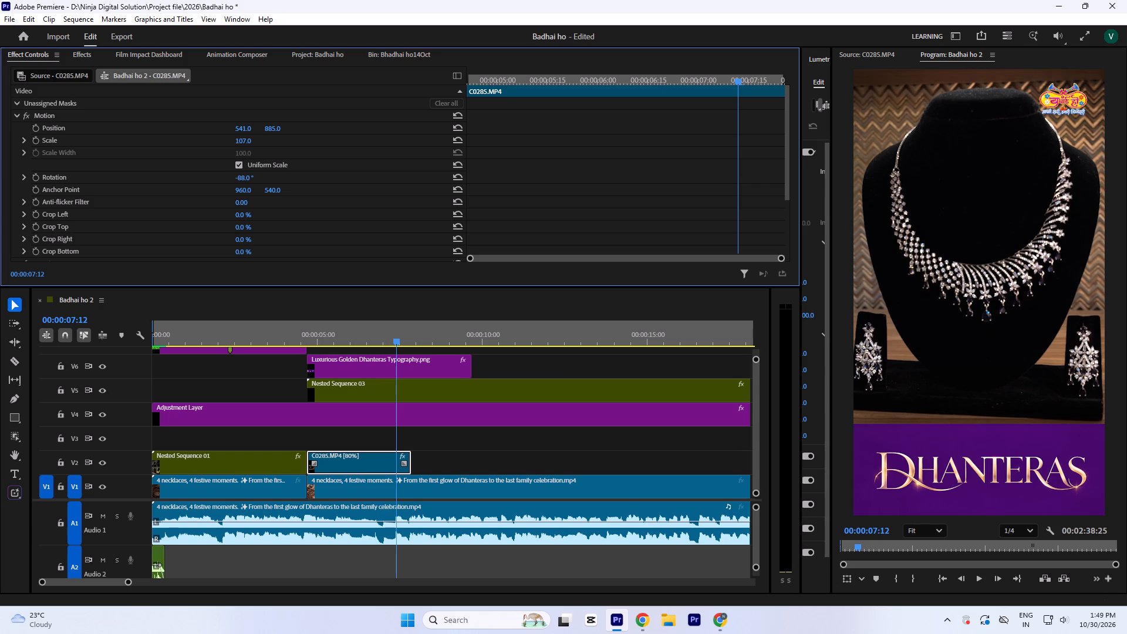
left_click_drag(288, 198, 288, 184)
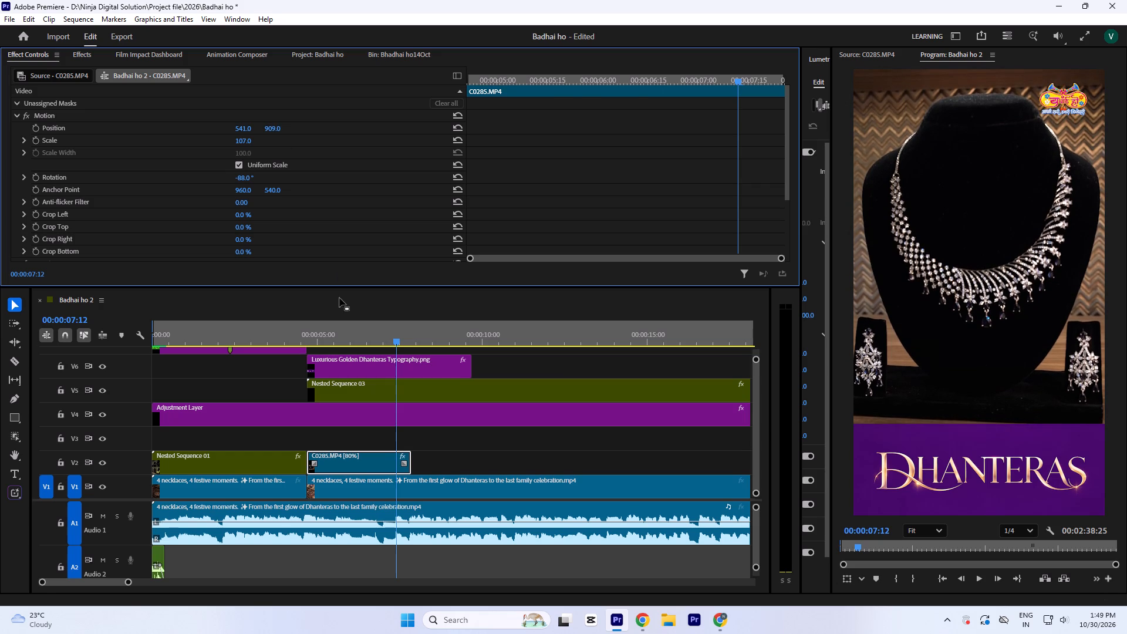
Set the Luxurious Golden Dhanteras Typography image's scale to 106 and its position to 531, 1689.
left_click(354, 373)
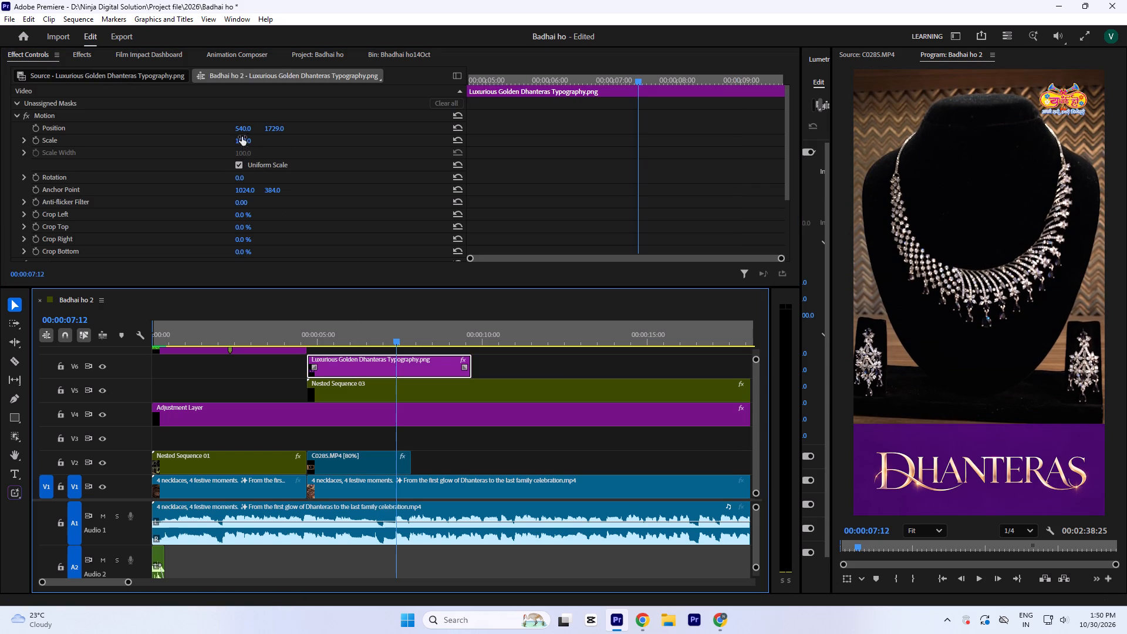
left_click(243, 140)
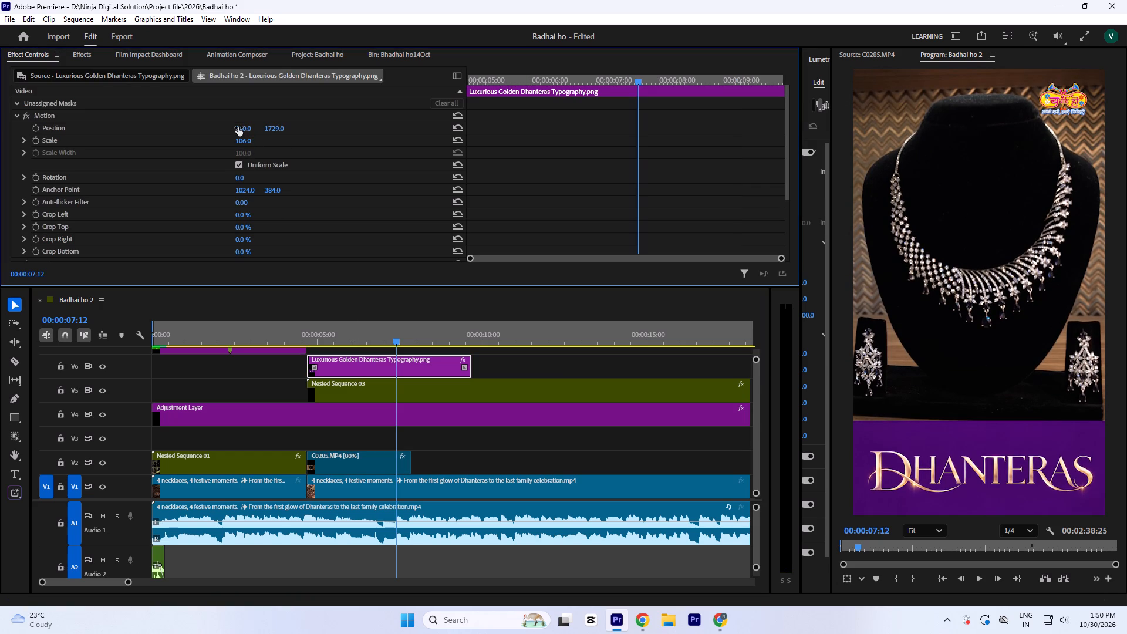
left_click(239, 127)
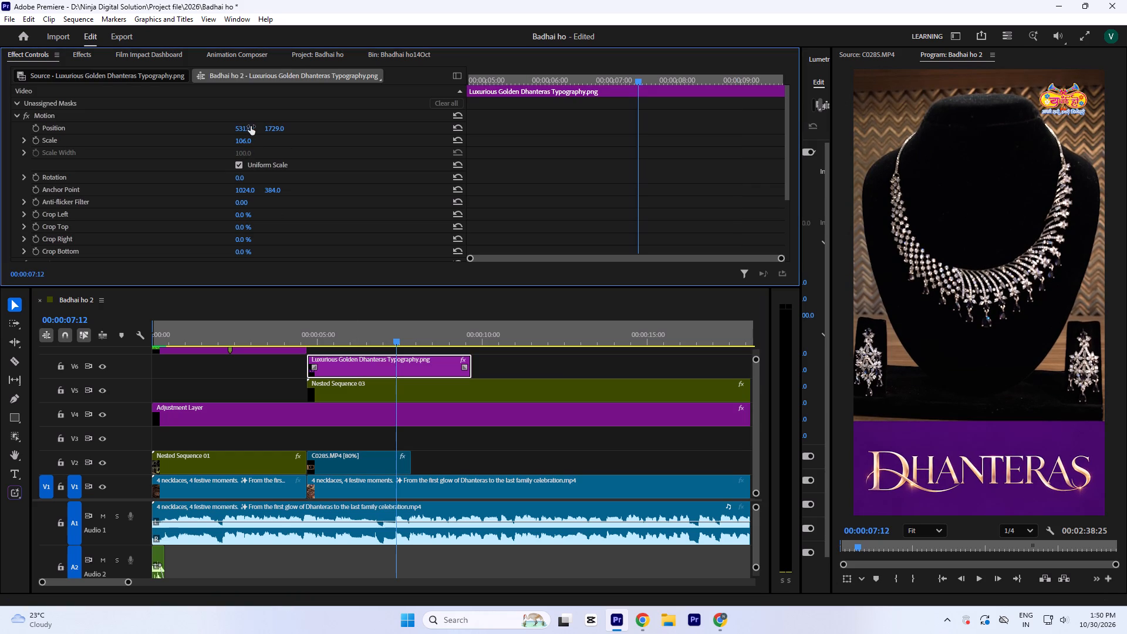
left_click_drag(270, 127, 270, 143)
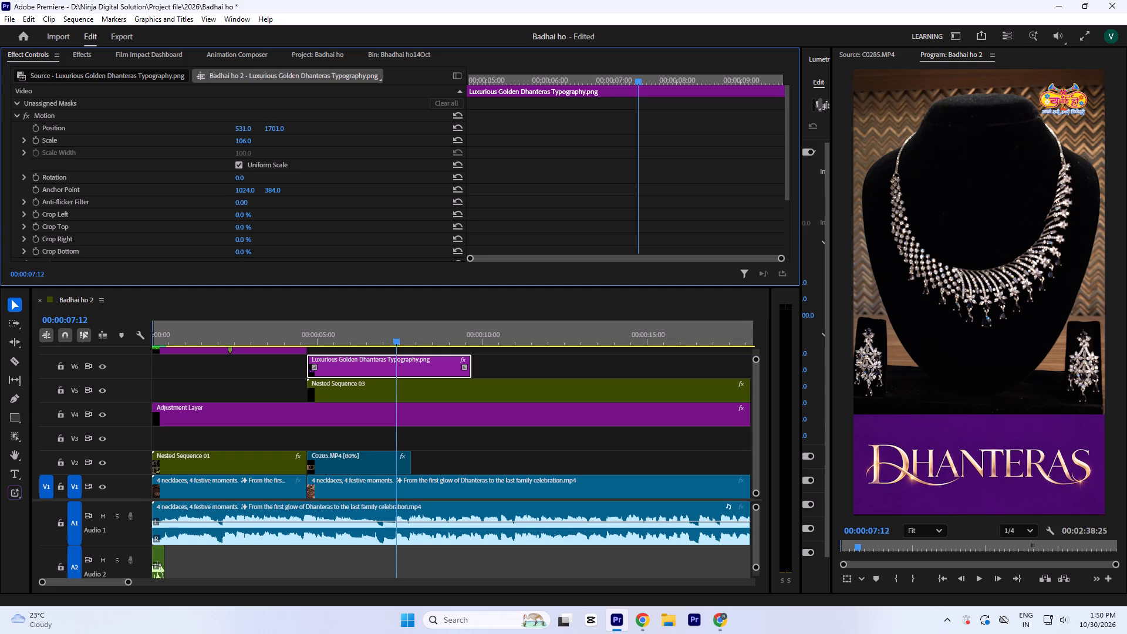
left_click_drag(270, 143, 270, 144)
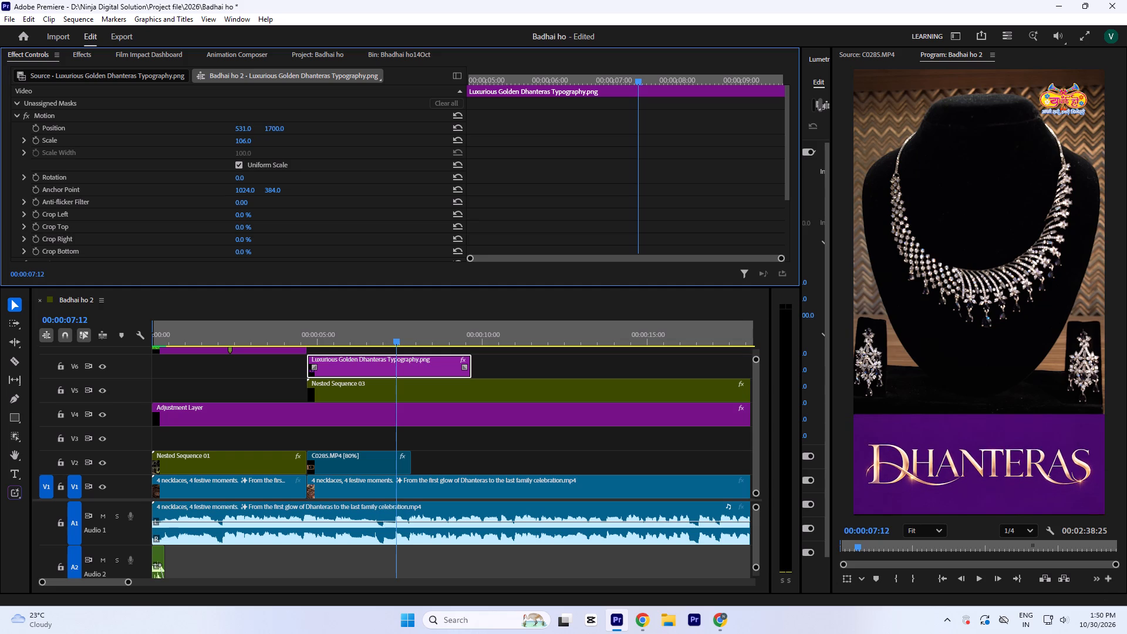
left_click_drag(270, 144, 271, 153)
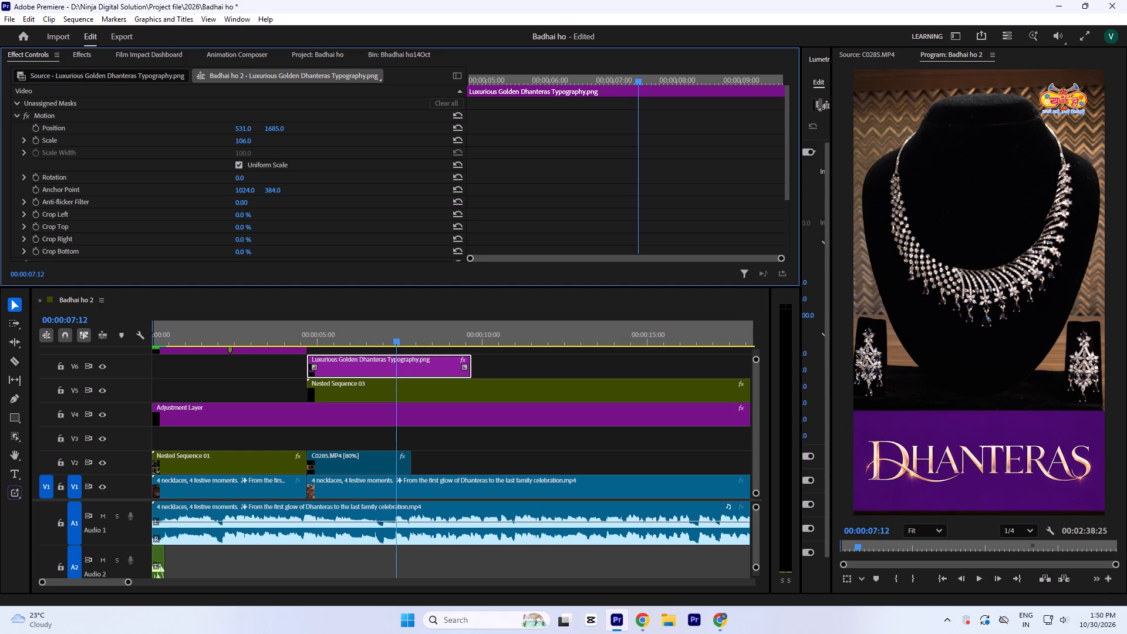
left_click_drag(271, 153, 271, 151)
Crop the top of the Luxurious Golden Dhanteras Typography image by 16%.
scroll(338, 203, "down", 1)
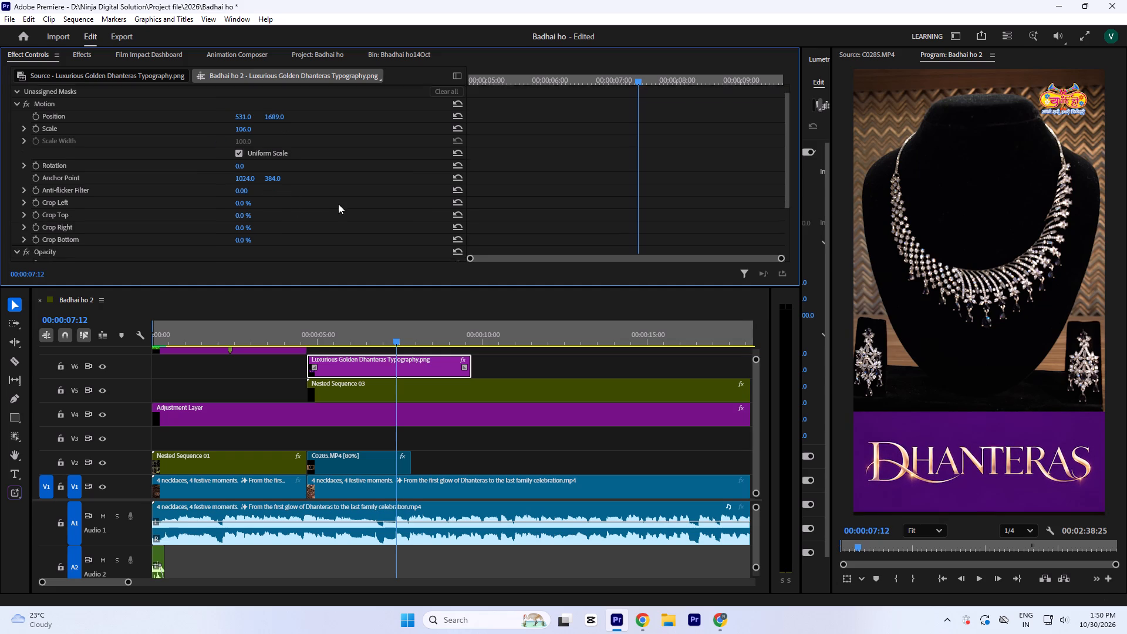
scroll(338, 204, "down", 2)
left_click(242, 194)
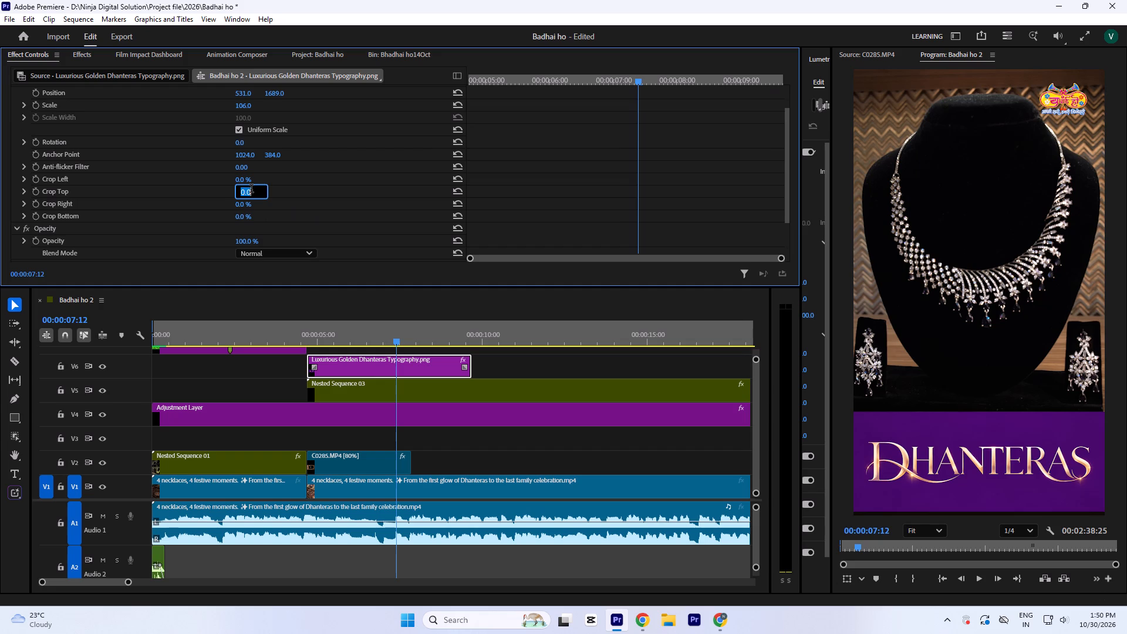
key("Up")
key("Up")
key("Up")
key("Up")
key("Up")
key("Up")
key("Up")
key("Up")
key("Up")
key("Up")
key("Up")
key("Up")
key("Up")
key("Up")
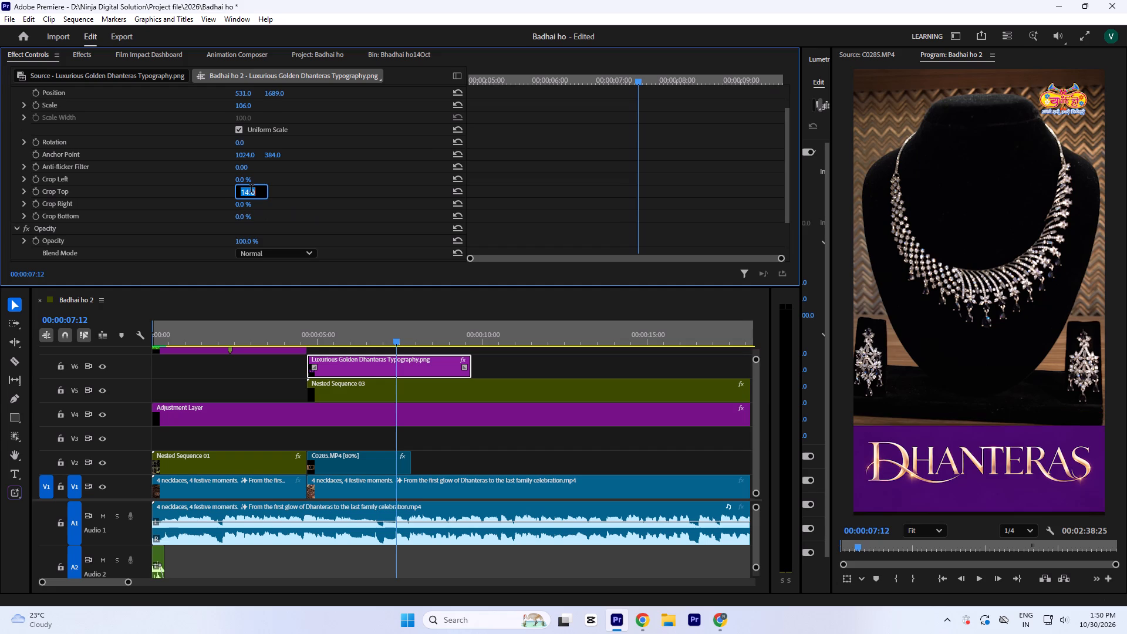
key("Up")
key("Up")
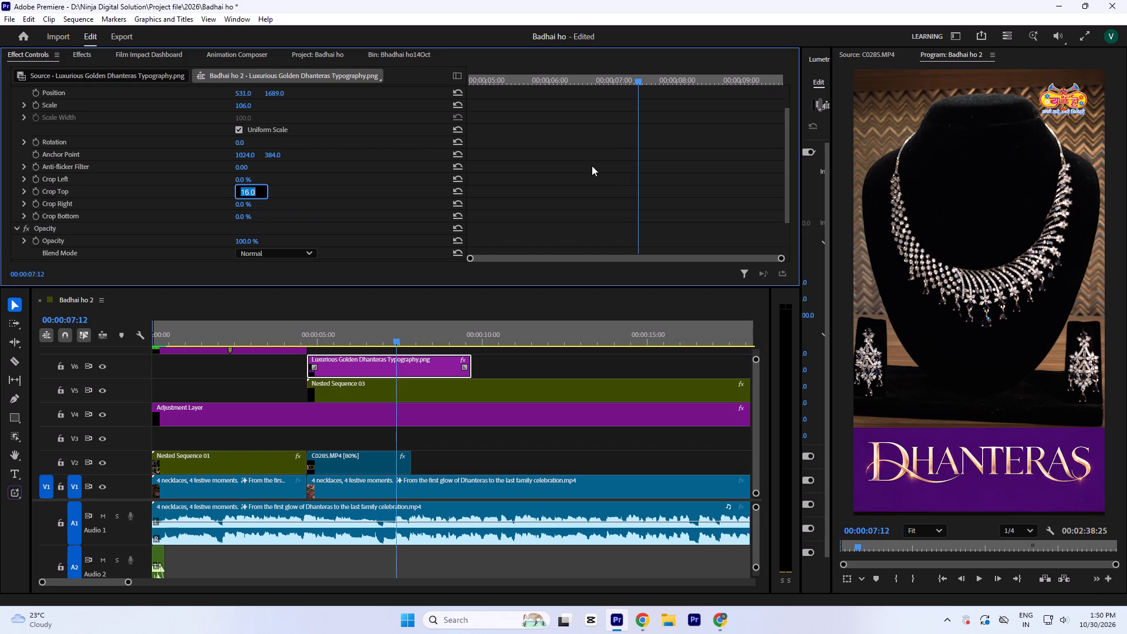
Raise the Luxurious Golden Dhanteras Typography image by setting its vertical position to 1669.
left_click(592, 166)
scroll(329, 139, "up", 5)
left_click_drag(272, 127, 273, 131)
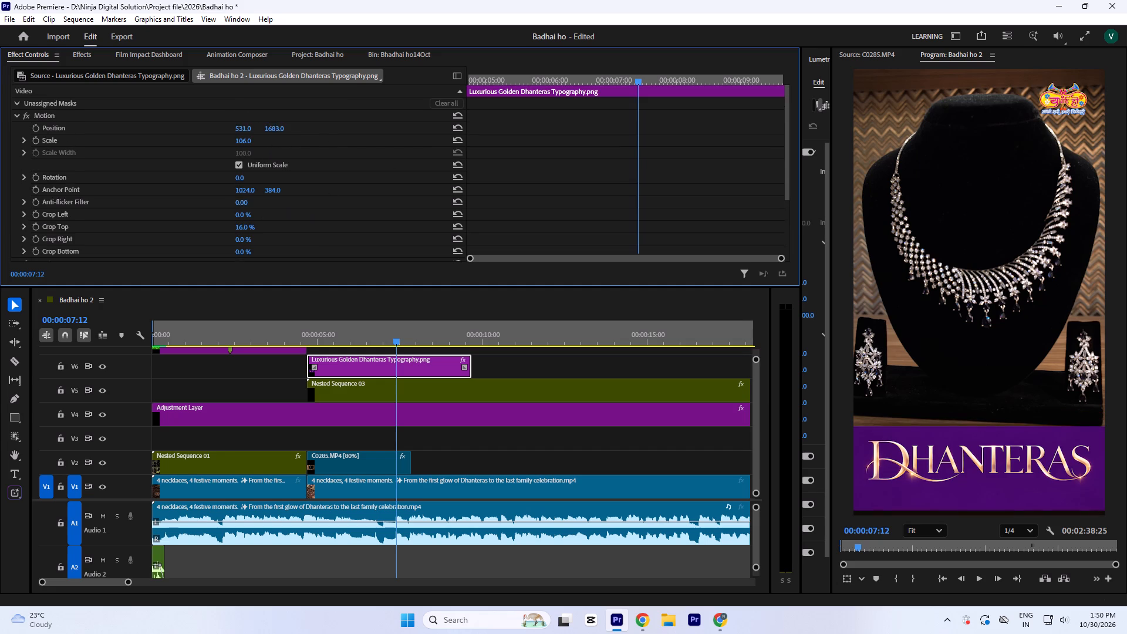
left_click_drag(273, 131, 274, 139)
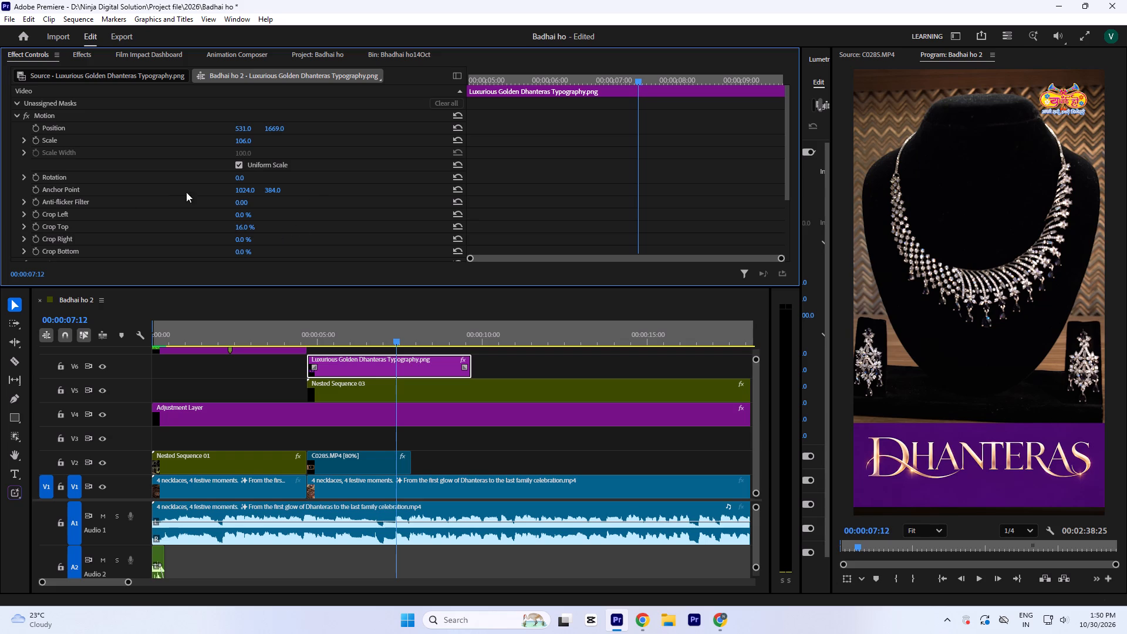
Lower the C0285 necklace clip by setting its vertical position to 923 and play back from the cut.
left_click(361, 466)
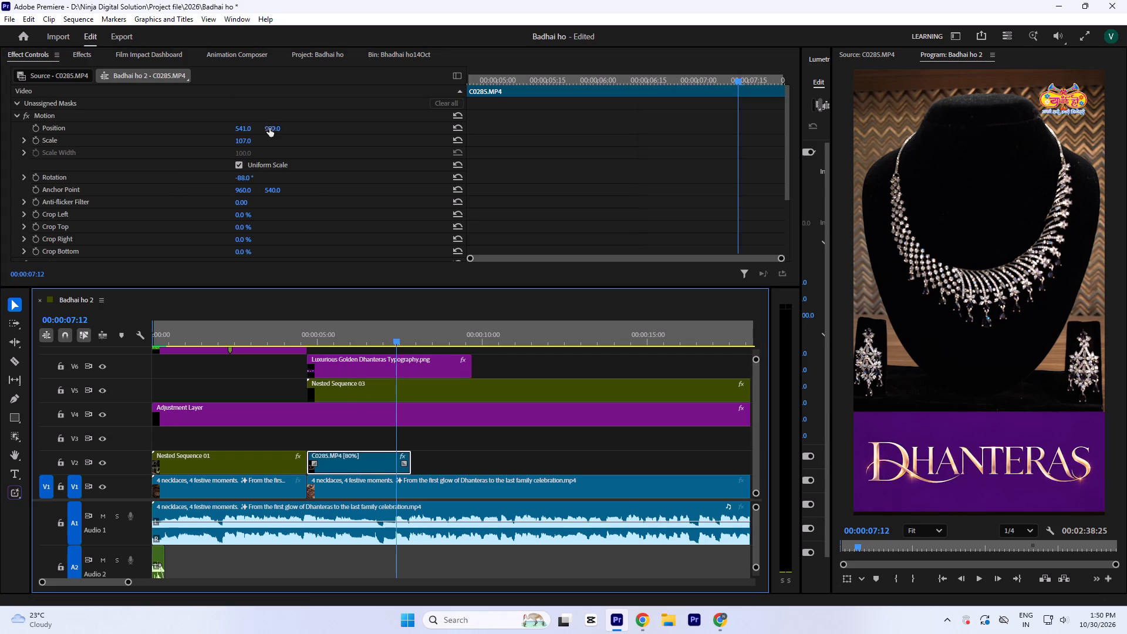
left_click_drag(269, 128, 268, 119)
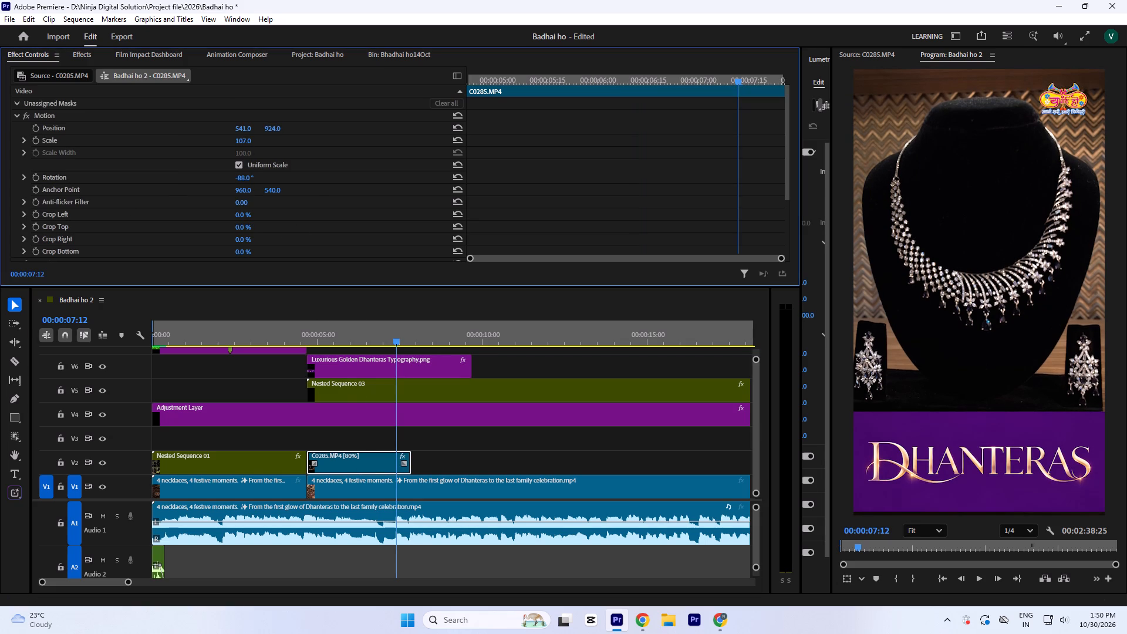
left_click_drag(268, 119, 268, 120)
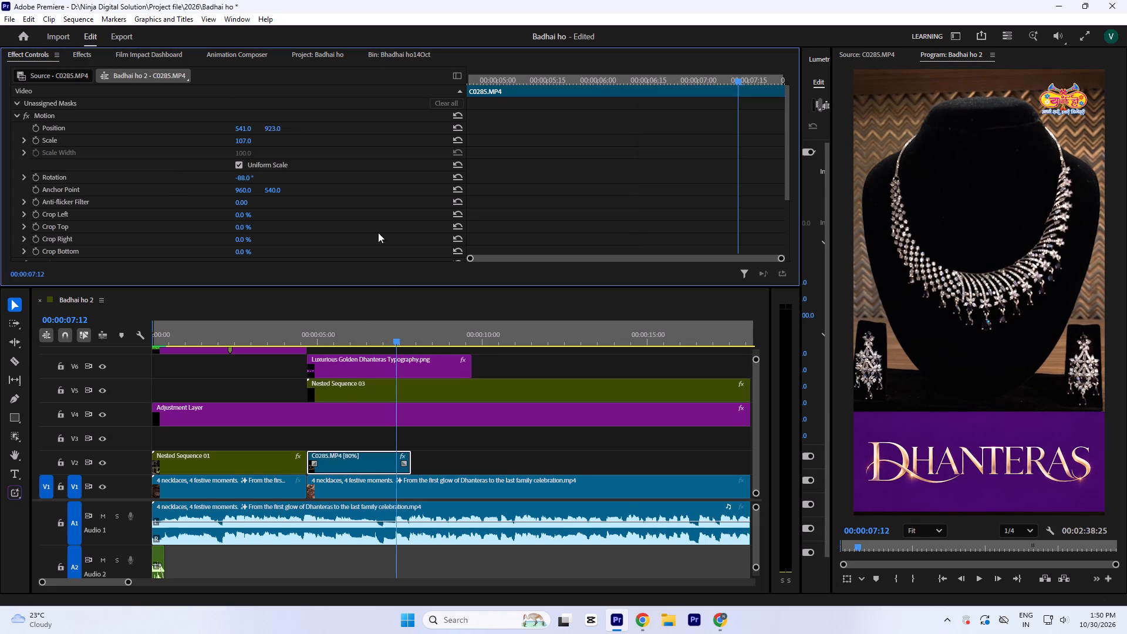
left_click(308, 322)
key("space")
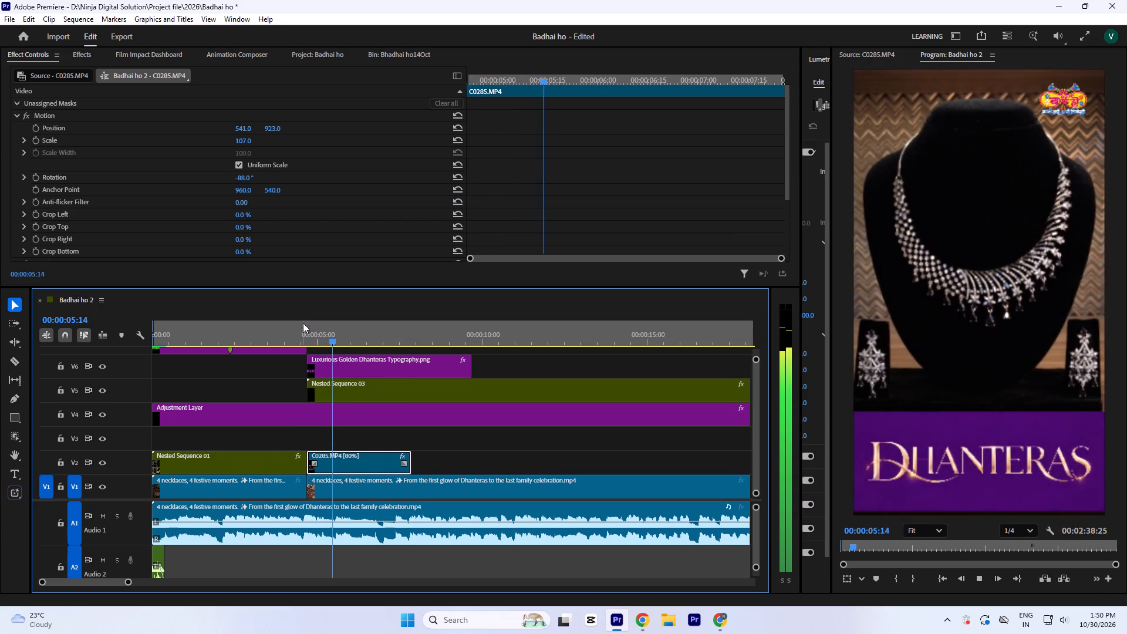
key("space")
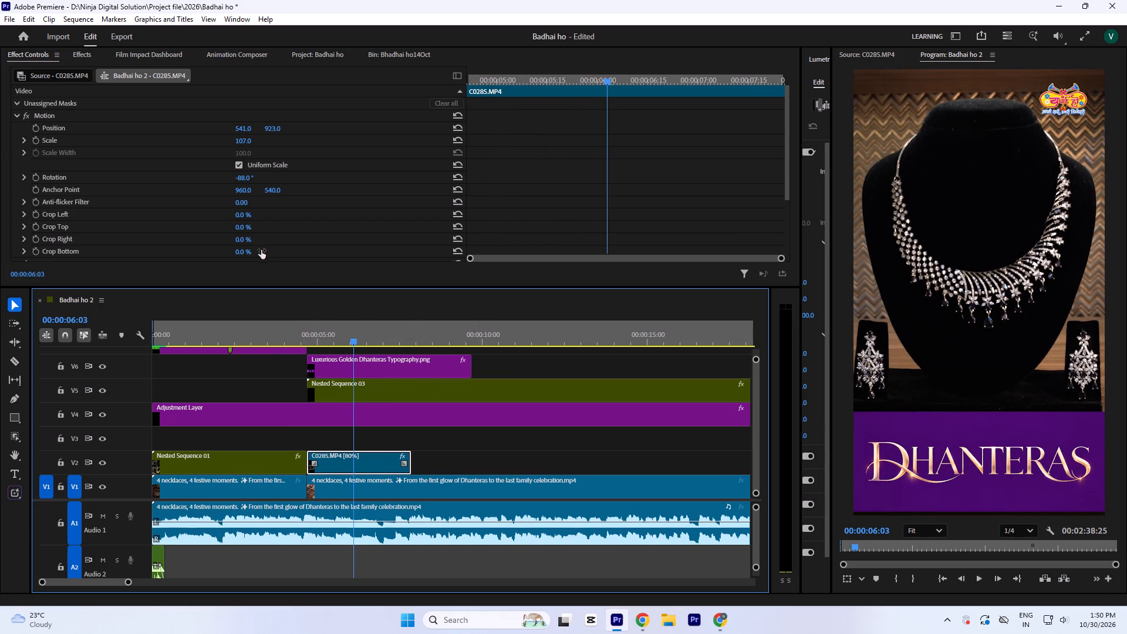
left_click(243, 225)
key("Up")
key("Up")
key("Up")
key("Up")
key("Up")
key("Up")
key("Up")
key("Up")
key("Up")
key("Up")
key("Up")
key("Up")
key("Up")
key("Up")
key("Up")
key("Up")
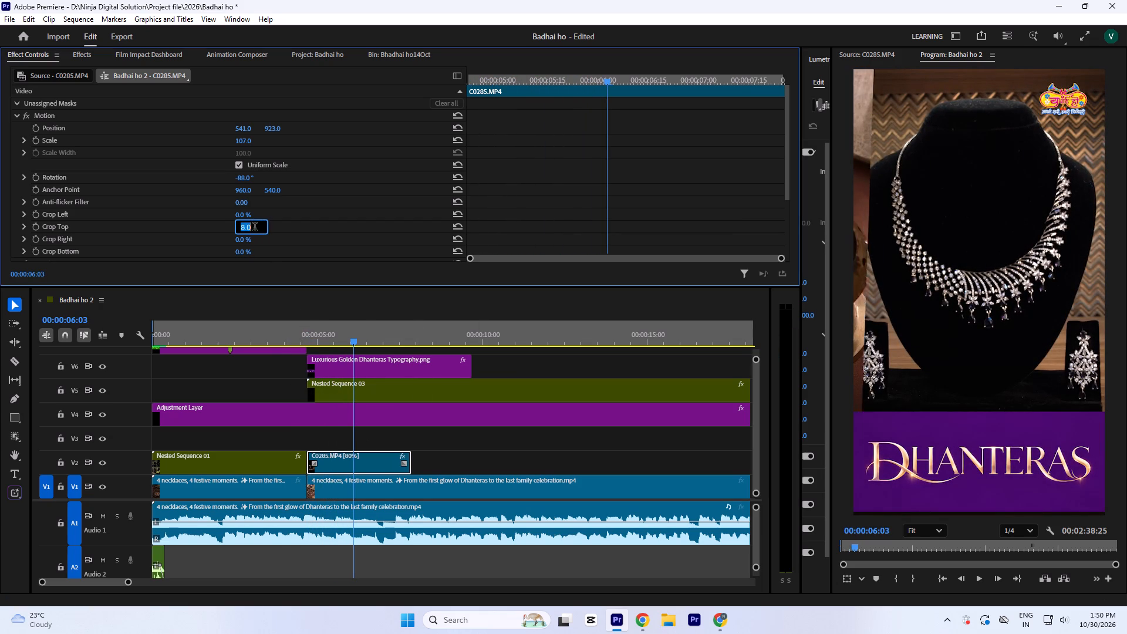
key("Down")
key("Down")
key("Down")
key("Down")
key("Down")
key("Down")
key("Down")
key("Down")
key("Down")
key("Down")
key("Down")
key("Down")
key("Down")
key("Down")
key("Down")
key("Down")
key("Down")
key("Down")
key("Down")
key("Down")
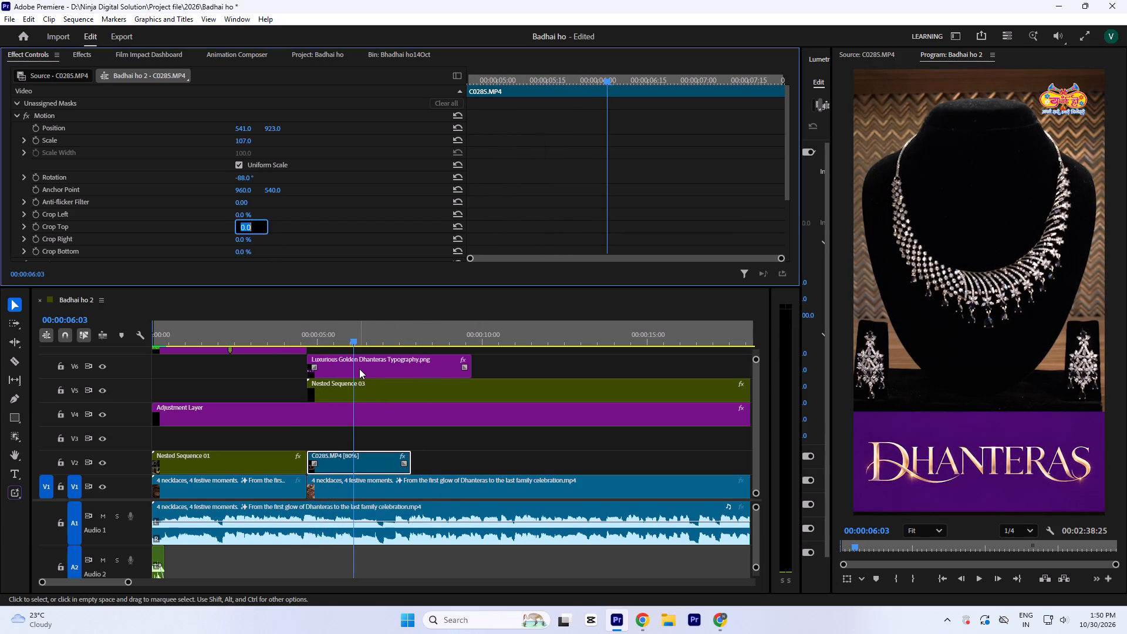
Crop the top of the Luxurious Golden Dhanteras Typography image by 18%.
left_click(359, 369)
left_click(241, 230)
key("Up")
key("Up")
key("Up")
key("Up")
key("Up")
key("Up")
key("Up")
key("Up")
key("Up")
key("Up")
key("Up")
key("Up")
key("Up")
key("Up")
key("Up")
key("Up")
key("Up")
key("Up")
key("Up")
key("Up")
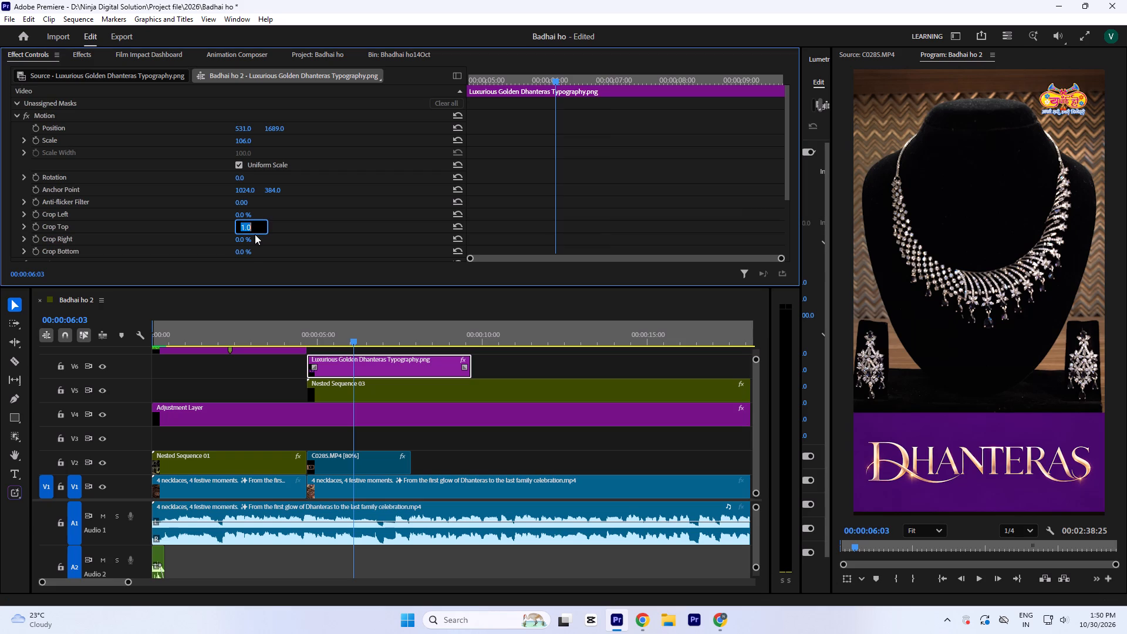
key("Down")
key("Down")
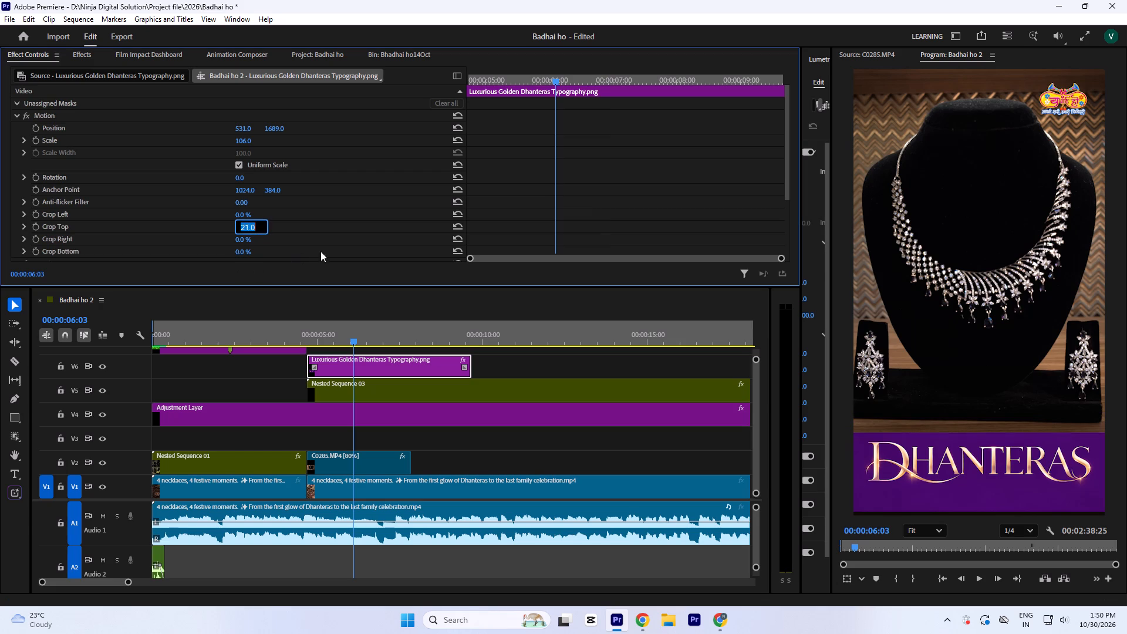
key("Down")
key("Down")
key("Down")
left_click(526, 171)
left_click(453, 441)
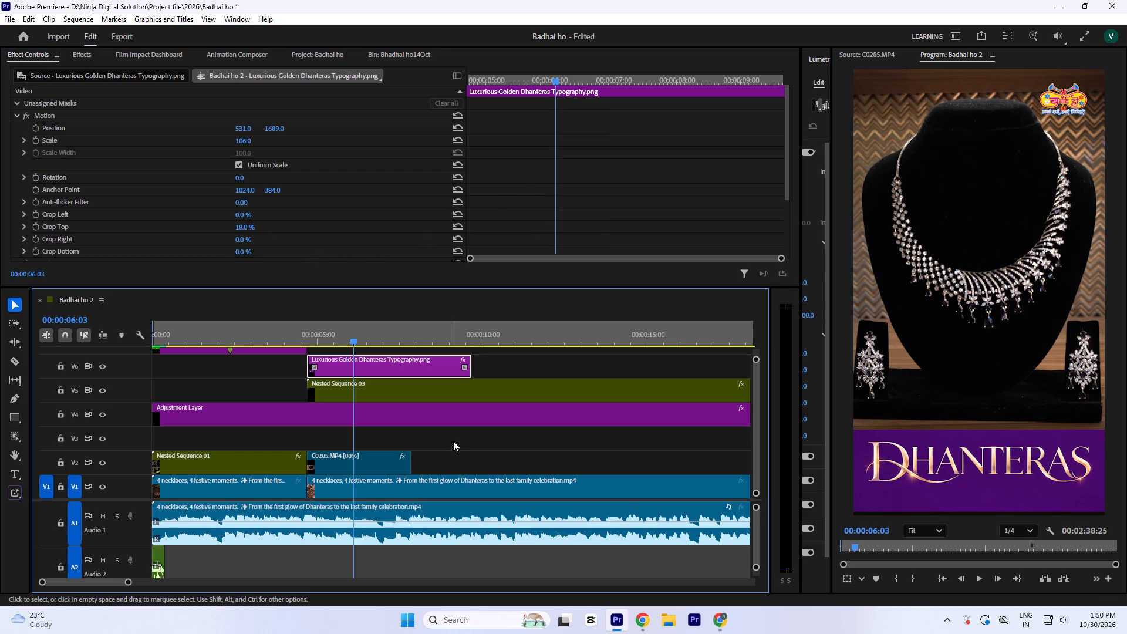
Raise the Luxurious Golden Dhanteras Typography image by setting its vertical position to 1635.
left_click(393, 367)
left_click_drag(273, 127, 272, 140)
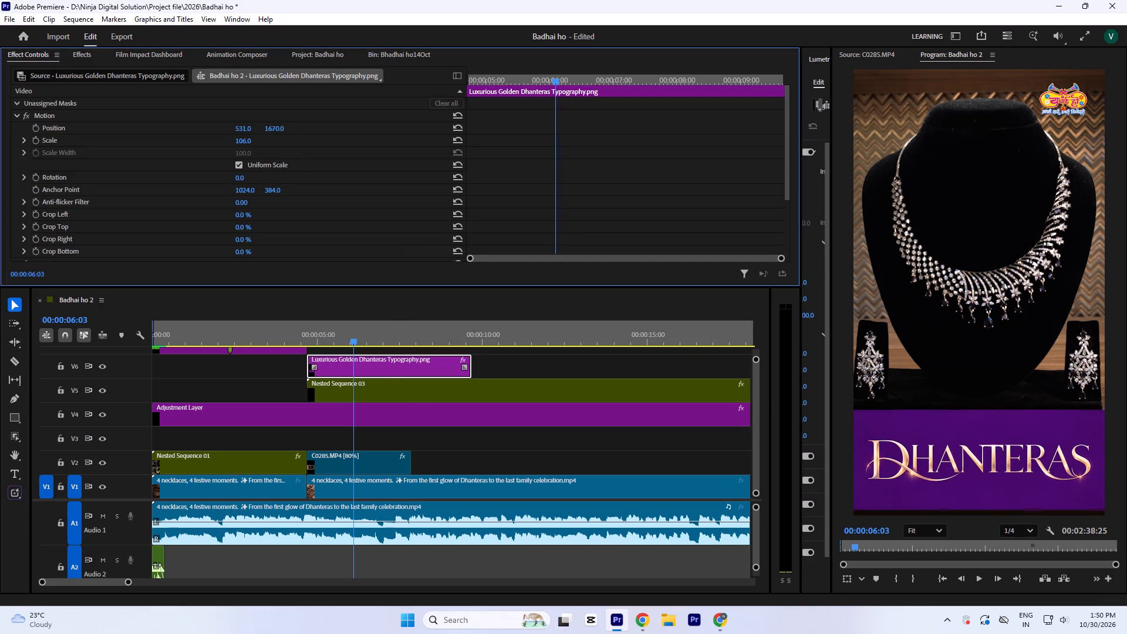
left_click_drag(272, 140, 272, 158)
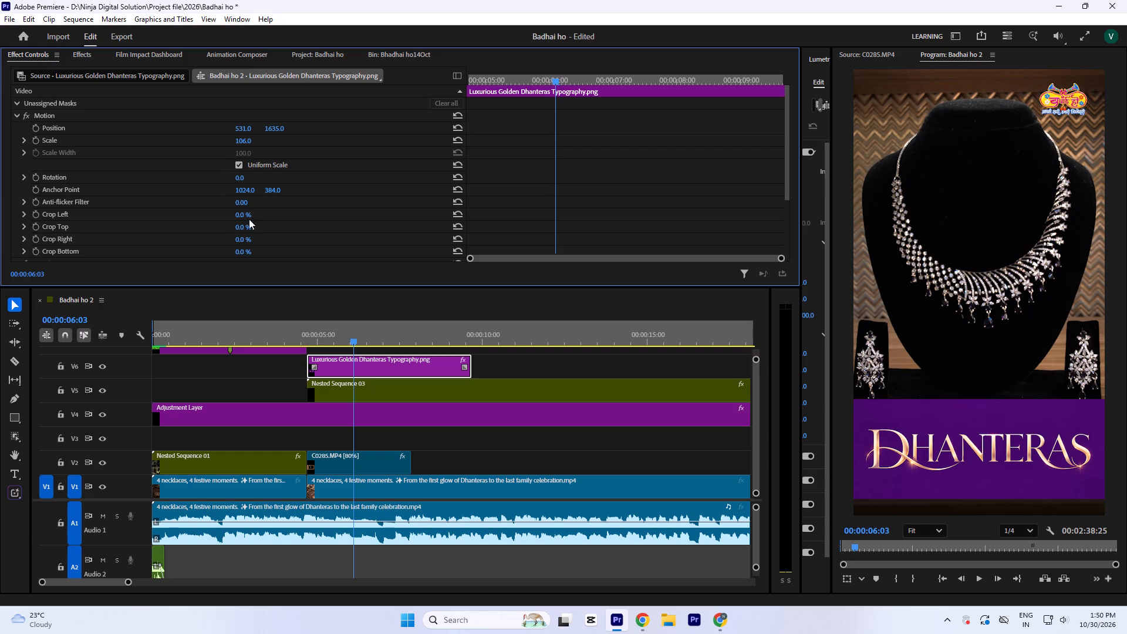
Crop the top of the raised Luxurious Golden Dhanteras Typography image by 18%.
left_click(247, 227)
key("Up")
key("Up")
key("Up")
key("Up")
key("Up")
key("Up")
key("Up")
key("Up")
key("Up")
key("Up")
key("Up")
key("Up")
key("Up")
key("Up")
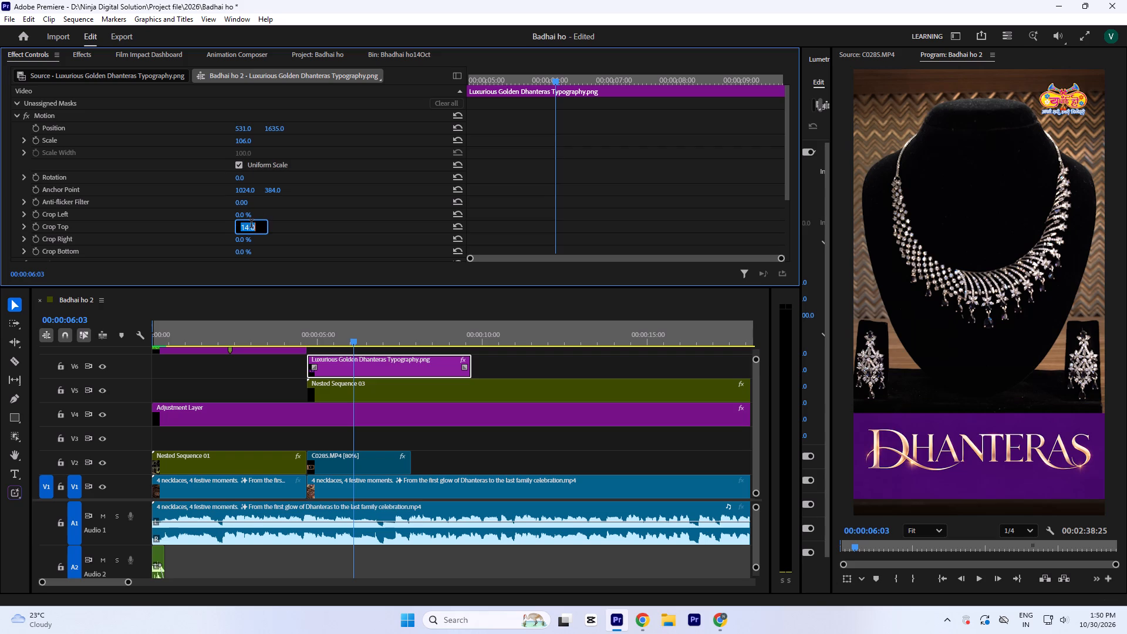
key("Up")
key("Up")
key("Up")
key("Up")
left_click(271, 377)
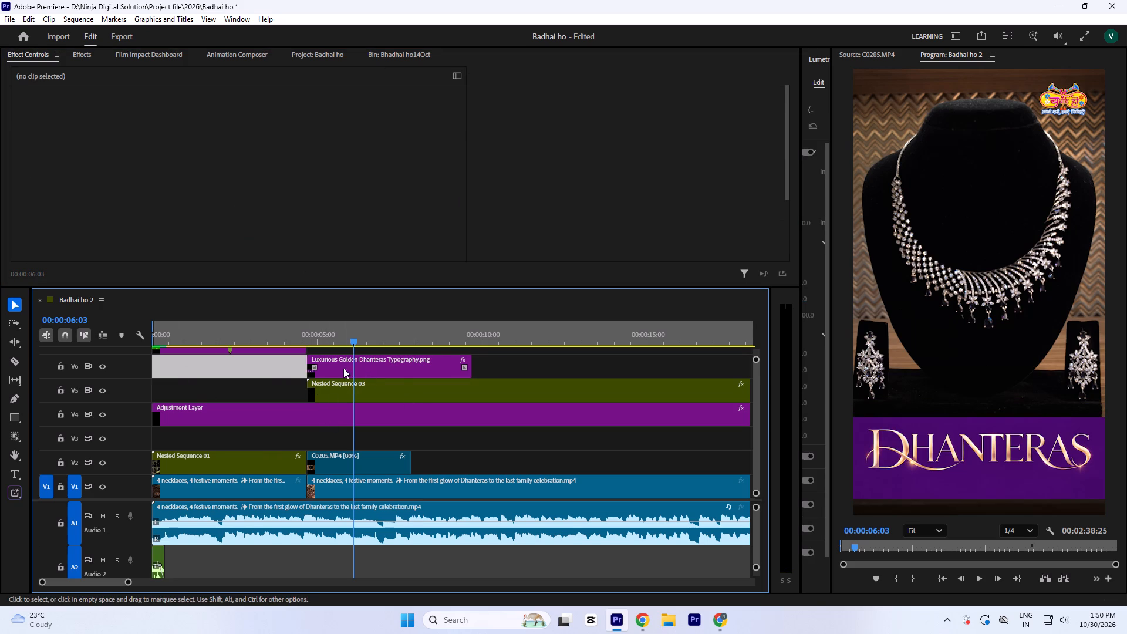
Raise the Luxurious Golden Dhanteras Typography image further by setting its vertical position to 1603.
left_click(360, 372)
left_click_drag(275, 129, 274, 137)
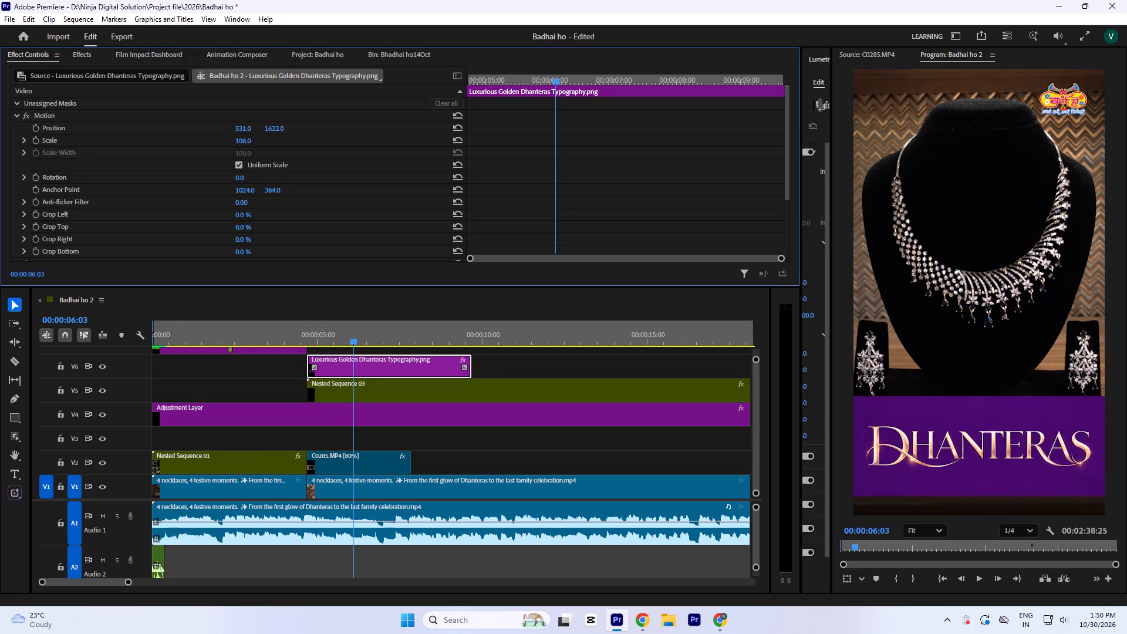
left_click_drag(274, 137, 275, 148)
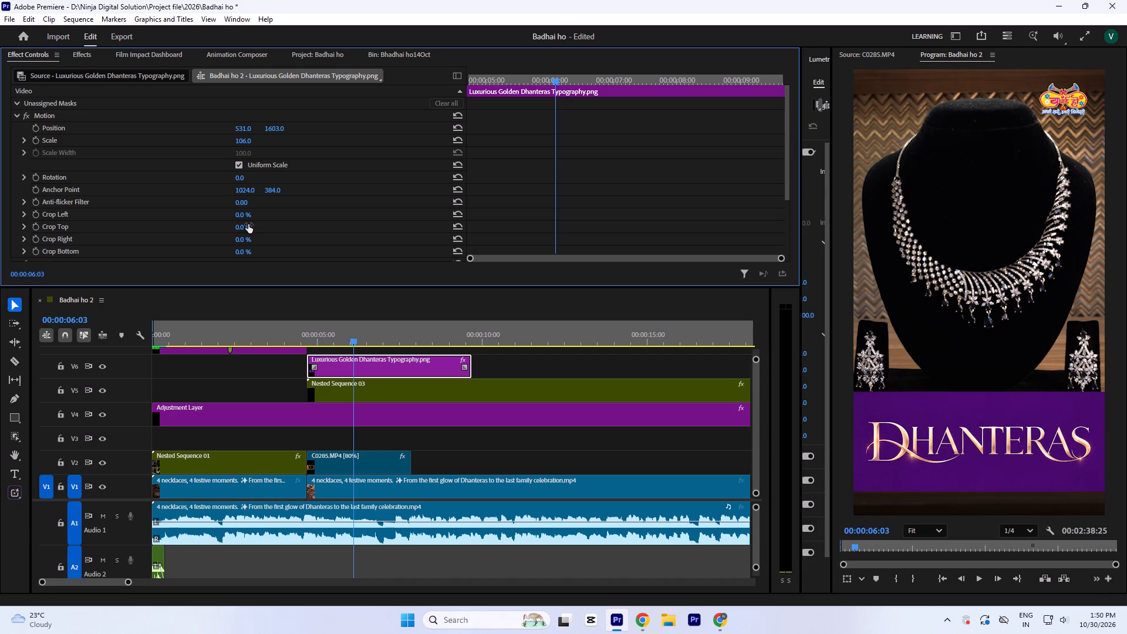
Crop the top of the Luxurious Golden Dhanteras Typography image by about 20% and save the project.
left_click(245, 225)
key("Up")
key("Up")
key("Up")
key("Up")
key("Up")
key("Up")
key("Up")
key("Up")
key("Up")
key("Up")
key("Up")
key("Up")
key("Up")
key("Up")
key("Up")
key("Up")
key("Up")
key("Up")
key("Up")
key("Up")
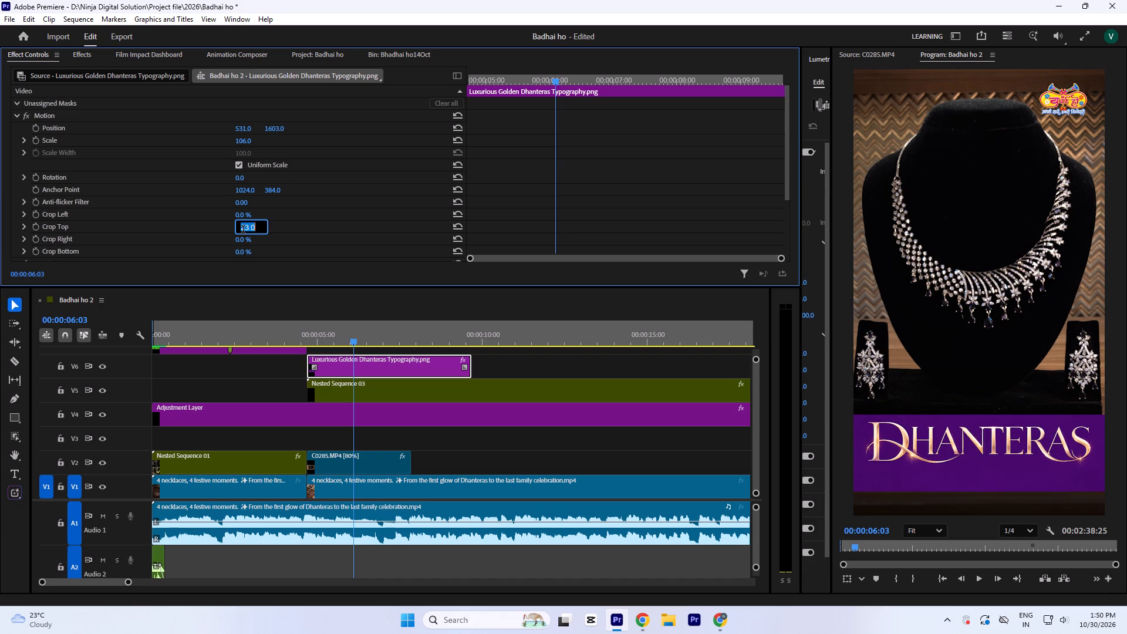
key("Up")
key("Down")
key("Down")
key("Down")
key("Down")
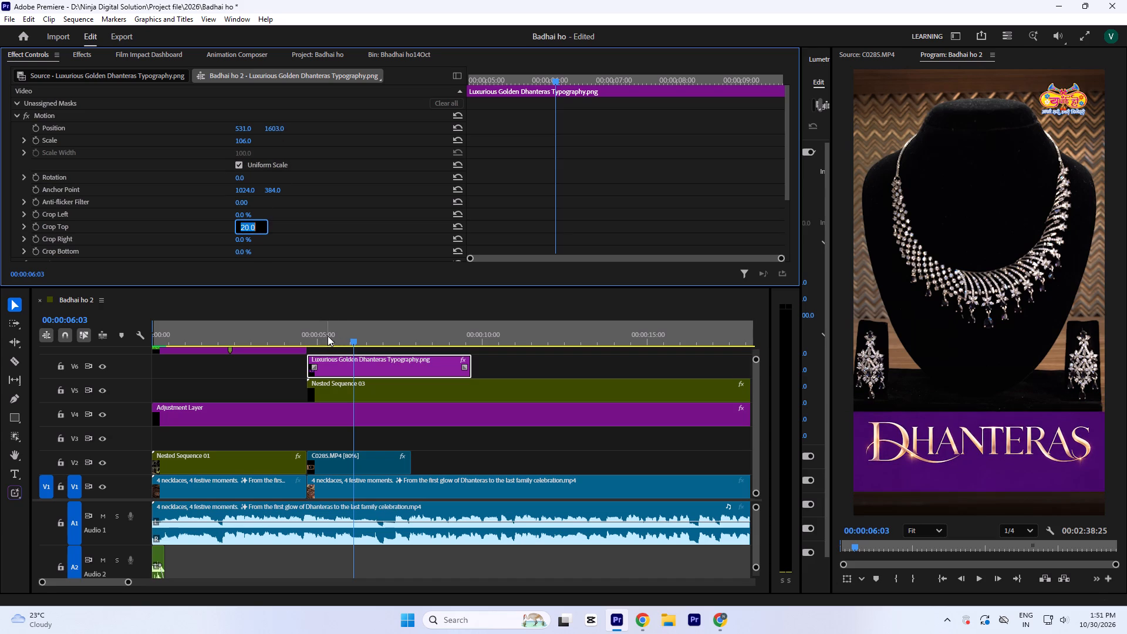
key("Down")
left_click(460, 433)
key("ctrl+s")
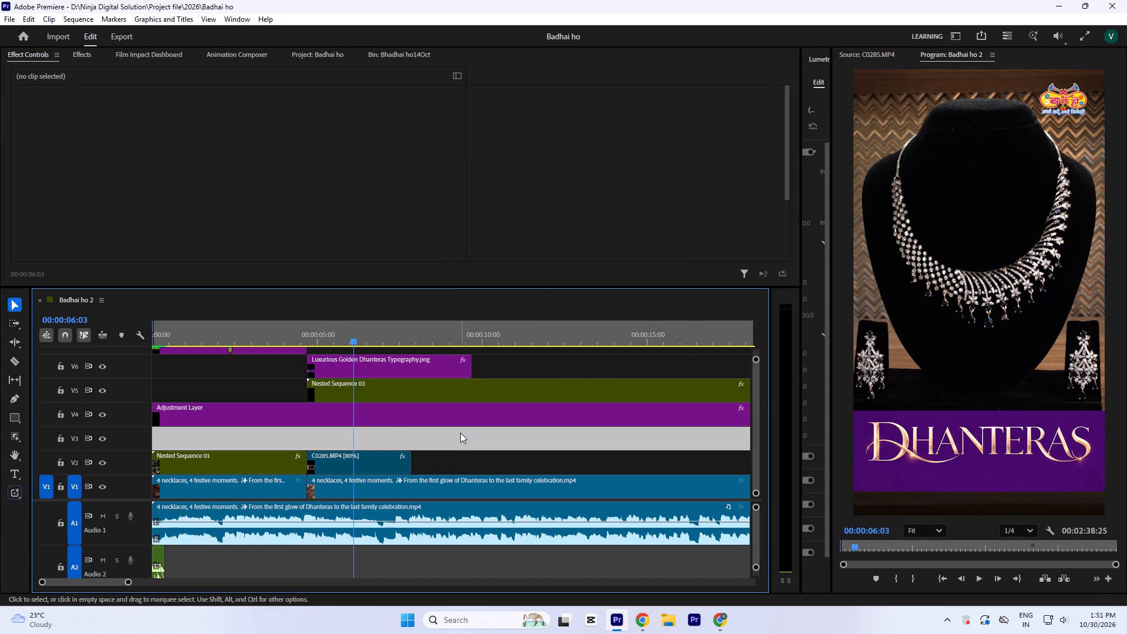
Play back the change from the title to the necklace shot to check the DHANTERAS banner.
left_click(293, 332)
key("space")
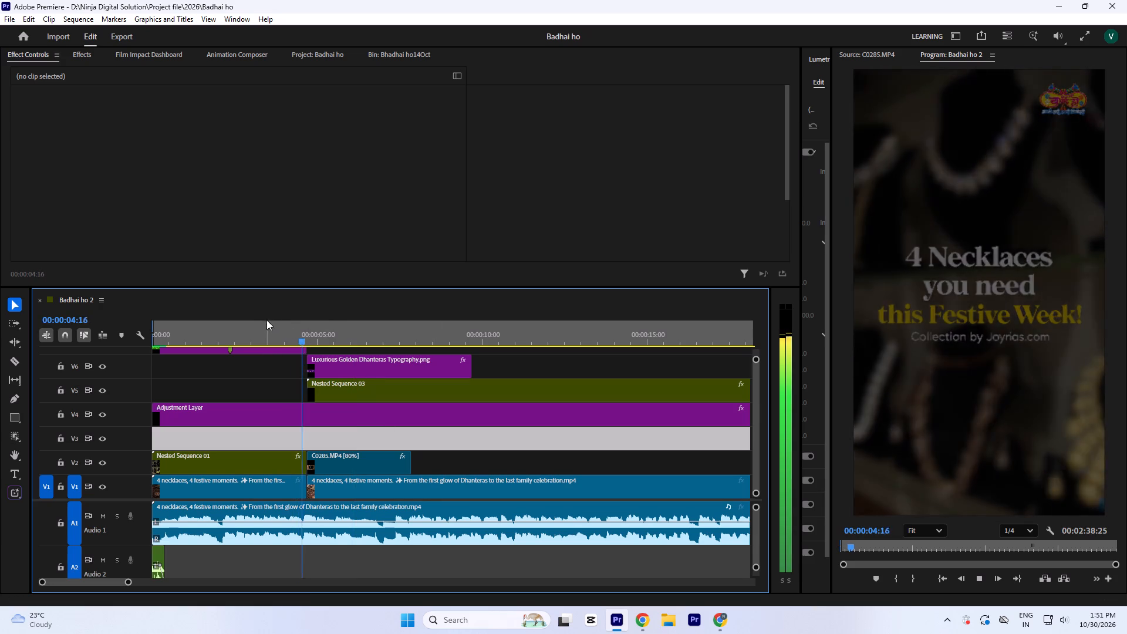
key("space")
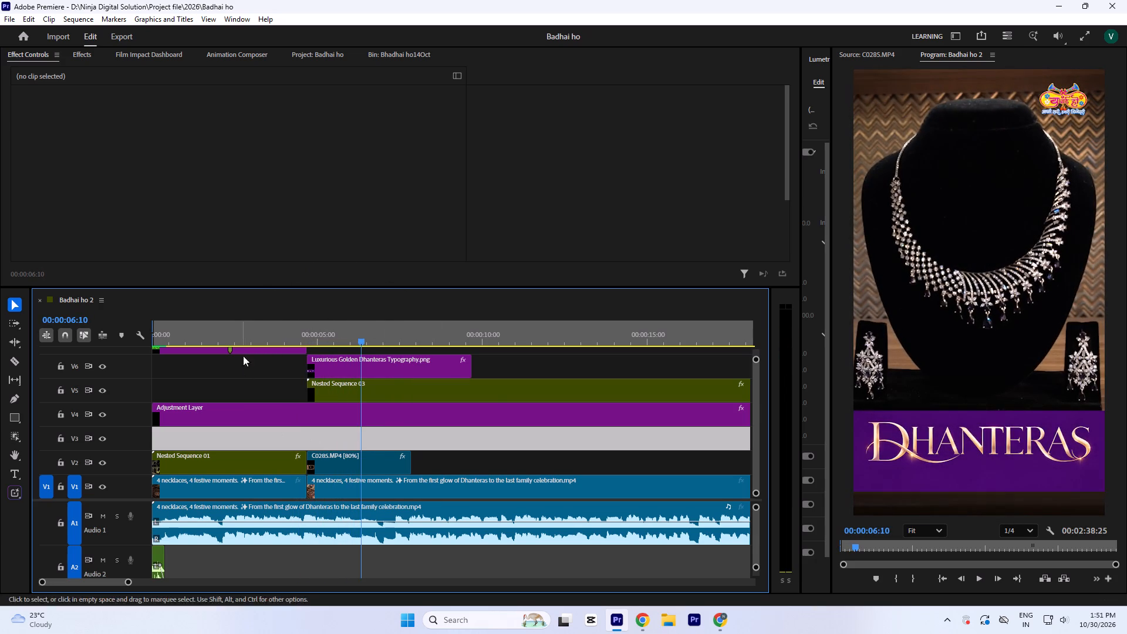
key("space")
key("space")
key("space")
key("space")
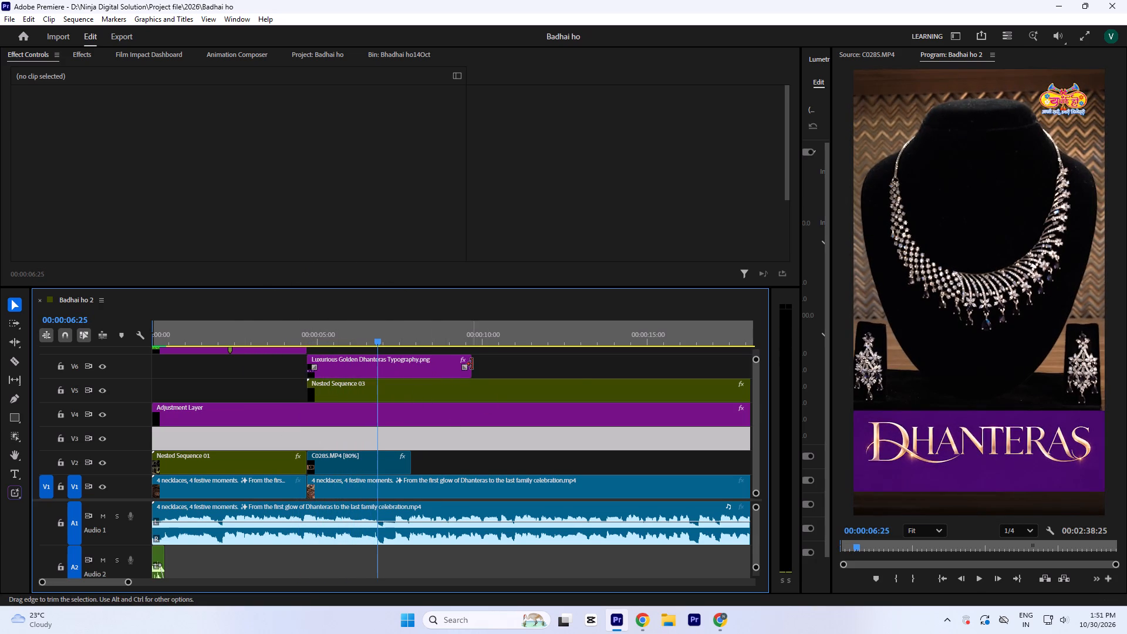
Trim the end of the Luxurious Golden Dhanteras Typography image on V6 to match the end of the C0285 clip.
left_click_drag(472, 364, 411, 366)
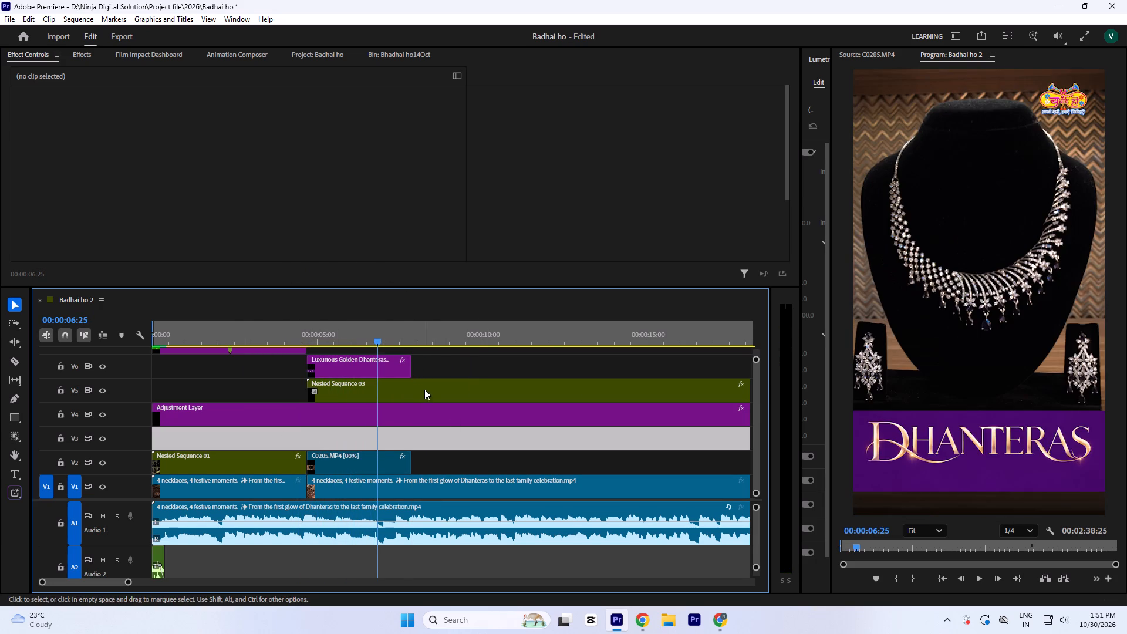
key("space")
key("space")
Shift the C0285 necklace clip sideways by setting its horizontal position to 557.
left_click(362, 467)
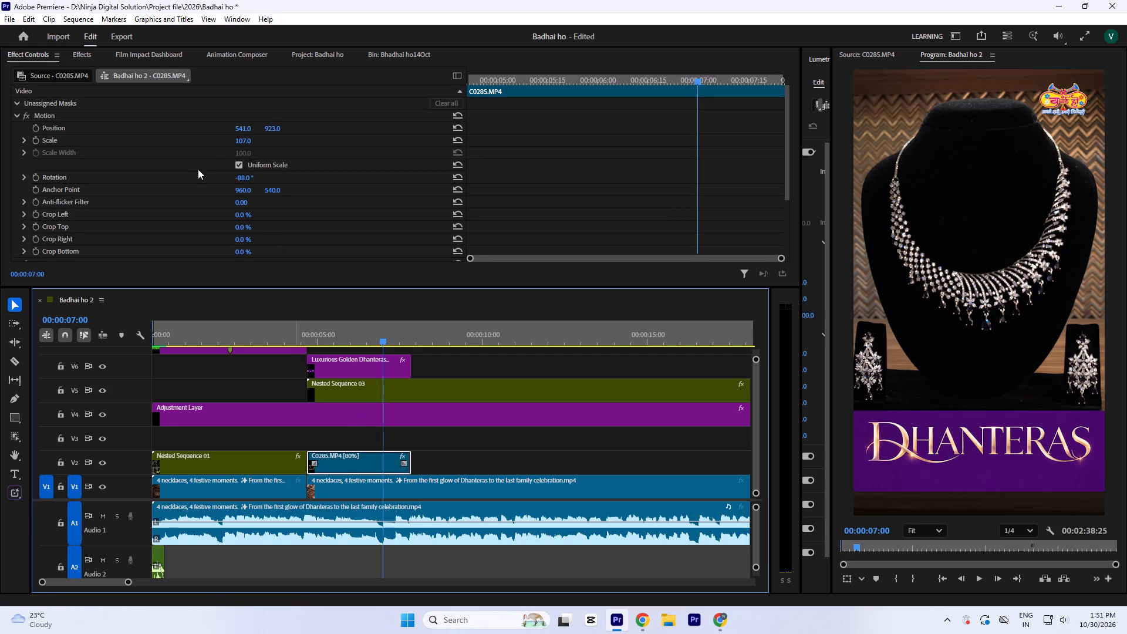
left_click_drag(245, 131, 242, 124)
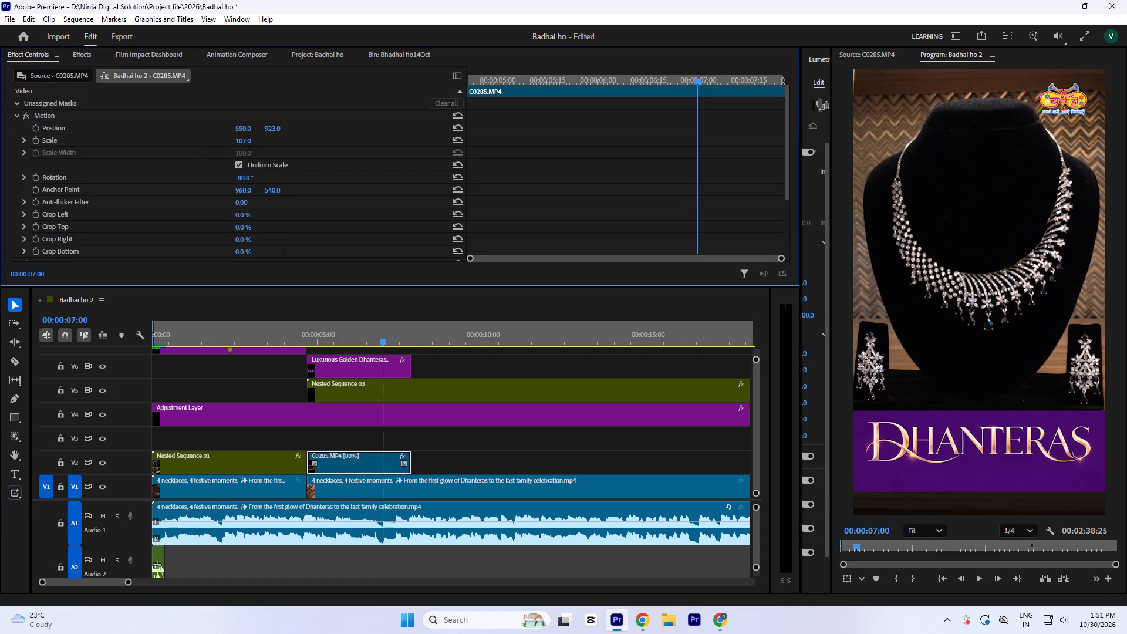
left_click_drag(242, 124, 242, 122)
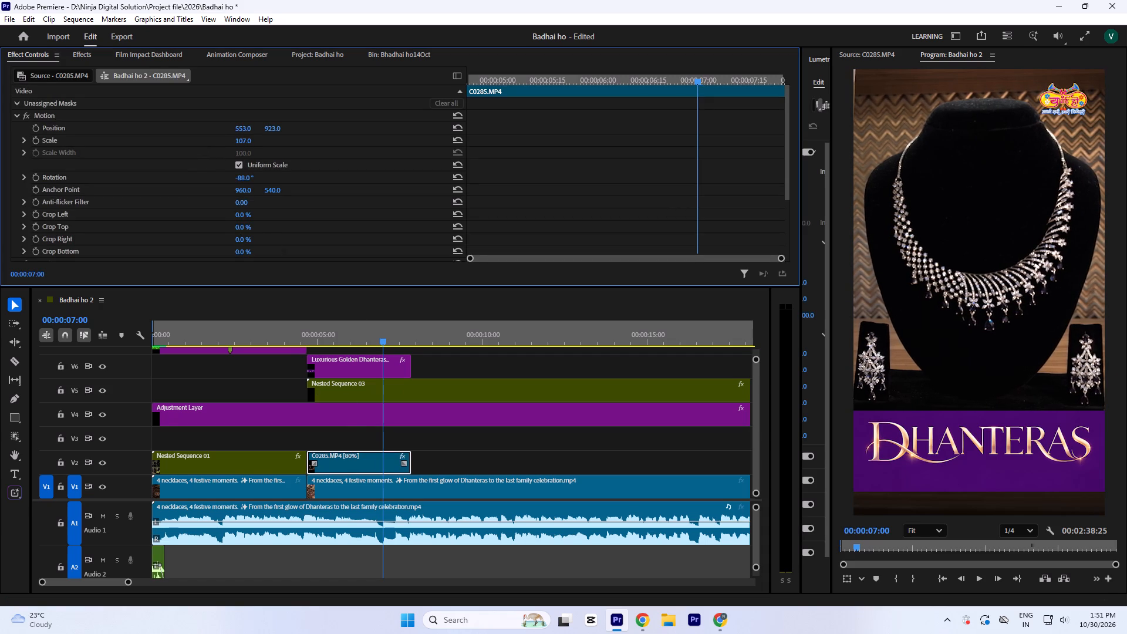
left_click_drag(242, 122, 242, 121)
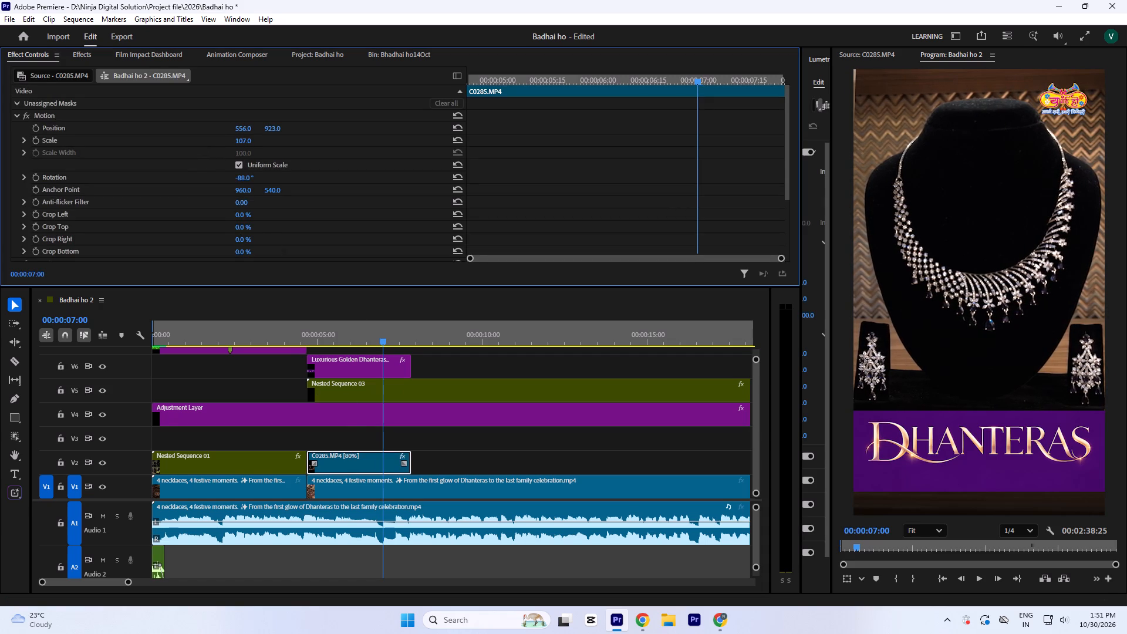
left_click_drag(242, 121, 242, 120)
Enlarge the C0285 necklace clip by setting its scale to 109.
left_click(243, 141)
key("Up")
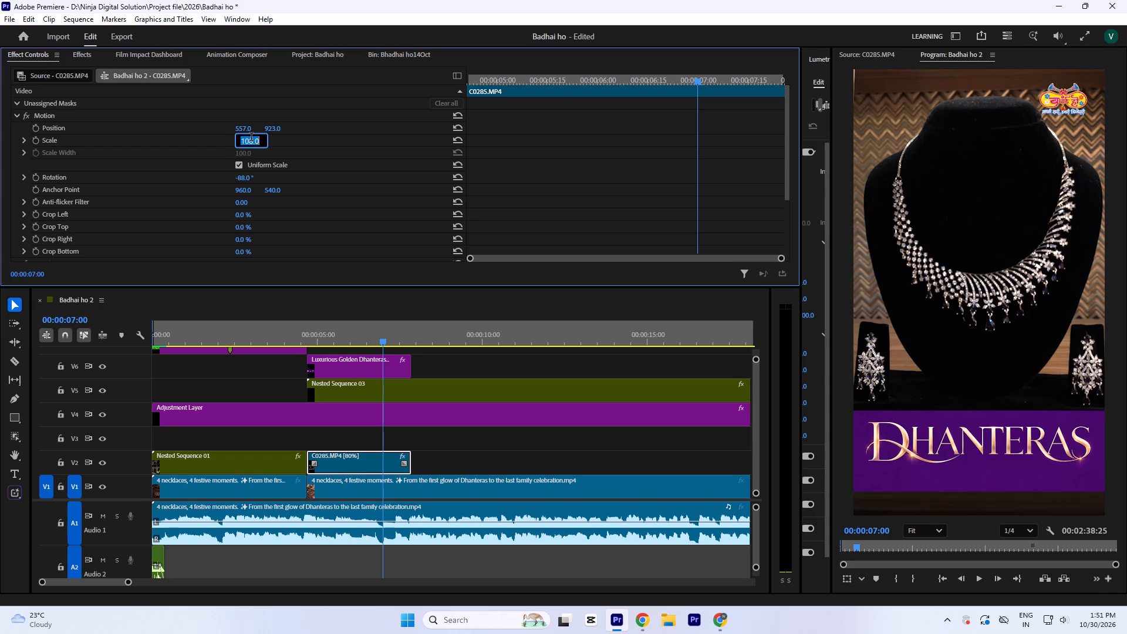
key("Up")
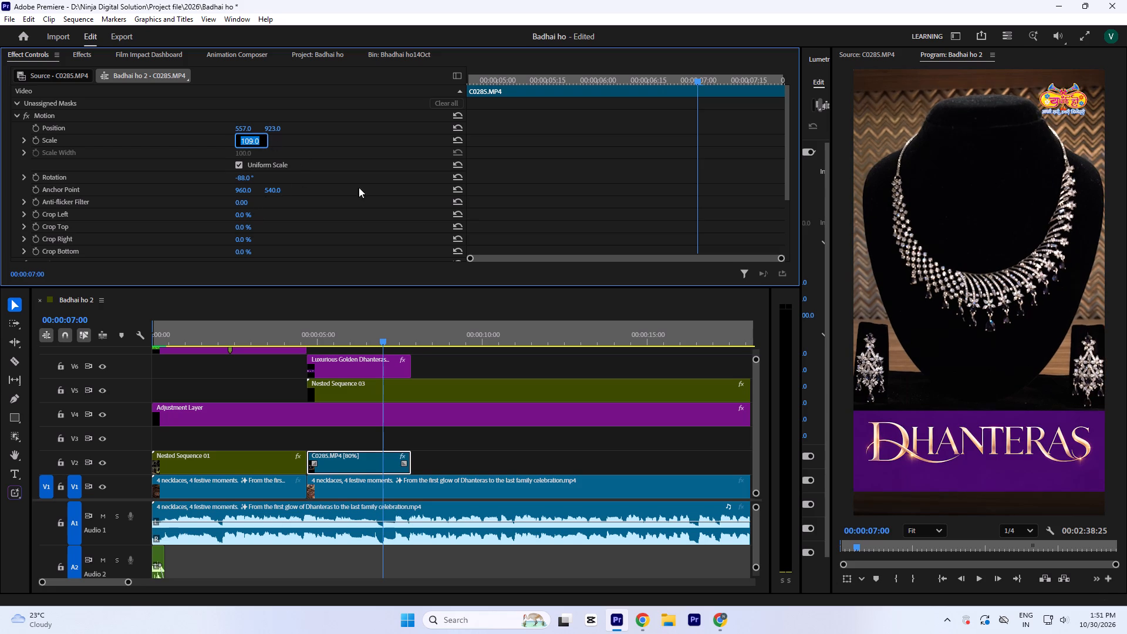
left_click(563, 128)
Set the C0285 necklace clip's horizontal position to 551 to centre the necklace in the frame.
left_click(247, 125)
key("Down")
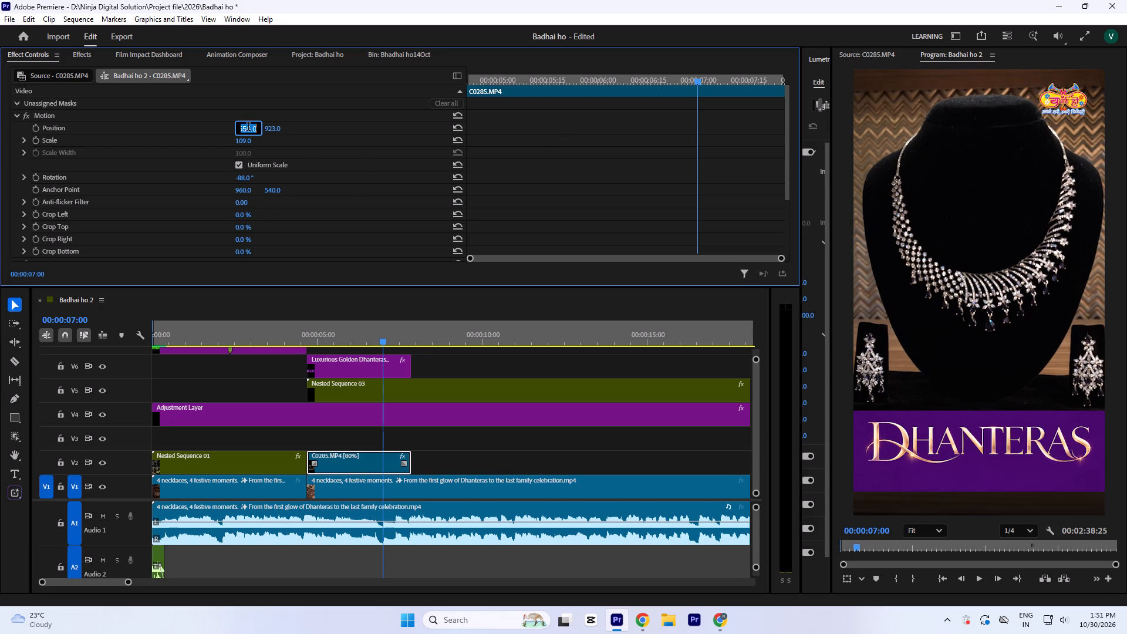
key("Down")
key("Down")
key("Down")
key("Down")
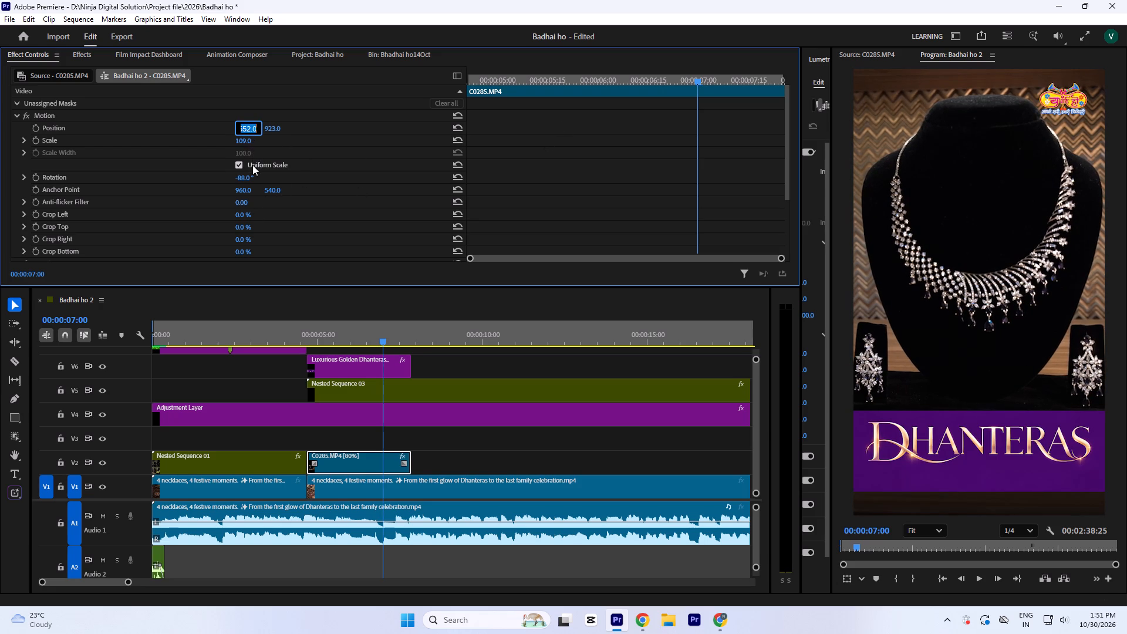
key("Down")
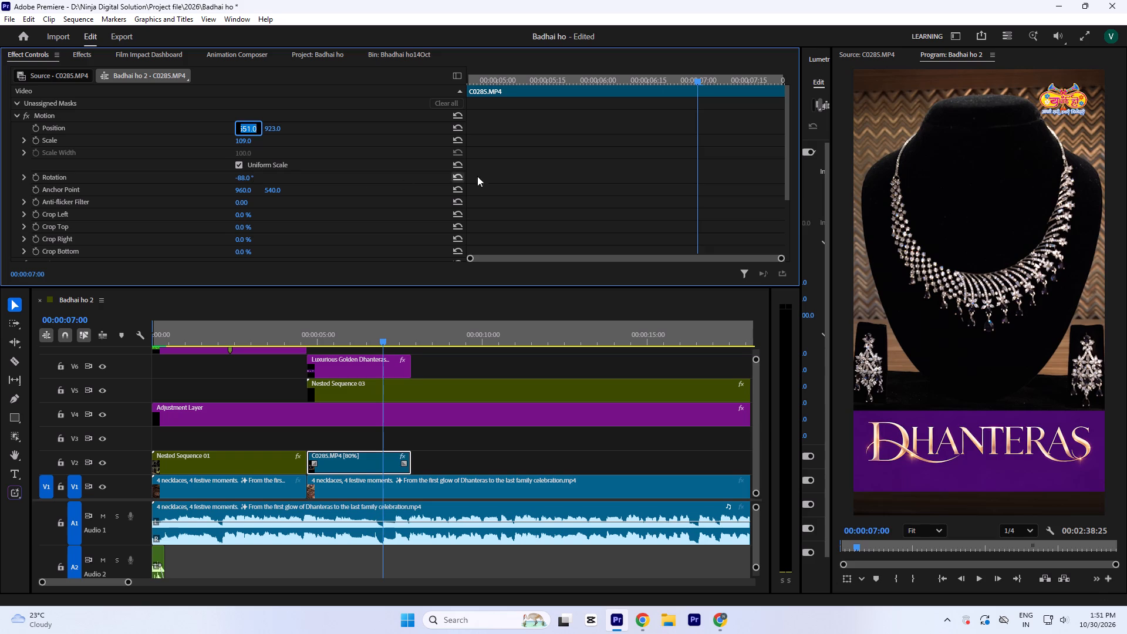
left_click(535, 150)
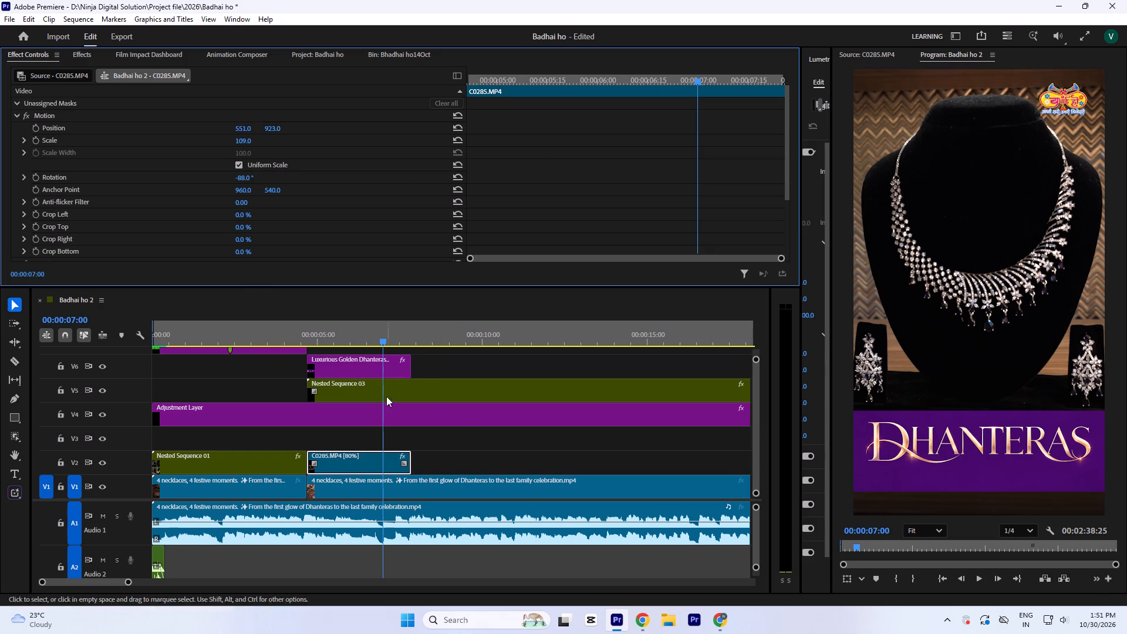
Save the project with the repositioned C0285 necklace clip.
left_click(444, 443)
key("ctrl+s")
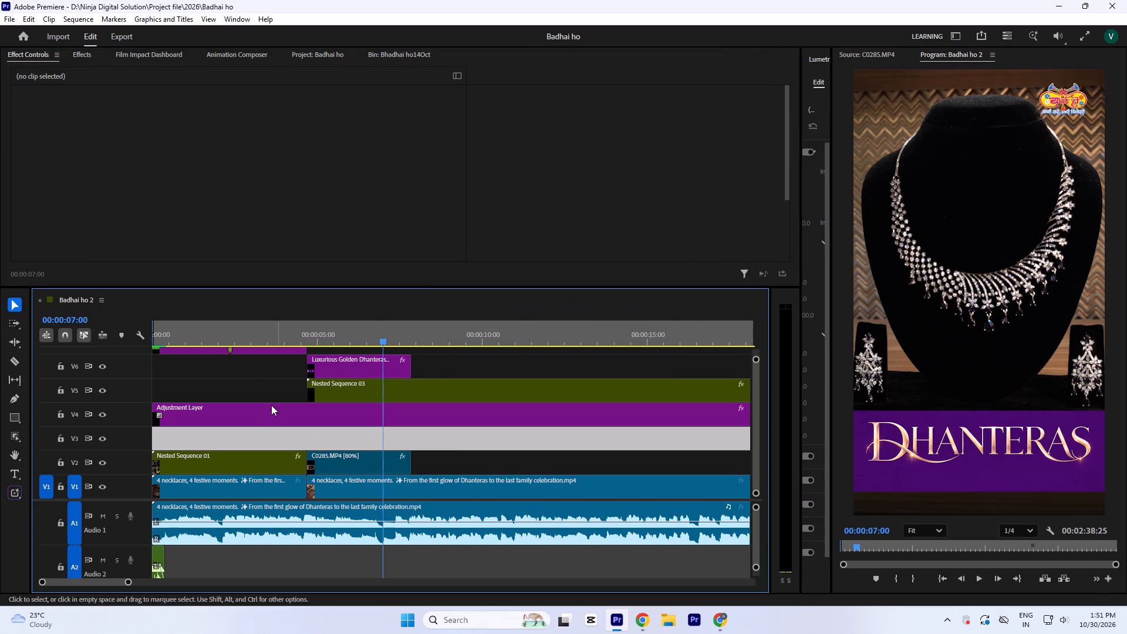
Move the Luxurious Golden Dhanteras Typography image from V6 up to the track above, keeping its timing.
left_click_drag(368, 367, 368, 346)
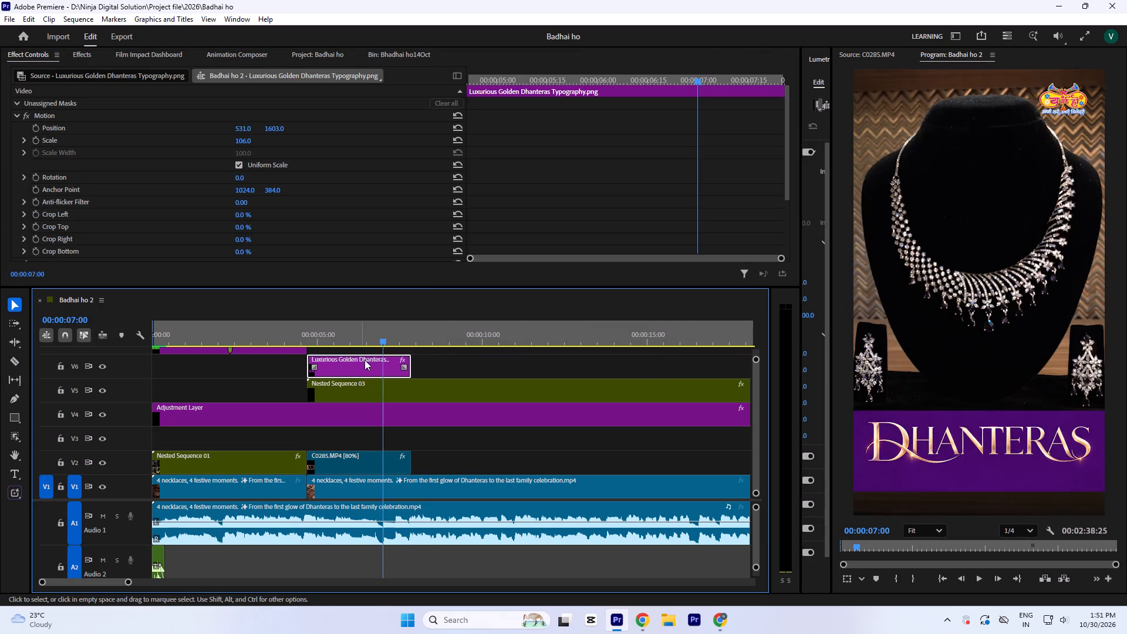
left_click_drag(370, 365, 370, 353)
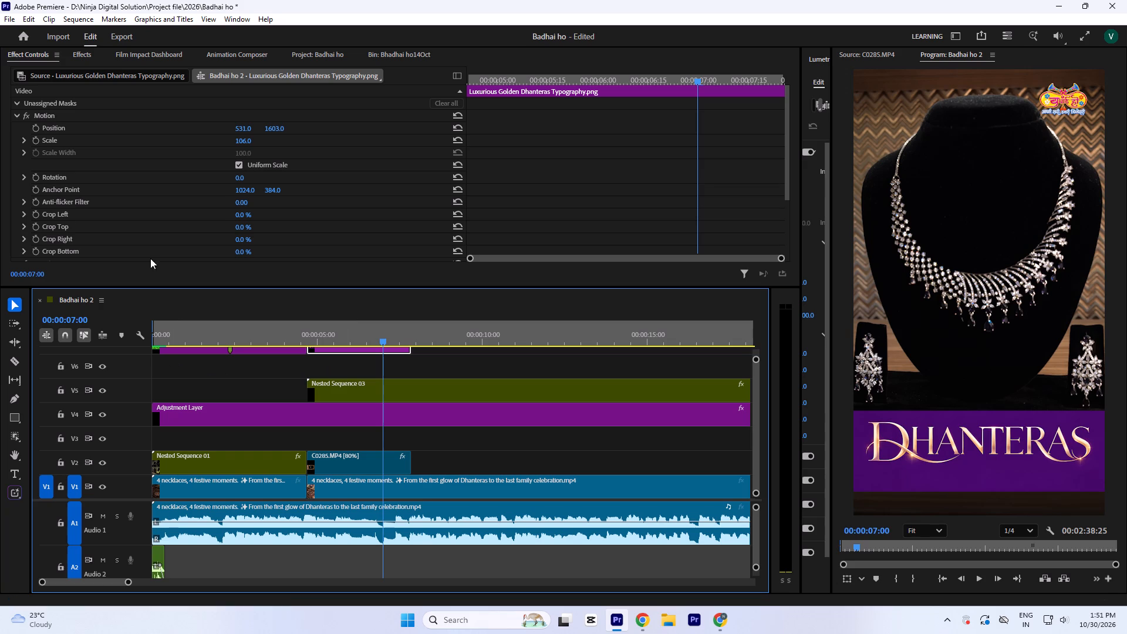
Create a Color Matte in the project with the purple background colour sampled from the Luxurious Golden Dhanteras image.
left_click(311, 52)
left_click(735, 224)
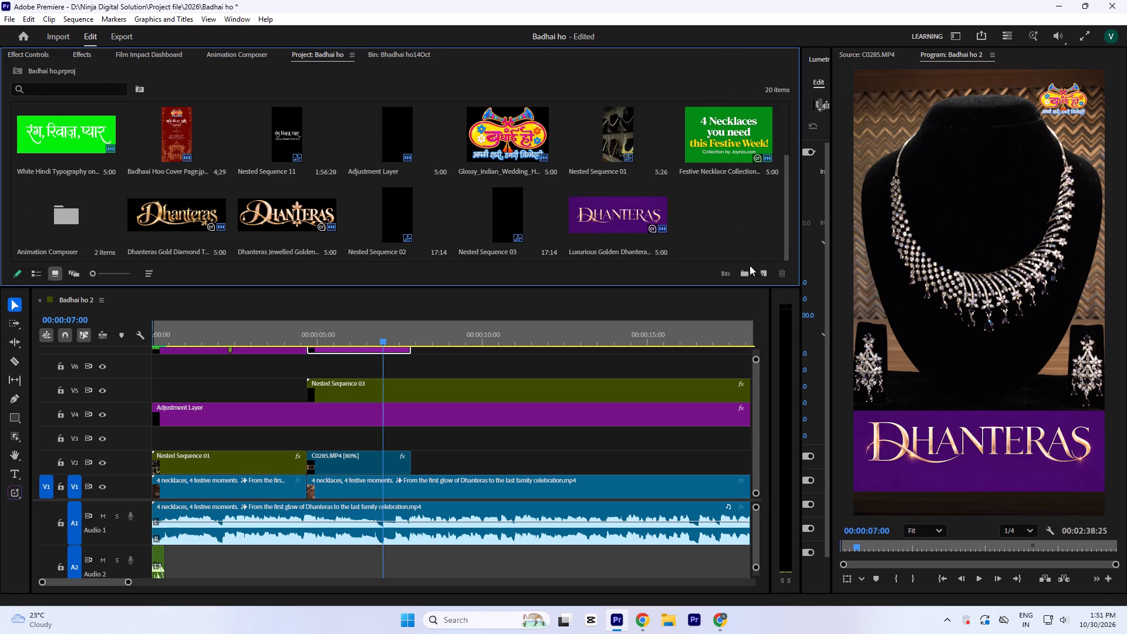
left_click(762, 275)
left_click(783, 373)
key("Return")
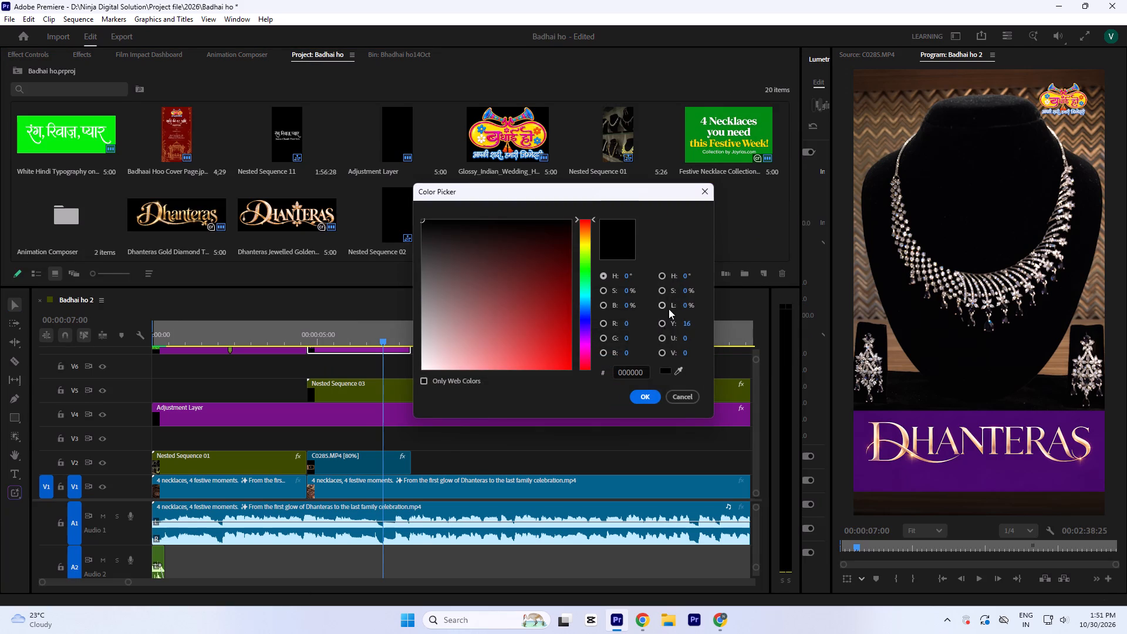
left_click(677, 371)
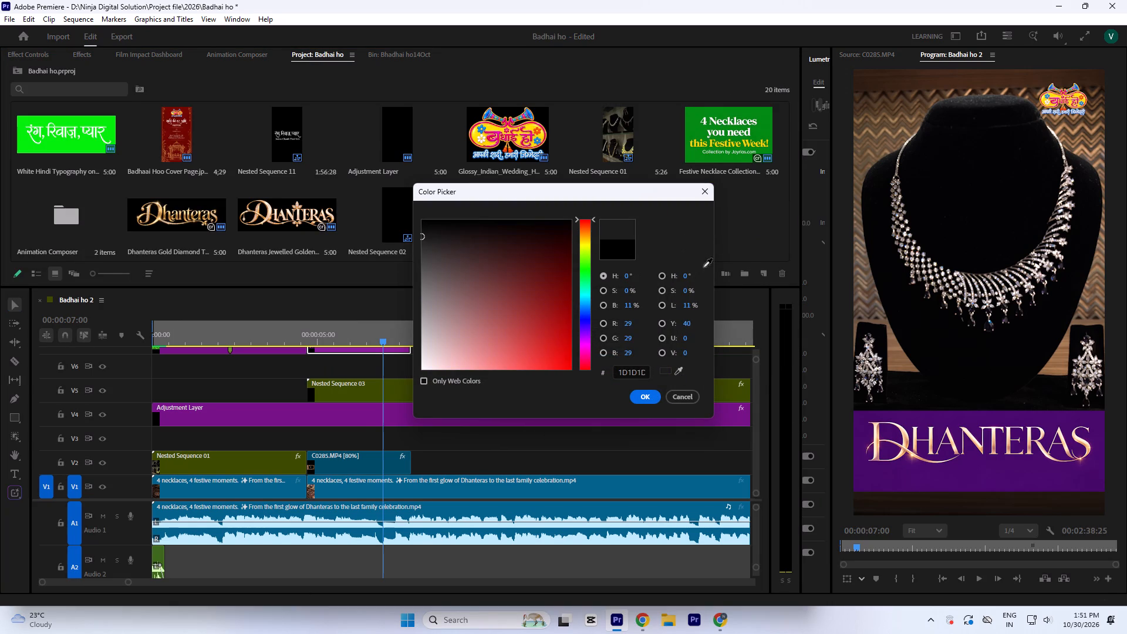
left_click_drag(657, 194, 615, 201)
left_click_drag(613, 197, 457, 195)
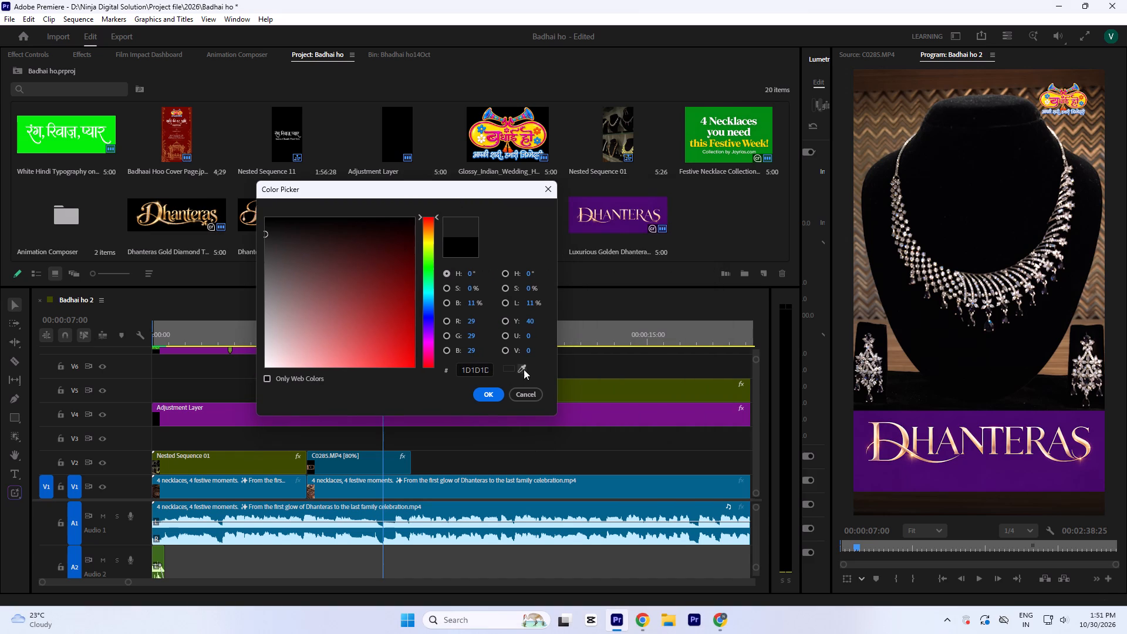
left_click(521, 367)
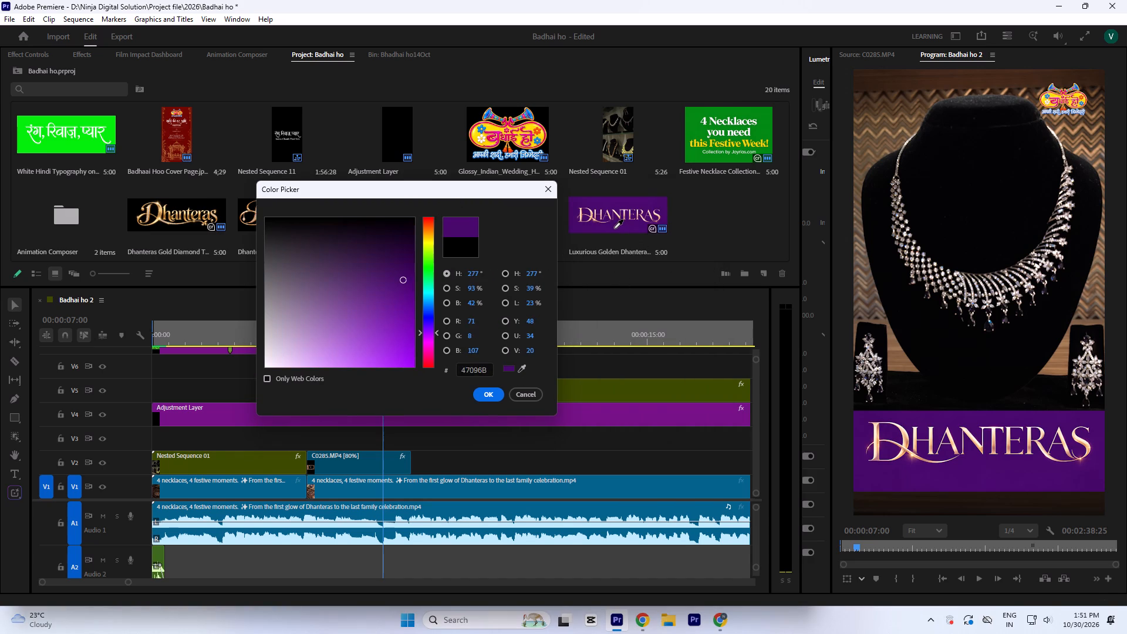
left_click(614, 228)
key("Return")
key("Return")
Place the purple Color Matte on V6 beneath the DHANTERAS image, starting where the C0285 clip starts.
left_click_drag(707, 221, 354, 396)
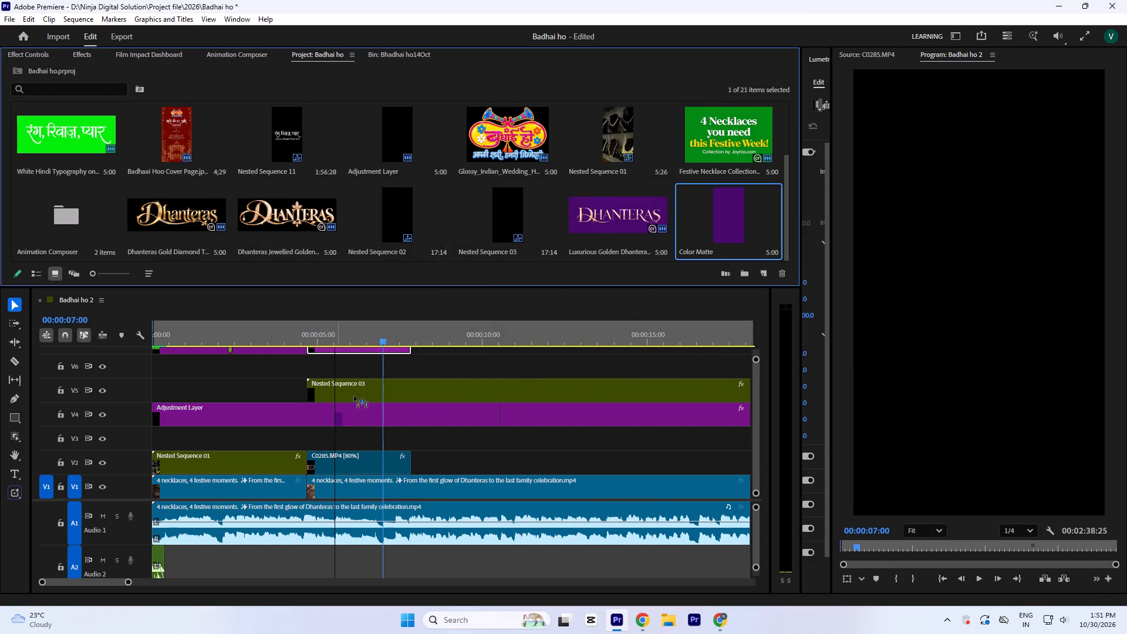
left_click_drag(354, 396, 308, 374)
Lower the Color Matte by setting its vertical position to 2755 so it fills the area behind and below the banner.
left_click(332, 371)
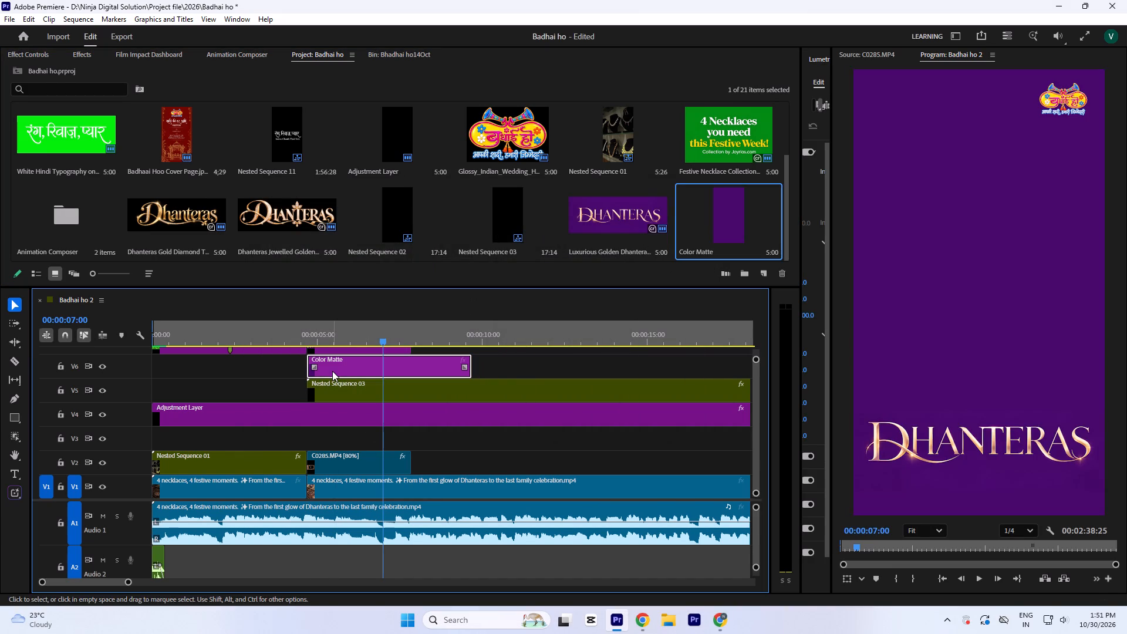
left_click(38, 58)
left_click_drag(272, 127, 271, 127)
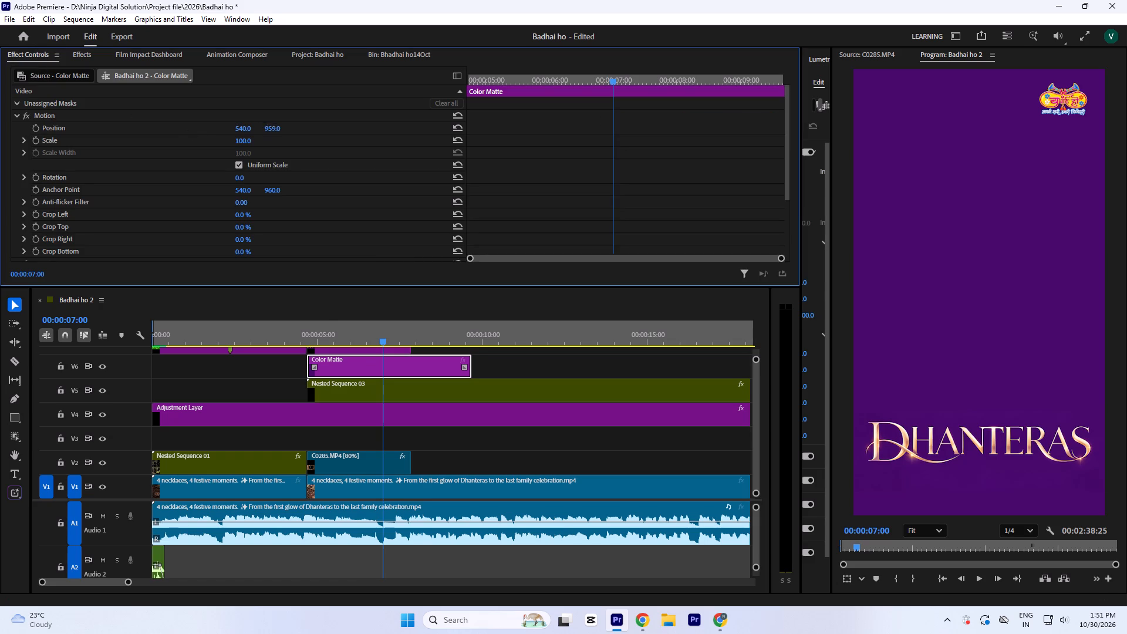
left_click_drag(271, 127, 259, 54)
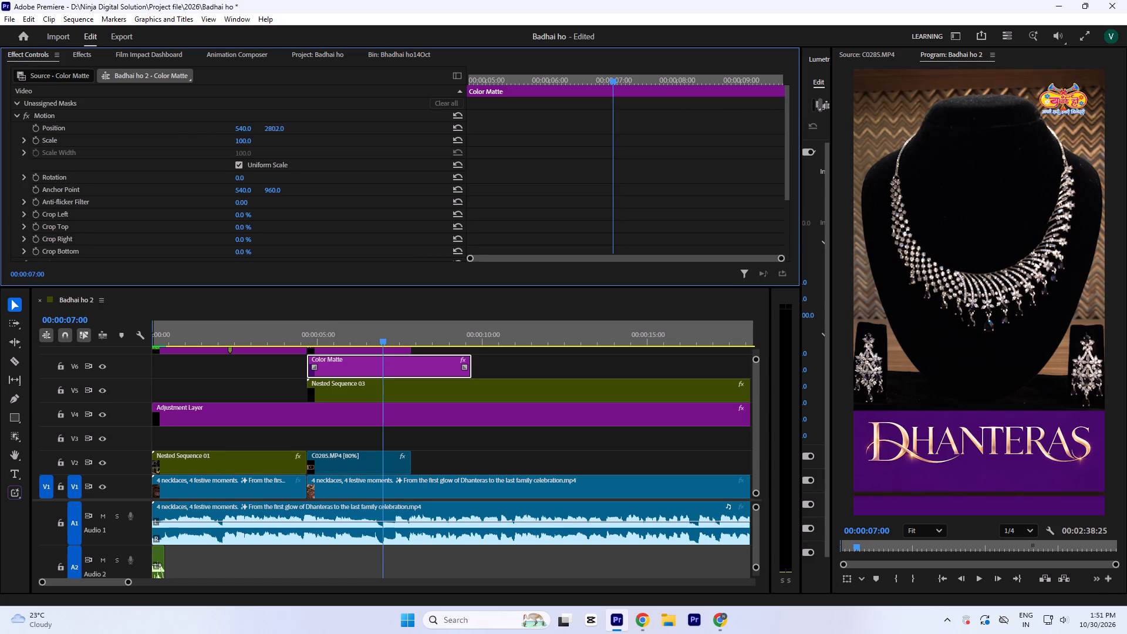
left_click_drag(259, 54, 271, 87)
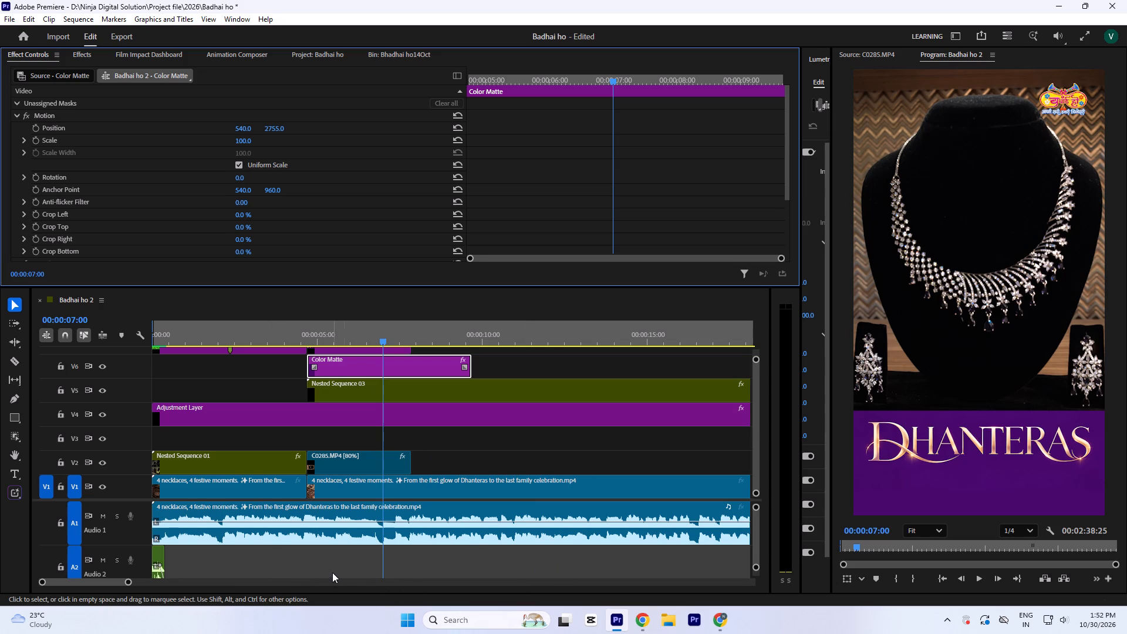
Trim the end of the Color Matte on V6 to match the end of the C0285 clip.
left_click(385, 326)
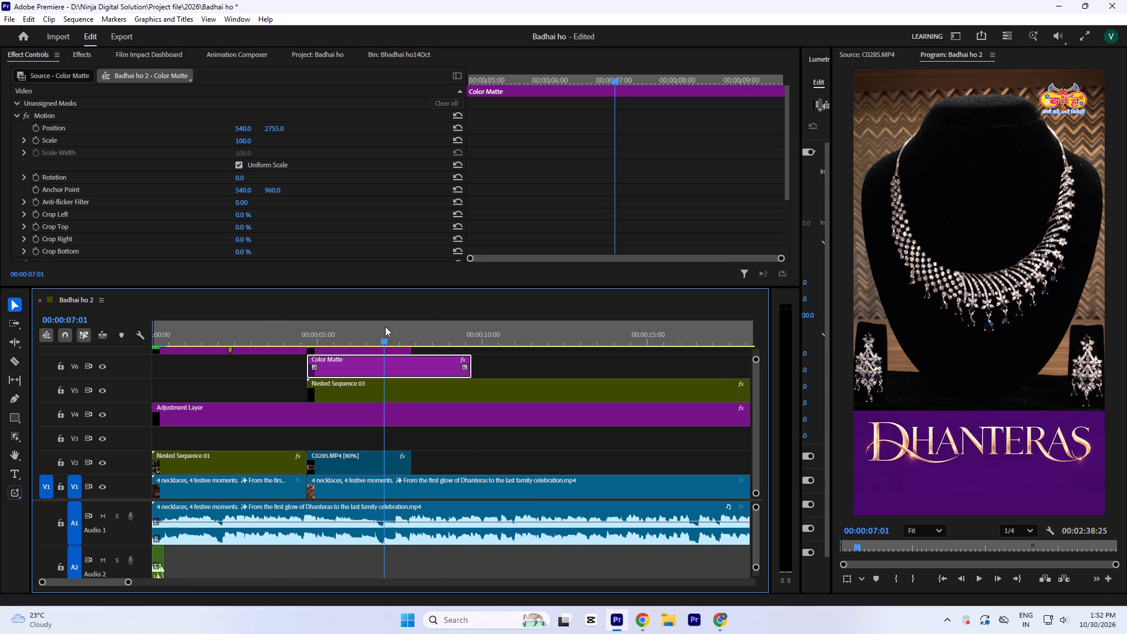
left_click_drag(479, 364, 446, 369)
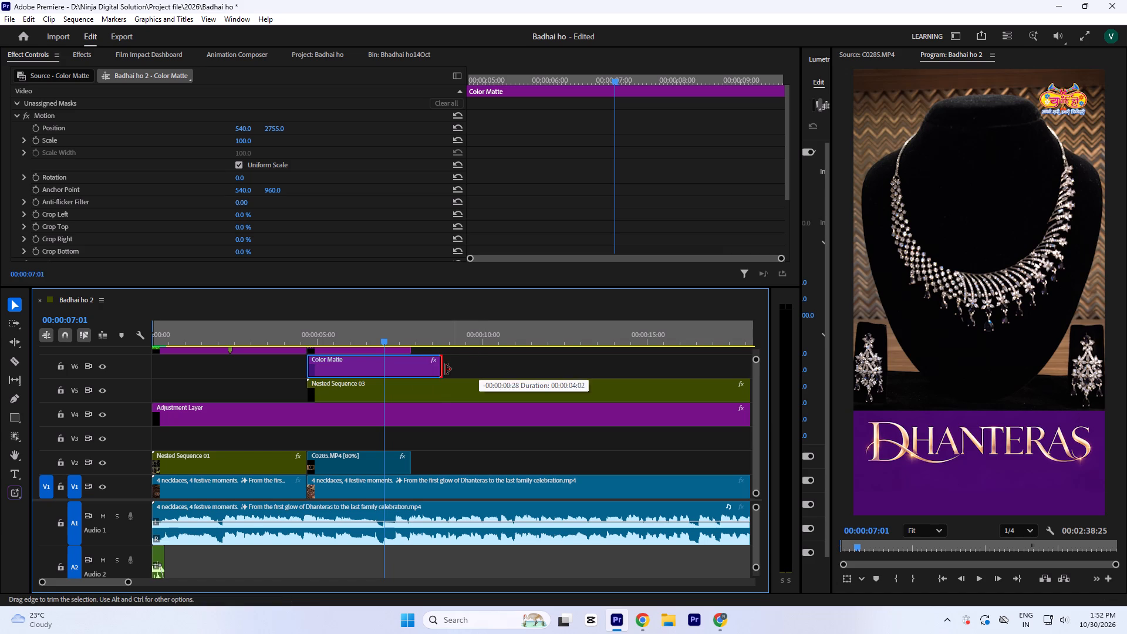
left_click_drag(446, 369, 419, 374)
Play the transition into the DHANTERAS necklace section and save the project.
left_click(271, 336)
key("space")
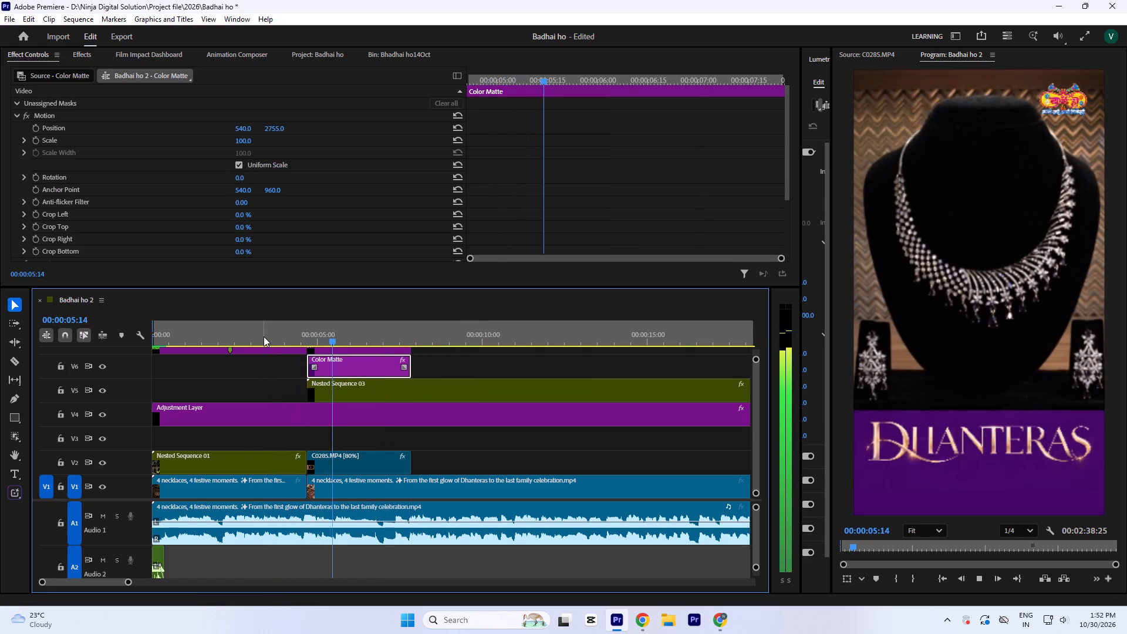
key("space")
key("ctrl+s")
Play back the DHANTERAS section repeatedly to examine the necklace footage's motion above the purple banner.
key("space")
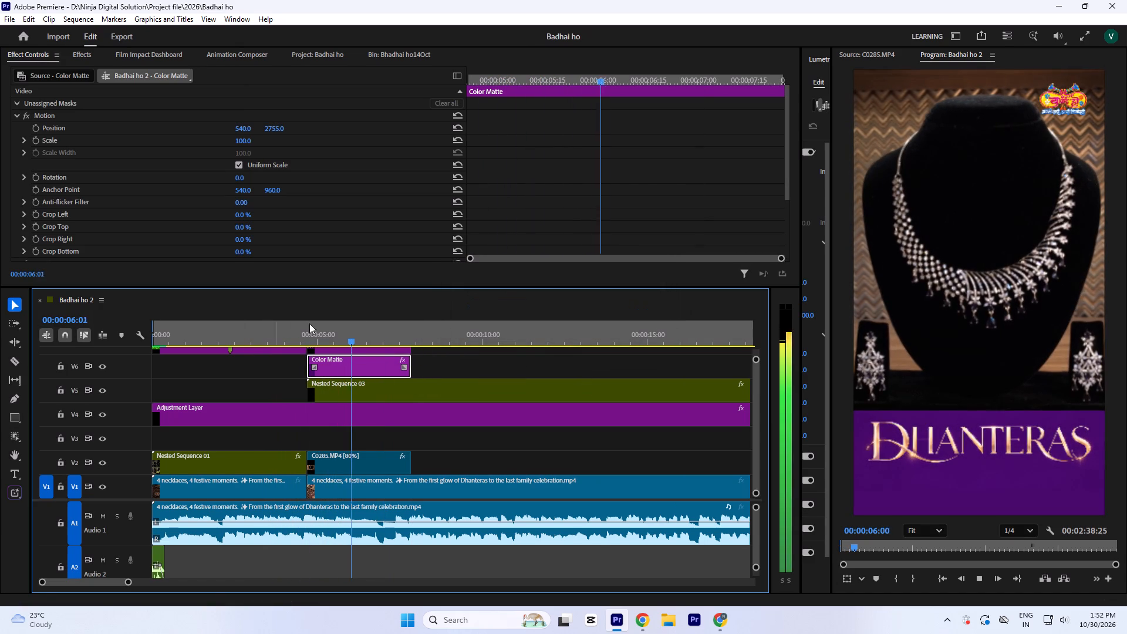
key("space")
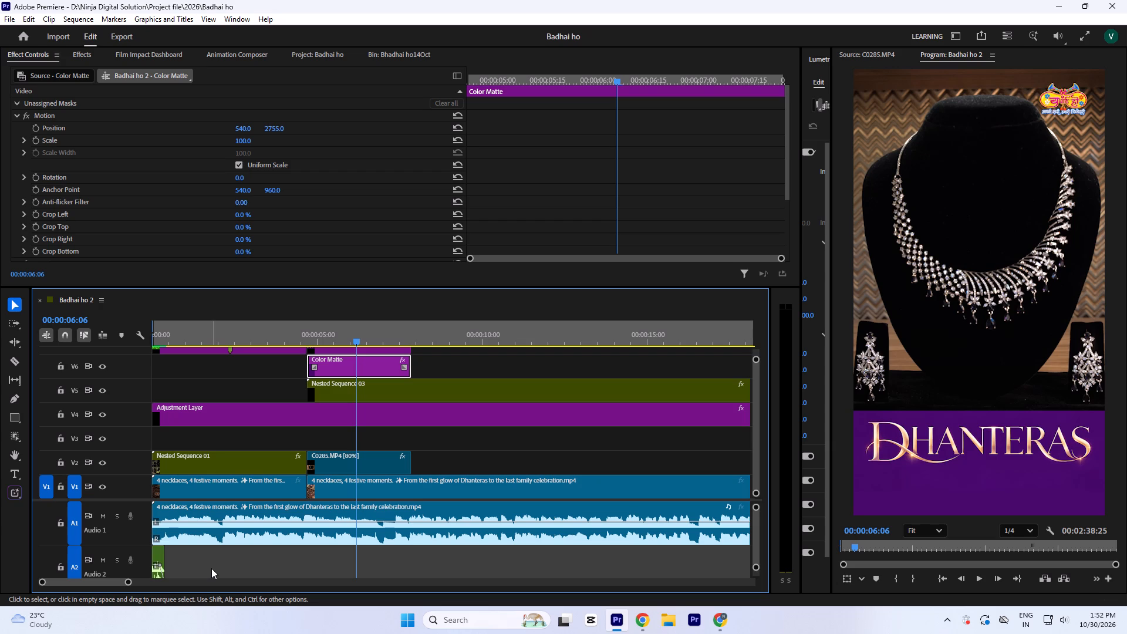
key("space")
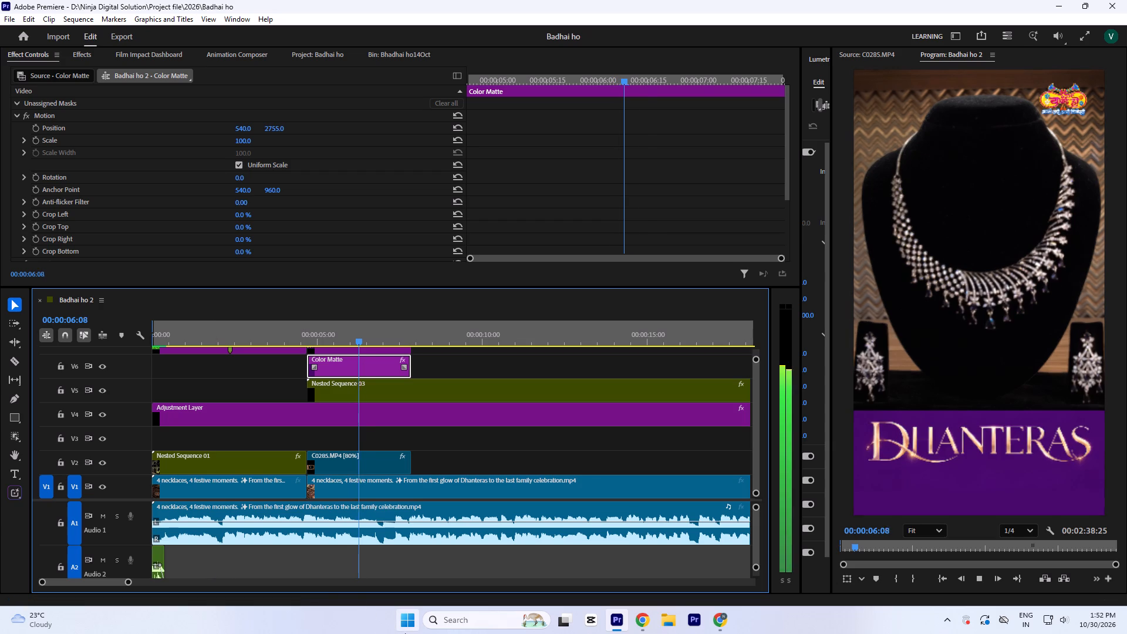
key("space")
key("space")
key("space")
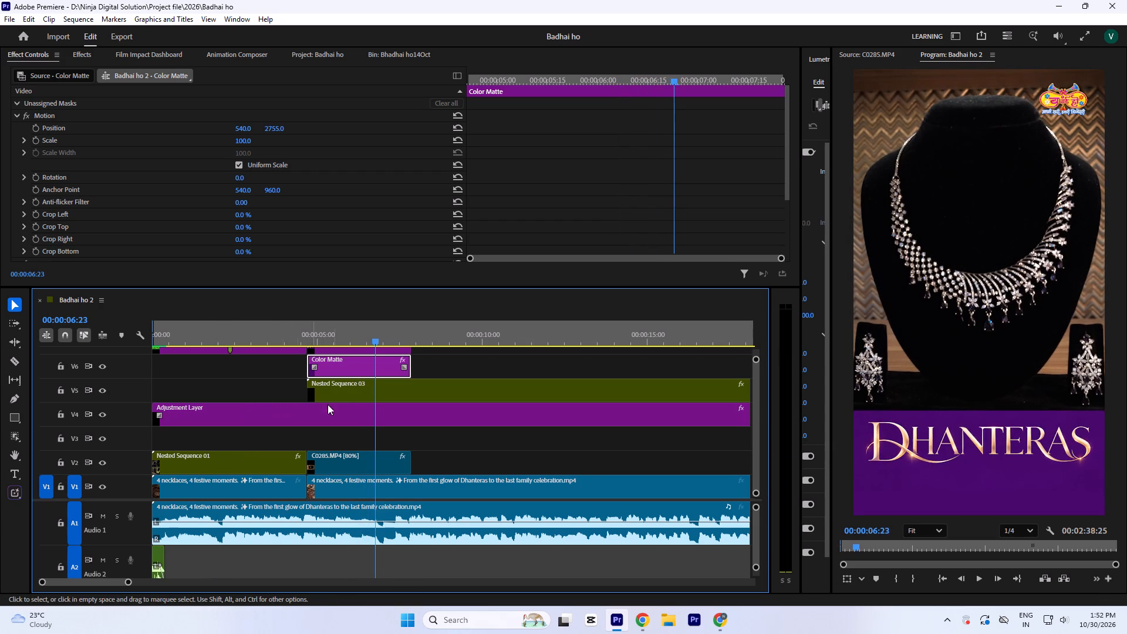
key("space")
key("space")
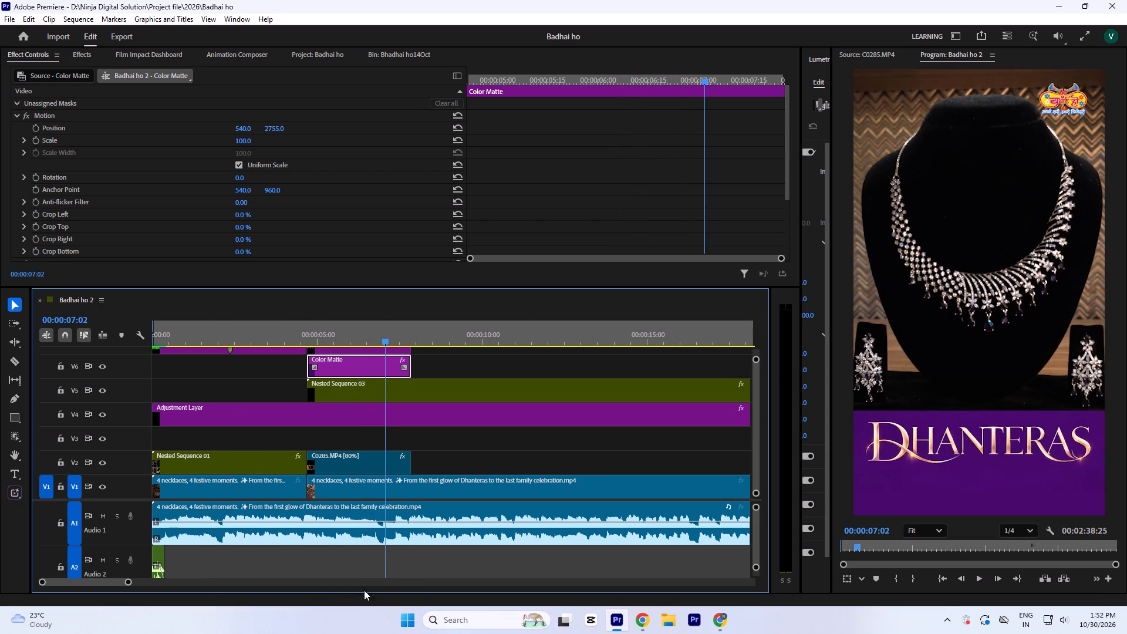
key("space")
key("space")
left_click(278, 329)
key("space")
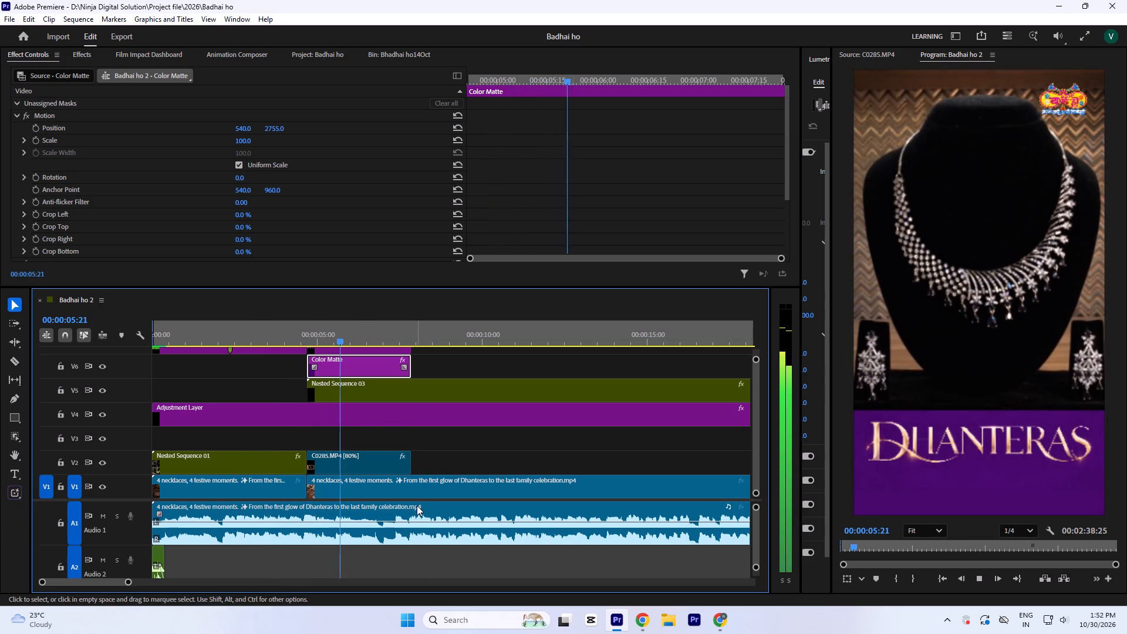
key("space")
key("space")
key("space")
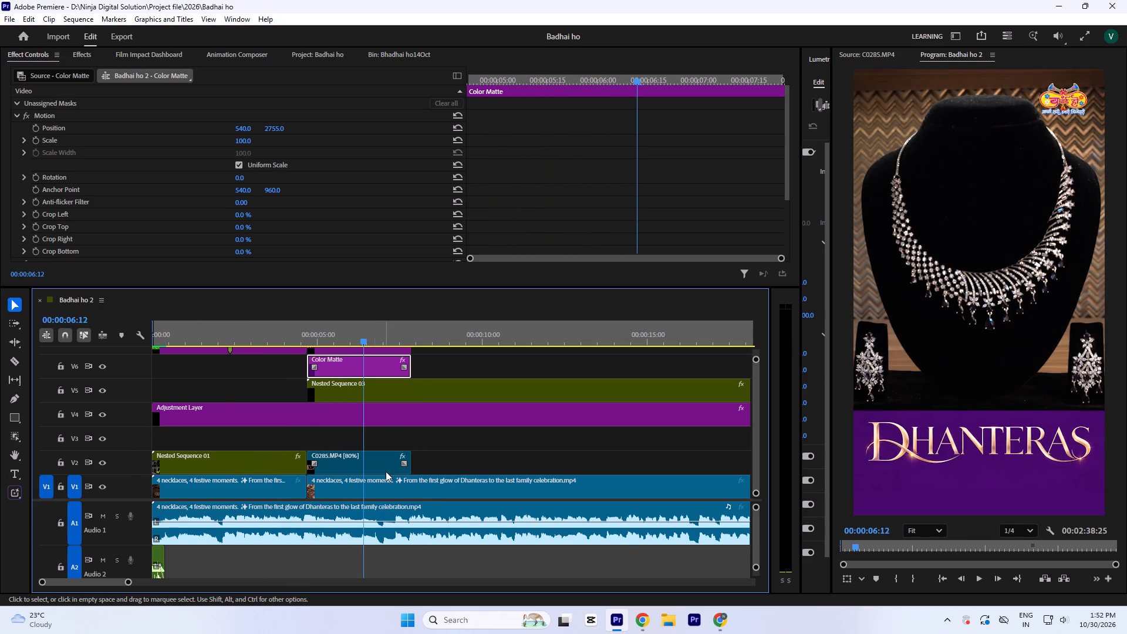
key("space")
key("space")
Nest the C0285 necklace clip on V2 into its own sequence with the suggested name.
left_click(372, 466)
key("n")
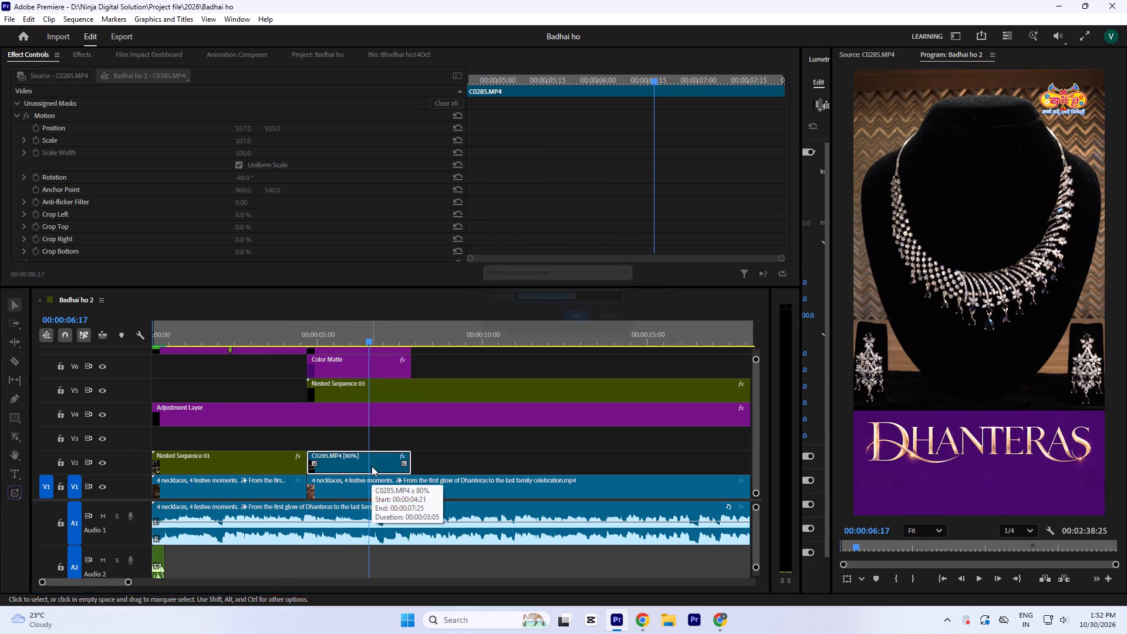
key("Return")
Apply the Warp Stabilizer effect to the nested C0285 necklace clip on V2.
left_click(372, 466)
left_click(93, 56)
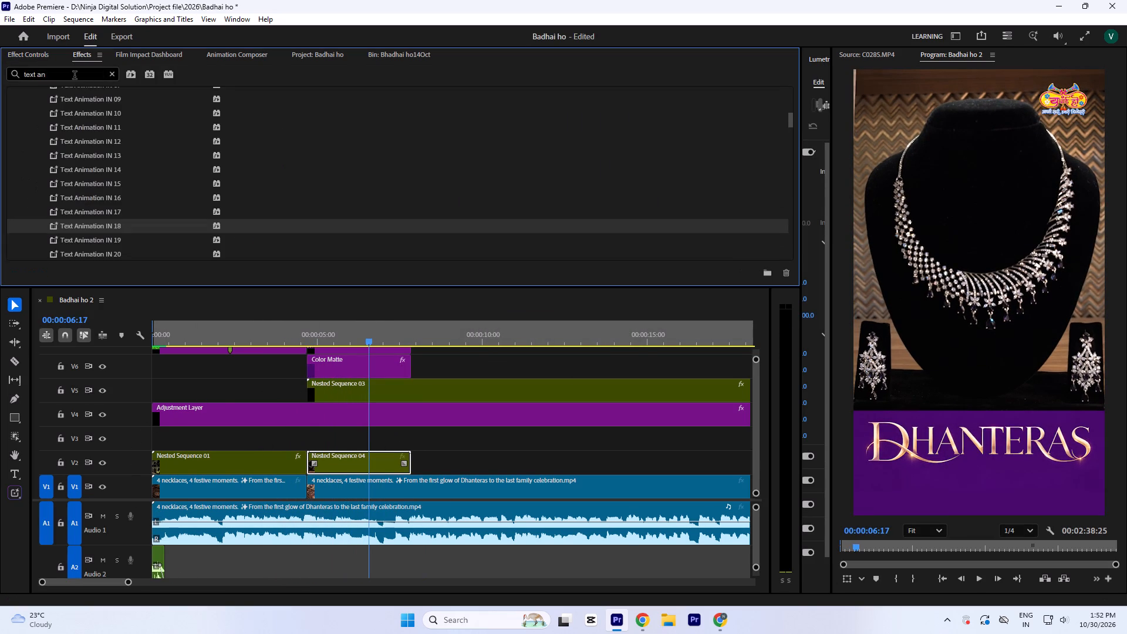
left_click_drag(75, 76, 0, 76)
type("warp")
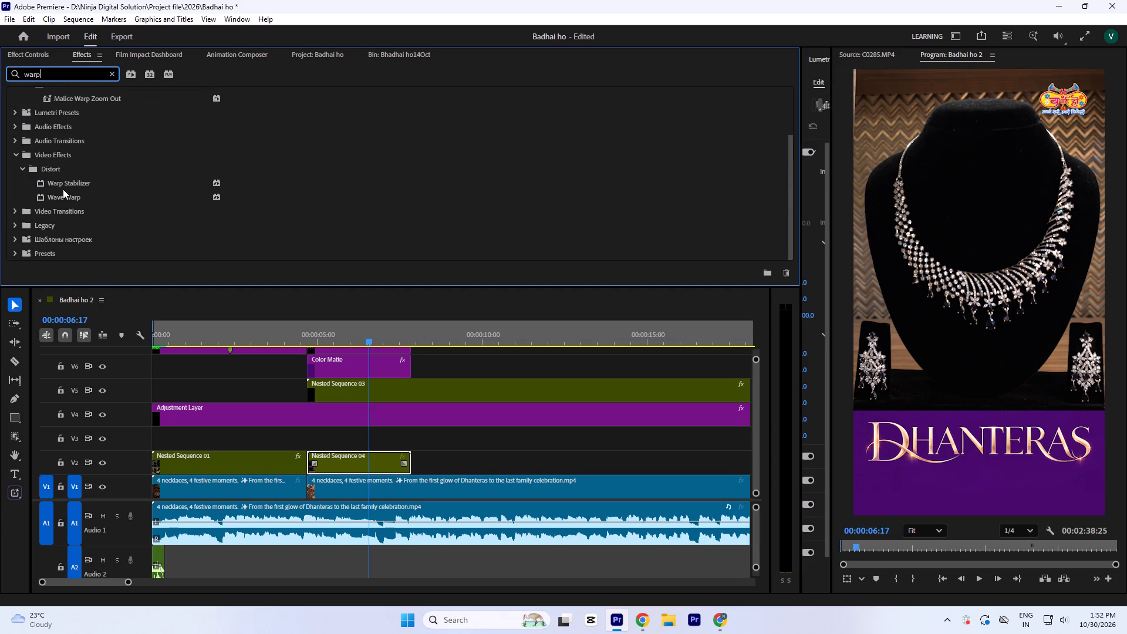
double_click(71, 184)
Set the Warp Stabilizer smoothness on the nested necklace clip to 10%.
left_click(32, 52)
scroll(124, 207, "down", 12)
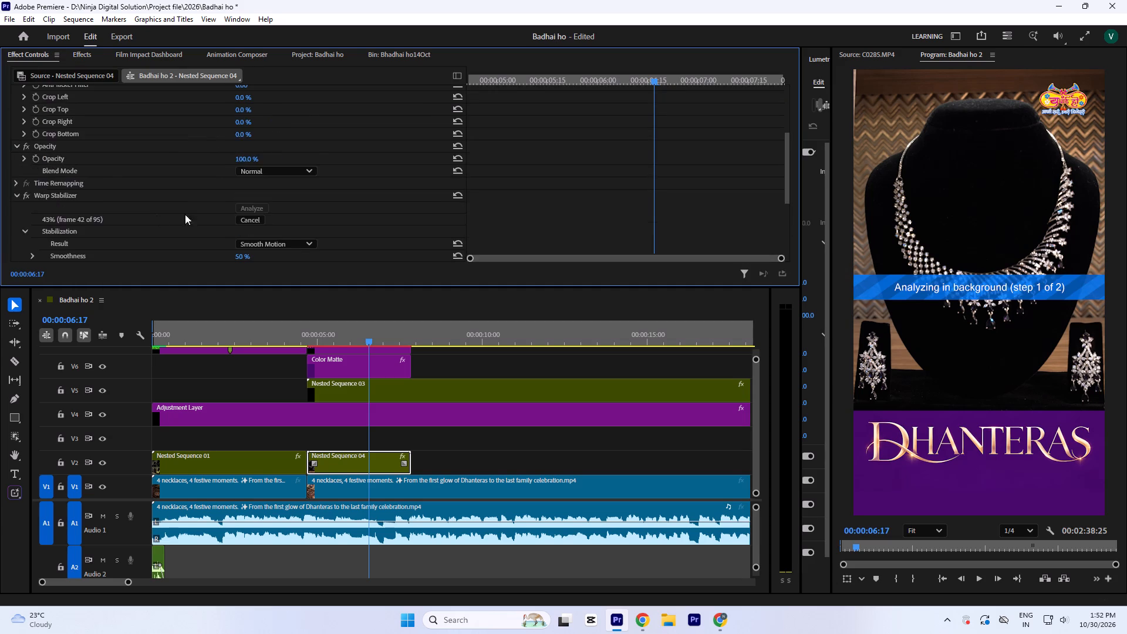
left_click(247, 229)
key("1")
key("0")
left_click(652, 123)
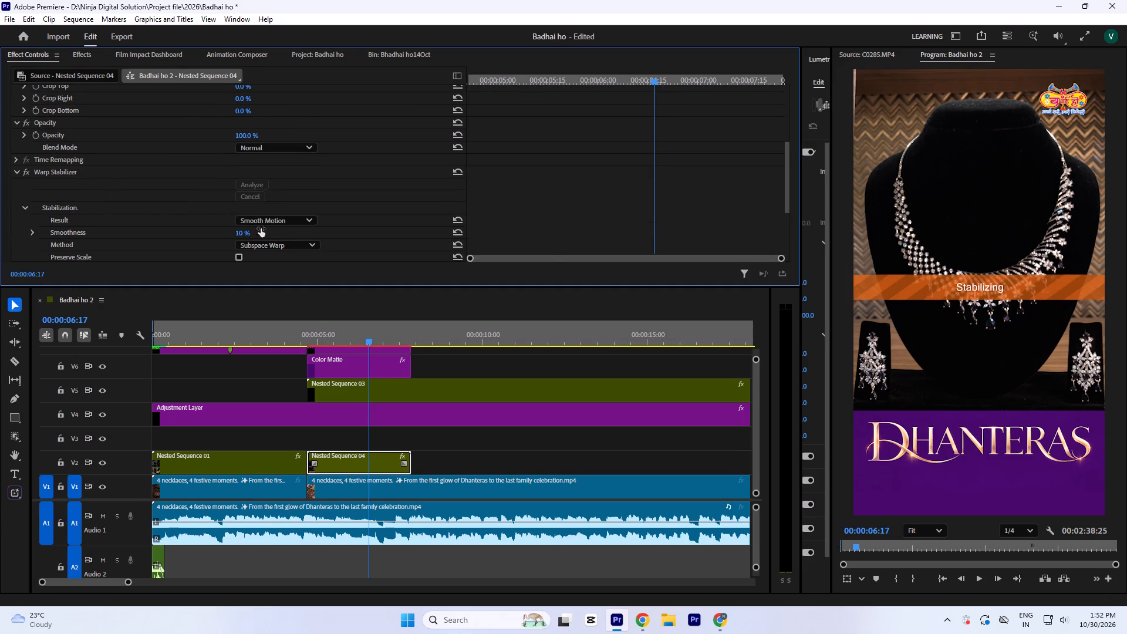
Enlarge the nested necklace clip by setting its scale to 102.
scroll(437, 184, "up", 10)
left_click(244, 116)
key("Up")
key("Up")
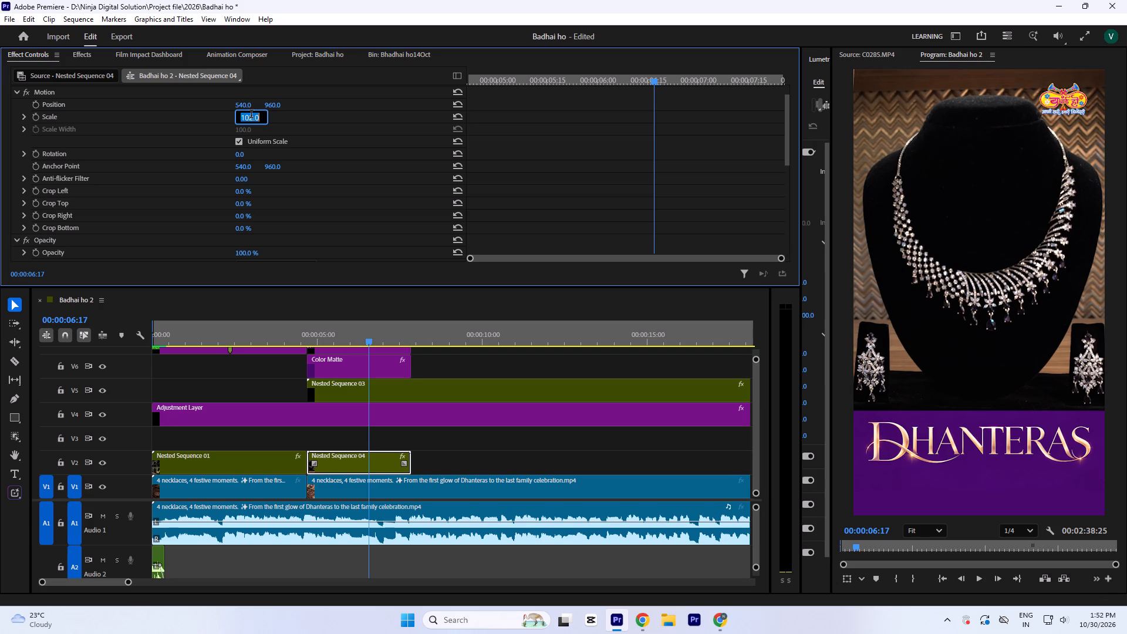
left_click(573, 136)
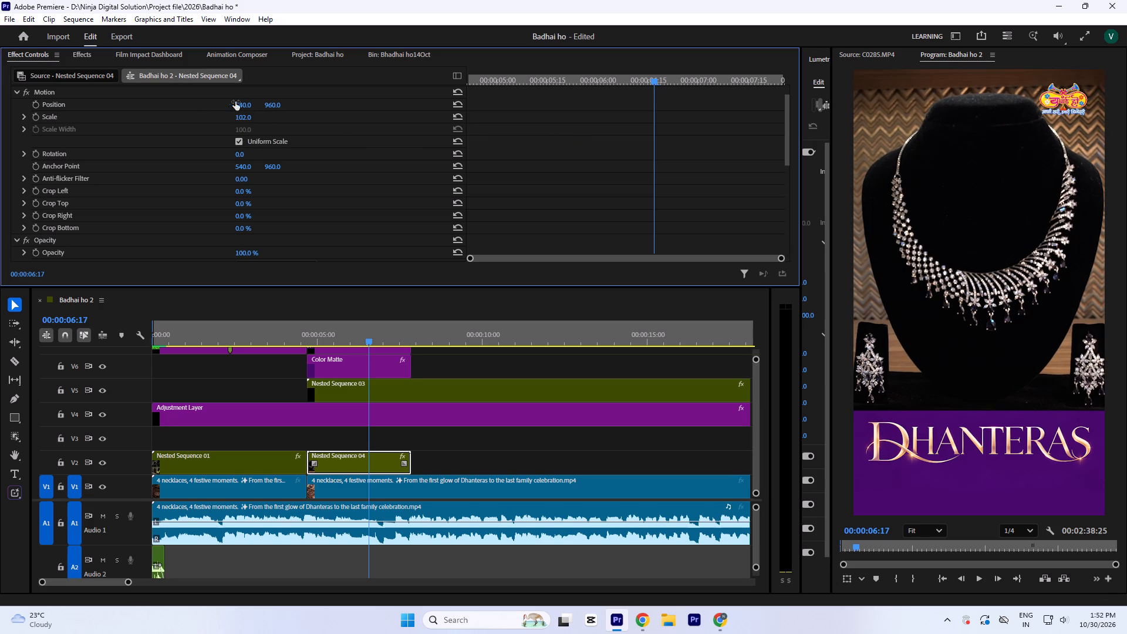
Set the nested necklace clip's horizontal position to 535 to centre the necklace.
left_click(243, 102)
key("Down")
key("Down")
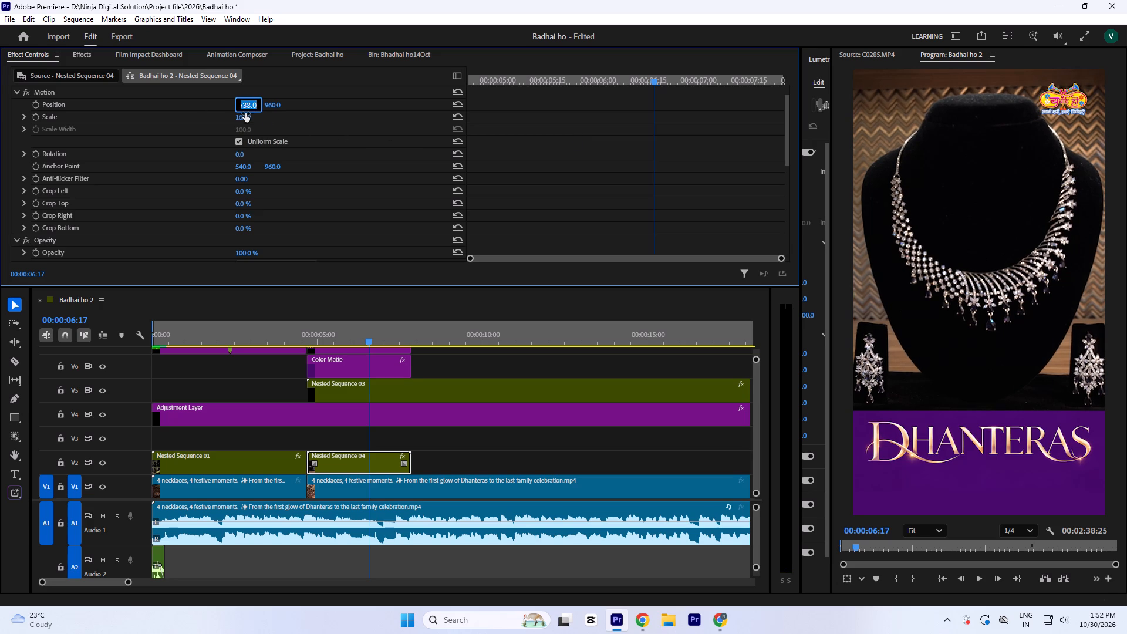
key("Down")
key("Down")
key("Down")
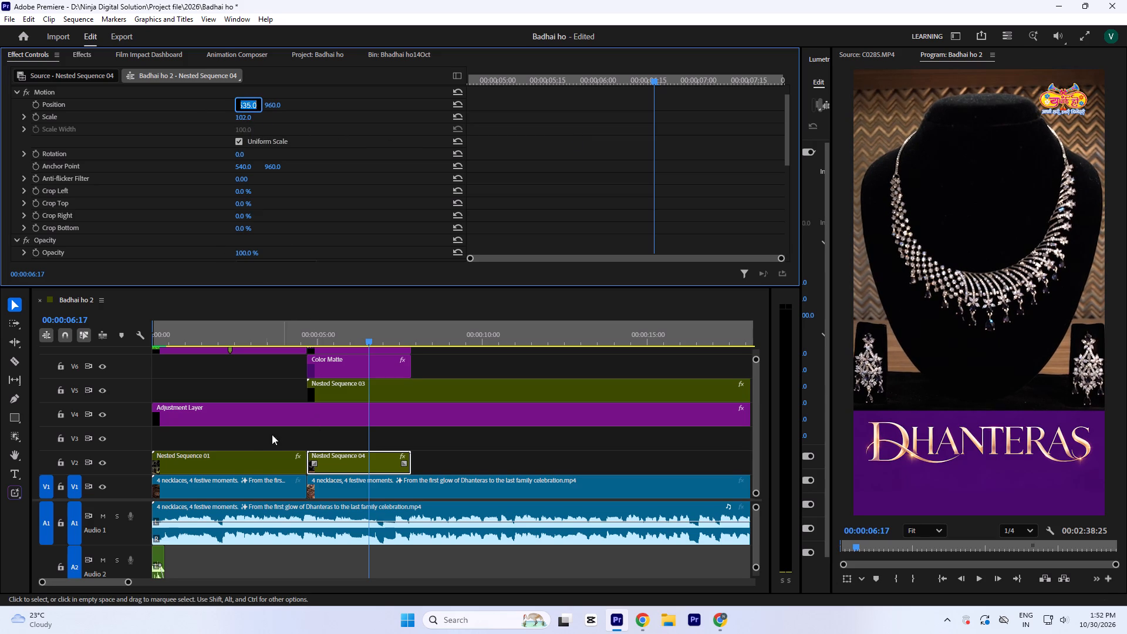
left_click(459, 447)
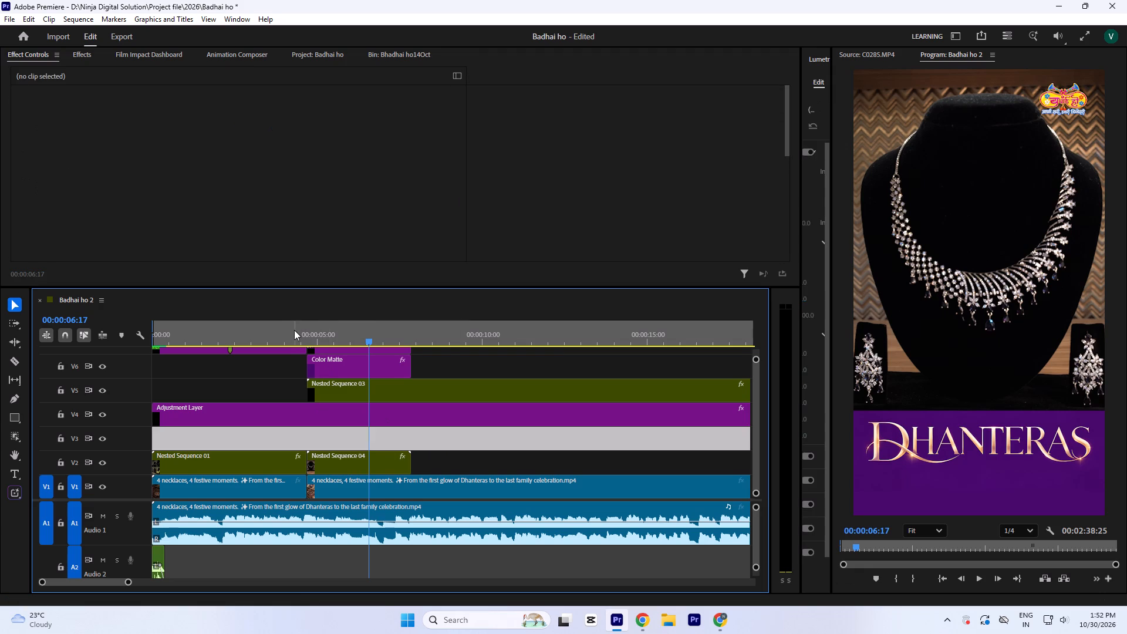
Play the Badhai ho 2 sequence from the start and replay the DHANTERAS section to check the necklace's framing and movement.
left_click_drag(292, 329, 0, 364)
key("space")
type("-")
key("minus")
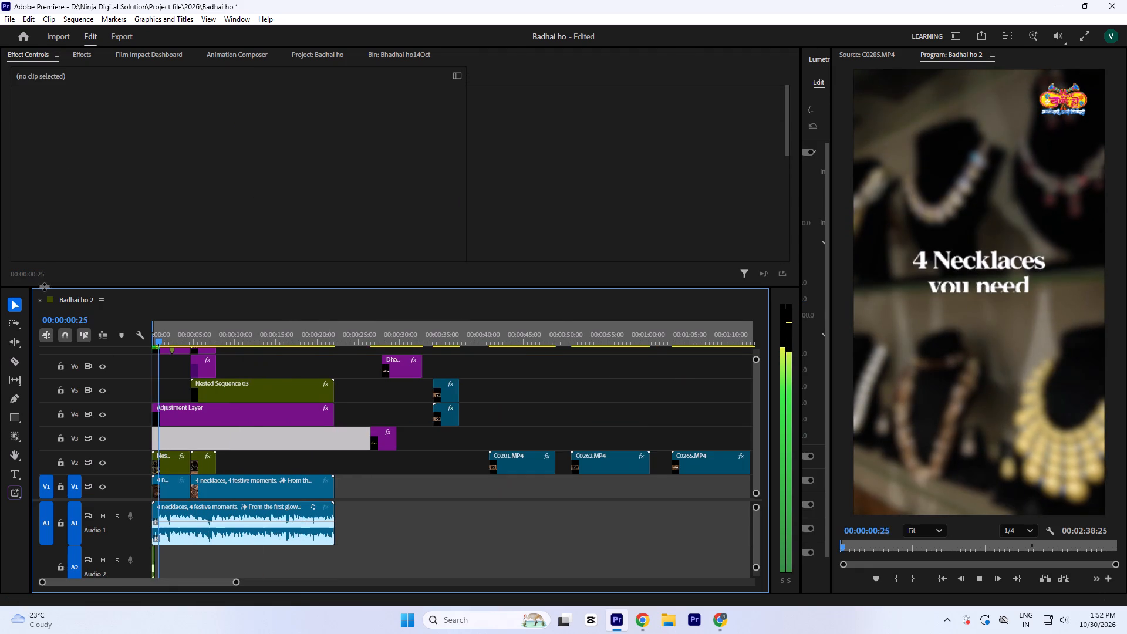
key("minus")
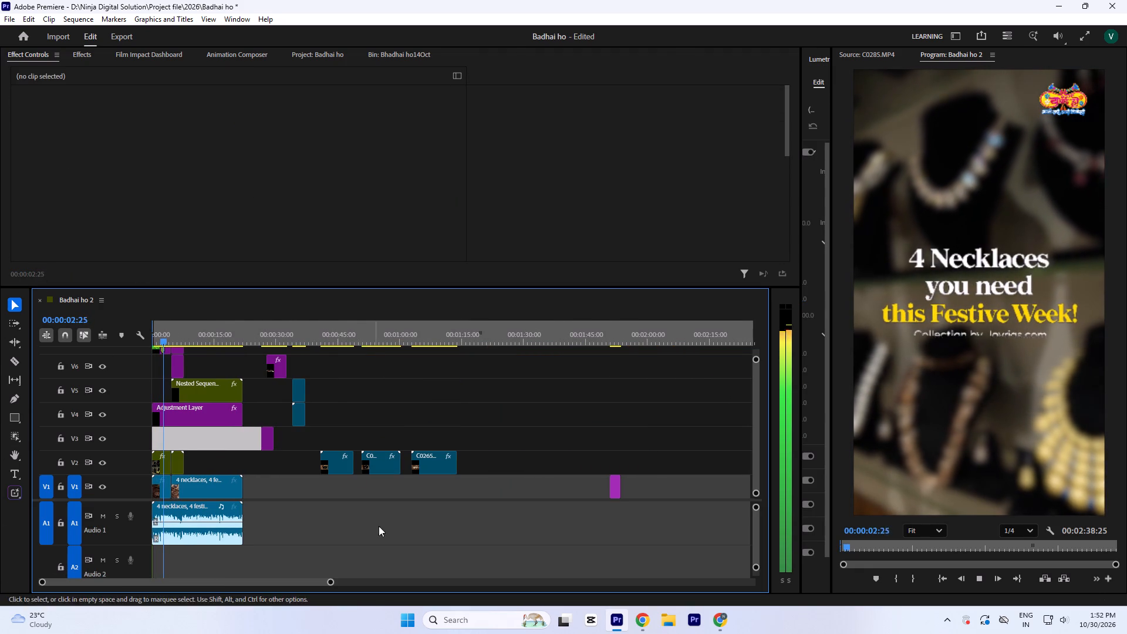
key("equal")
key("equal")
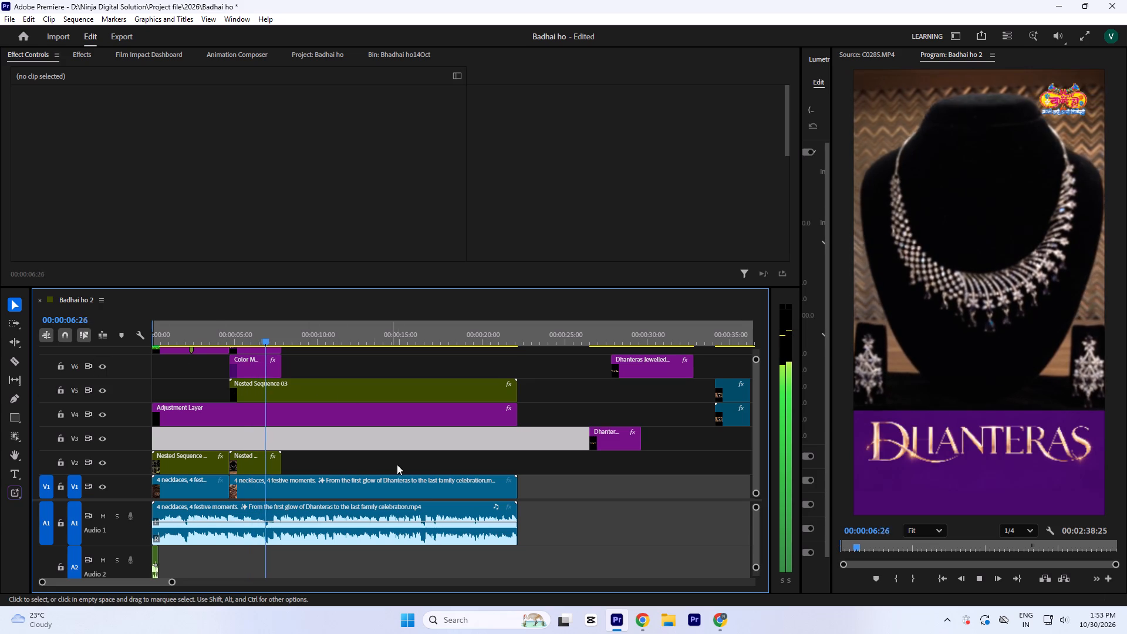
key("space")
left_click(243, 344)
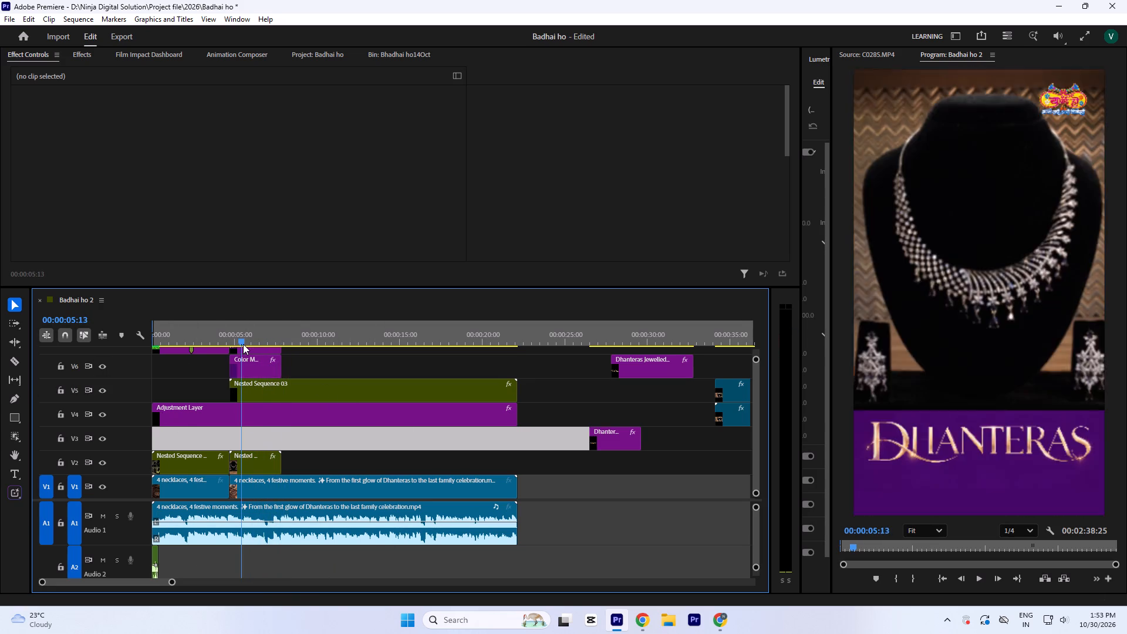
key("space")
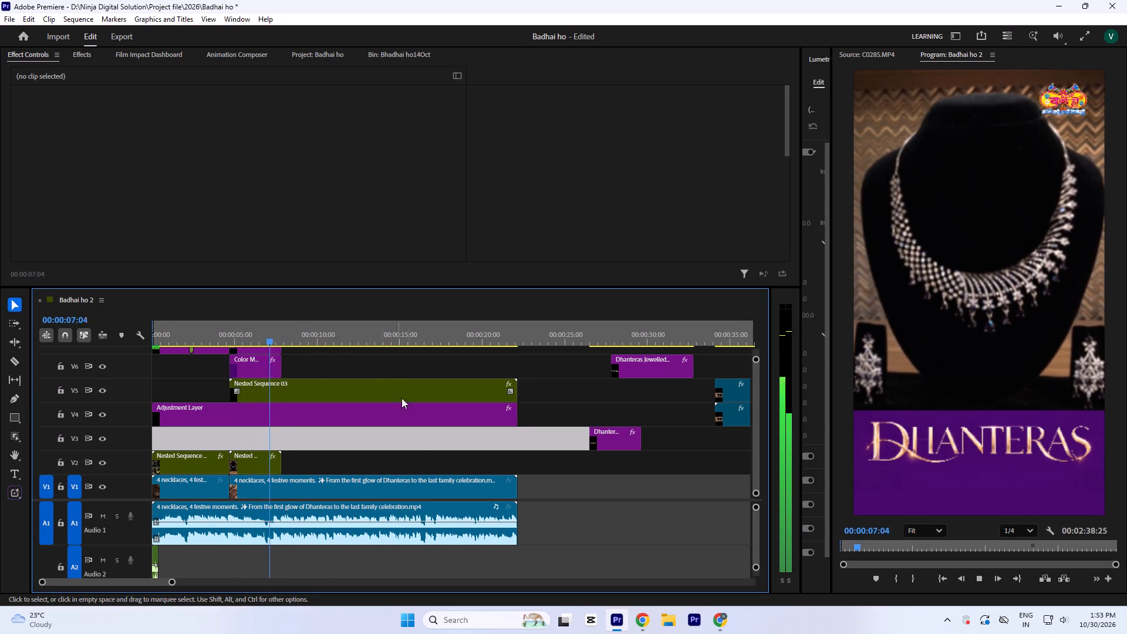
key("space")
Inside Nested Sequence 04, add a position keyframe to the C0285 clip and place it at the clip's start.
left_click_drag(276, 329, 276, 335)
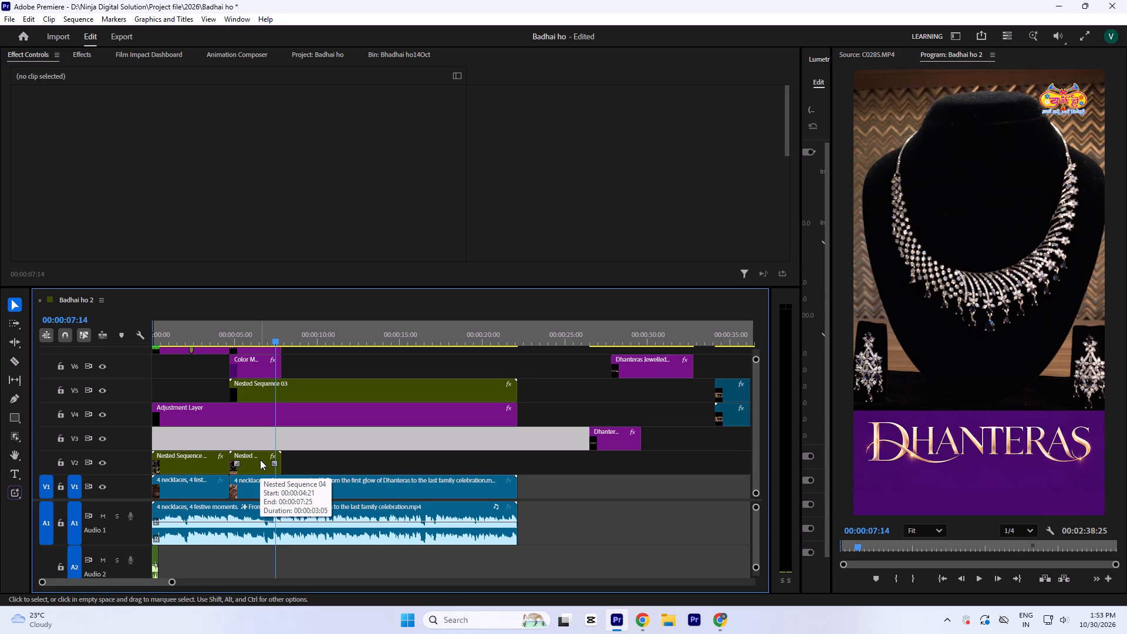
double_click(260, 460)
left_click(218, 431)
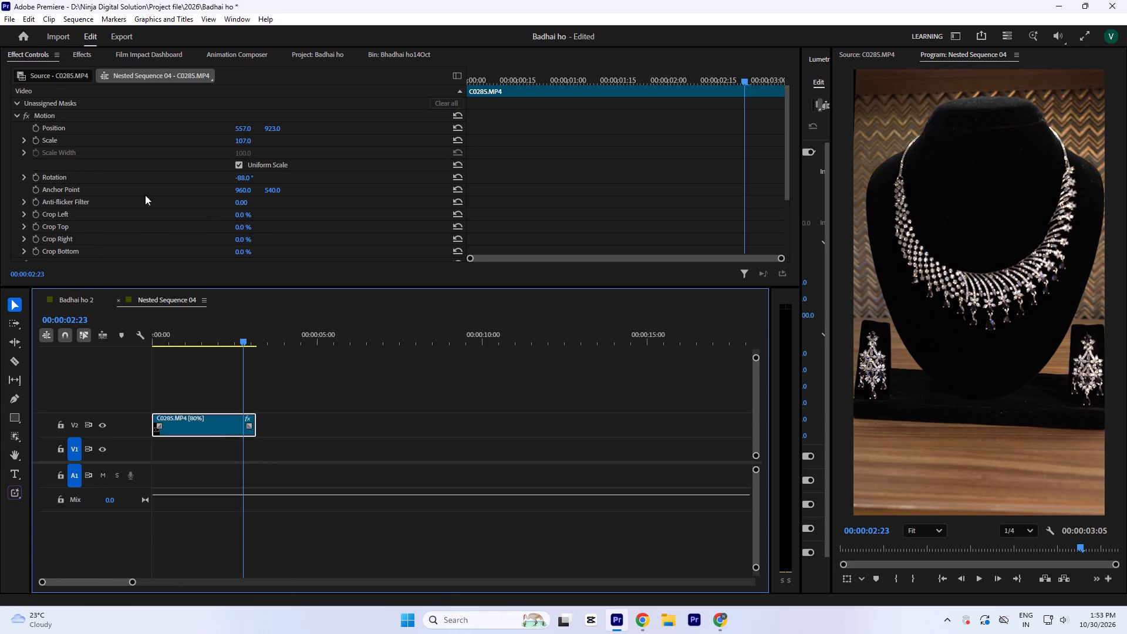
left_click(33, 130)
left_click_drag(740, 126, 290, 172)
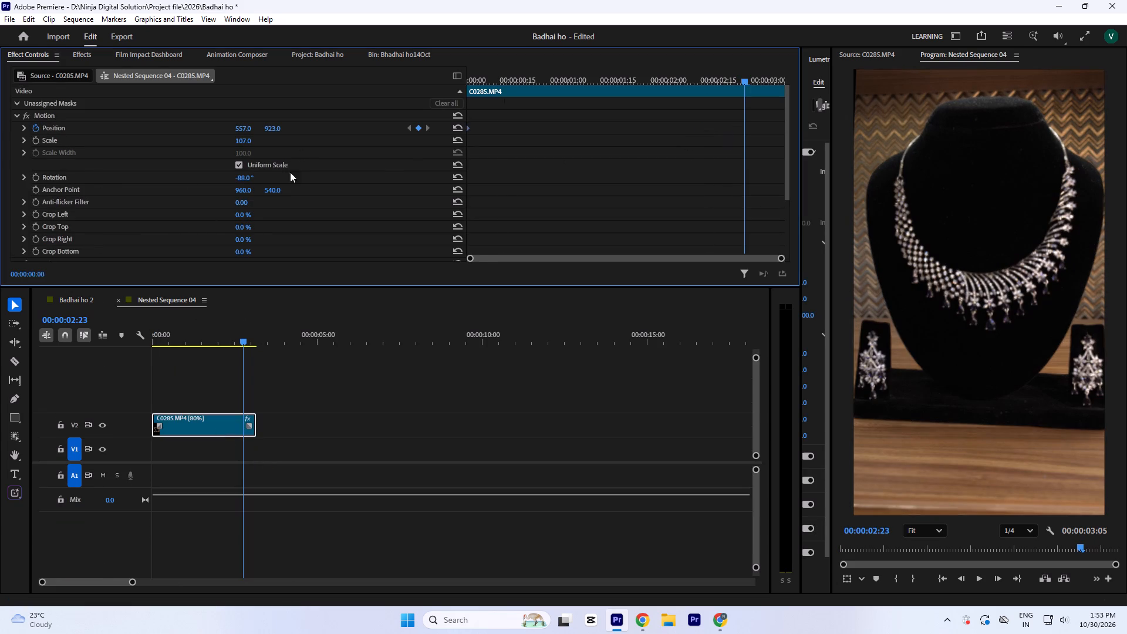
left_click_drag(290, 172, 178, 177)
Keyframe the C0285 clip's horizontal position at 548 and move that keyframe to the clip's end.
left_click(619, 164)
key("minus")
key("minus")
left_click(242, 125)
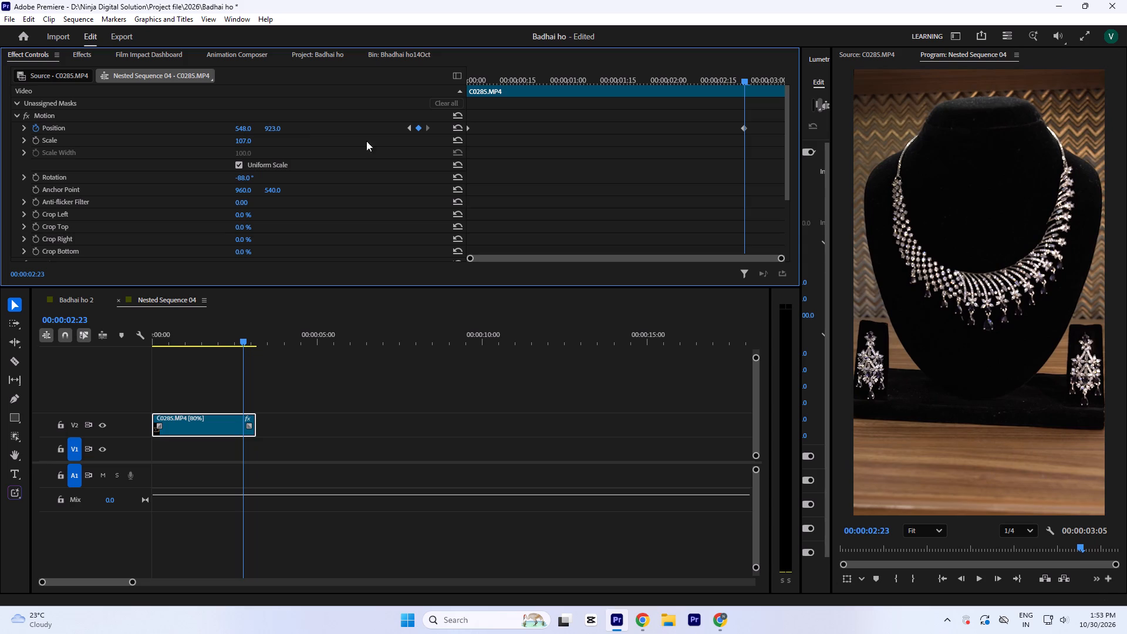
left_click(664, 149)
key("minus")
left_click_drag(746, 129, 882, 163)
left_click(750, 176)
key("minus")
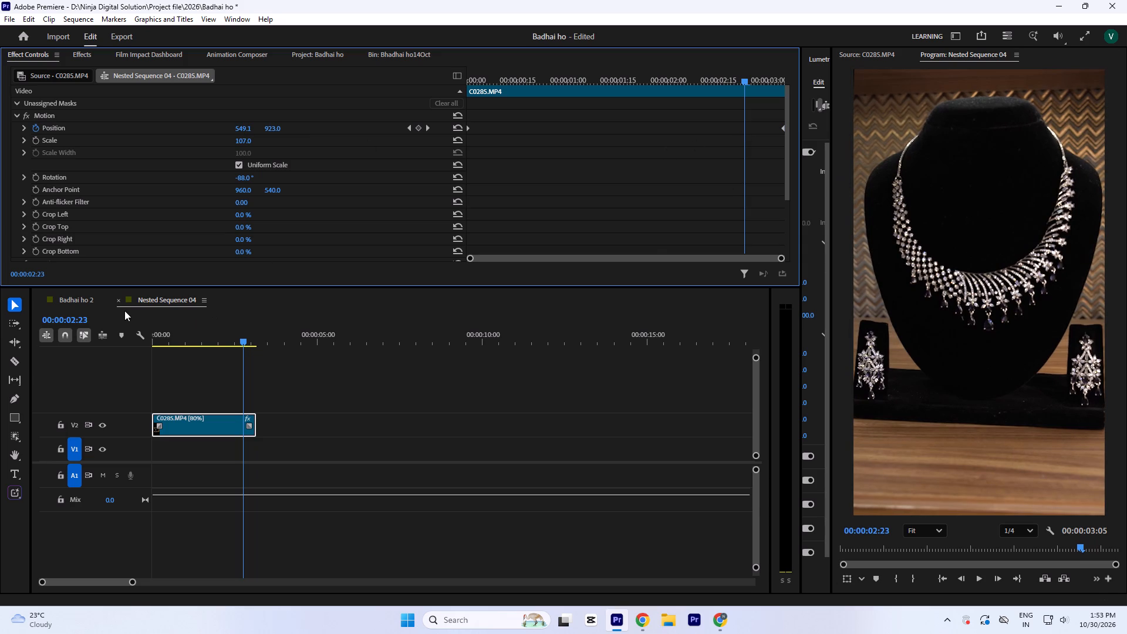
Close Nested Sequence 04 and re-analyze the Warp Stabilizer on the nested necklace clip in Badhai ho 2.
left_click(117, 298)
scroll(539, 157, "down", 15)
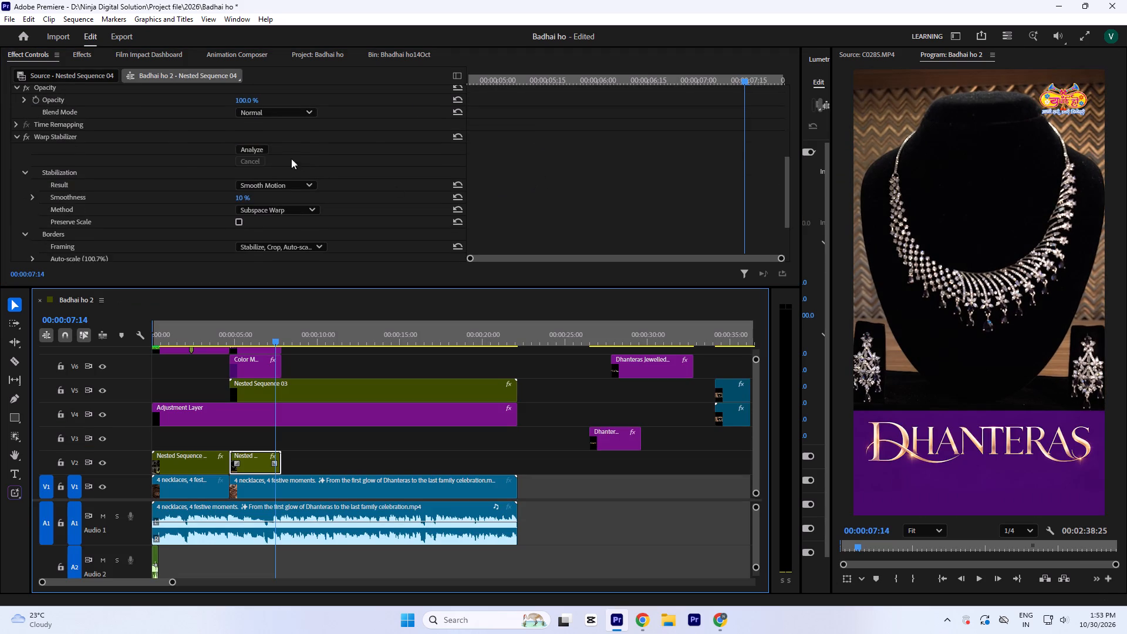
left_click(256, 150)
Play the sequence from the start through the DHANTERAS clip into the Choti Diwali section to review the re-stabilised necklace.
left_click(270, 330)
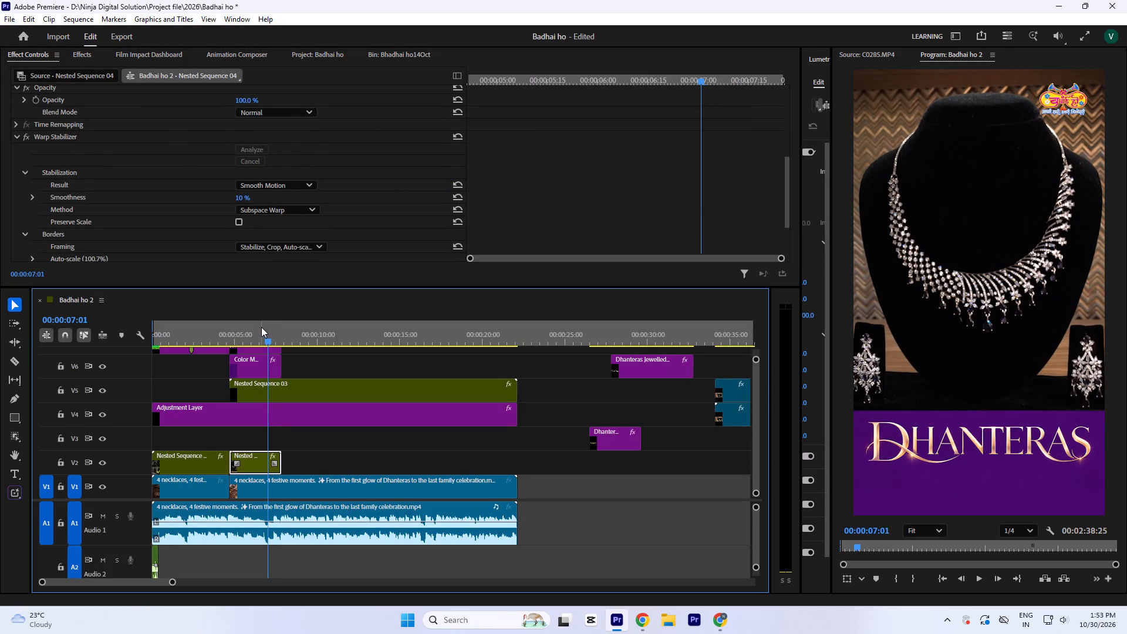
left_click_drag(259, 328, 86, 345)
key("space")
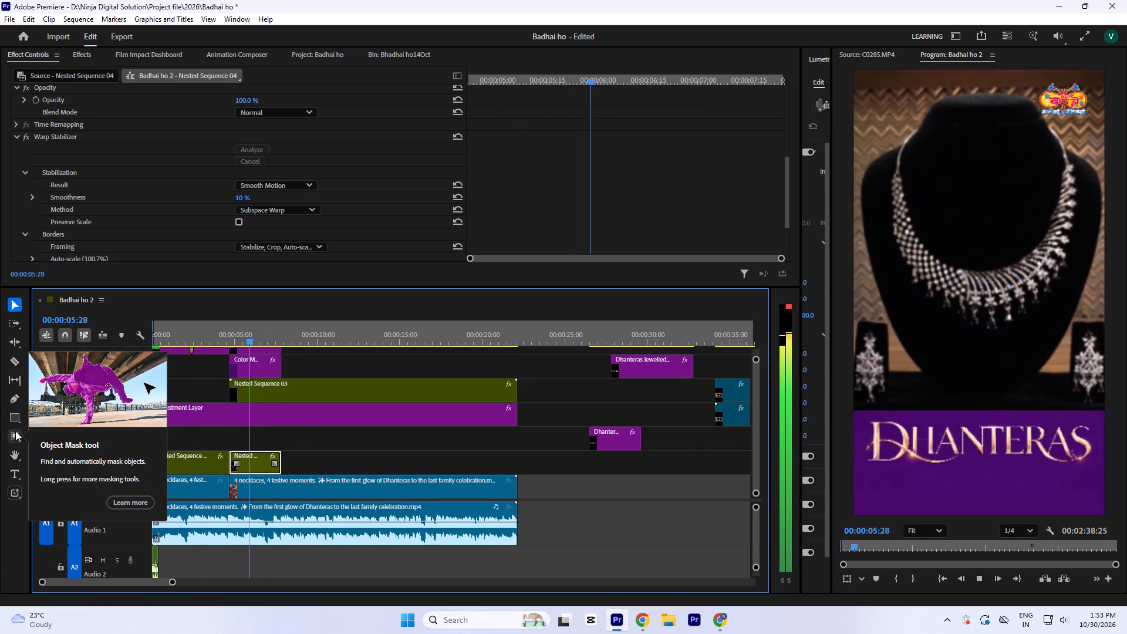
key("space")
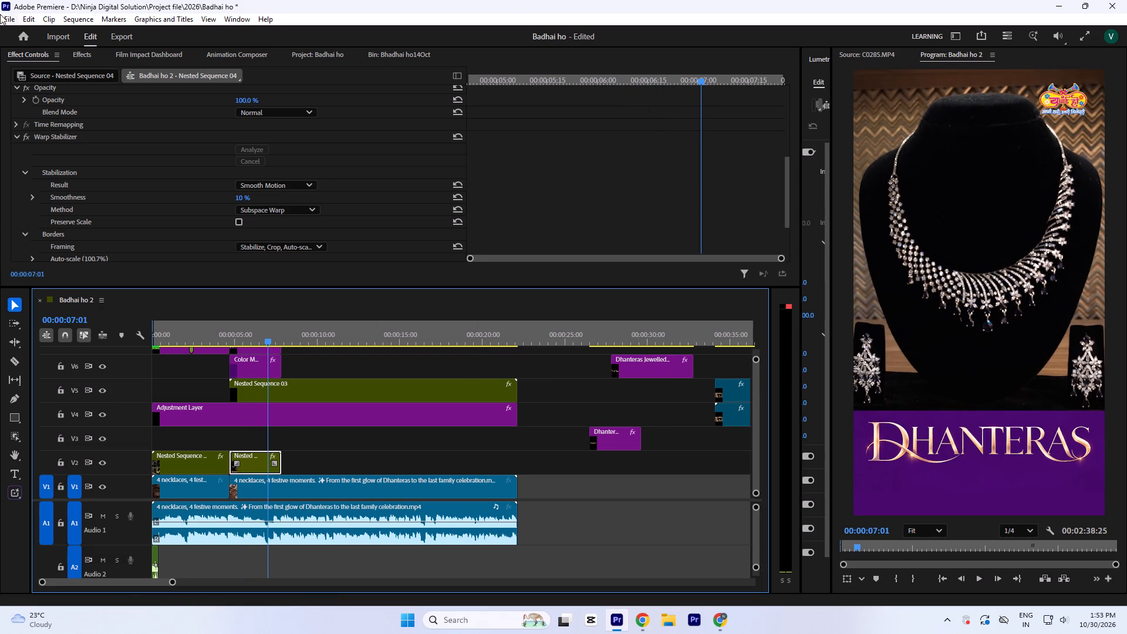
key("space")
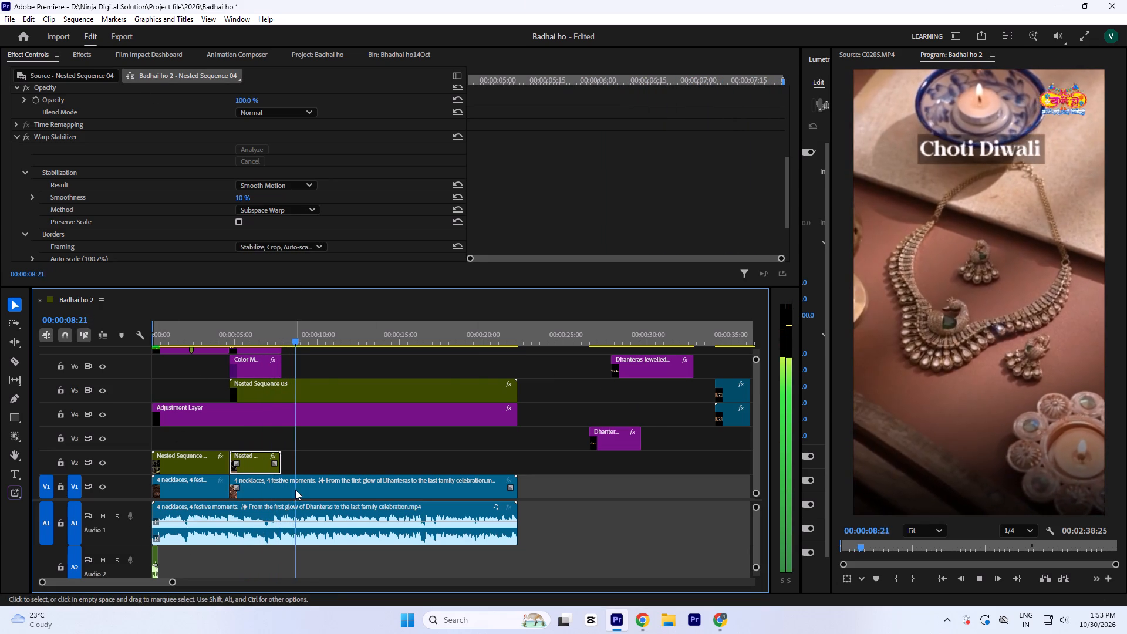
key("space")
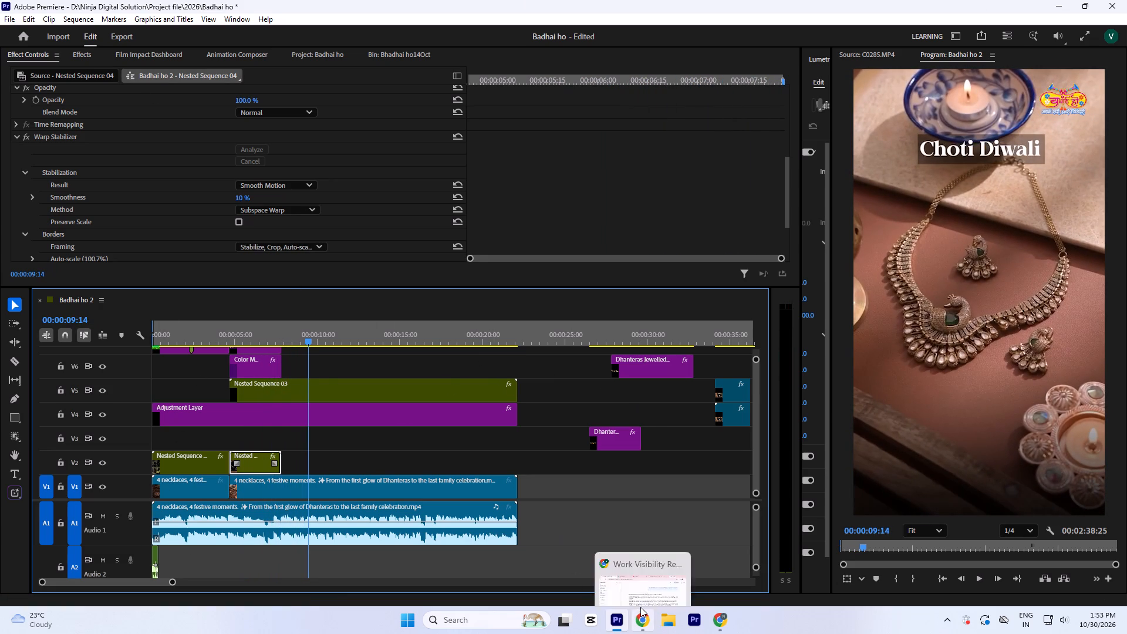
Save the Badhai ho project.
key("ctrl+s")
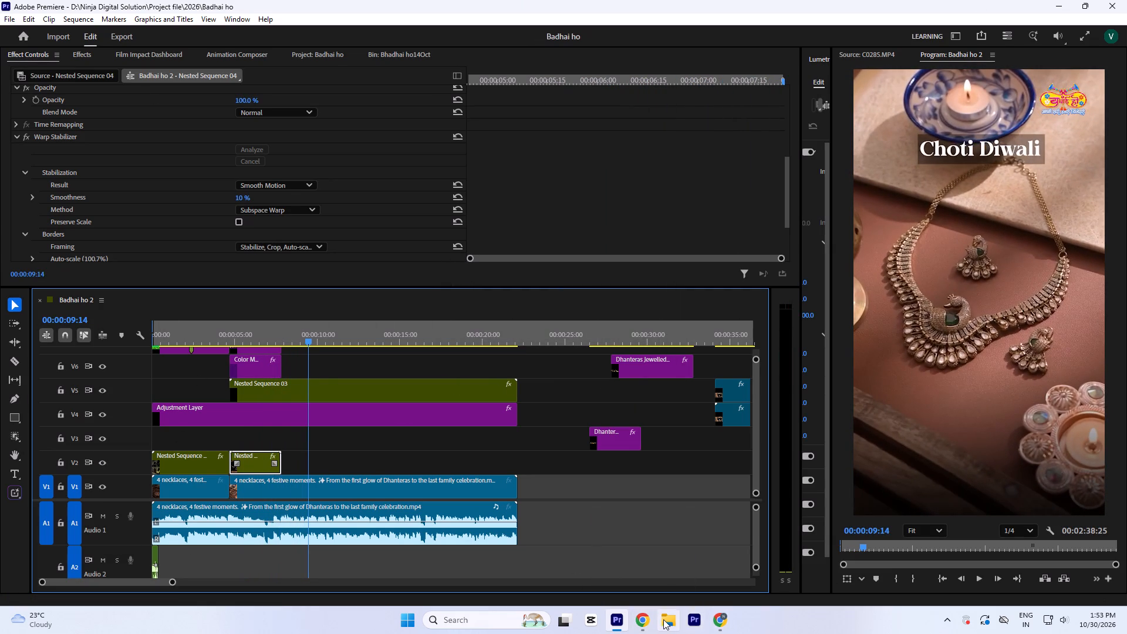
Switch to the Chrome window showing the ChatGPT Dhanteras Premium Text artwork.
left_click(720, 622)
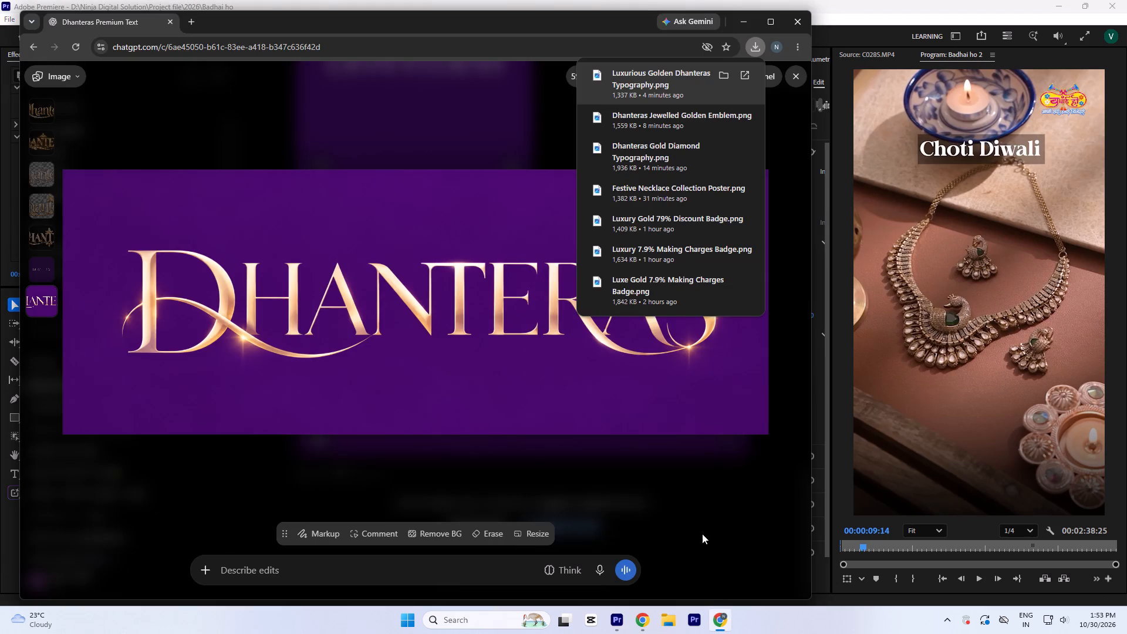
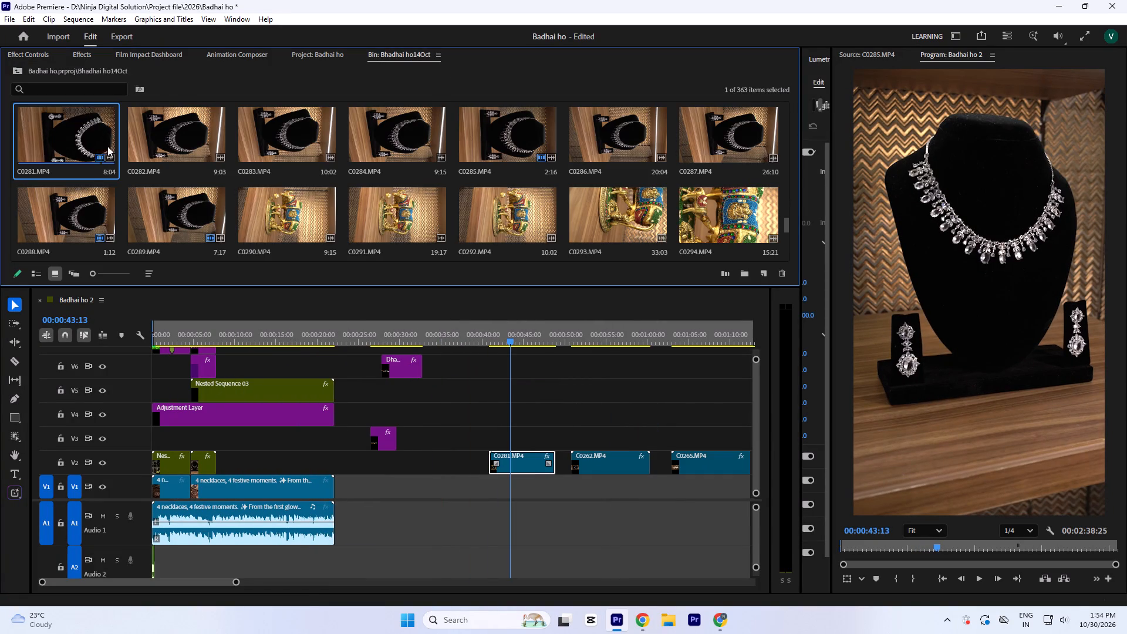
Preview source clips C0282.MP4 and C0281.MP4 and compare them with the C0281.MP4 shot in the Badhai ho 2 sequence.
double_click(157, 123)
key("space")
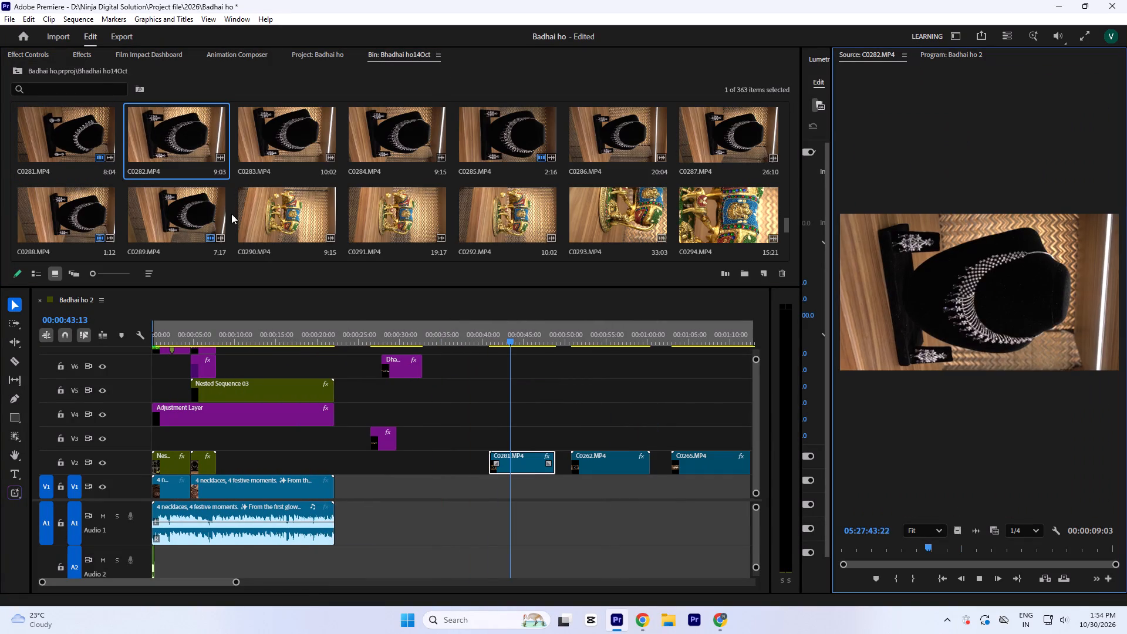
left_click_drag(515, 335, 517, 346)
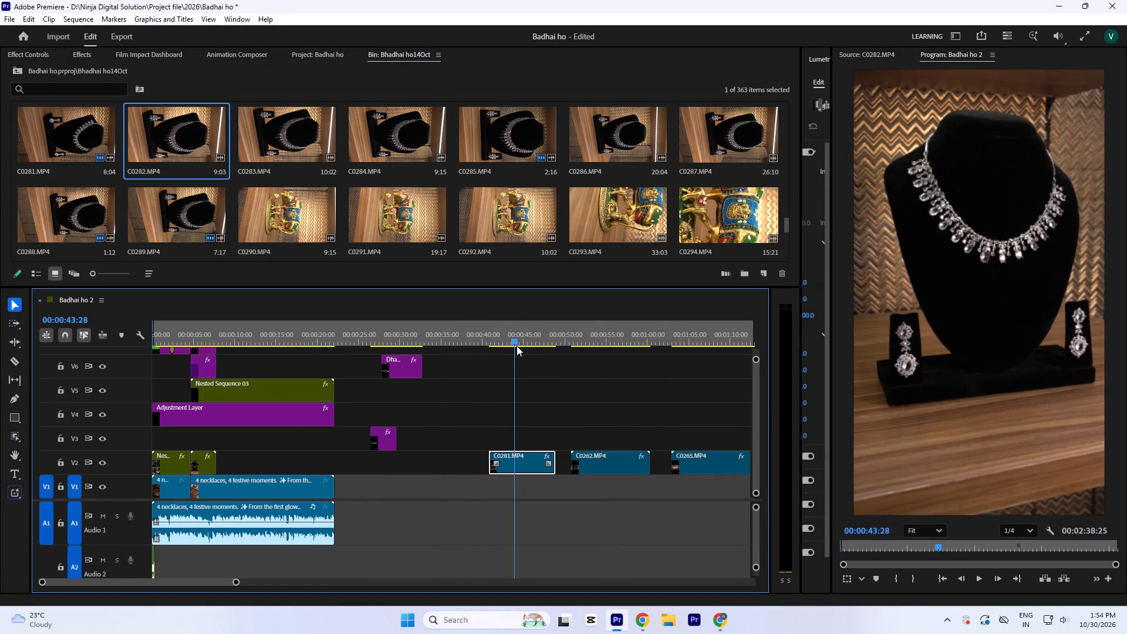
left_click_drag(517, 346, 516, 346)
double_click(173, 146)
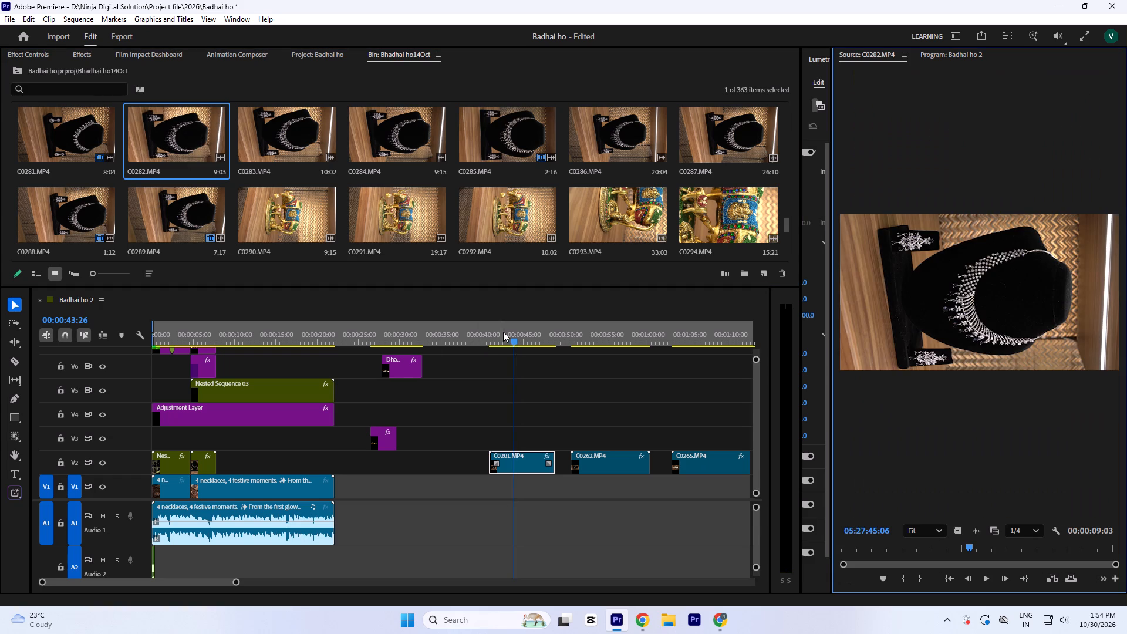
left_click(508, 333)
double_click(72, 130)
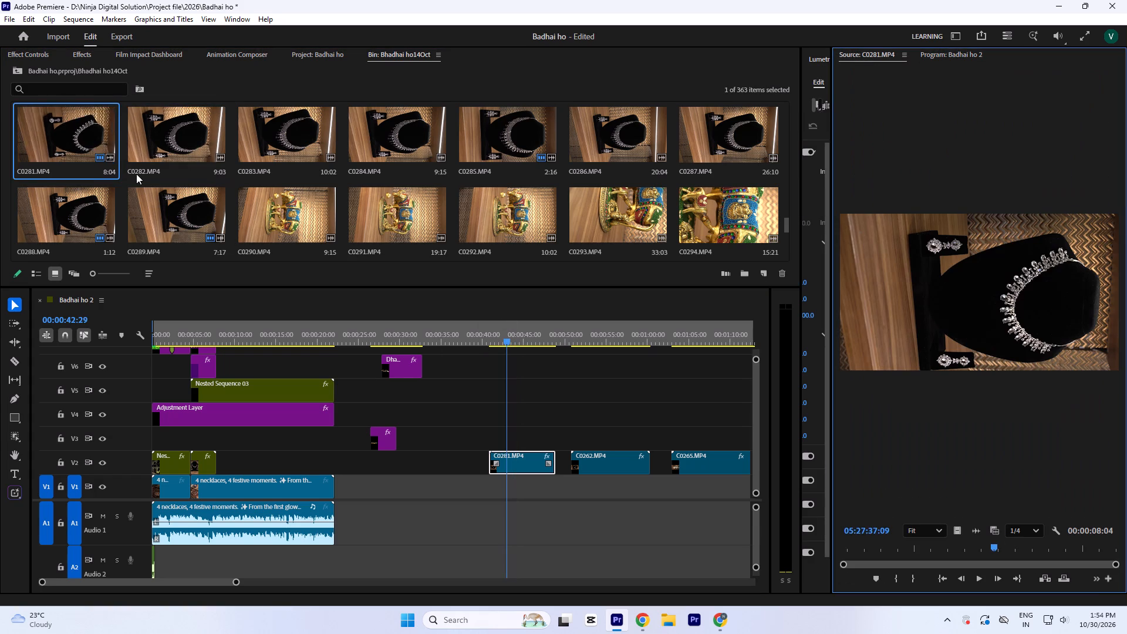
Play and scrub through the silver necklace clips C0279.MP4 and C0280.MP4 from the bin to review their footage.
scroll(136, 174, "up", 1)
double_click(600, 132)
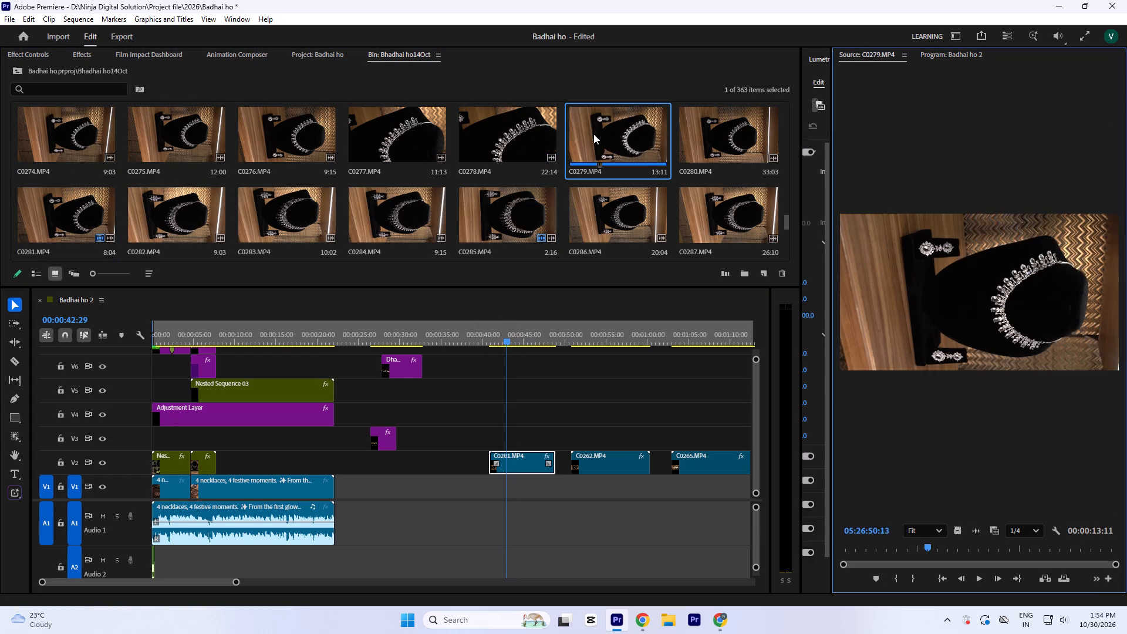
key("space")
left_click_drag(945, 551, 1012, 569)
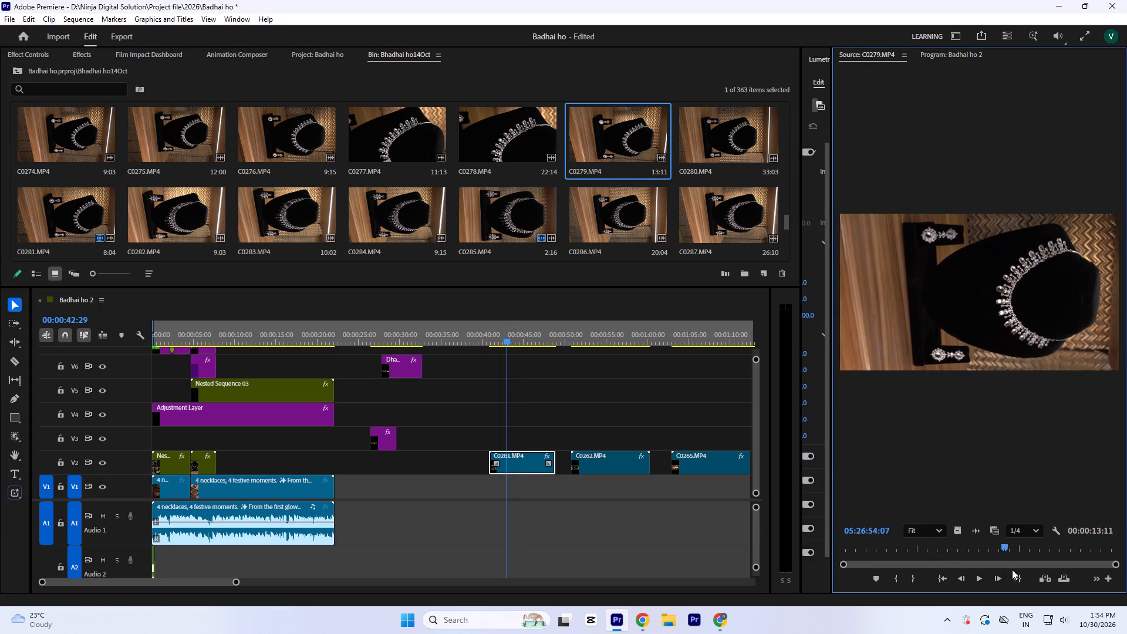
left_click_drag(1012, 569, 1040, 559)
double_click(713, 133)
key("space")
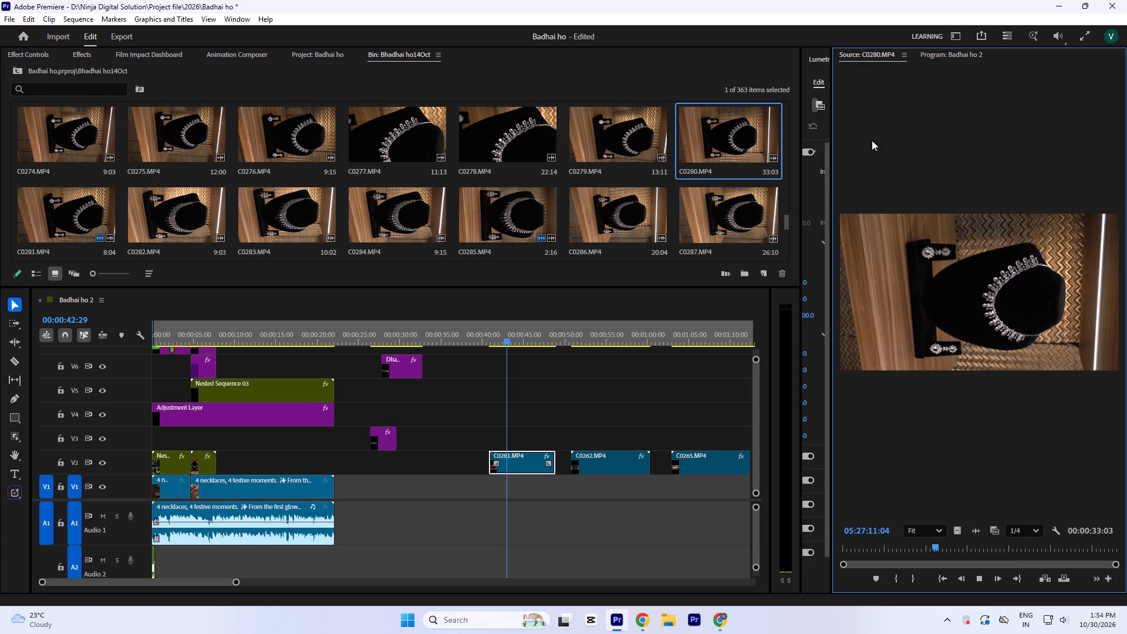
left_click_drag(951, 537, 829, 546)
left_click_drag(890, 546, 950, 571)
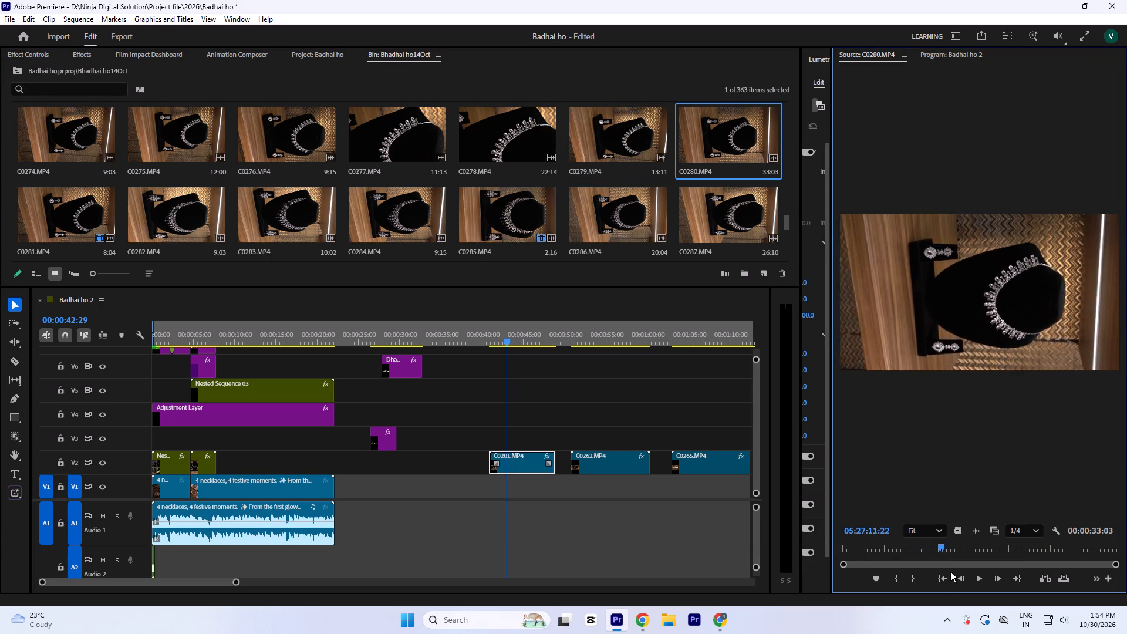
left_click_drag(950, 571, 1071, 578)
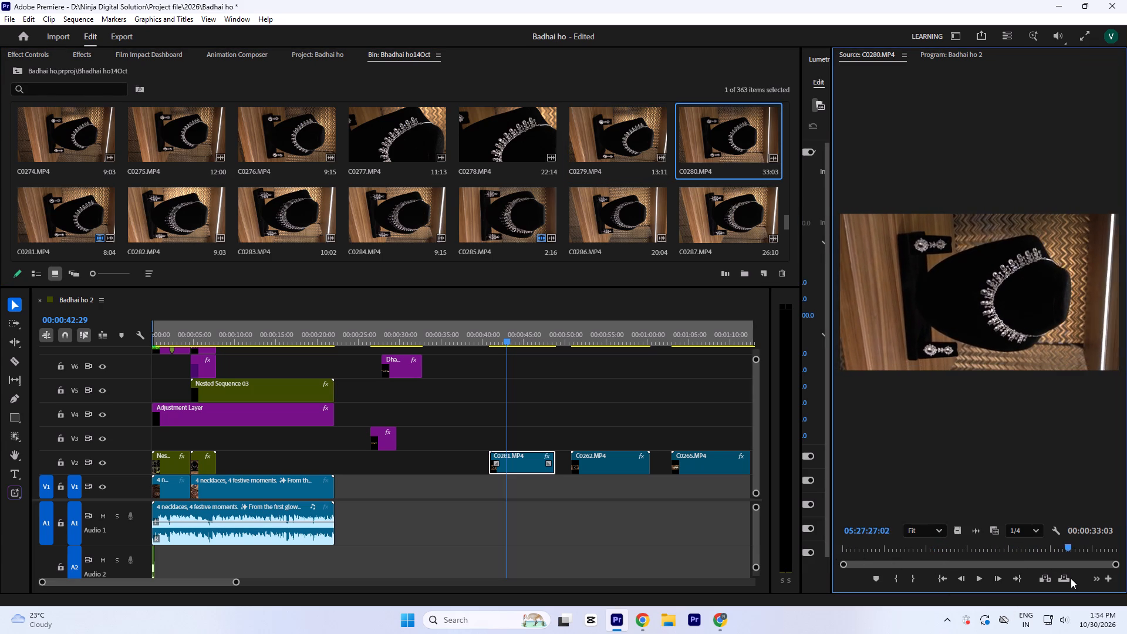
left_click_drag(1071, 578, 1081, 579)
Review the necklace footage in source clips C0279.MP4, C0276.MP4 and C0275.MP4 by scrubbing through it.
double_click(607, 137)
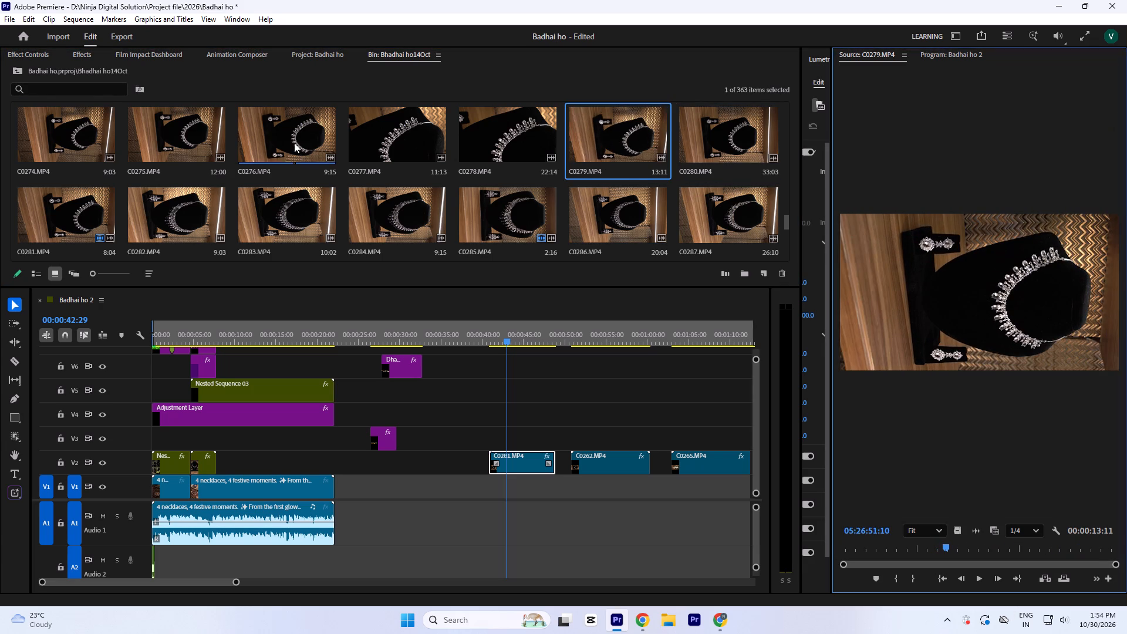
double_click(294, 143)
left_click_drag(924, 551, 968, 552)
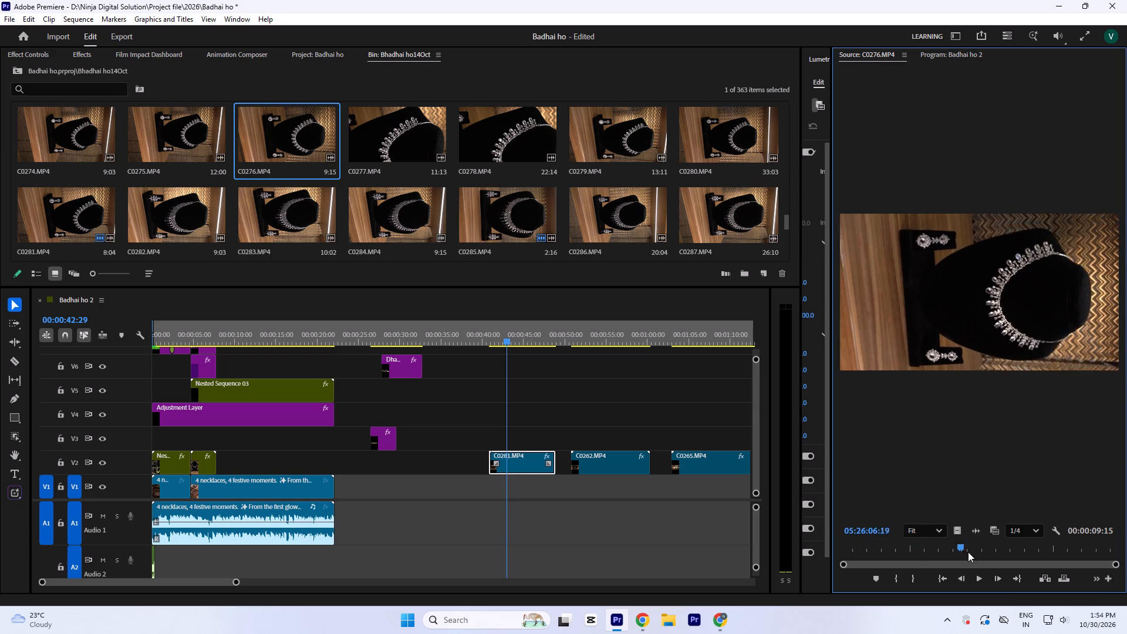
left_click_drag(968, 552, 1033, 550)
double_click(171, 143)
key("space")
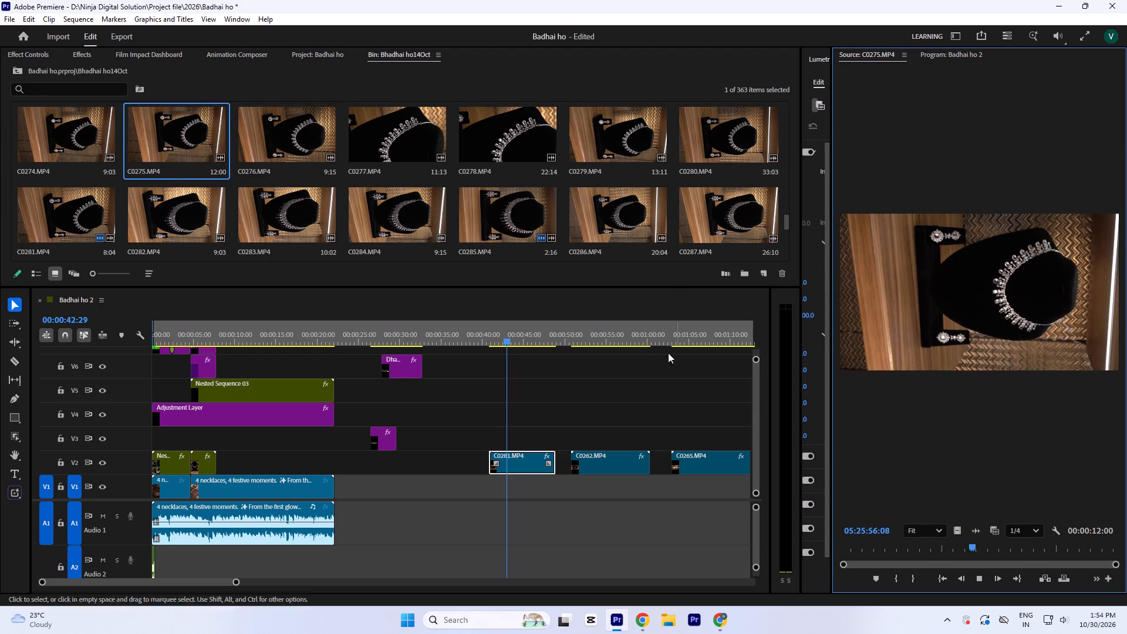
left_click_drag(978, 551, 1091, 554)
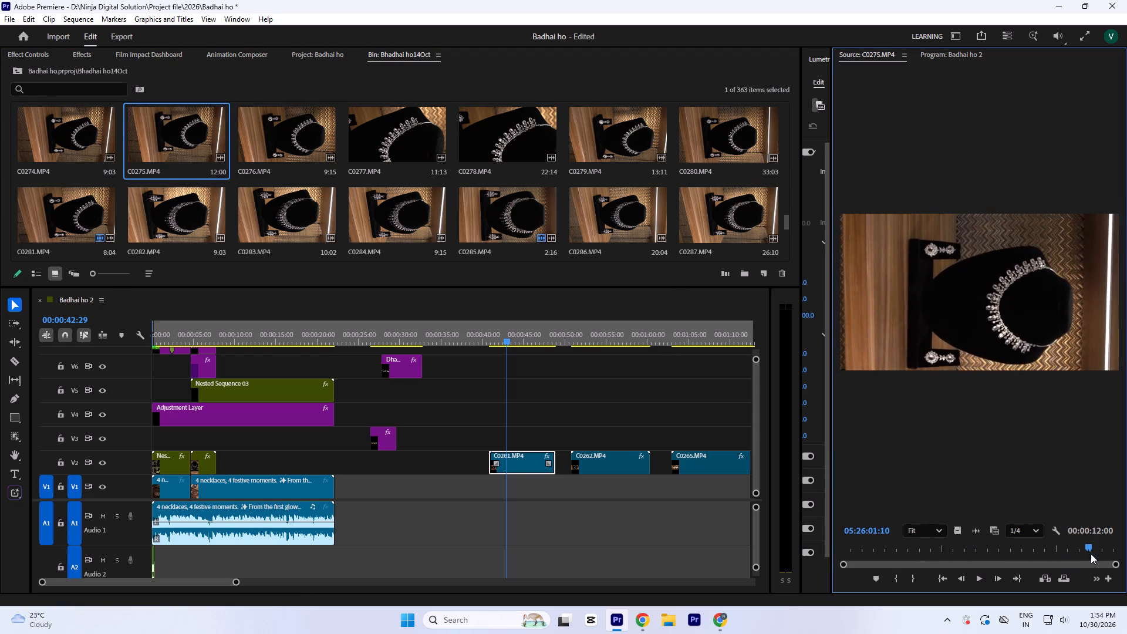
left_click_drag(1091, 554, 875, 557)
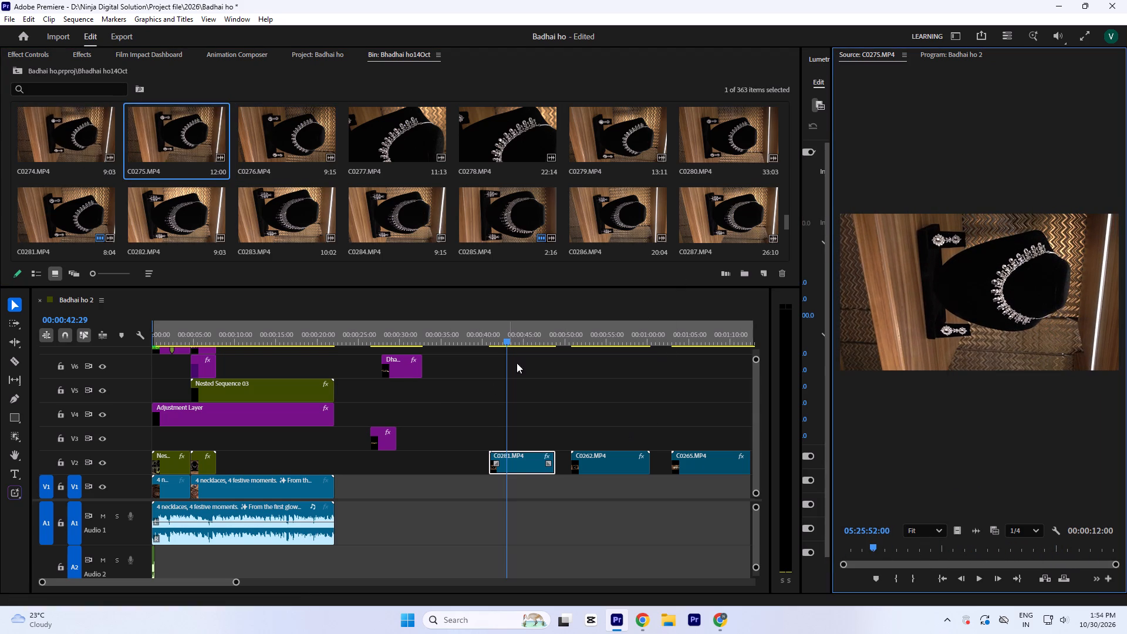
Check the C0281.MP4 shot in the sequence against source clip C0274.MP4, scrubbing through the source footage.
left_click(515, 318)
left_click(520, 330)
double_click(61, 133)
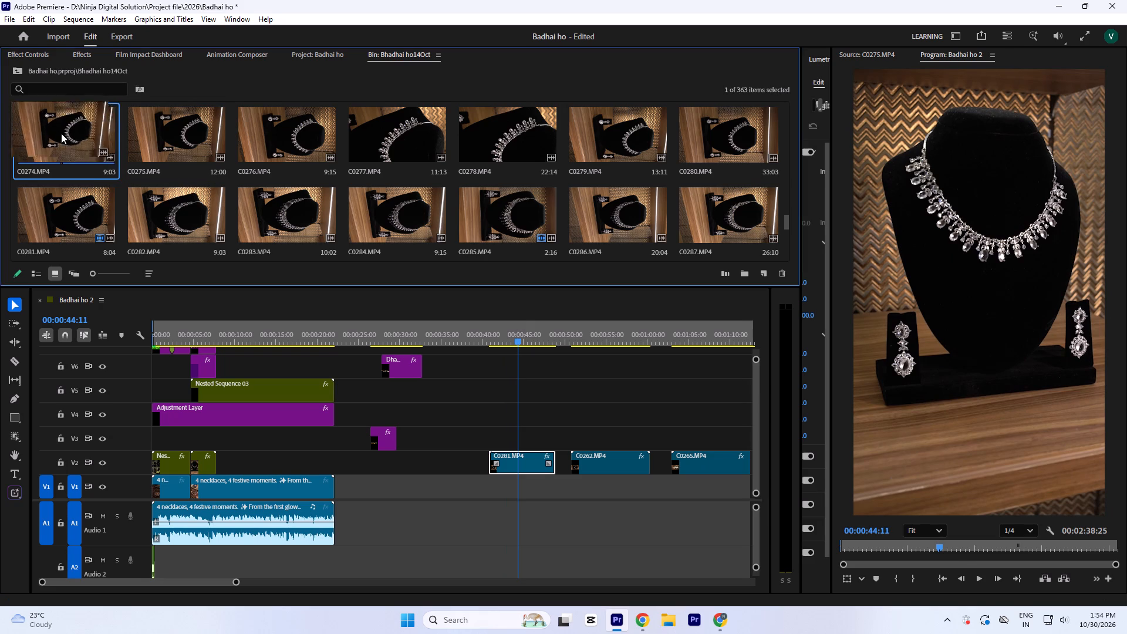
key("space")
left_click_drag(937, 552, 978, 574)
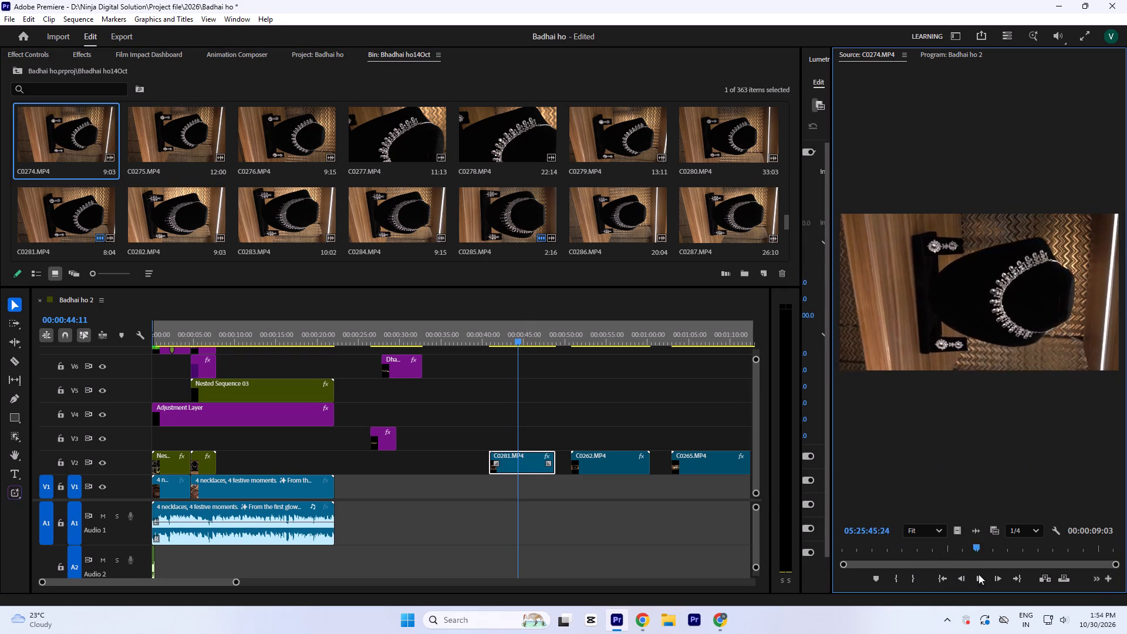
left_click_drag(978, 574, 1089, 562)
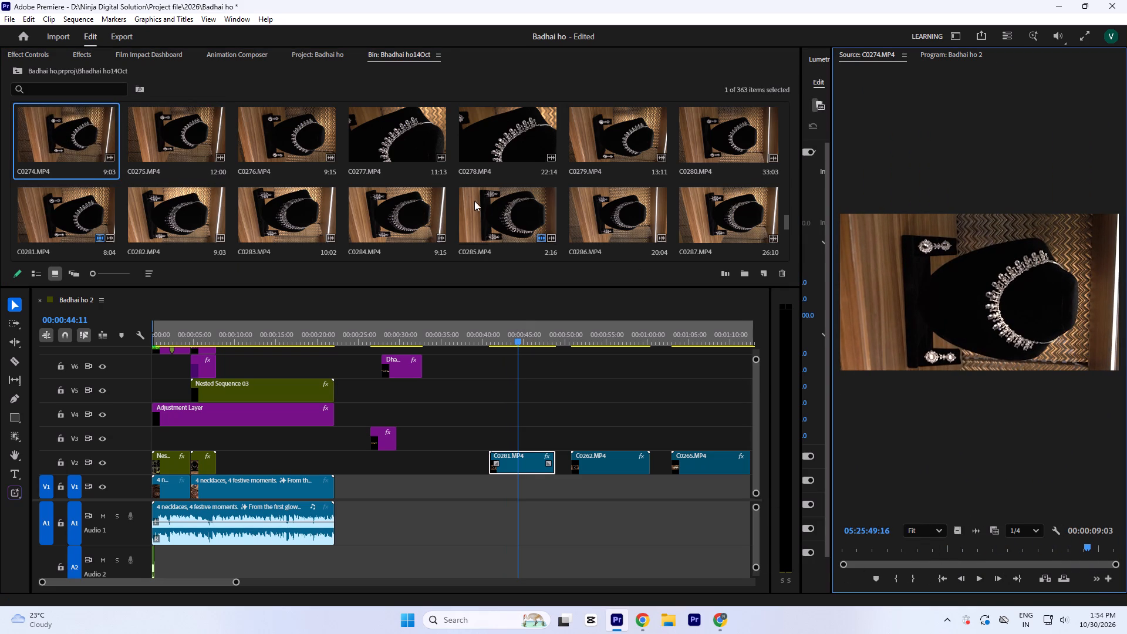
scroll(467, 194, "up", 1)
scroll(662, 182, "down", 1)
Review source clip C0275.MP4 again, along with the necklace close-ups C0277.MP4 and C0278.MP4.
double_click(188, 127)
key("space")
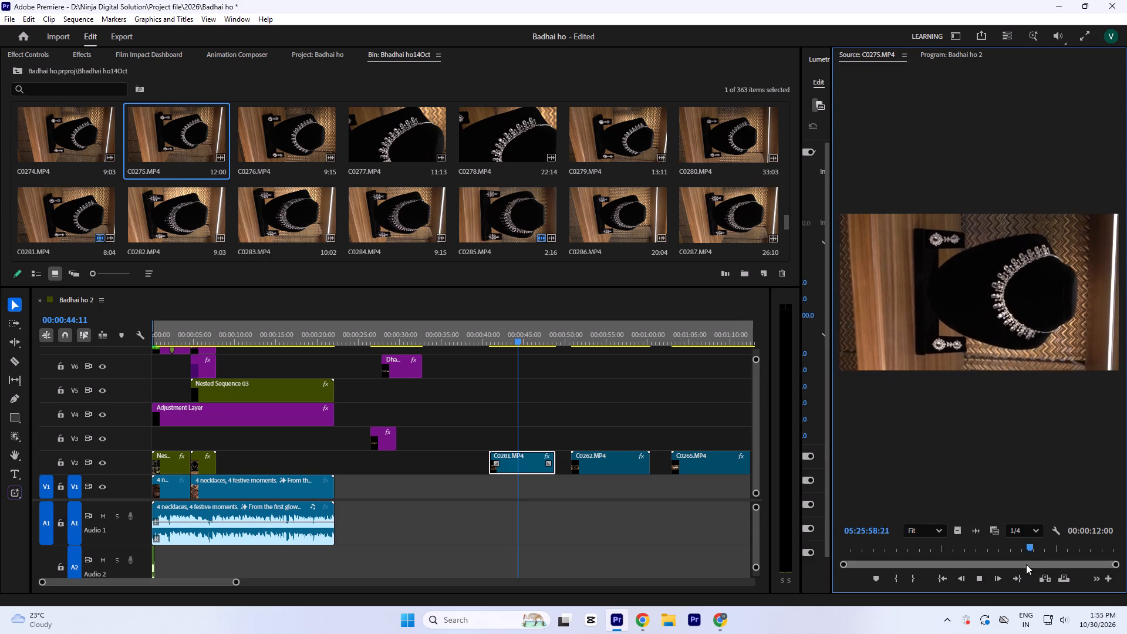
left_click_drag(1037, 554, 993, 555)
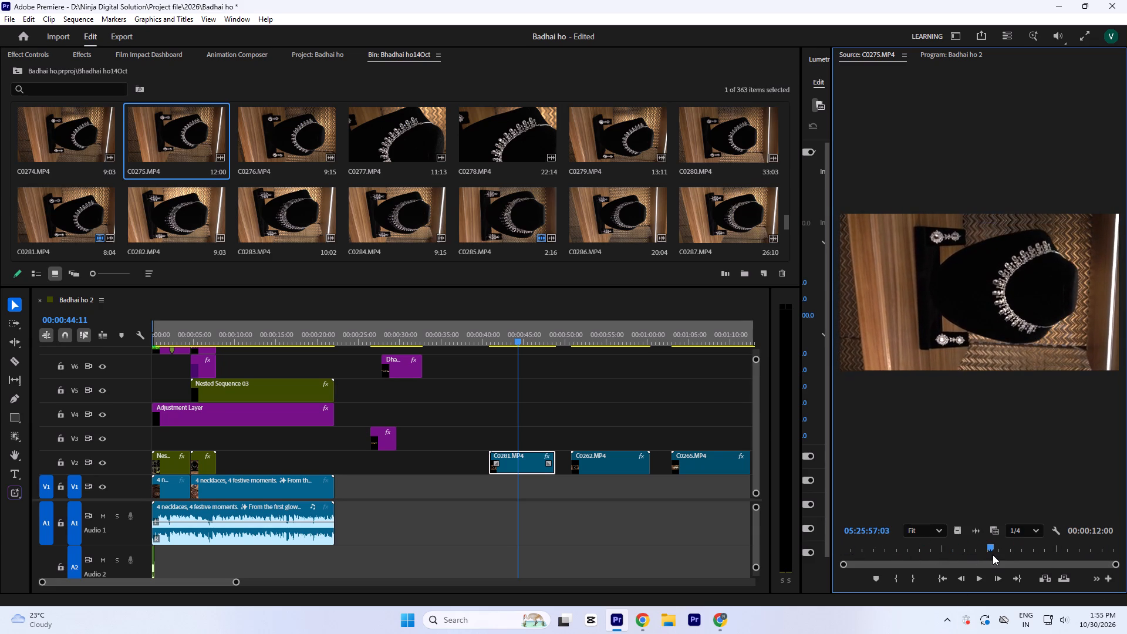
left_click_drag(993, 555, 989, 554)
double_click(409, 146)
key("space")
double_click(487, 134)
key("space")
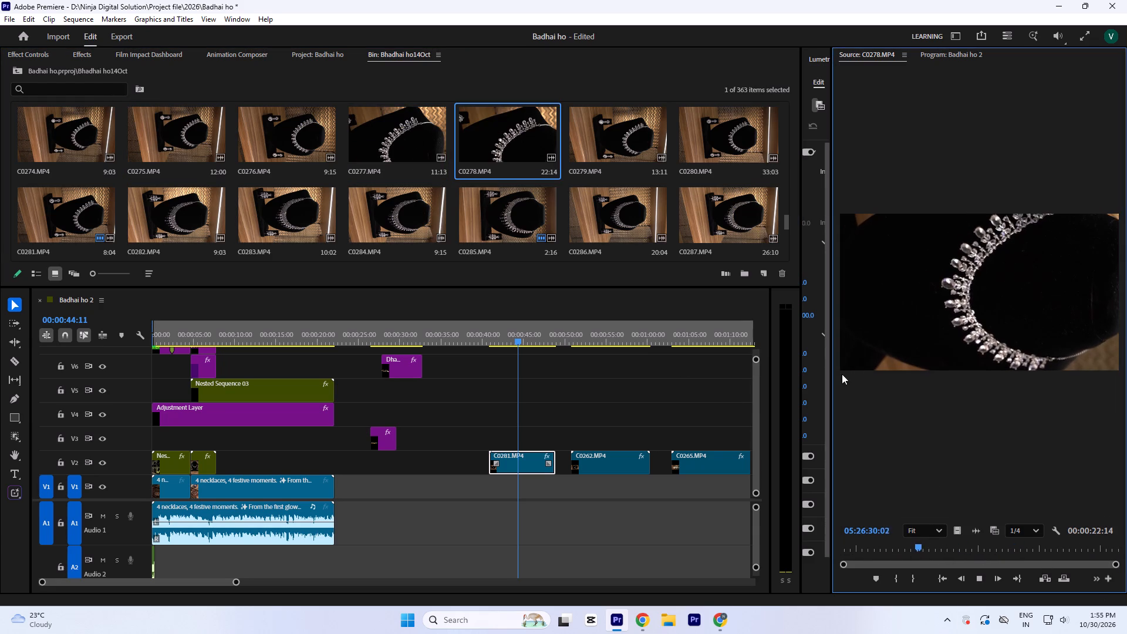
left_click_drag(921, 556, 971, 565)
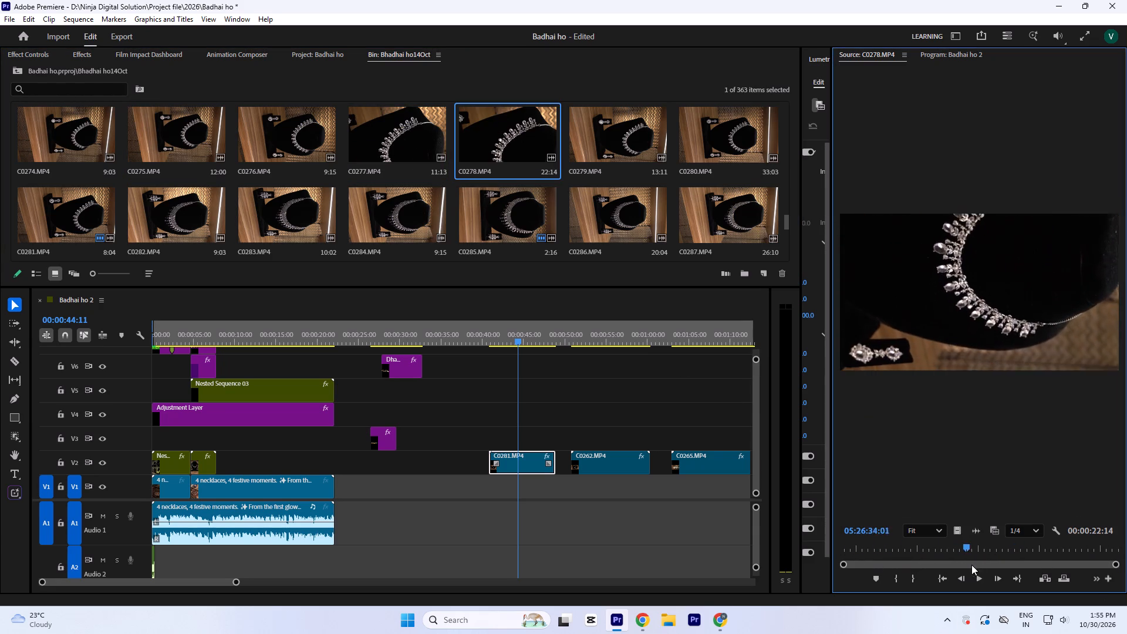
left_click_drag(971, 565, 1035, 562)
Scrub through source clips C0279.MP4 and C0280.MP4 again to examine their camera movement and framing.
double_click(602, 146)
key("space")
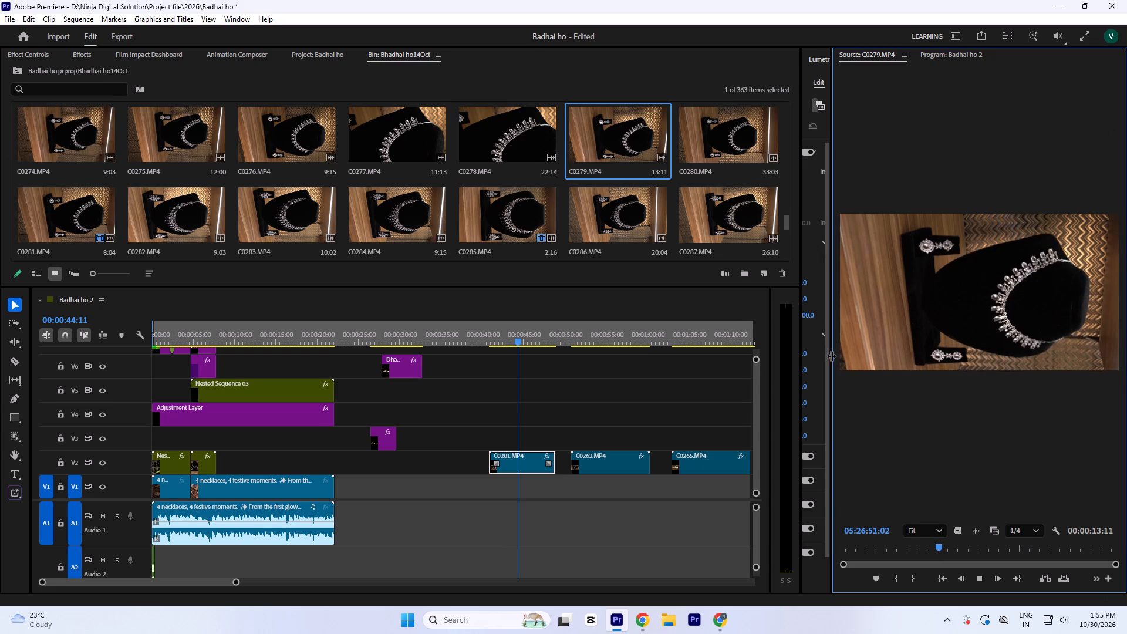
left_click_drag(946, 555, 1059, 554)
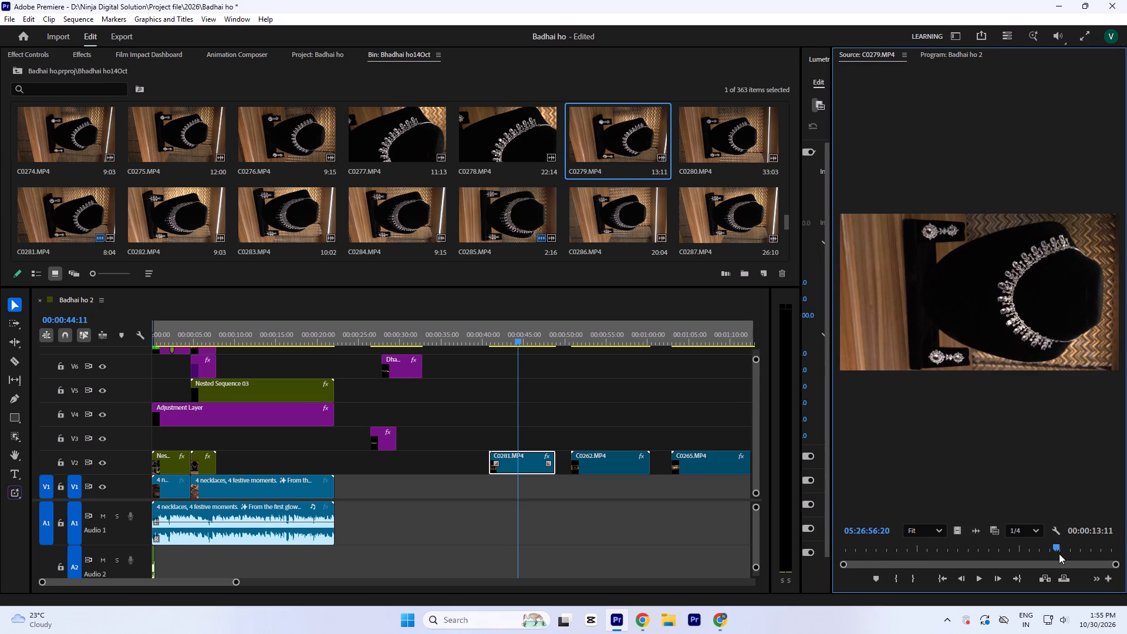
left_click_drag(1059, 554, 1110, 550)
double_click(710, 150)
key("space")
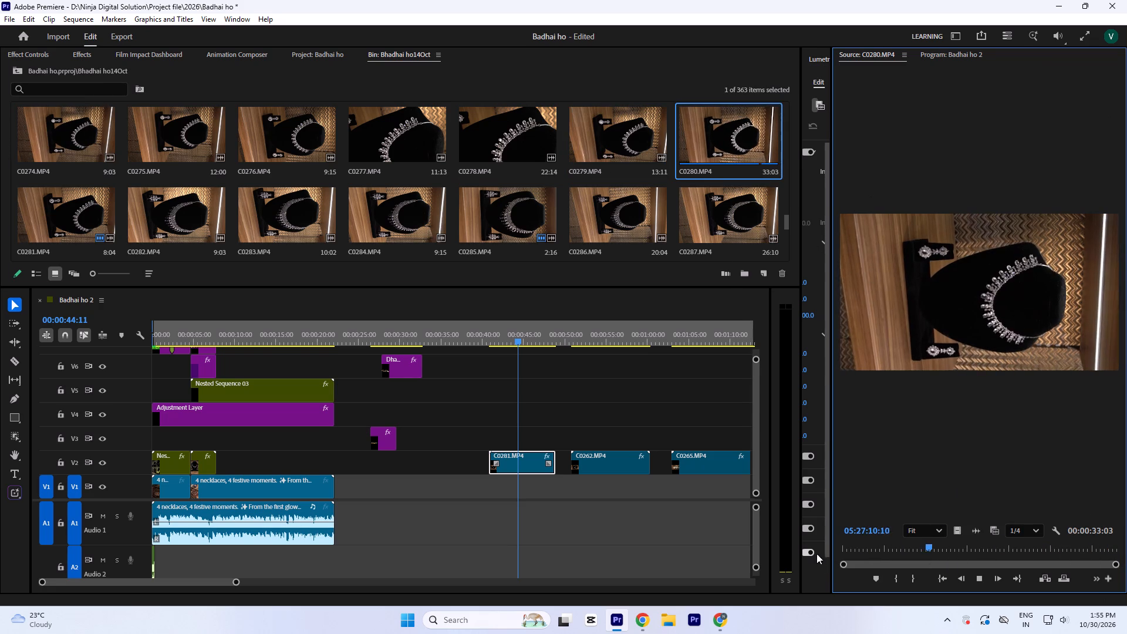
left_click_drag(905, 553, 967, 555)
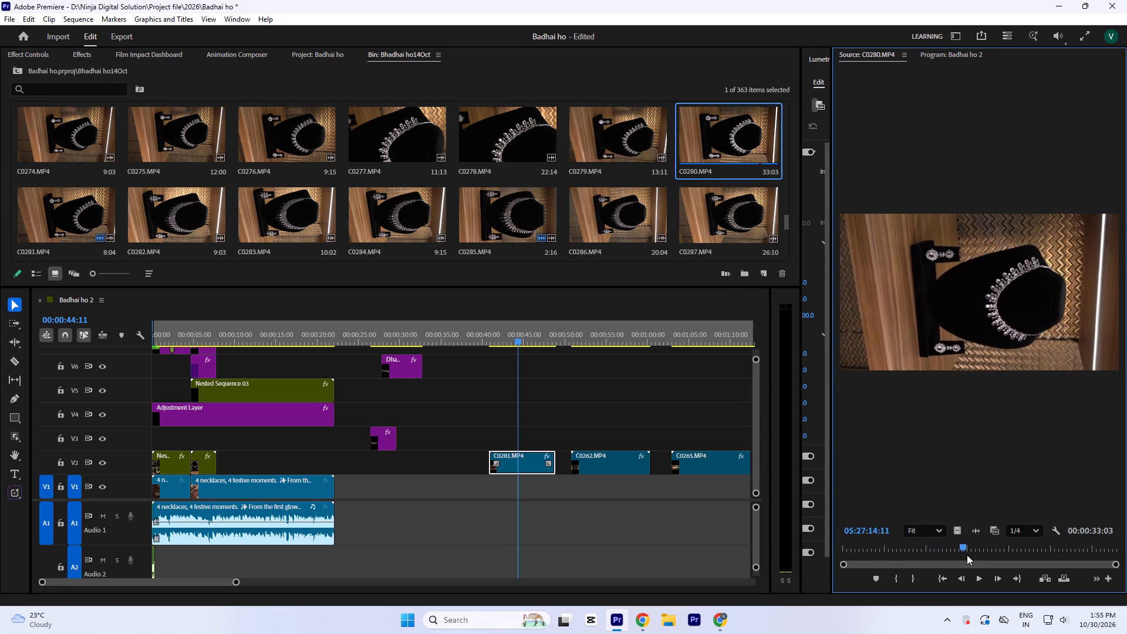
left_click_drag(967, 555, 912, 554)
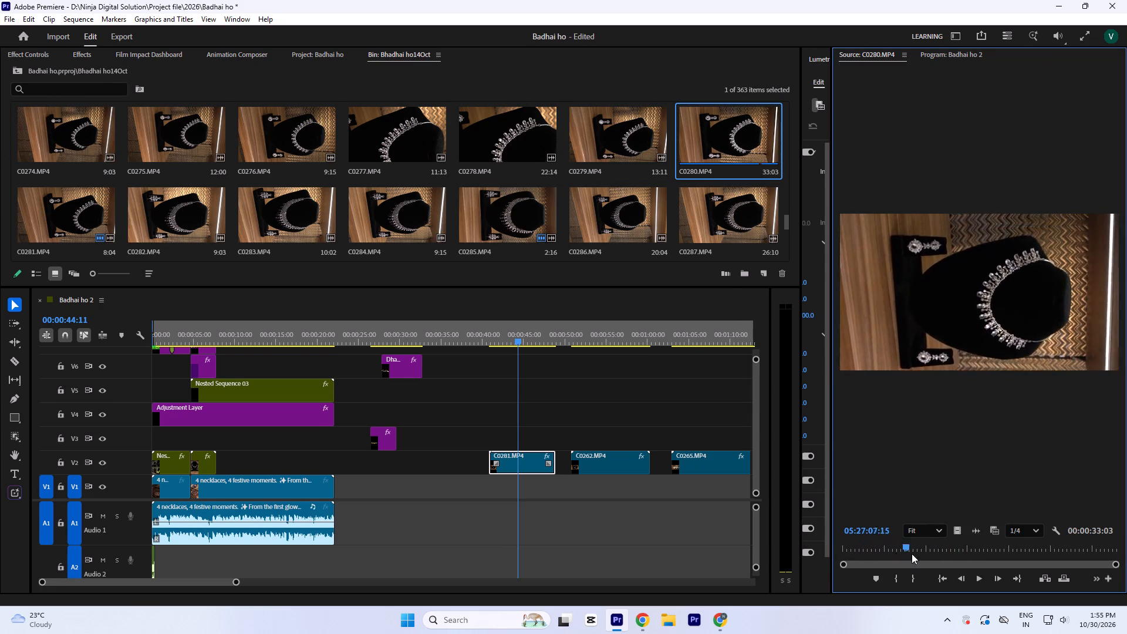
left_click_drag(912, 554, 981, 540)
Play source clips C0281.MP4 and C0282.MP4, and return to C0281.MP4 to examine its footage.
double_click(73, 205)
key("space")
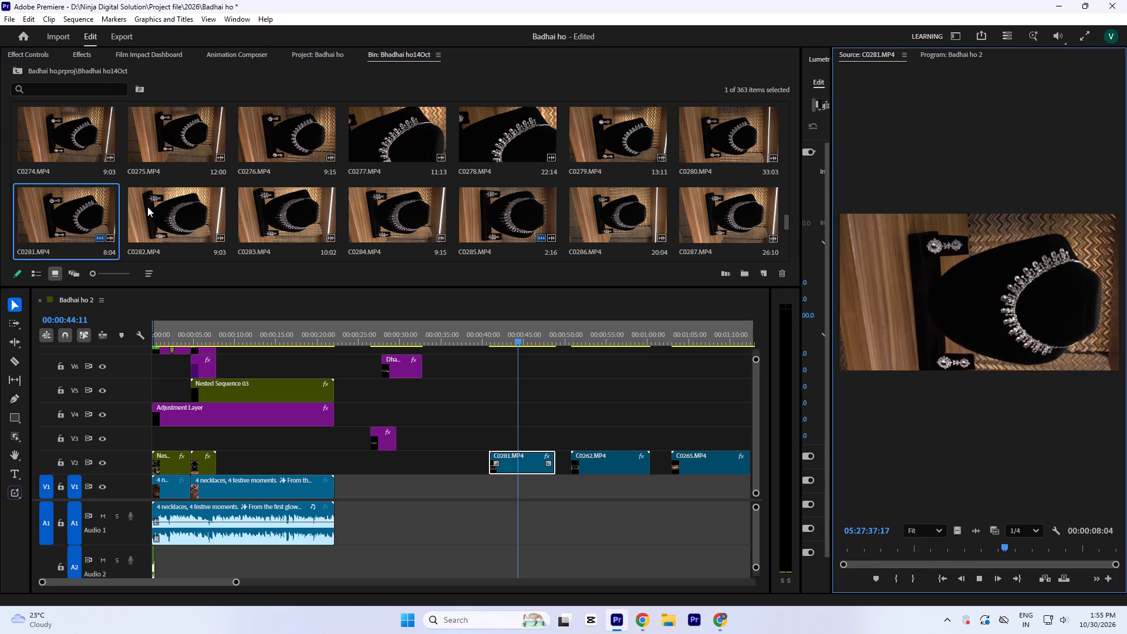
double_click(147, 207)
key("space")
double_click(41, 206)
key("space")
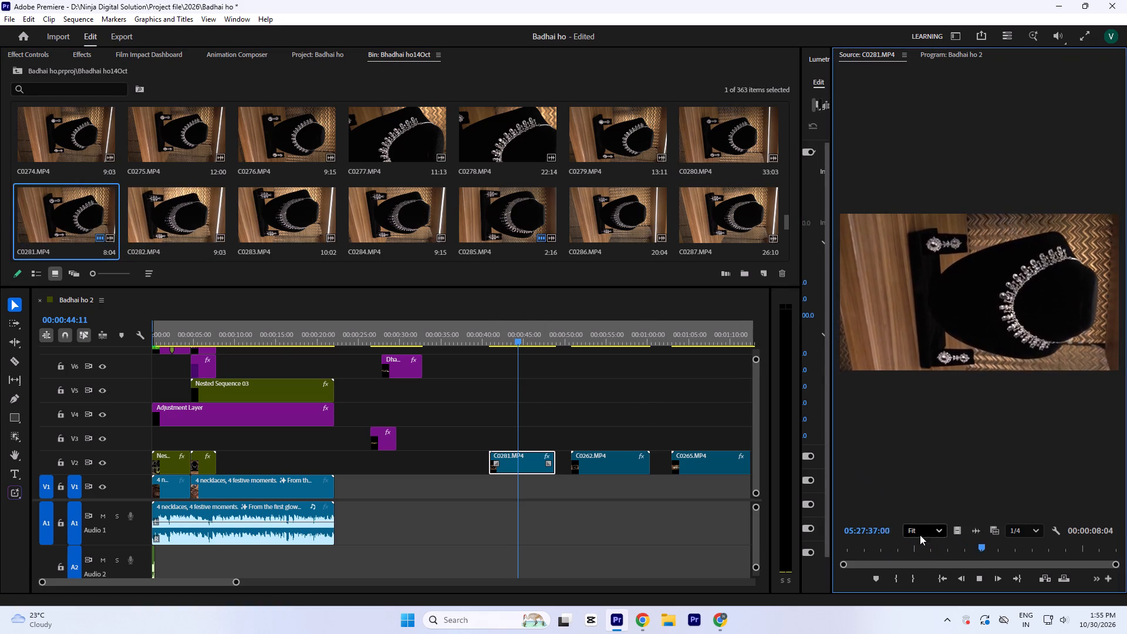
left_click_drag(961, 549, 979, 593)
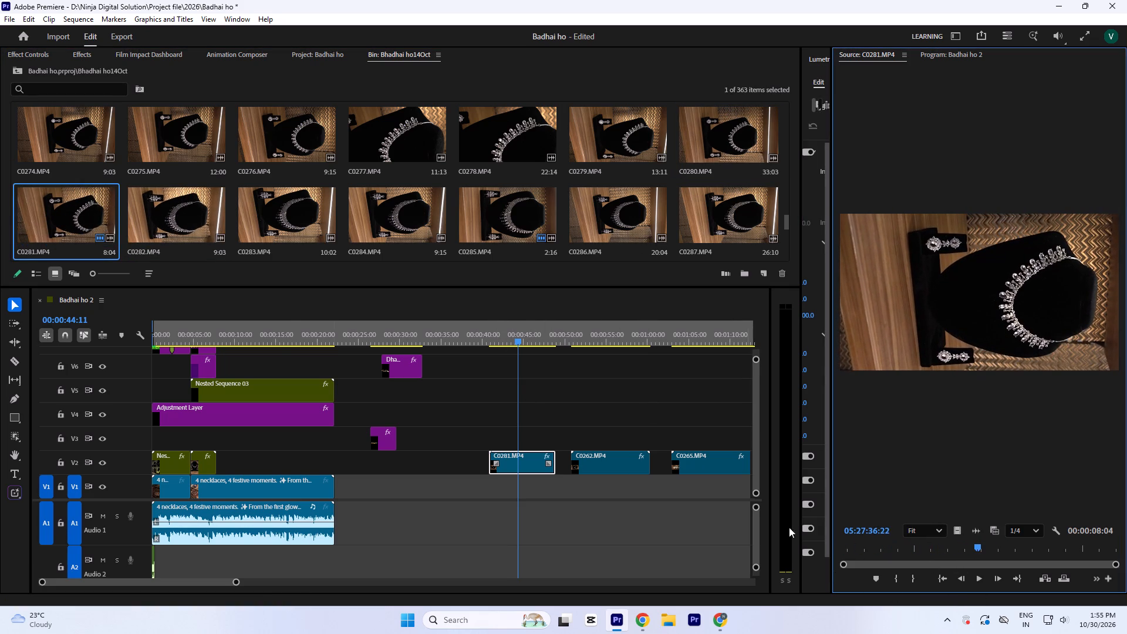
Play and scrub through the C0281.MP4 clip on track V2 of the sequence to review the edited shot.
left_click_drag(506, 328, 535, 376)
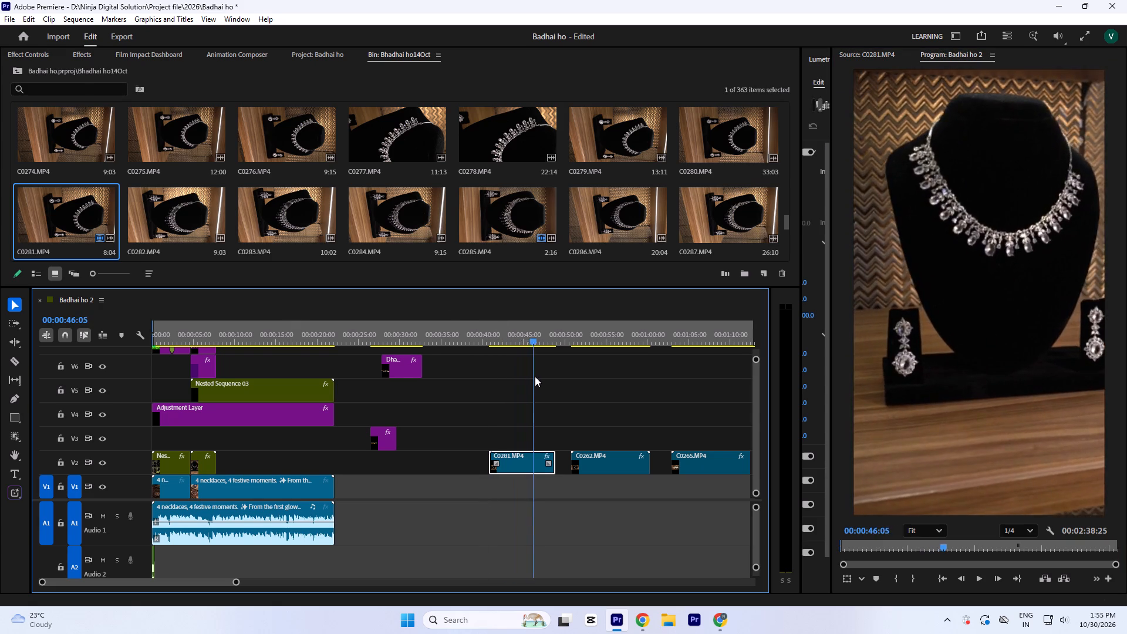
left_click_drag(535, 376, 506, 390)
key("space")
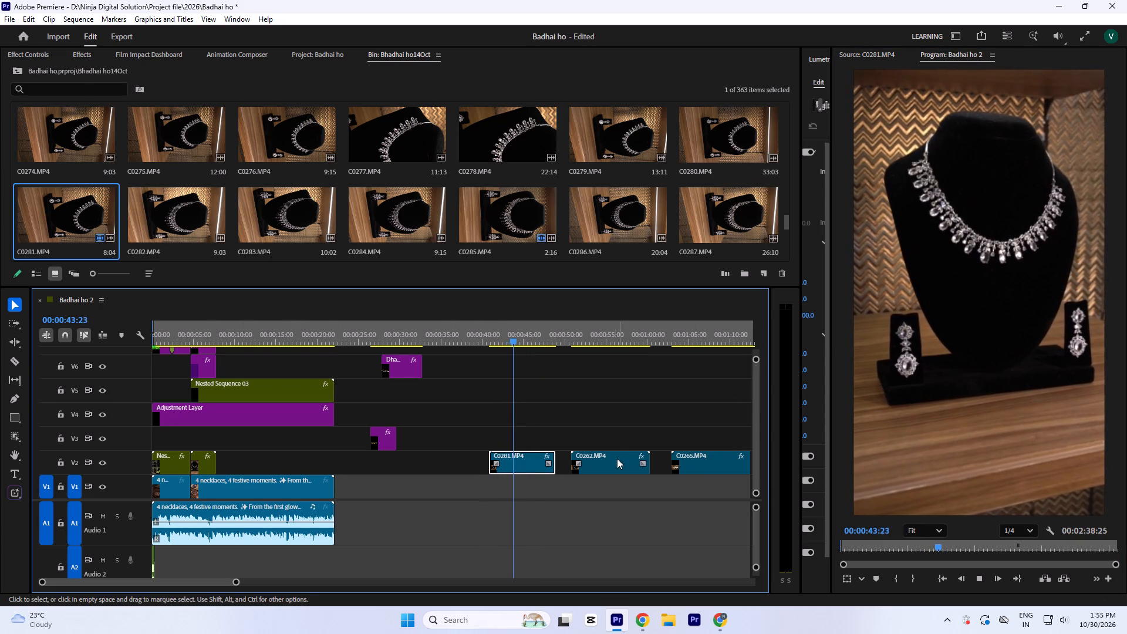
key("space")
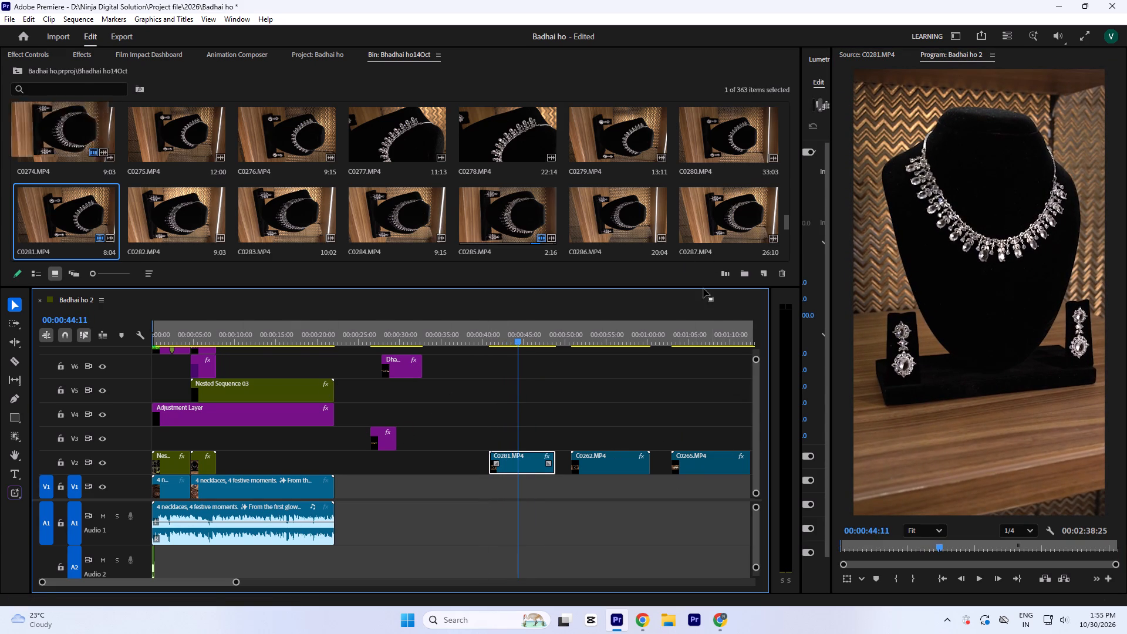
left_click_drag(519, 328, 515, 366)
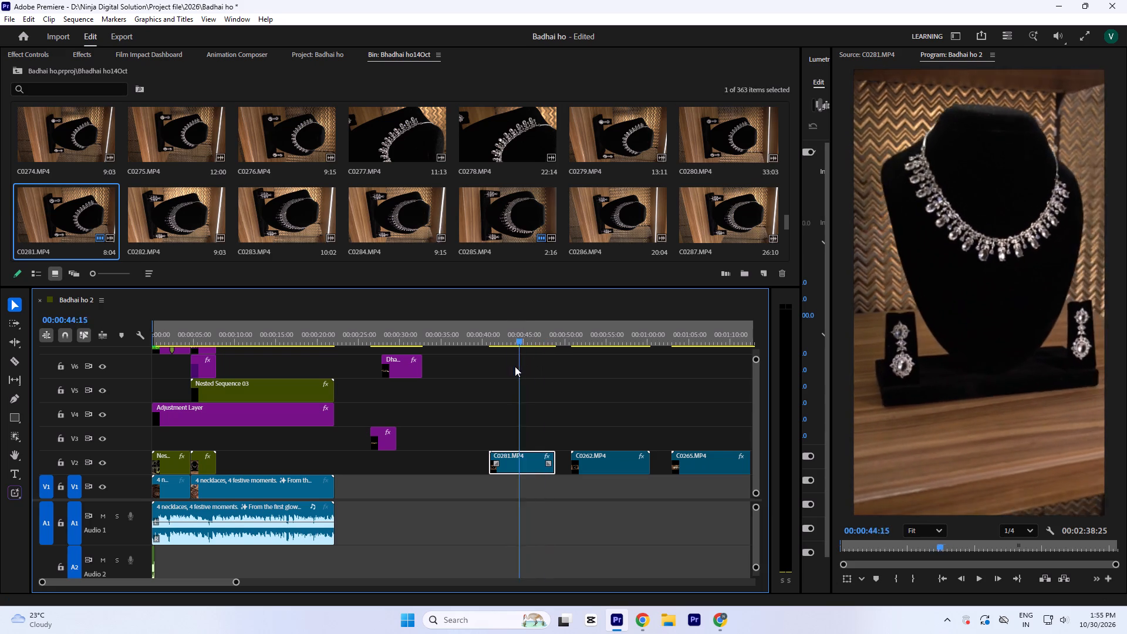
left_click_drag(515, 366, 493, 385)
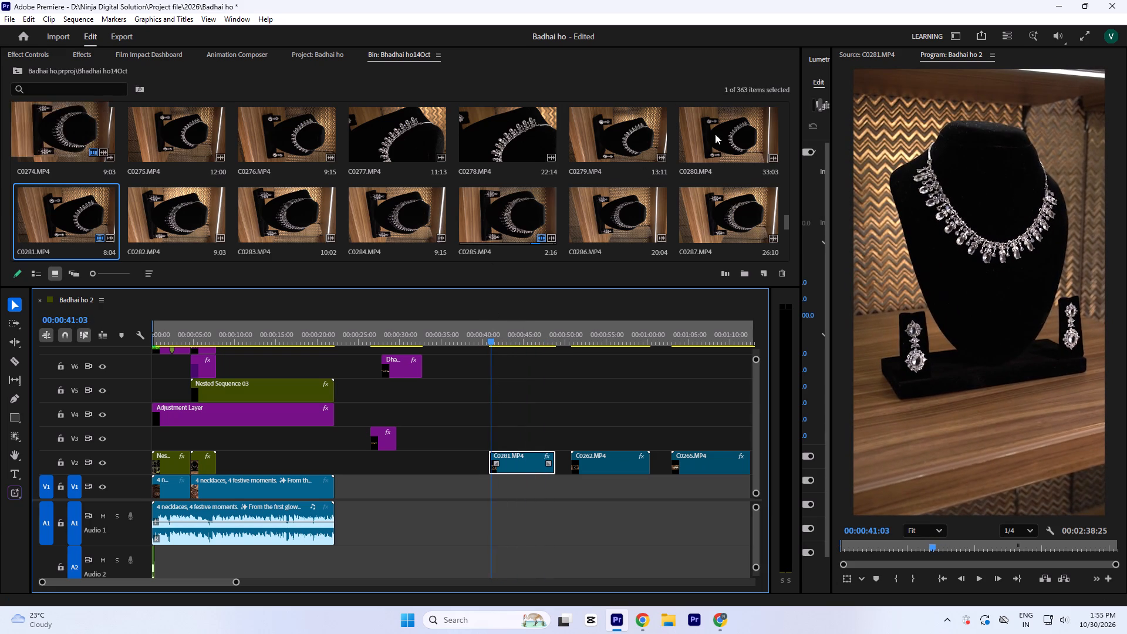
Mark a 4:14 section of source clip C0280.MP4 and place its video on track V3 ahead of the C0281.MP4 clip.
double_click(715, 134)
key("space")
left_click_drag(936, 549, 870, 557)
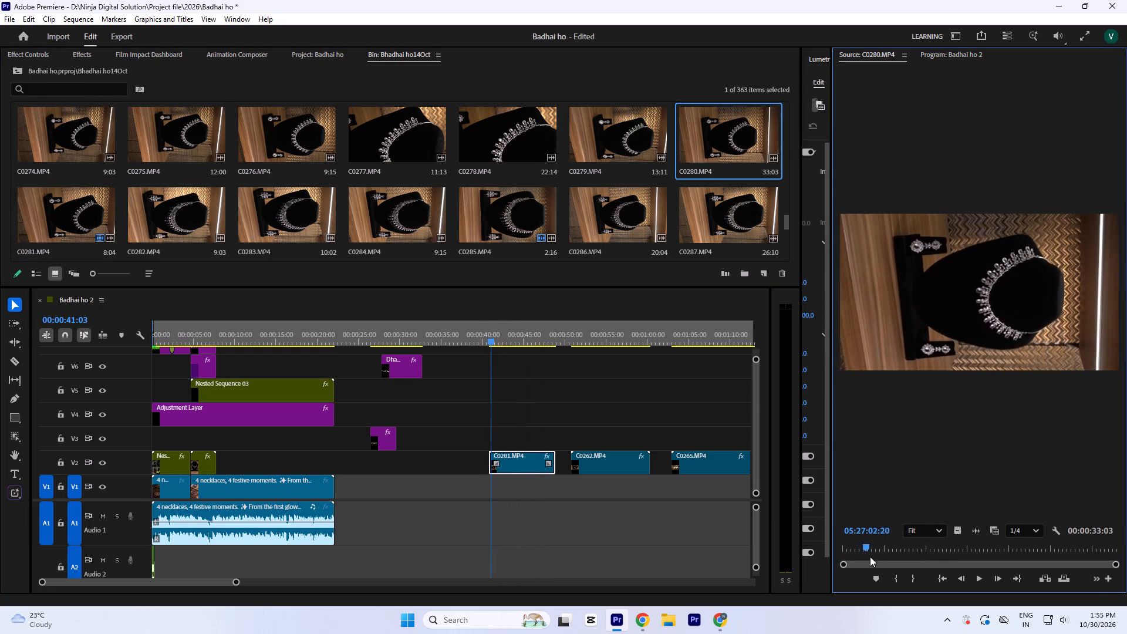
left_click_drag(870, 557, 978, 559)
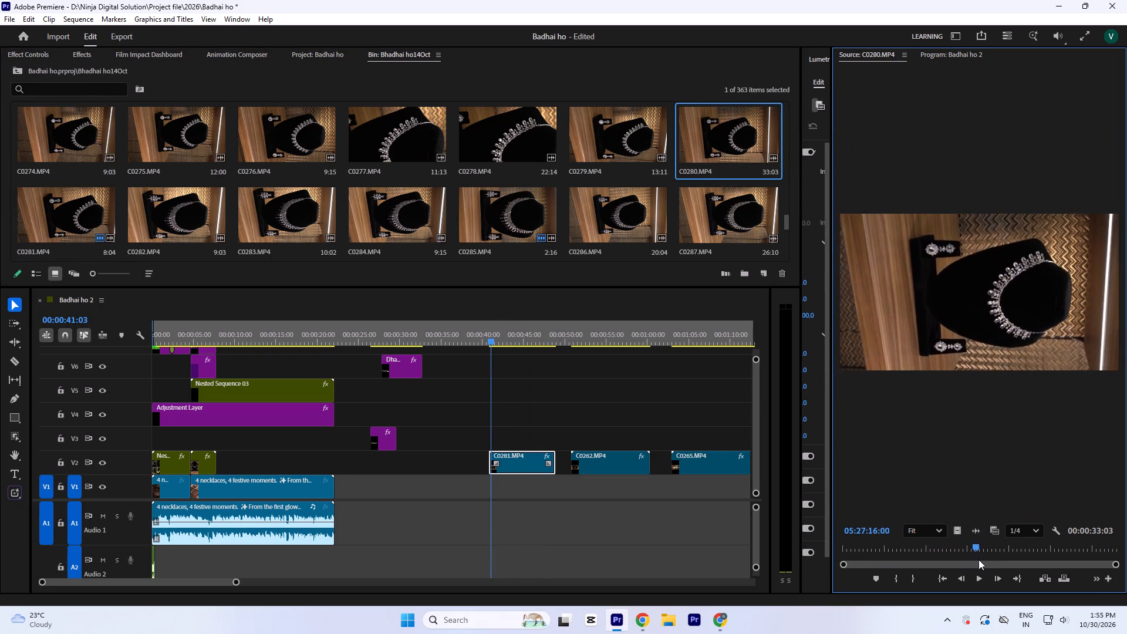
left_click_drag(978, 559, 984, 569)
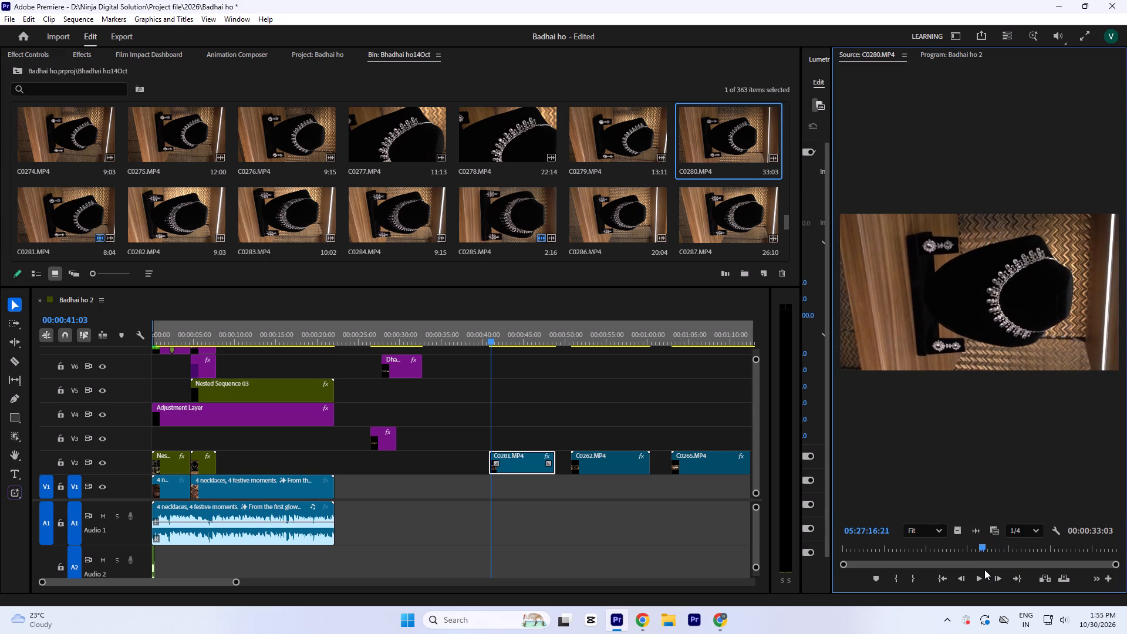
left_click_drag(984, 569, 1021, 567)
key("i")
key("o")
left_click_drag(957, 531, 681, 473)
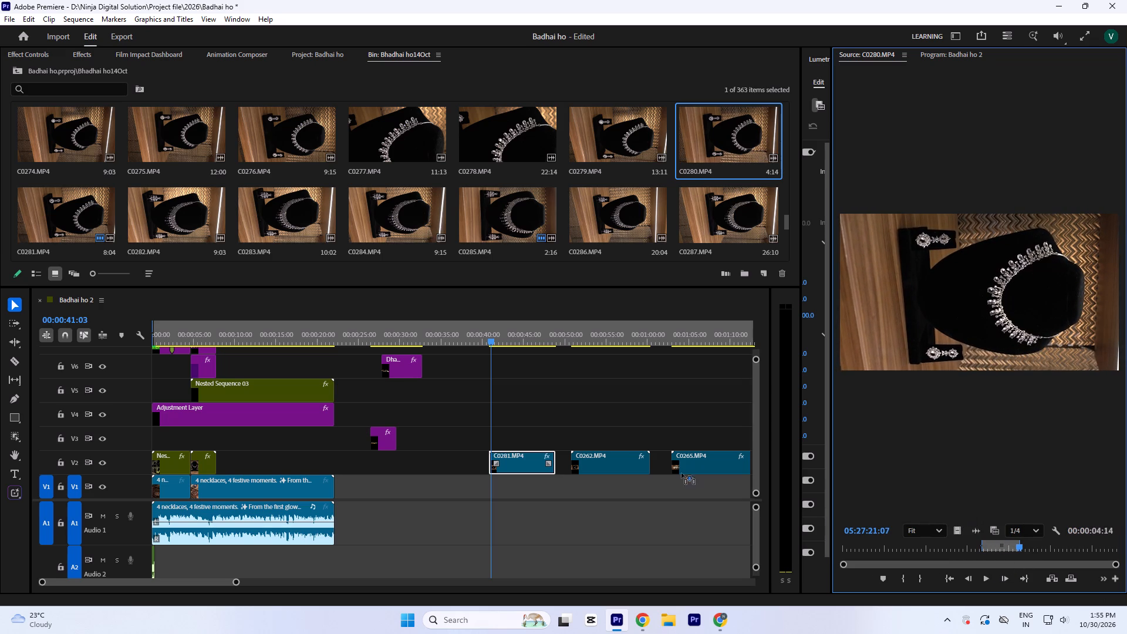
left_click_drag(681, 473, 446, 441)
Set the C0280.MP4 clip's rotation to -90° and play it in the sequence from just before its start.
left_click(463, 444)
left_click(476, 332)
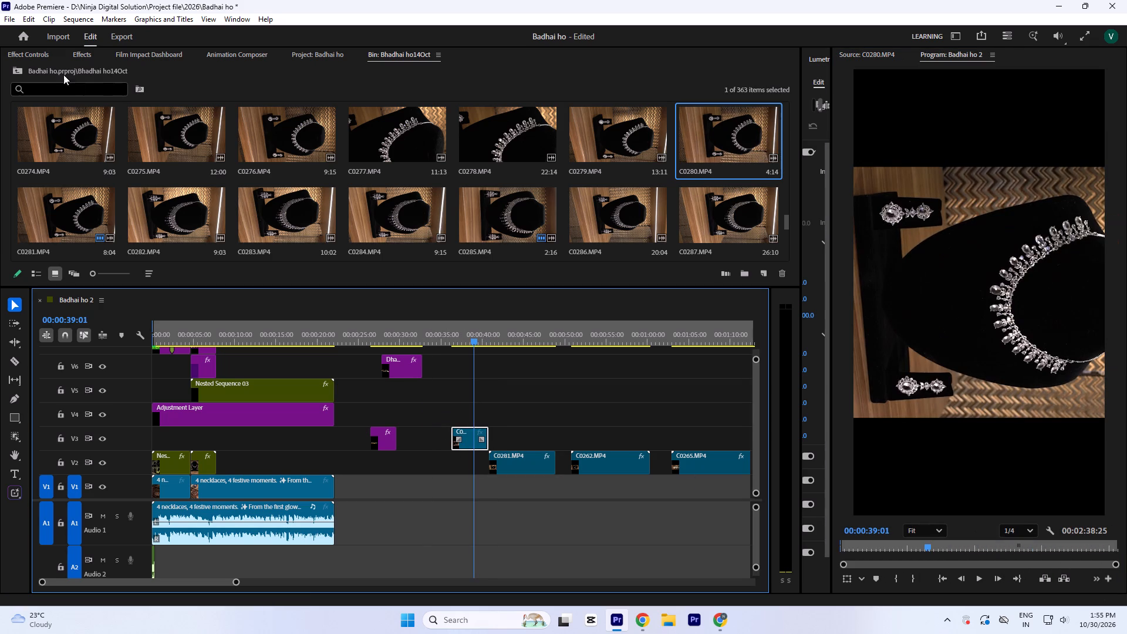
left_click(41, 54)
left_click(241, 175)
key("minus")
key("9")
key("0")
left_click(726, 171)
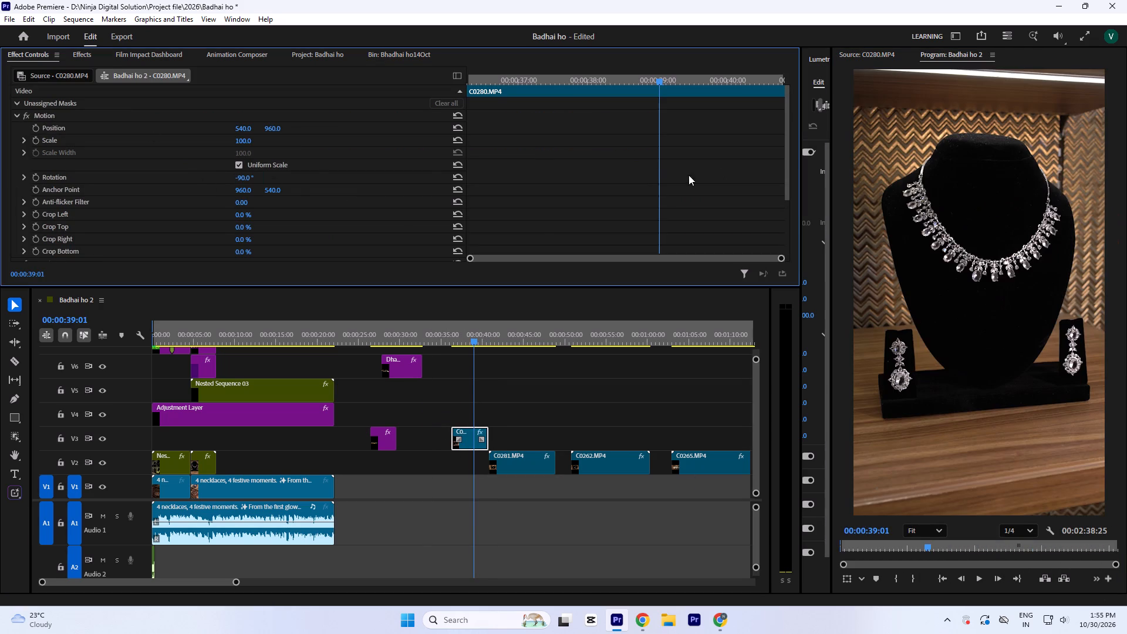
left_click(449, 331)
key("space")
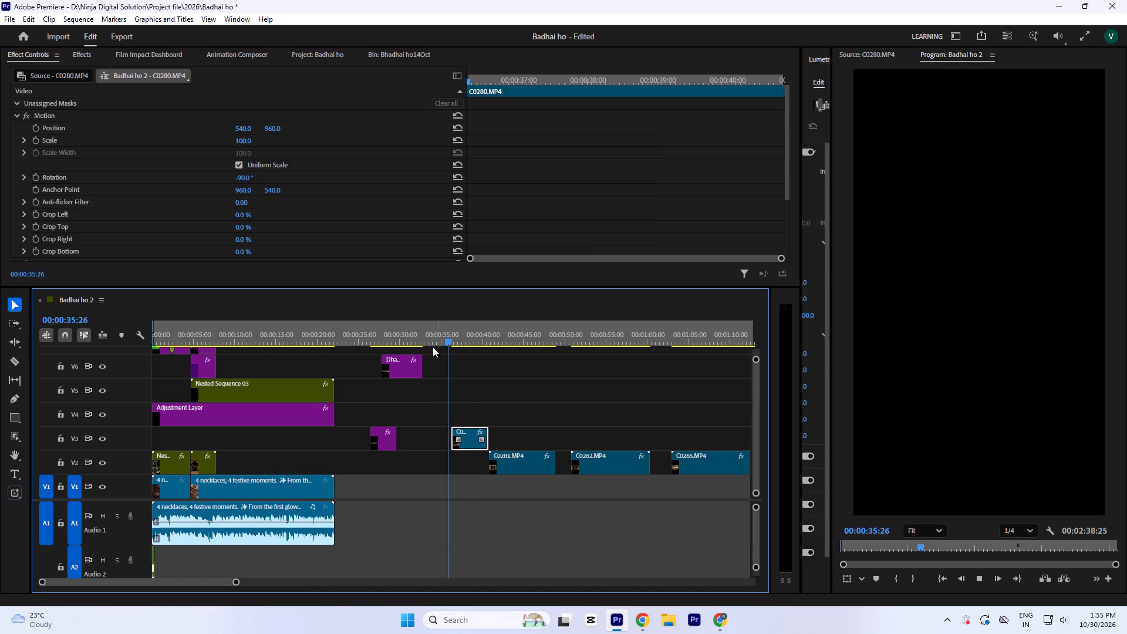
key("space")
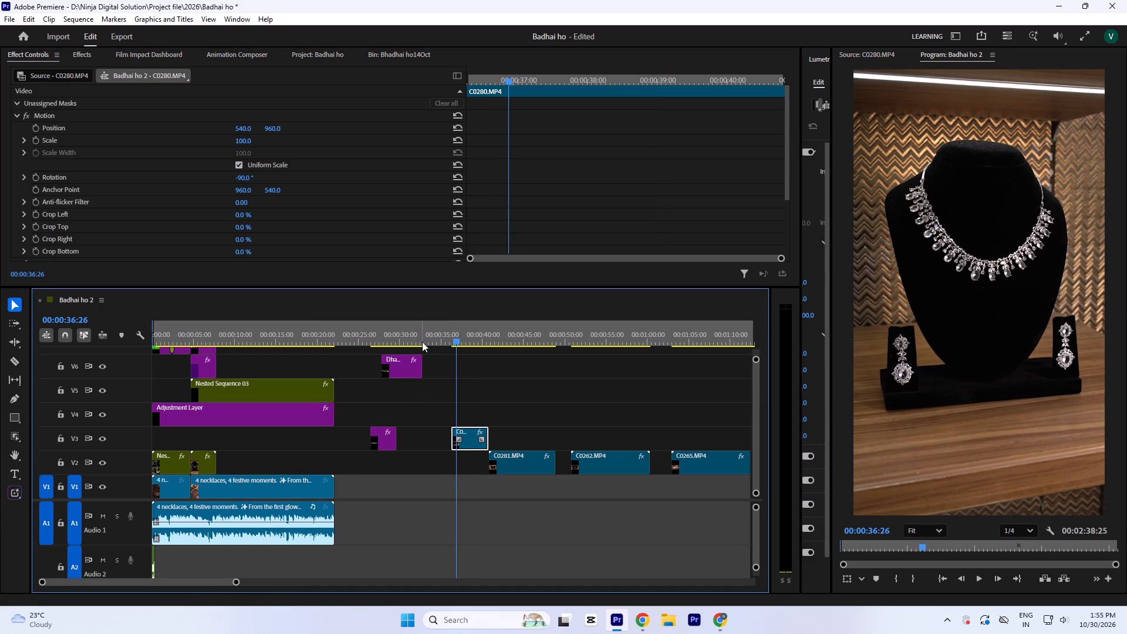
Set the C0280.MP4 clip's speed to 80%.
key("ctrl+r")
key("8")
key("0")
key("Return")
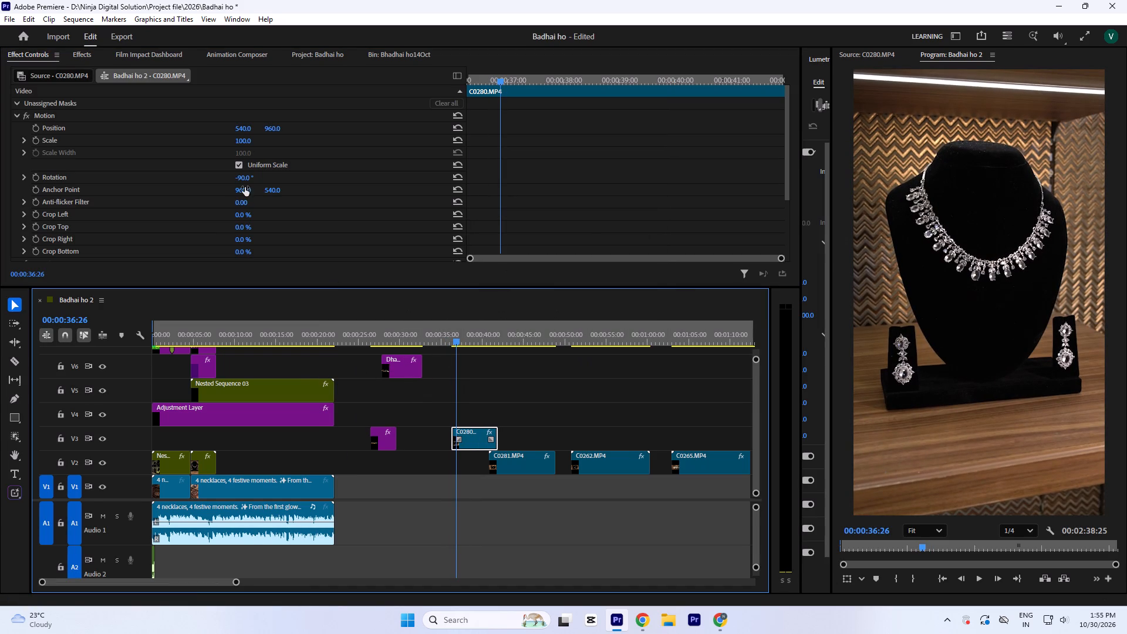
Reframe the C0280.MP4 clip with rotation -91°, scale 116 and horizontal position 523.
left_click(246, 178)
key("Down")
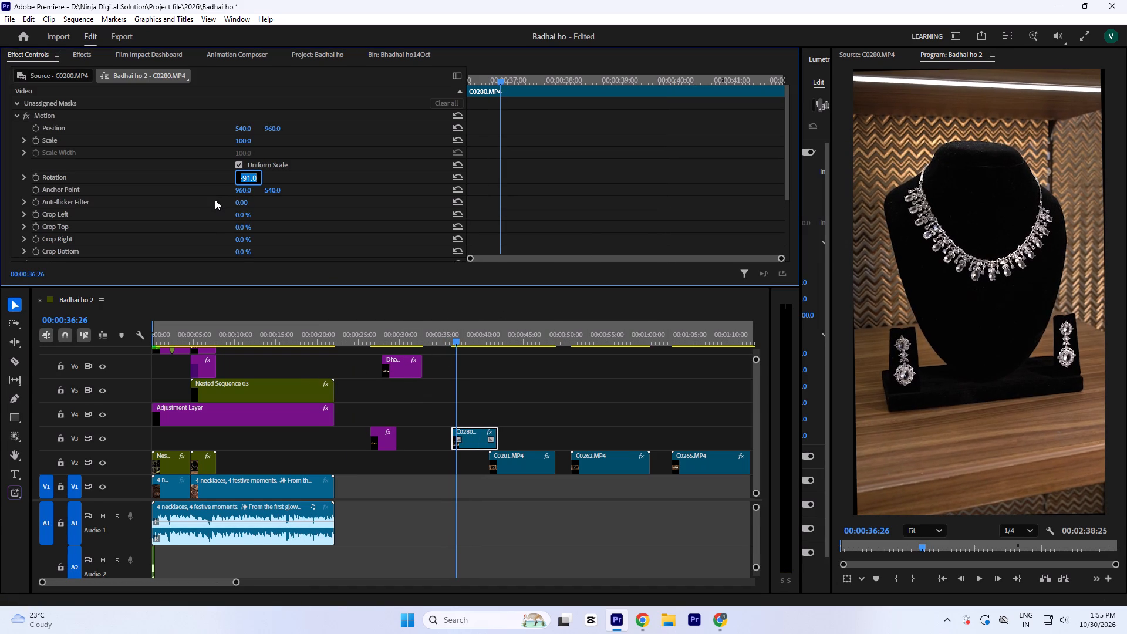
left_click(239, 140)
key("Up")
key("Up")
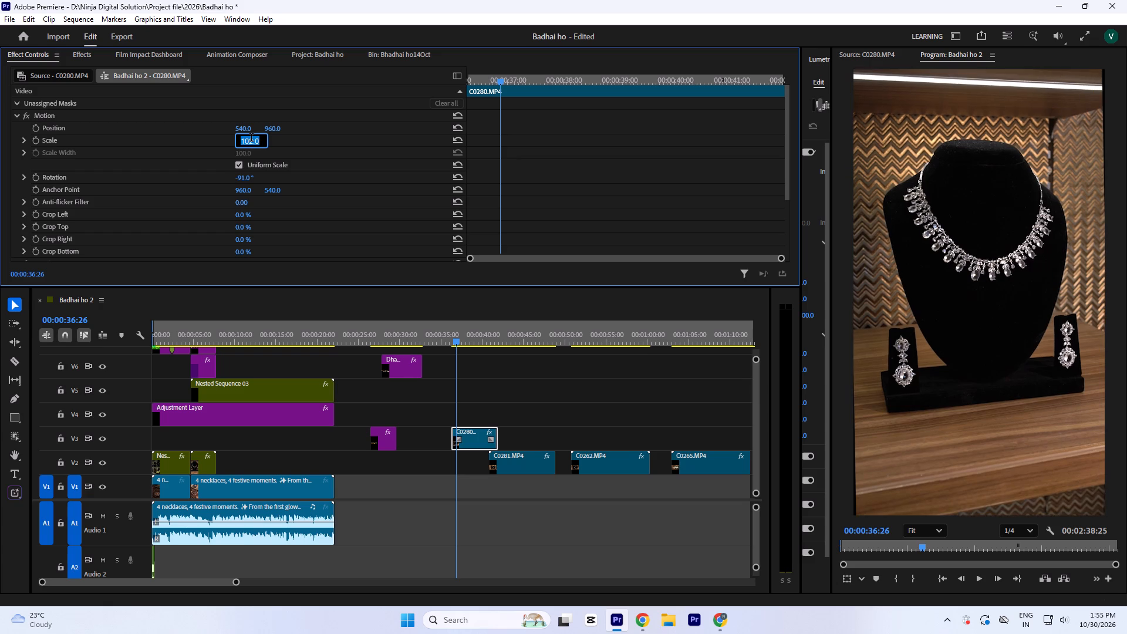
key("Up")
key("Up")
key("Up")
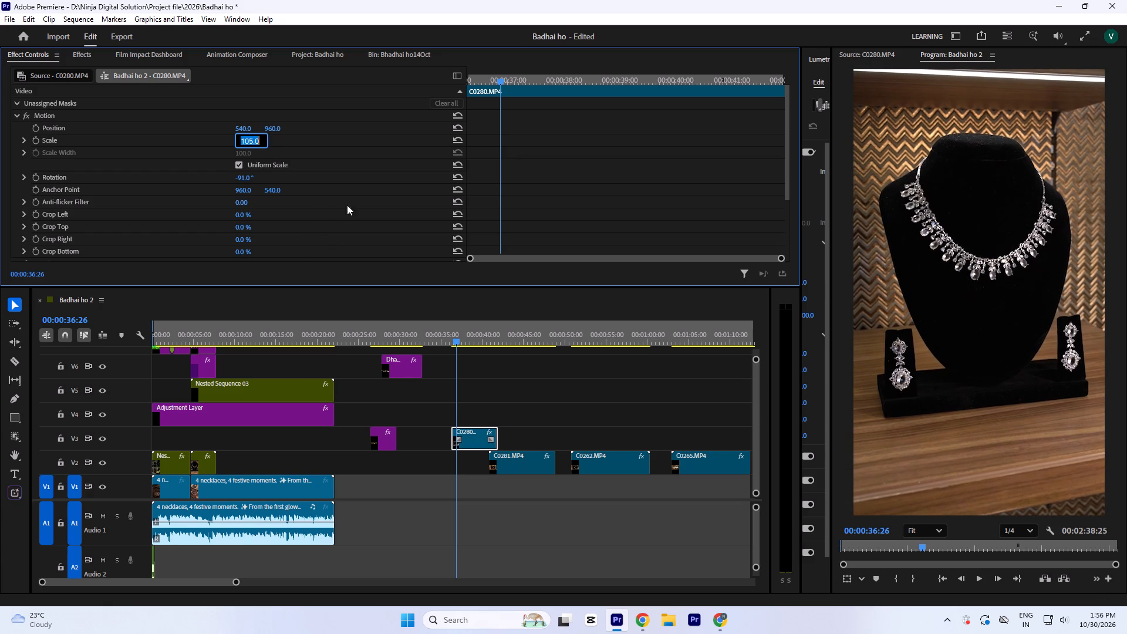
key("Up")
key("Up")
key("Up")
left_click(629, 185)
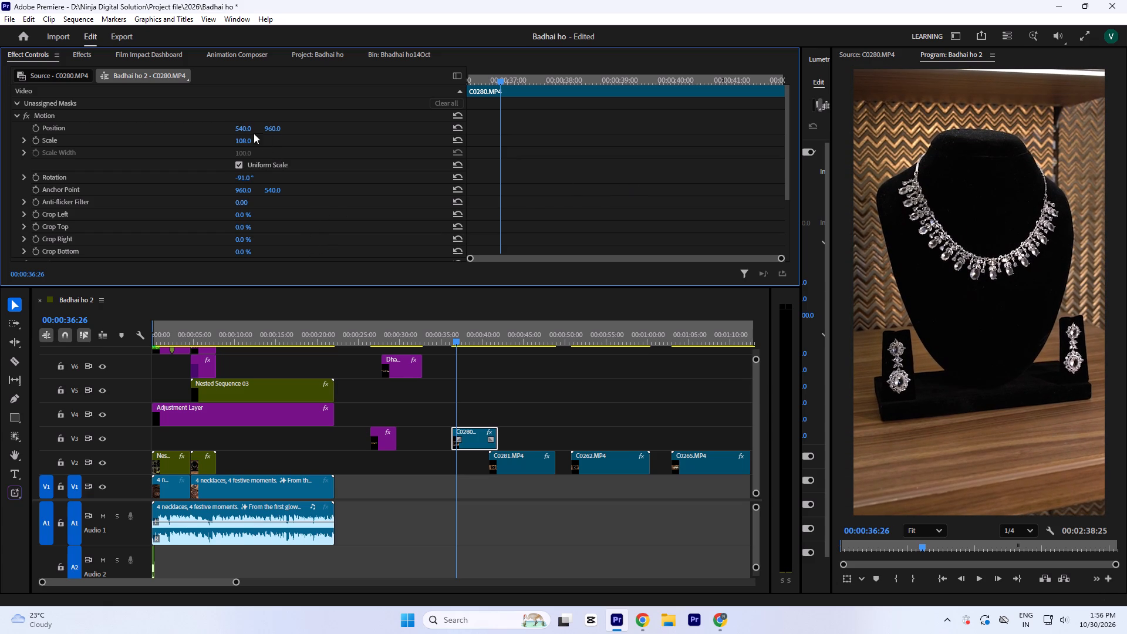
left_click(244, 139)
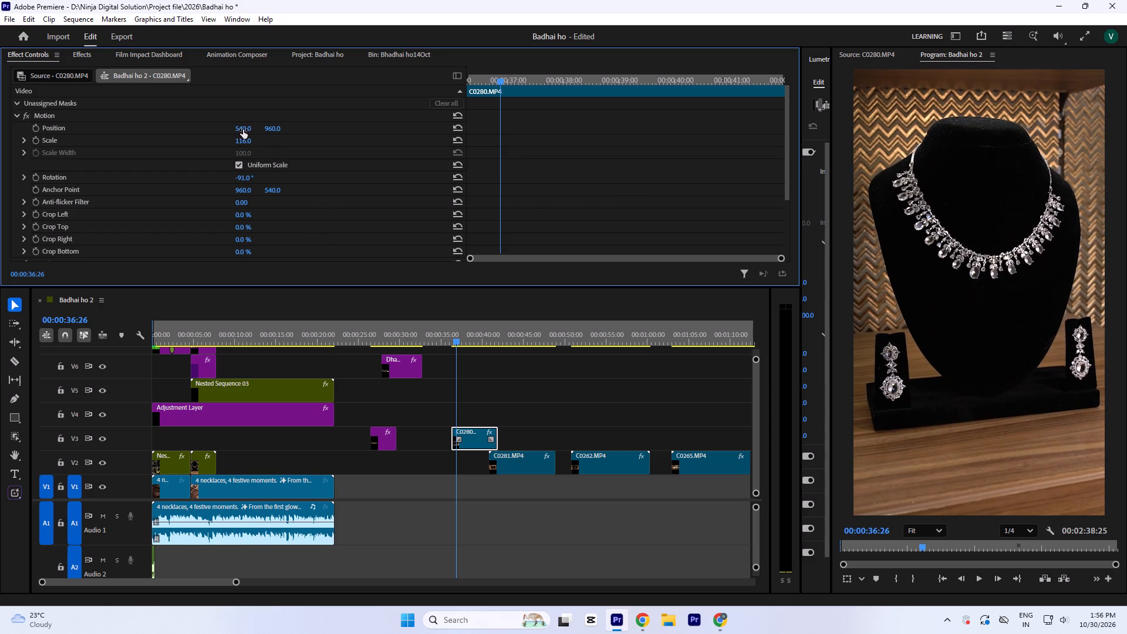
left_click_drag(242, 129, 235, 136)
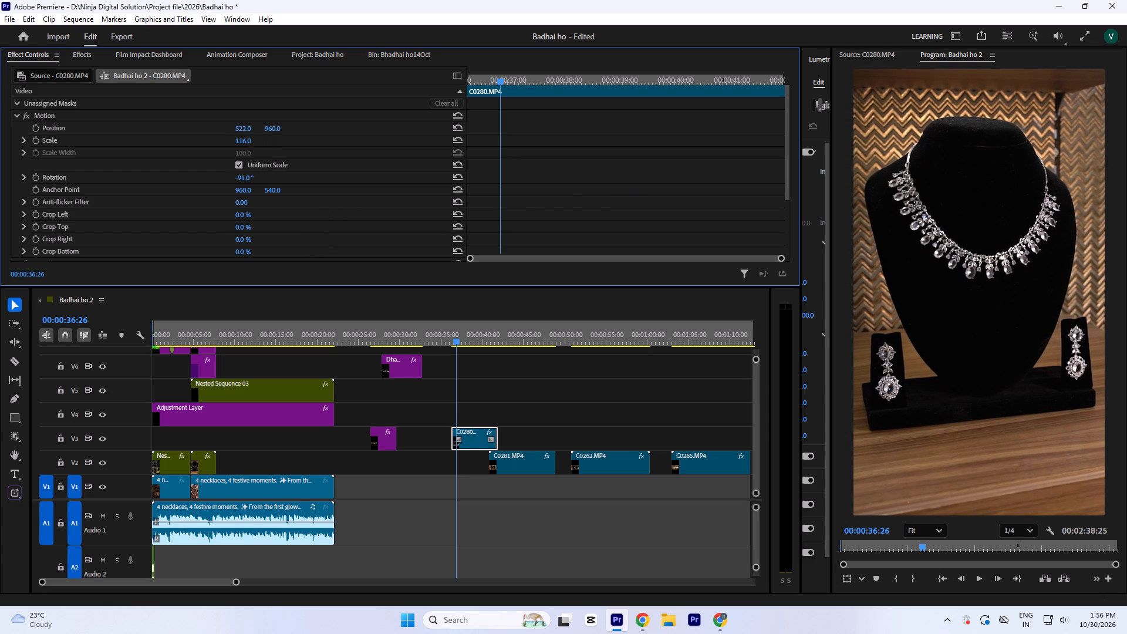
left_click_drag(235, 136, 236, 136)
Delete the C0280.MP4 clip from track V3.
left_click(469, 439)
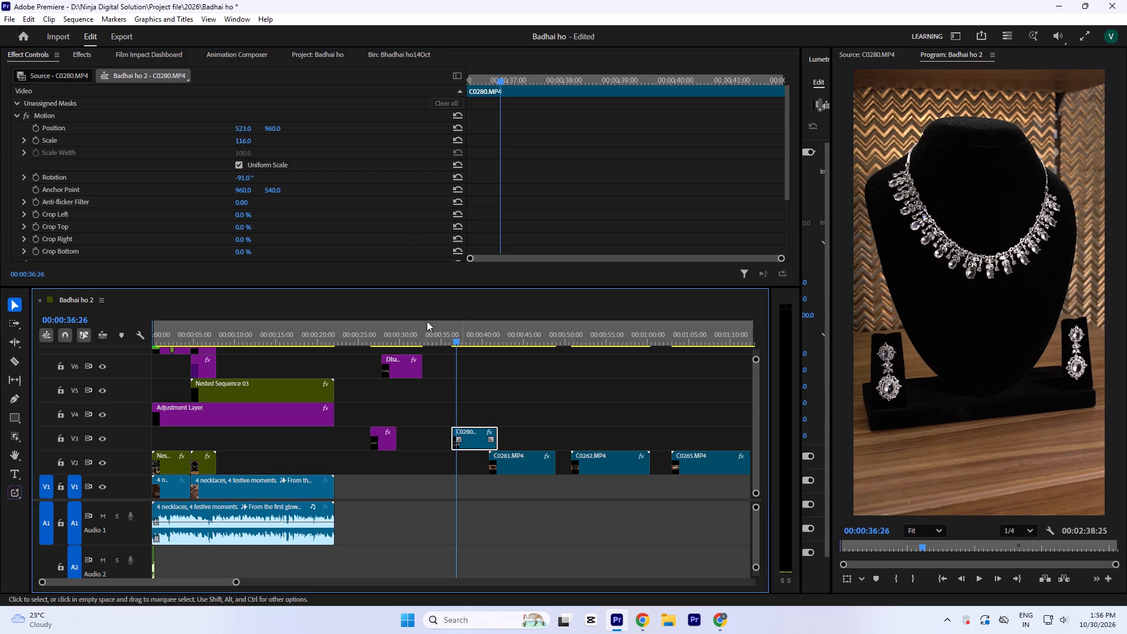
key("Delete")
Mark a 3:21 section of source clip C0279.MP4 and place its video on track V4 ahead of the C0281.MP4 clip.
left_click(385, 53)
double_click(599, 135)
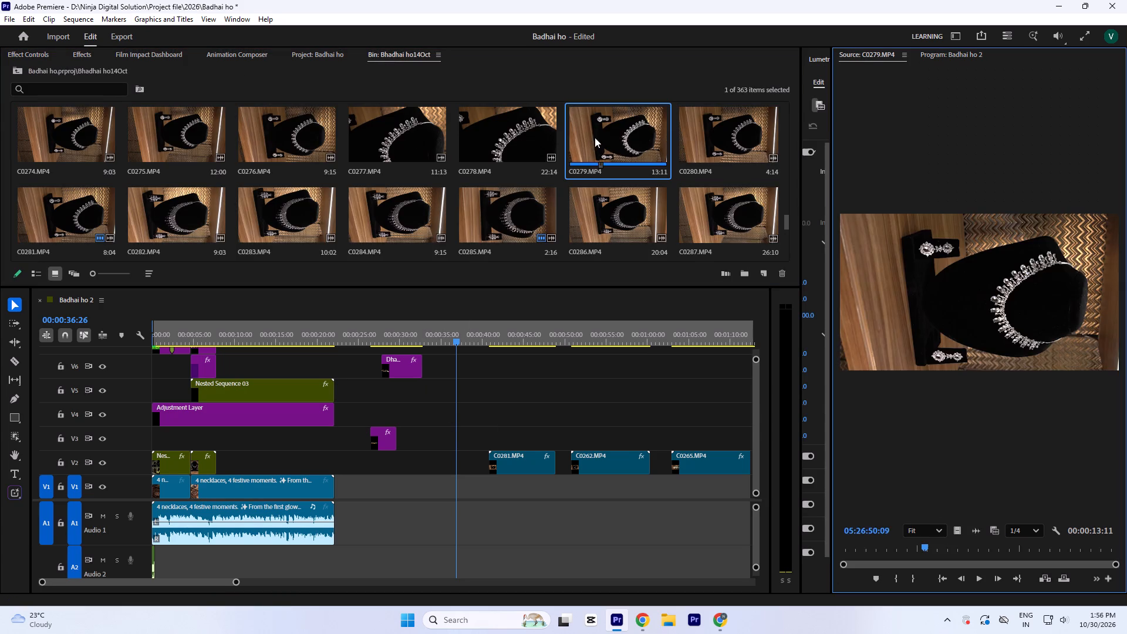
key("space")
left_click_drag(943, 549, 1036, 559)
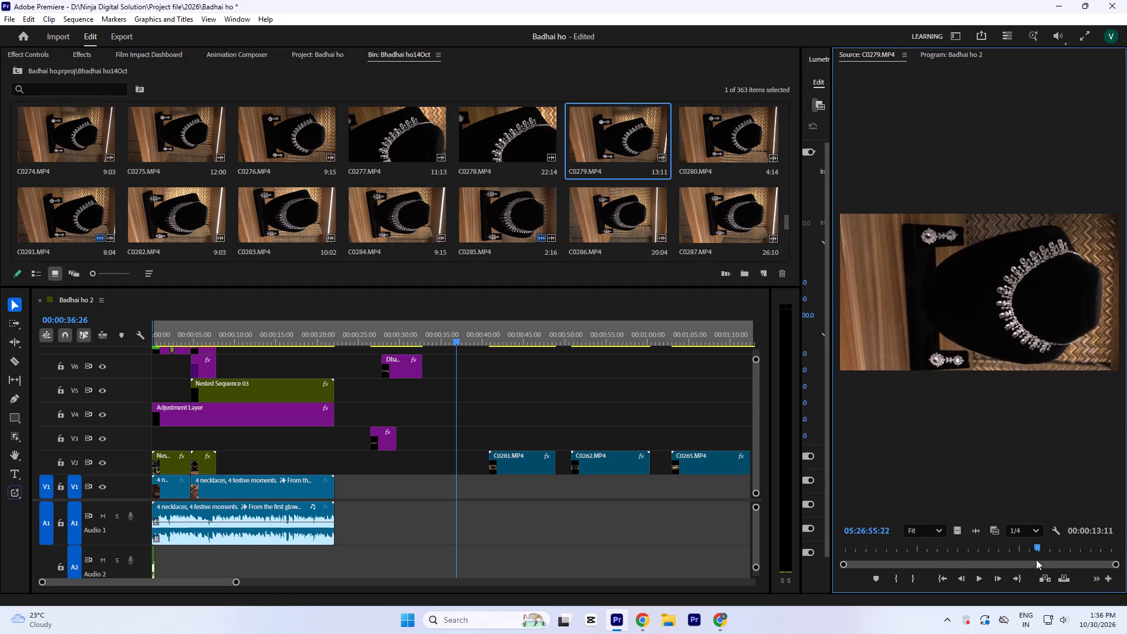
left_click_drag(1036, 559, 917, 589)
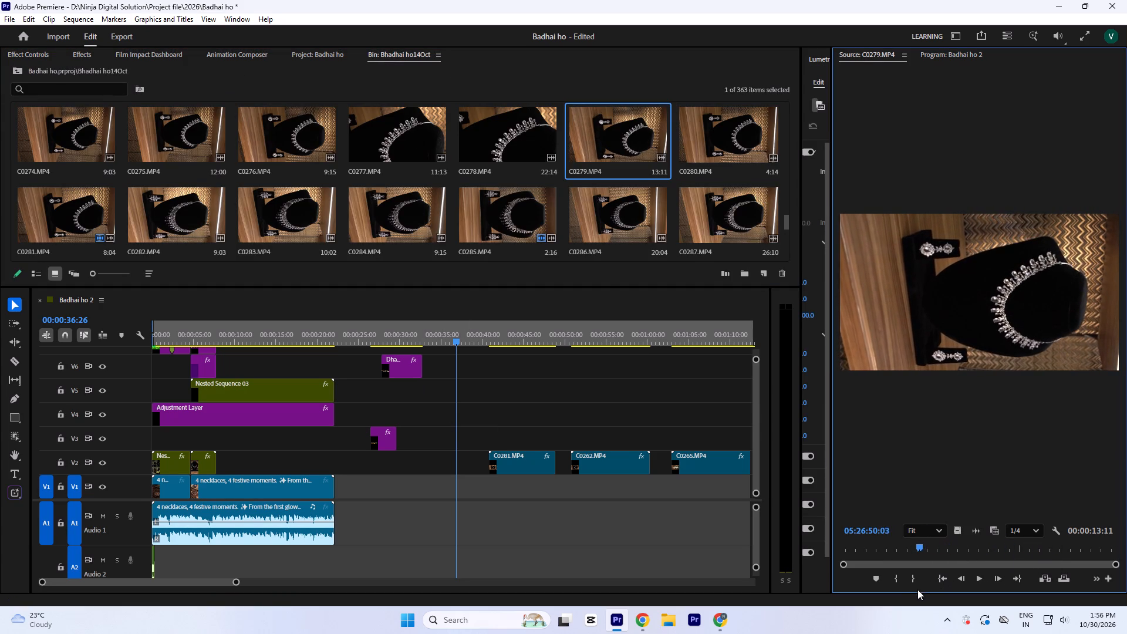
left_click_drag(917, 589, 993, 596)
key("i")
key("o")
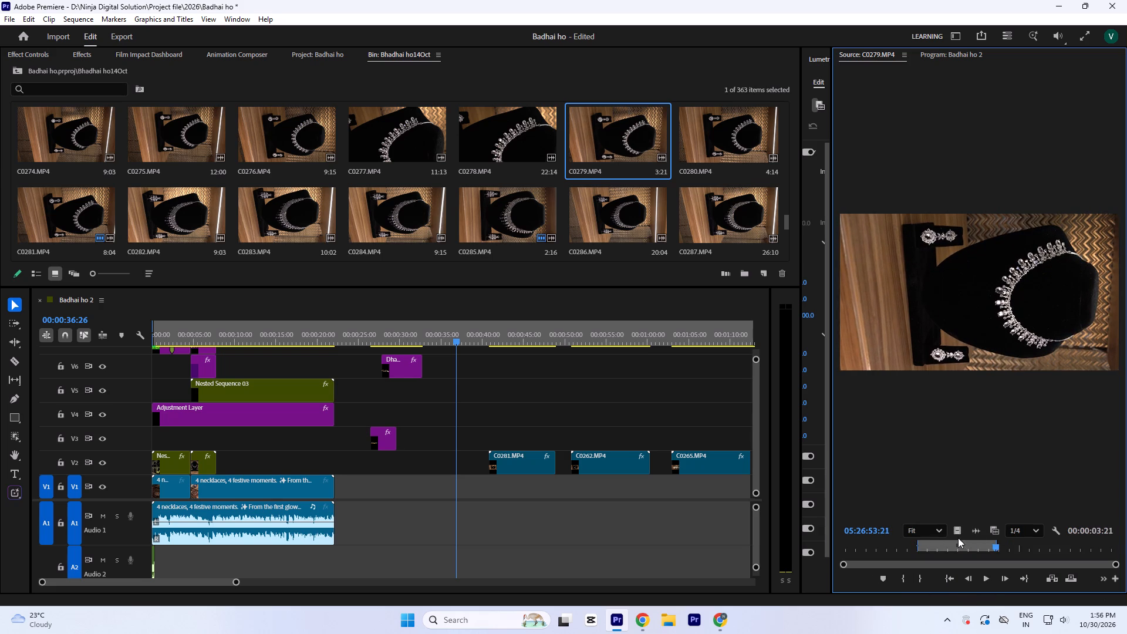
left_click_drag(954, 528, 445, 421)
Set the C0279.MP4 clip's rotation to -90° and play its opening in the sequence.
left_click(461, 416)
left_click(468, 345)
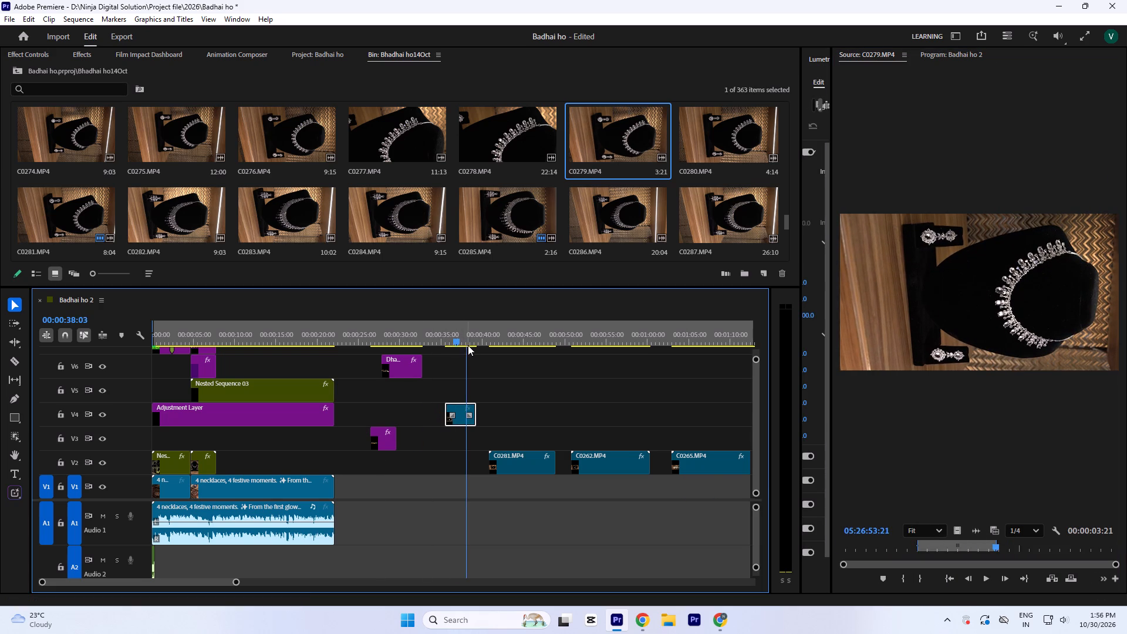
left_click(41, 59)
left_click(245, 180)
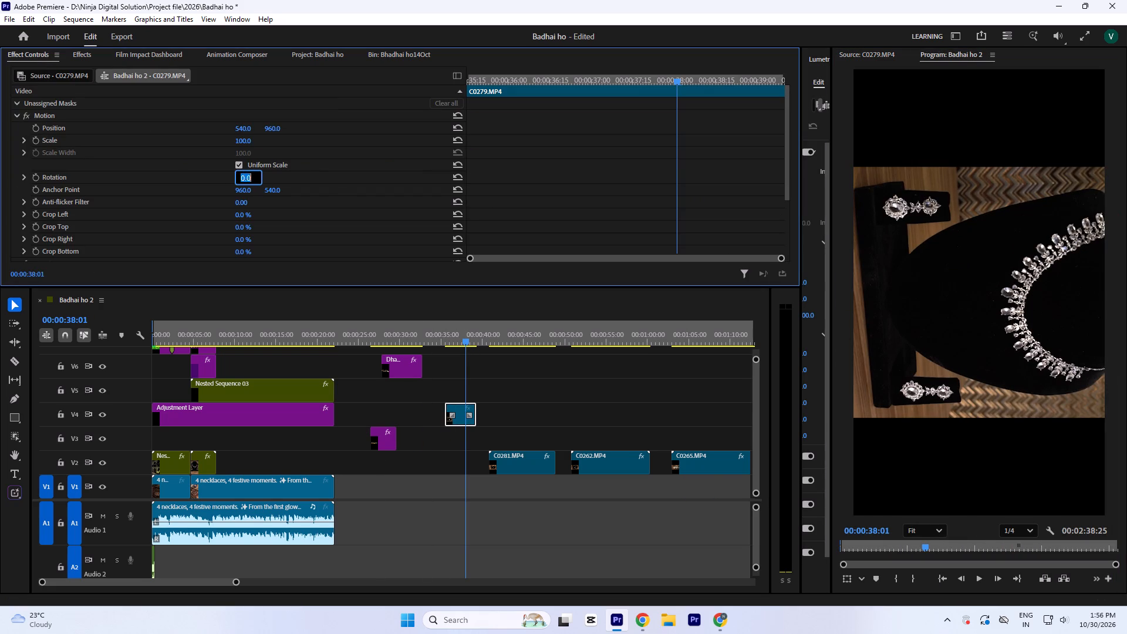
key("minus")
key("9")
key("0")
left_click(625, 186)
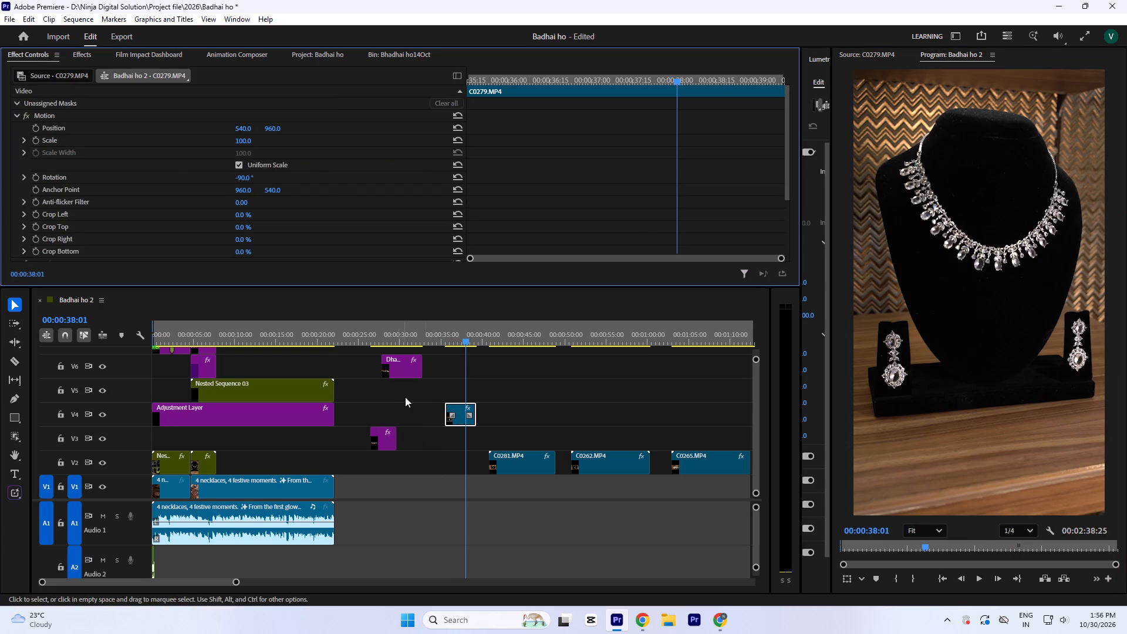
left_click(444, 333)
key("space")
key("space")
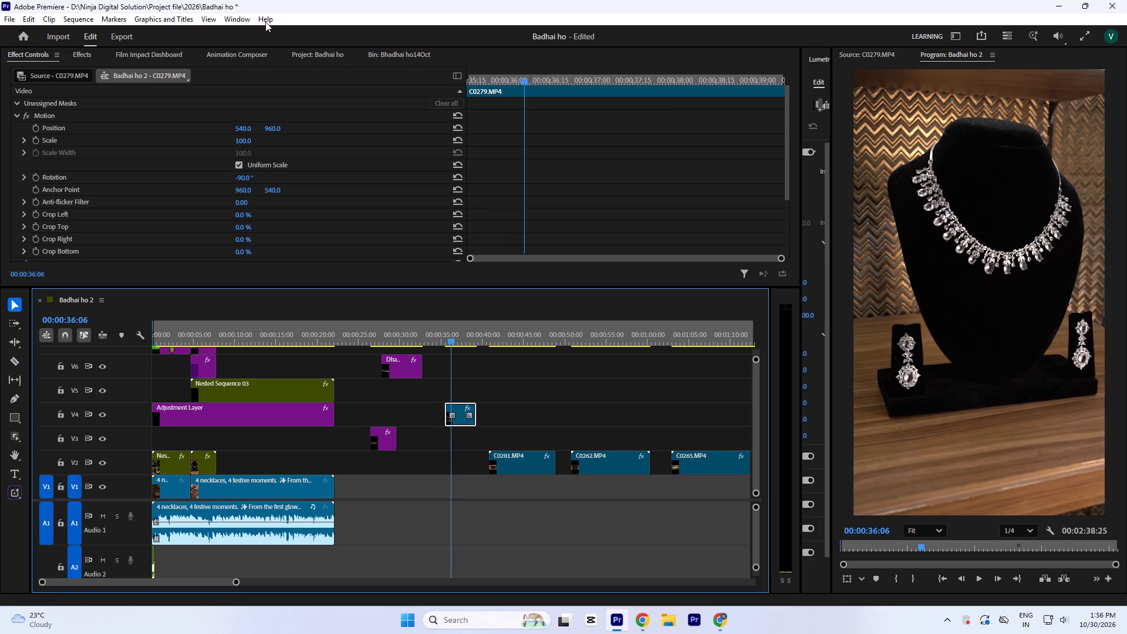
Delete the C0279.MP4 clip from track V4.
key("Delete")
Scrub through source clips C0276.MP4 and C0275.MP4 to examine their camera movement and framing.
left_click(372, 52)
scroll(506, 222, "up", 1)
double_click(302, 216)
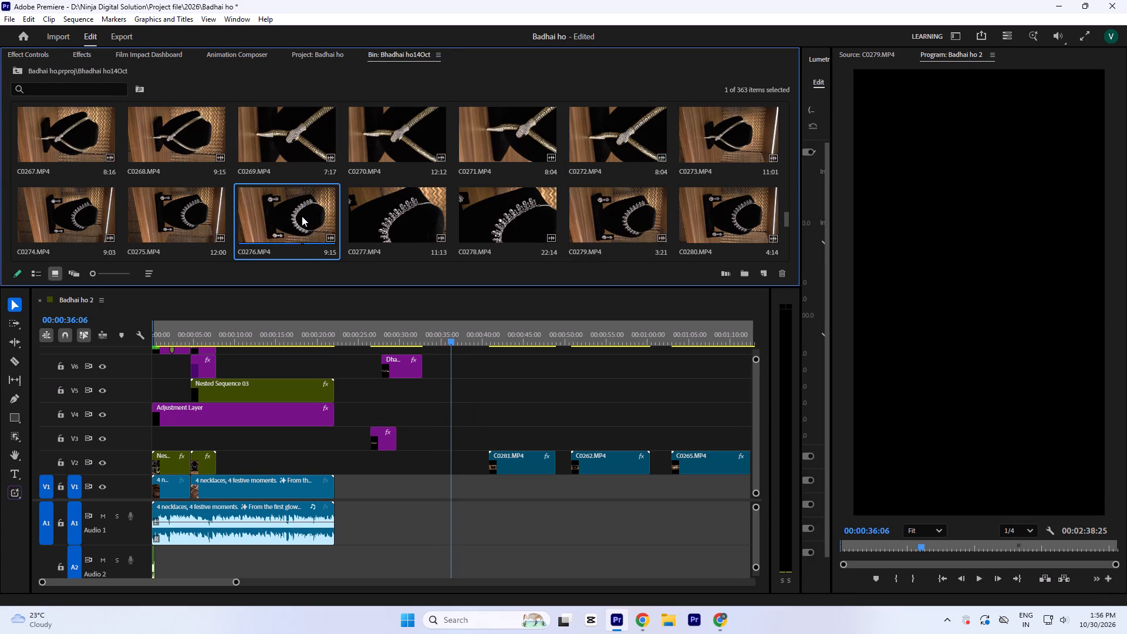
key("space")
left_click_drag(1030, 545, 982, 551)
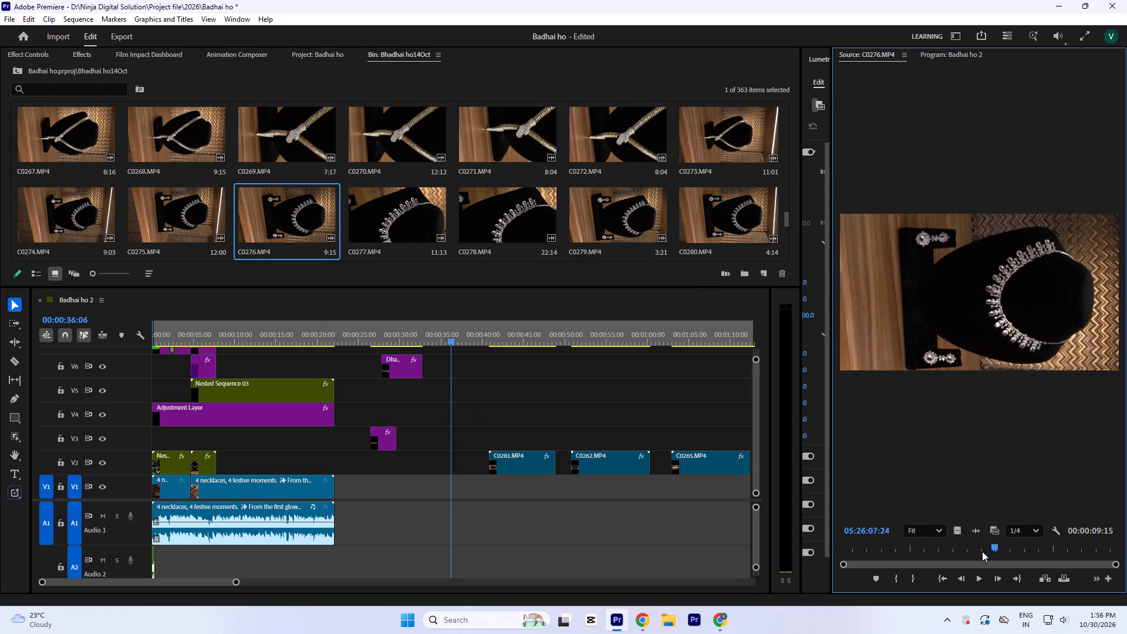
left_click_drag(982, 551, 1024, 570)
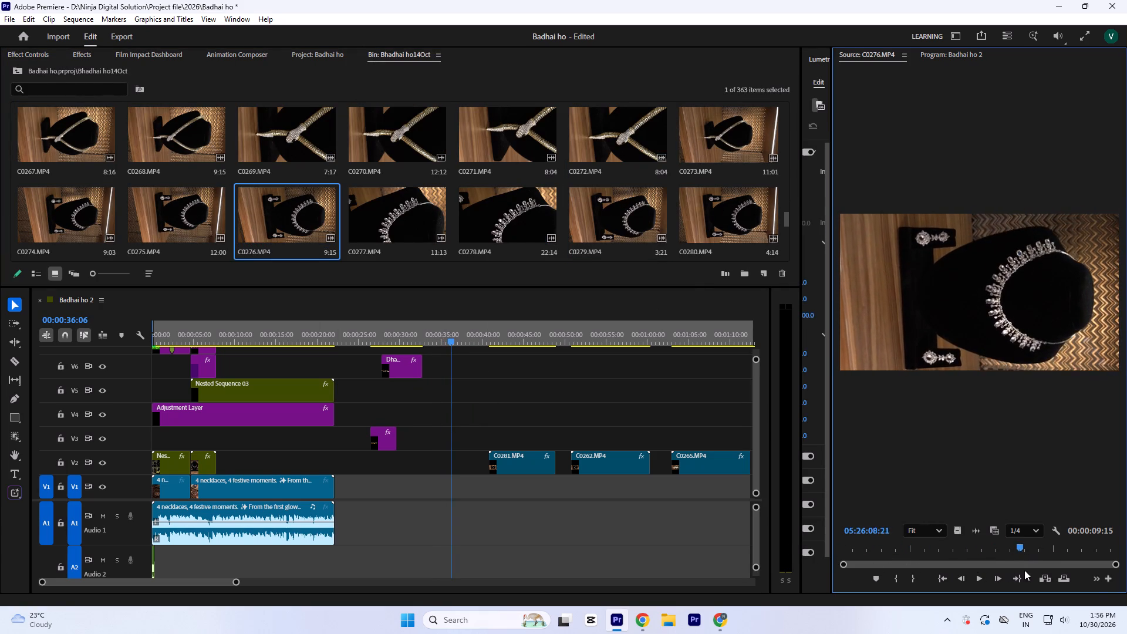
left_click_drag(1024, 570, 1099, 561)
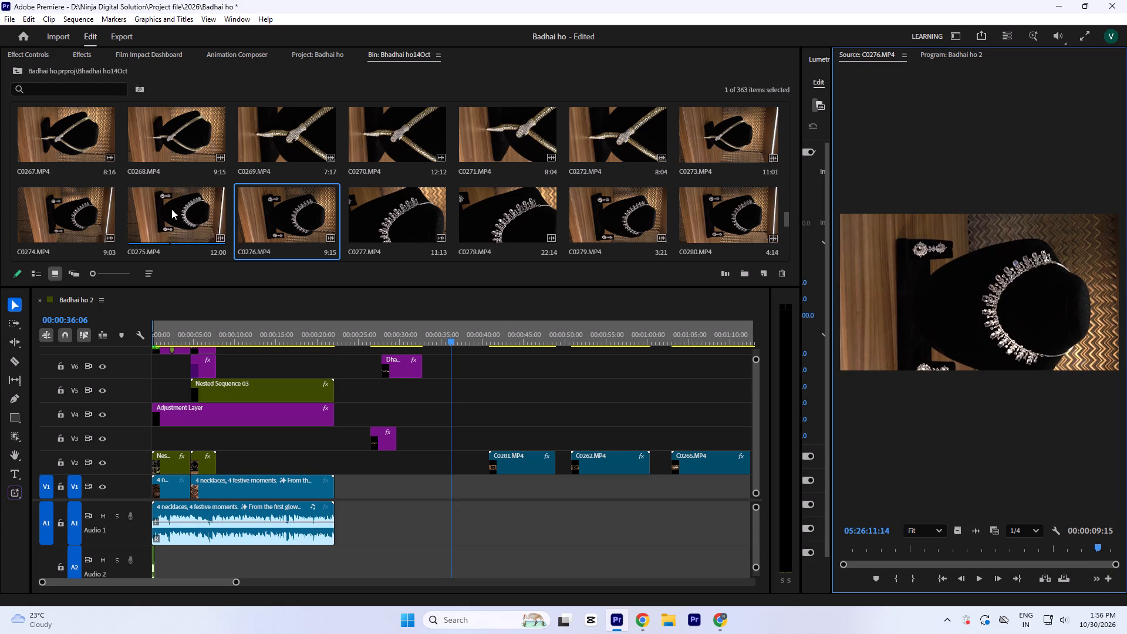
double_click(177, 209)
key("space")
left_click_drag(984, 548, 902, 557)
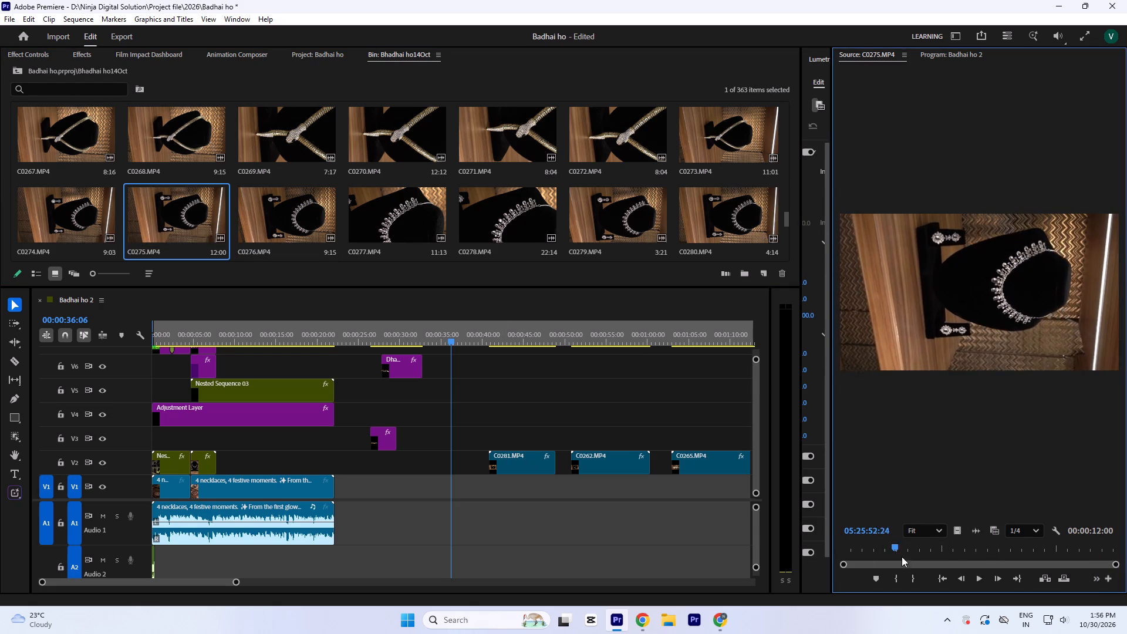
left_click_drag(902, 557, 1113, 538)
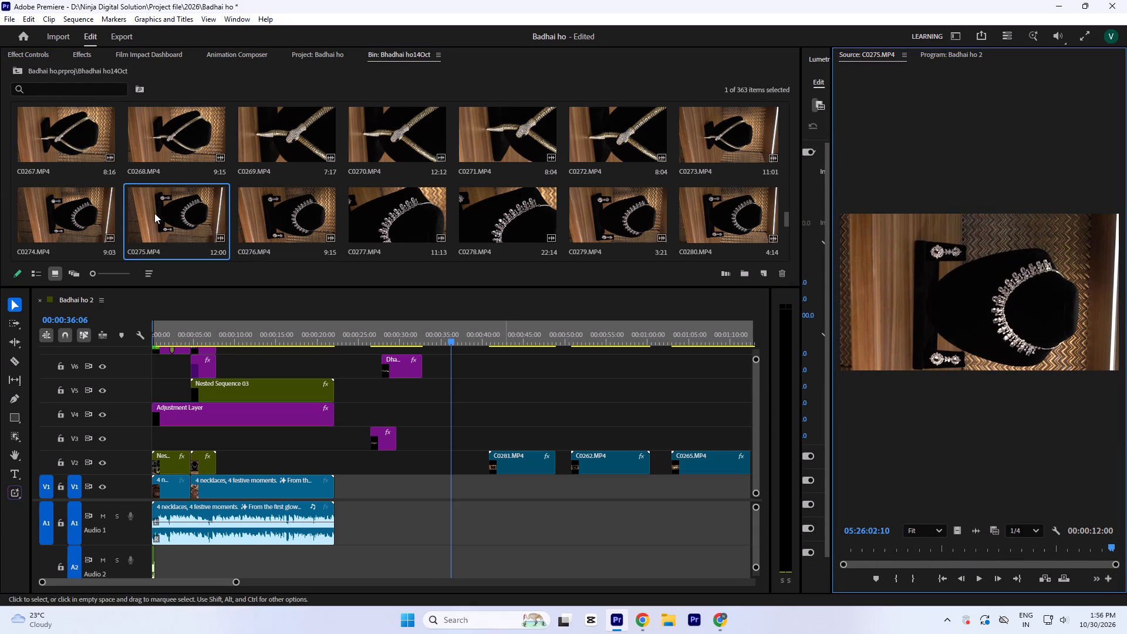
Mark a 2:14 section of source clip C0274.MP4 and place its video on track V3 ahead of the C0281.MP4 clip.
double_click(63, 206)
key("space")
left_click_drag(900, 555, 852, 554)
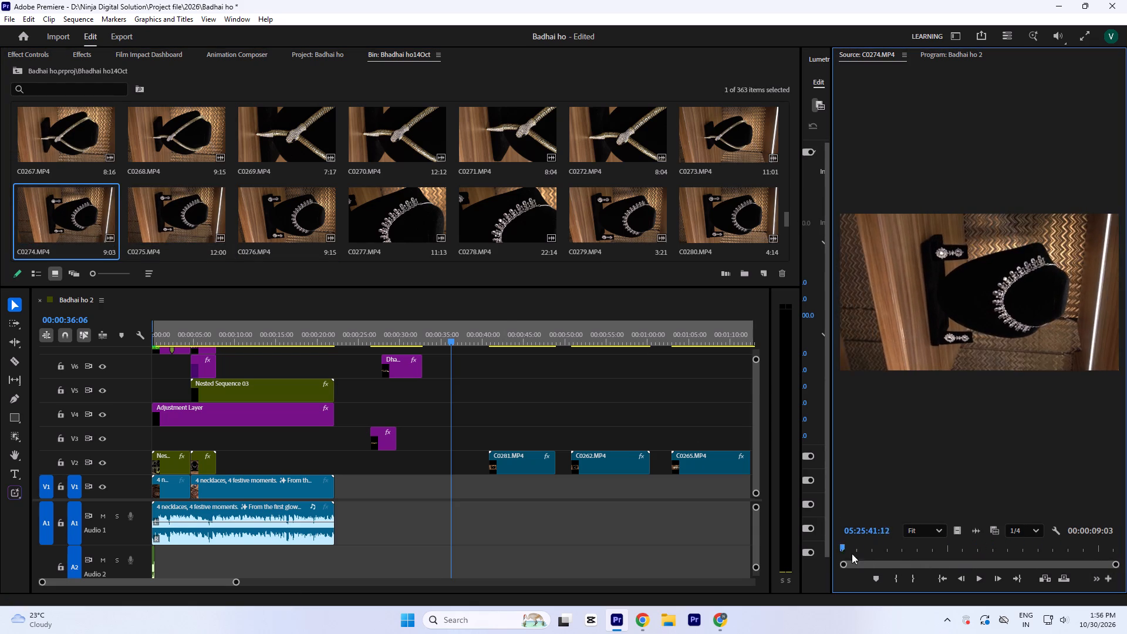
left_click_drag(852, 554, 1109, 555)
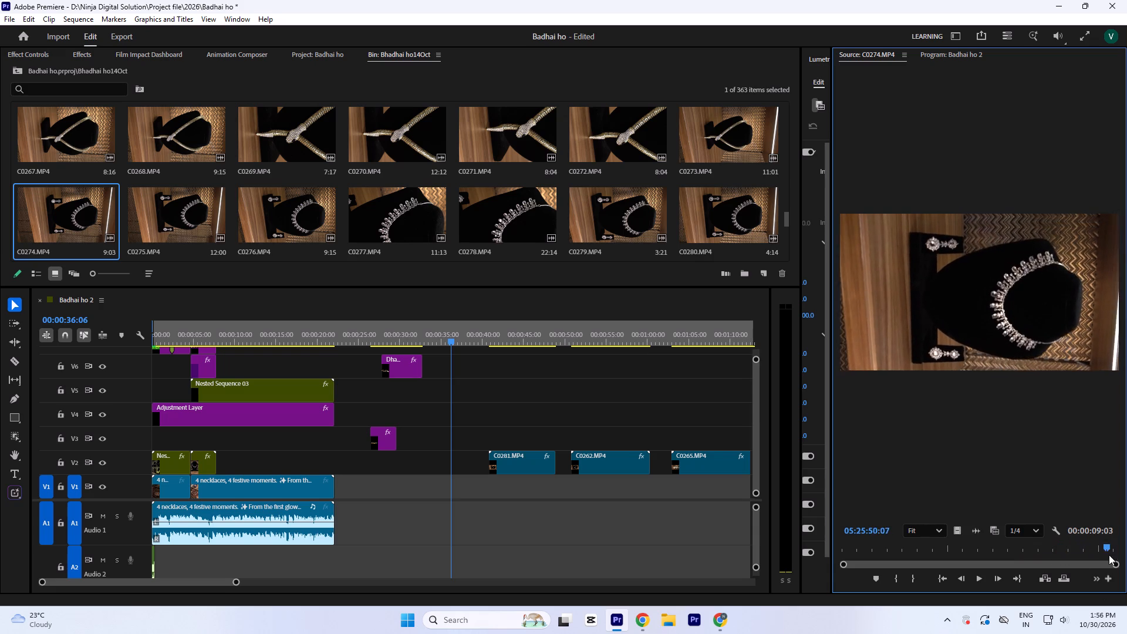
left_click_drag(1109, 555, 940, 581)
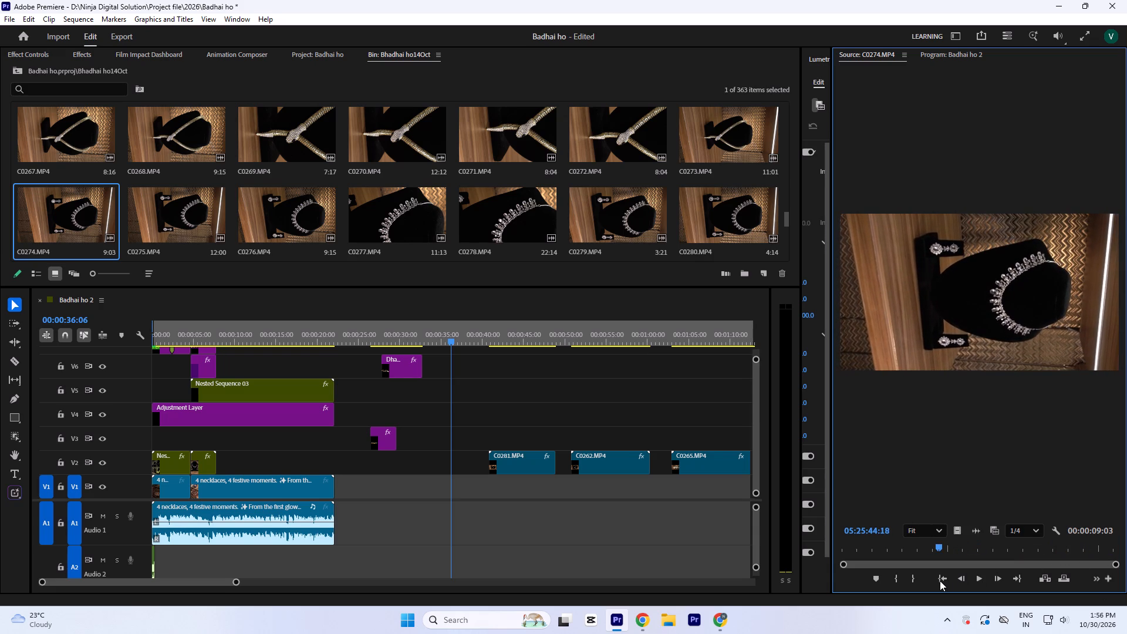
left_click_drag(940, 581, 1017, 577)
key("i")
key("o")
left_click_drag(957, 530, 473, 456)
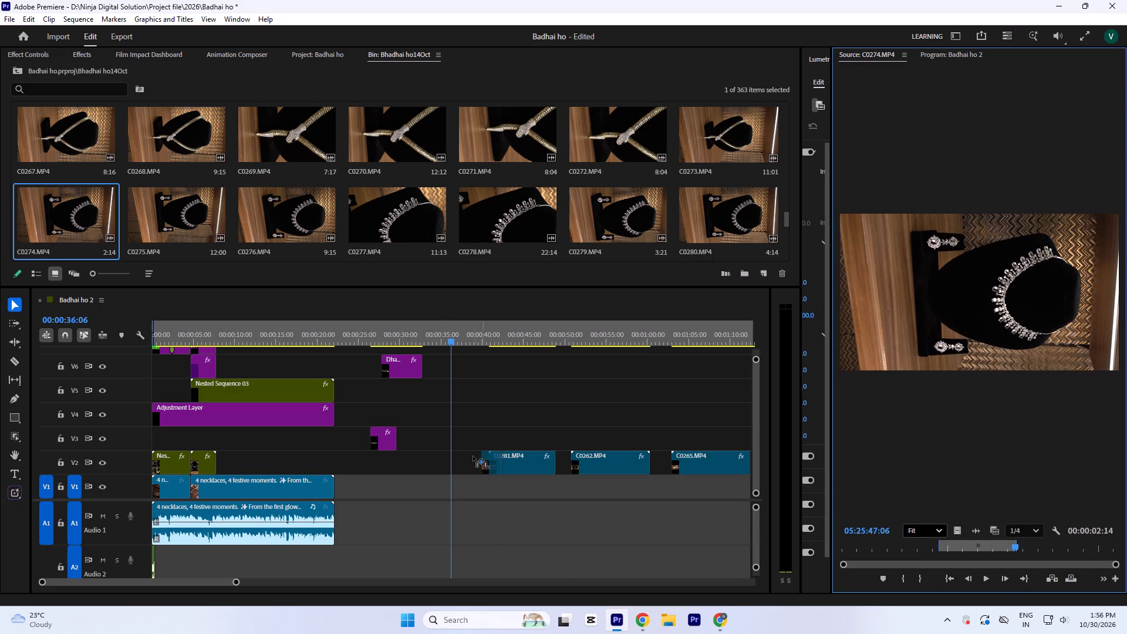
left_click_drag(473, 456, 442, 431)
Set the rotation of the newly placed C0274.MP4 clip on track V3 to -90°.
left_click(450, 442)
left_click(36, 53)
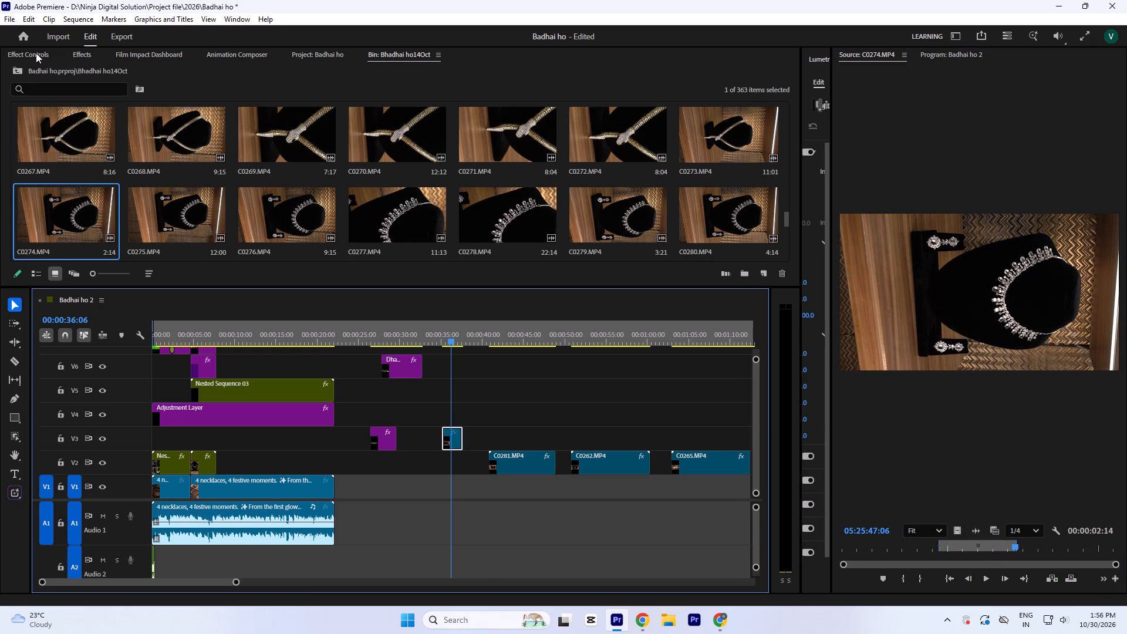
left_click(247, 180)
key("minus")
key("9")
key("0")
left_click(686, 160)
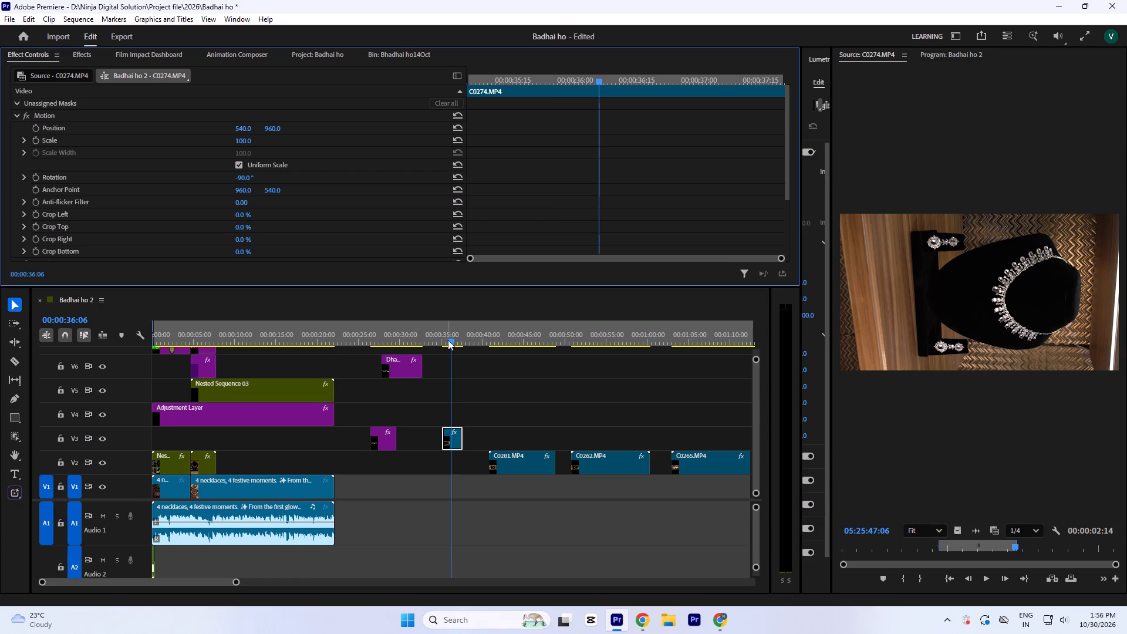
left_click(449, 334)
Slow the C0274.MP4 clip to 50% speed and play it back from its start.
key("ctrl+r")
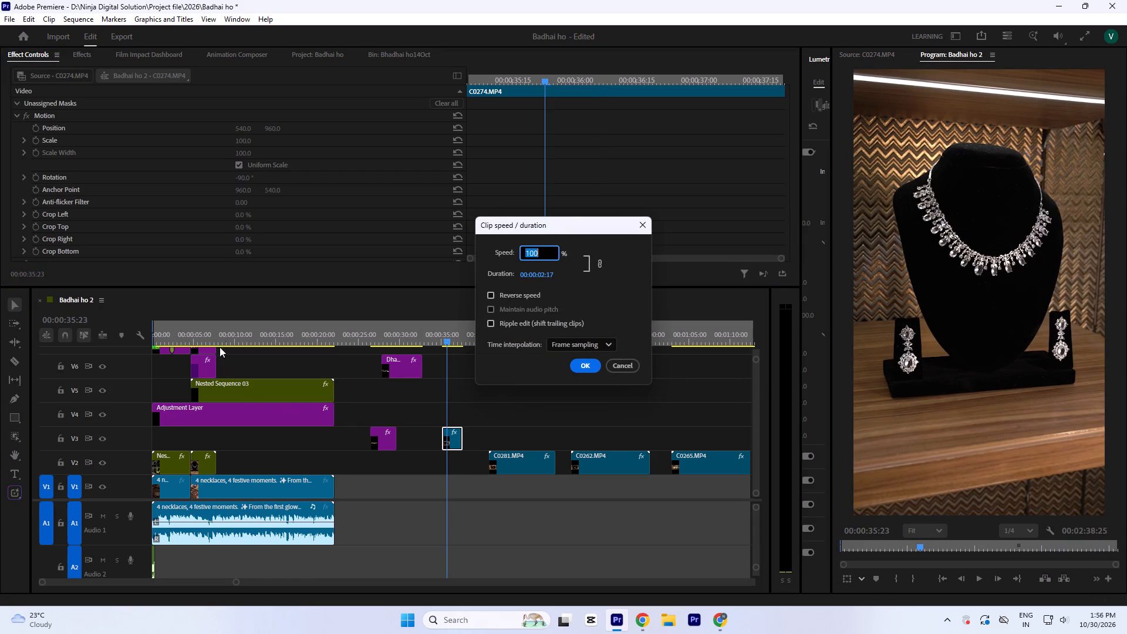
key("5")
key("0")
key("Return")
left_click(447, 328)
left_click(441, 336)
key("space")
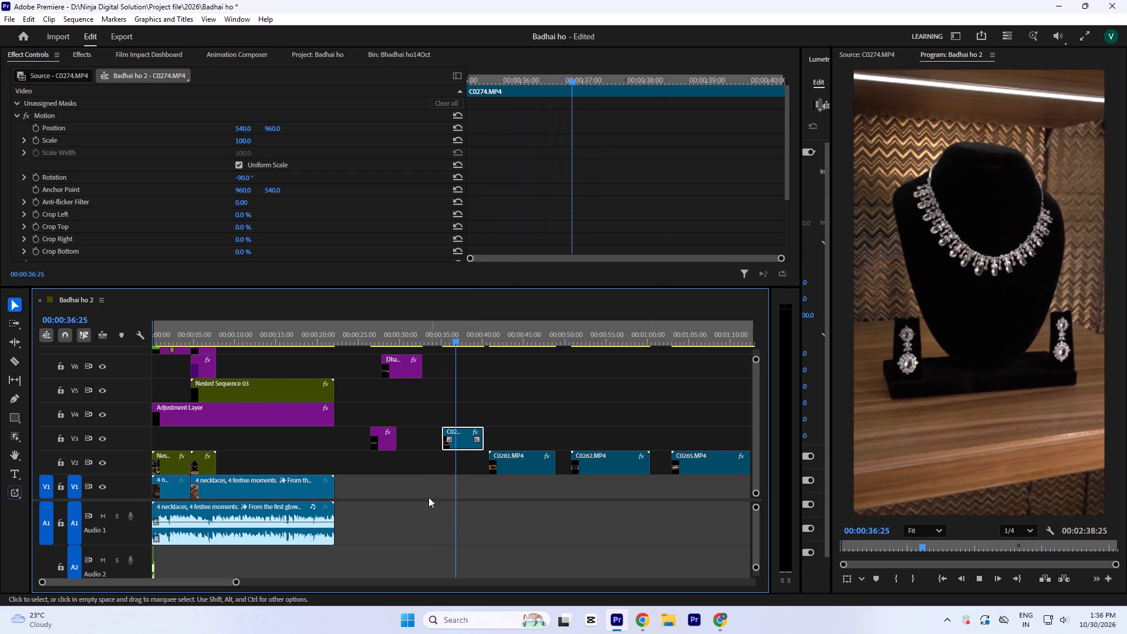
key("space")
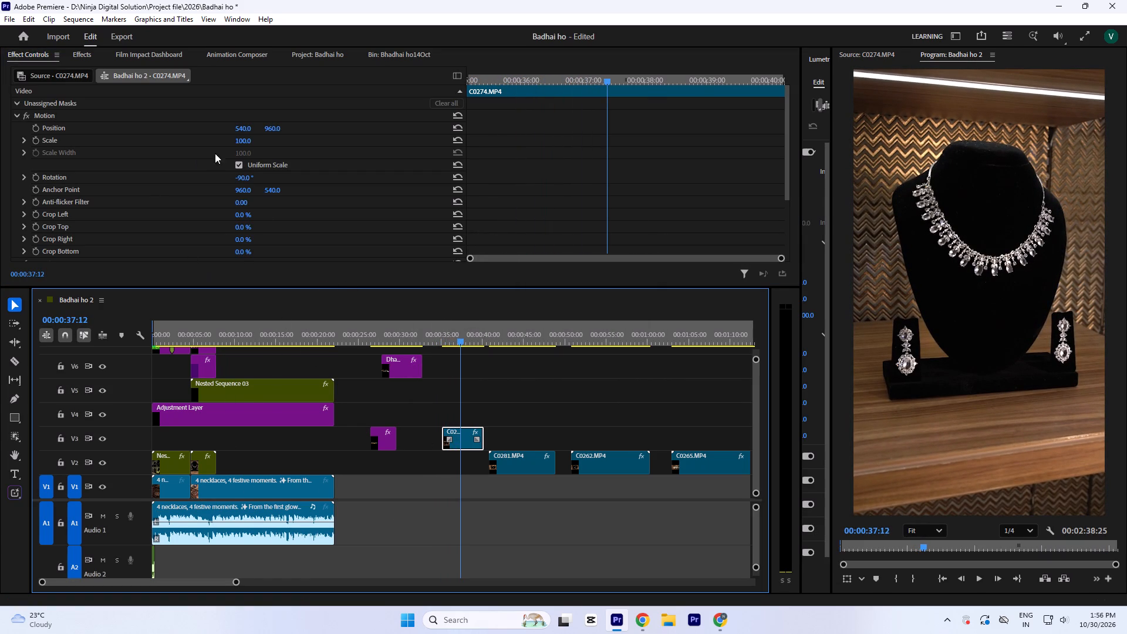
Scale the C0274.MP4 clip to 116 and set its rotation to -93° to level the display stand.
left_click_drag(242, 137, 242, 129)
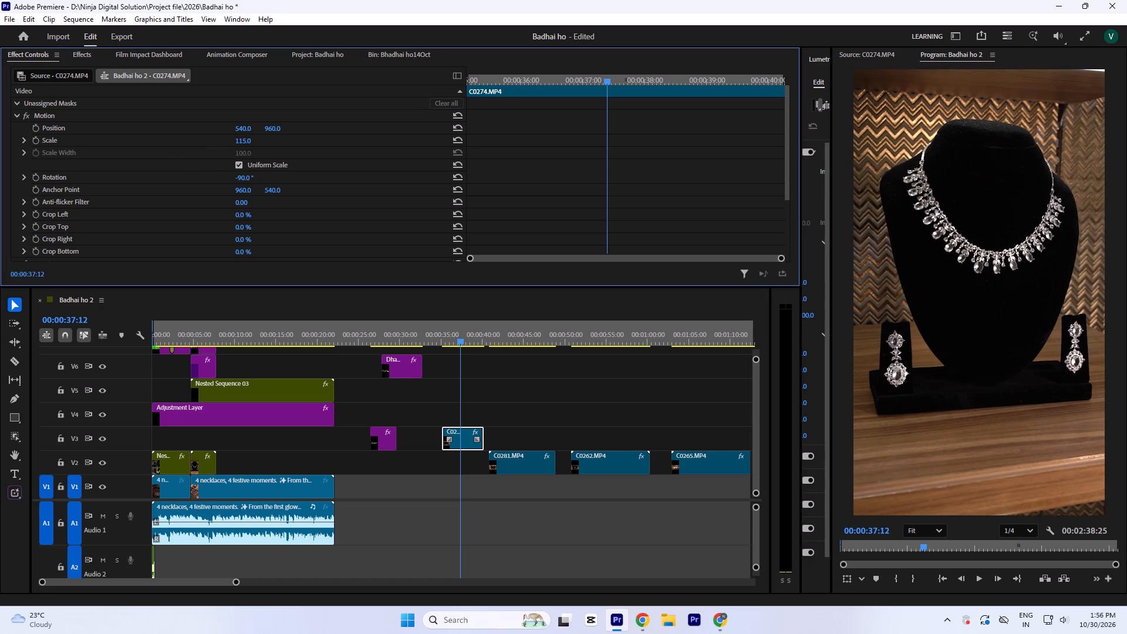
left_click_drag(242, 129, 242, 128)
left_click(247, 177)
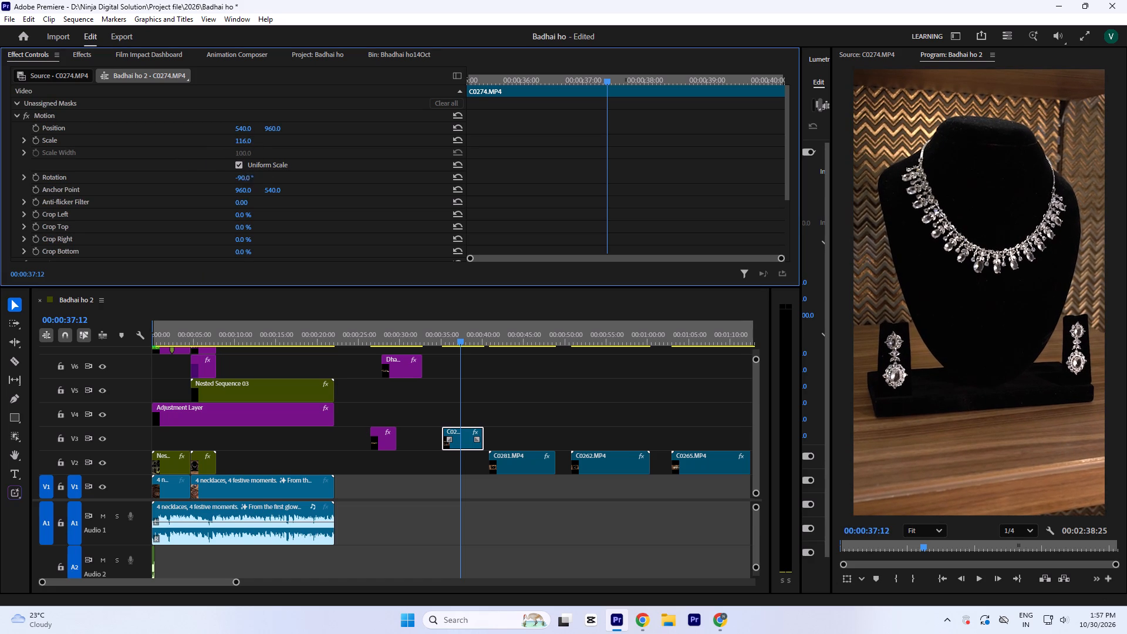
key("Down")
key("Down")
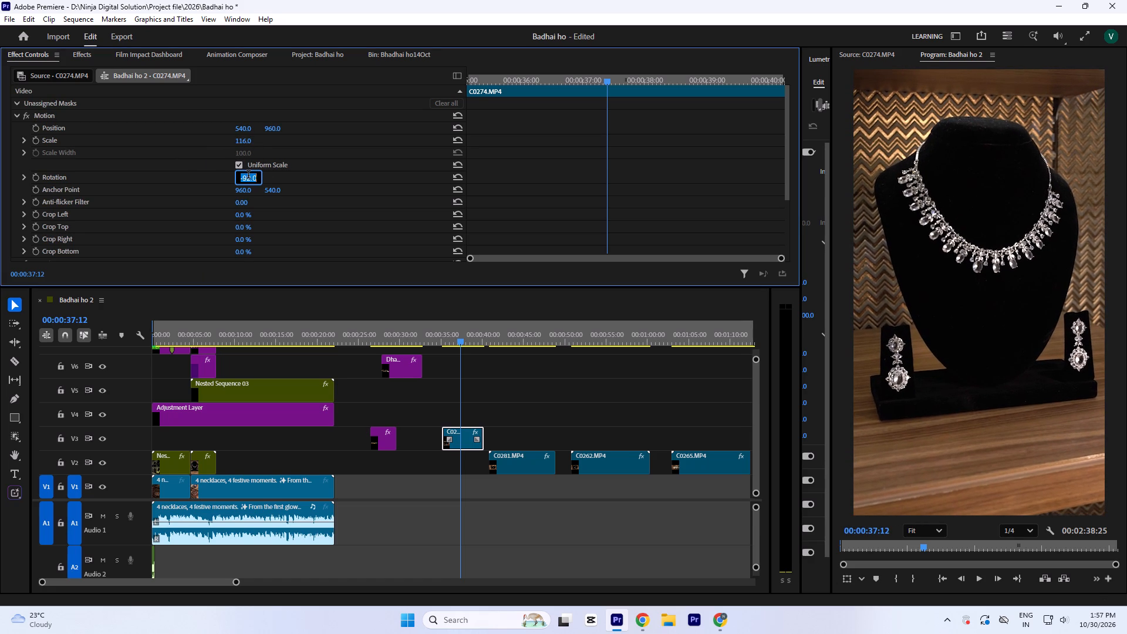
left_click(585, 185)
left_click(246, 178)
key("Down")
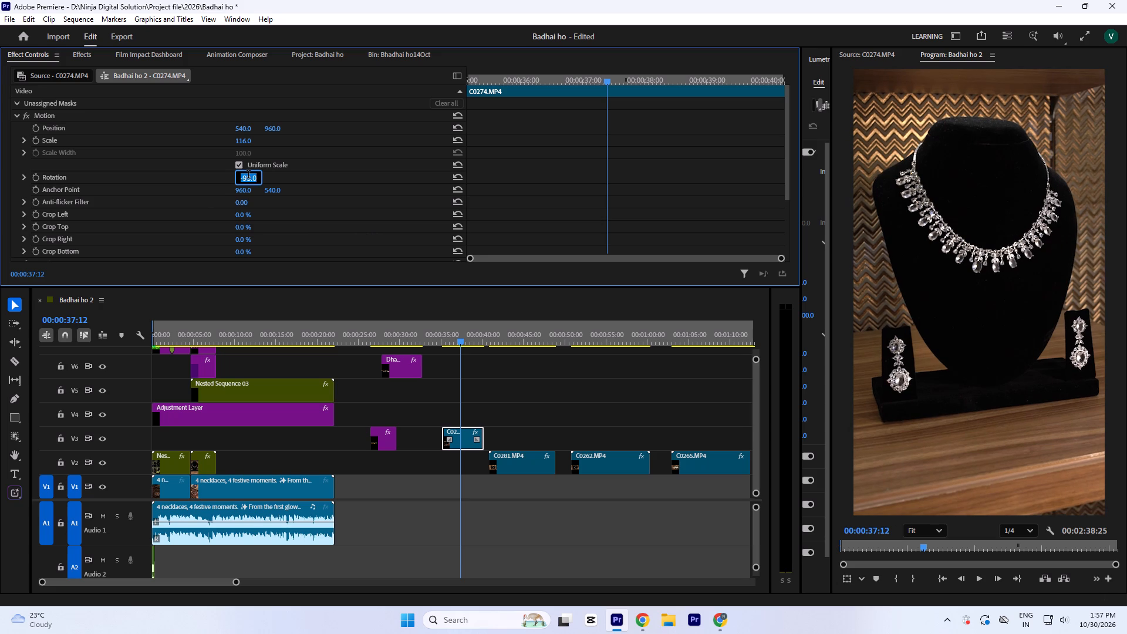
left_click(602, 183)
Reposition the C0274.MP4 clip to 522, 843 so the necklace sits higher in the vertical frame.
left_click_drag(242, 129, 242, 136)
left_click_drag(277, 126, 281, 151)
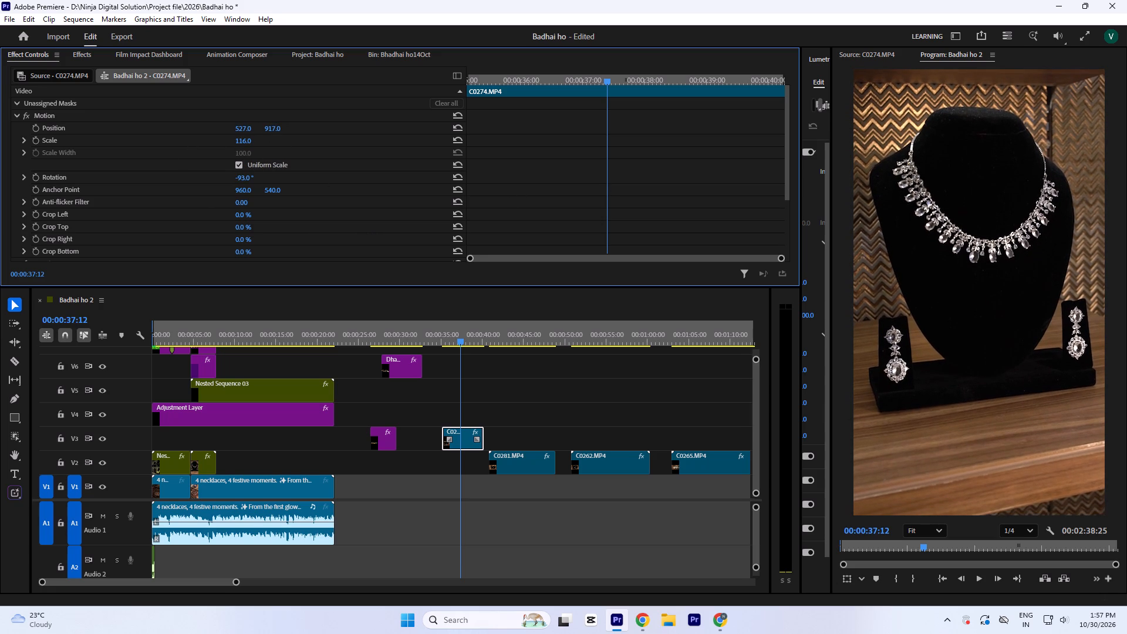
left_click_drag(281, 151, 281, 166)
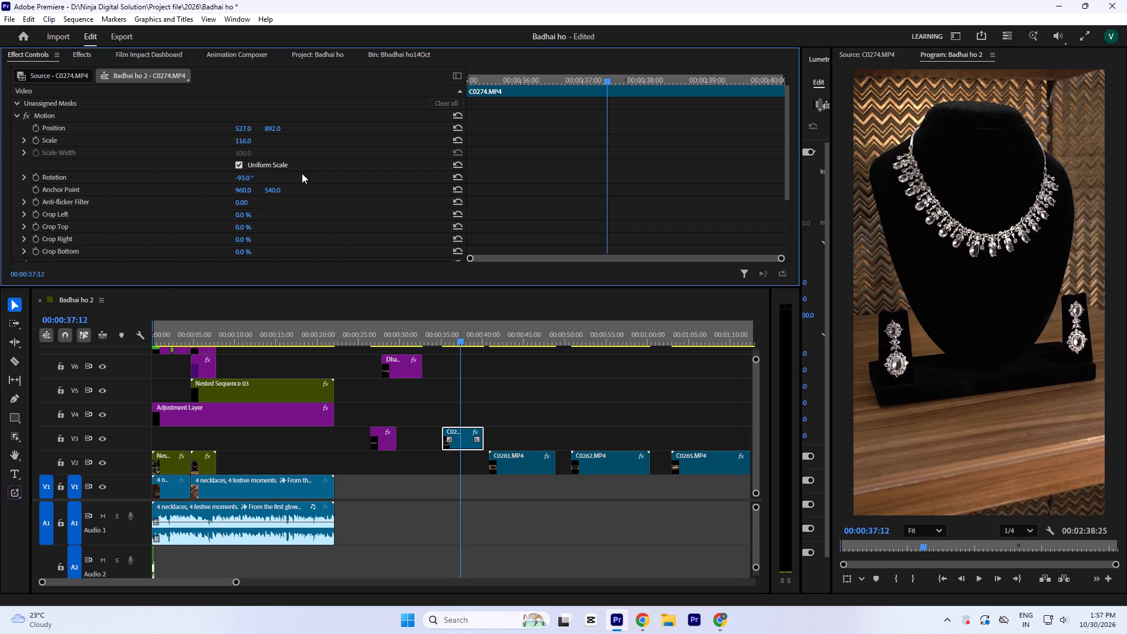
left_click_drag(276, 128, 281, 147)
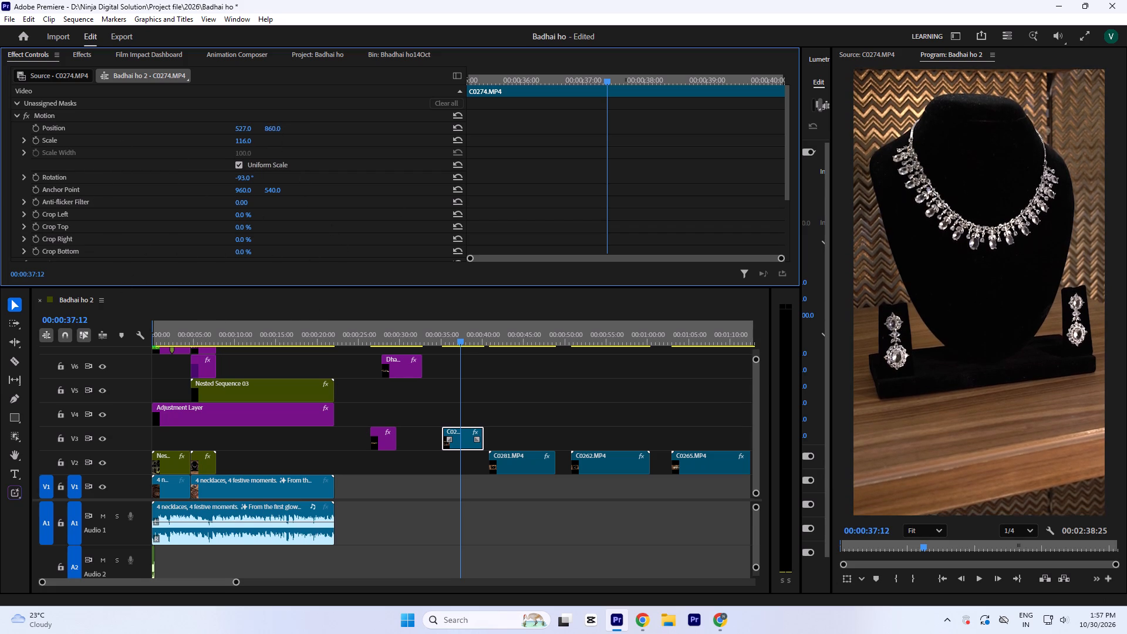
left_click_drag(281, 147, 282, 158)
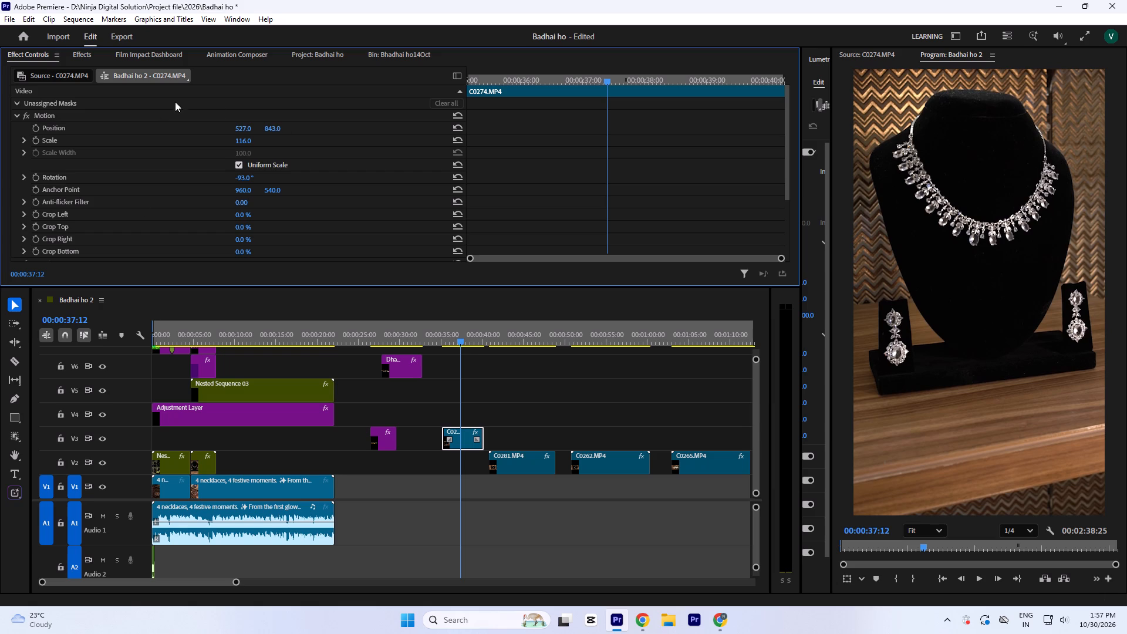
left_click(245, 126)
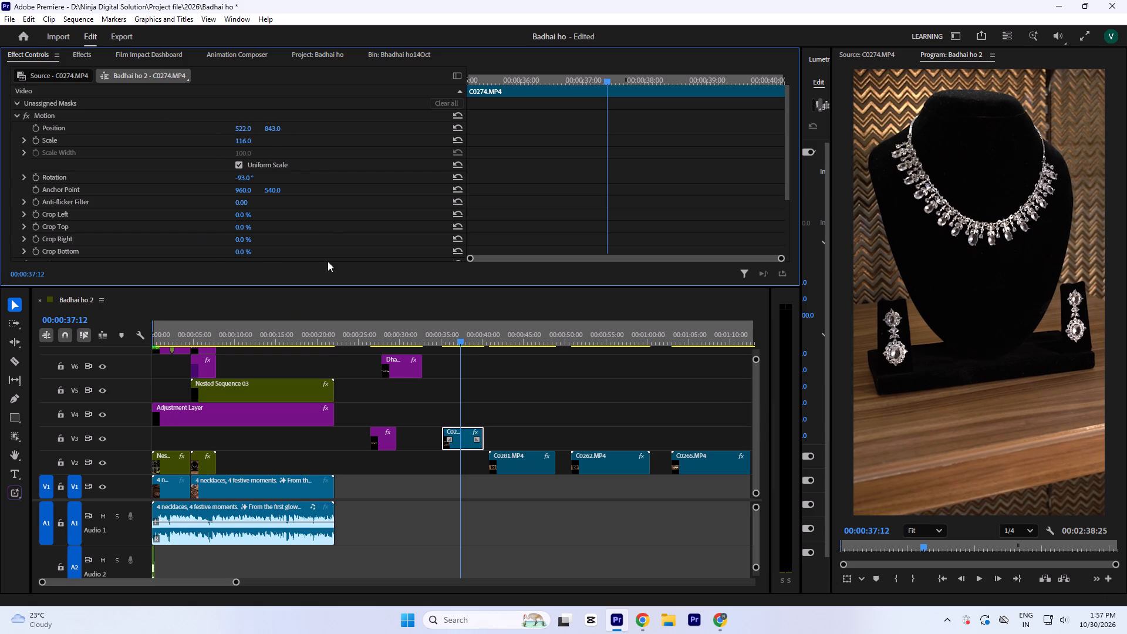
Fine-tune the C0274.MP4 clip's rotation, trying -92.5° before settling on -92.9°.
left_click(247, 178)
key("Up")
key("Right")
key("Right")
key("BackSpace")
key("5")
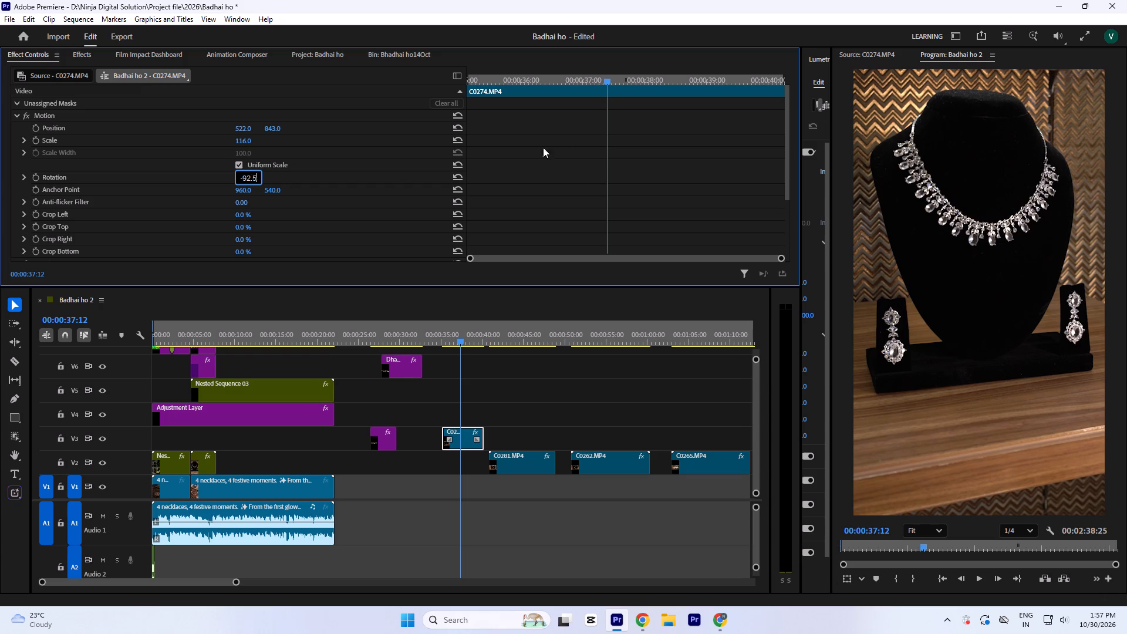
left_click(568, 137)
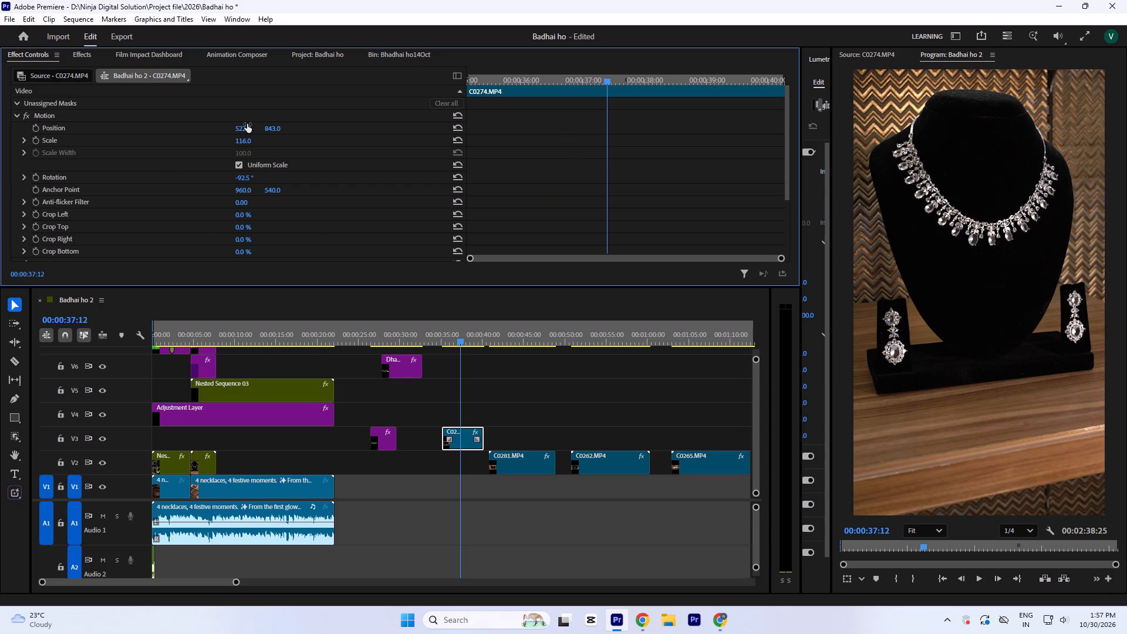
left_click(245, 125)
left_click(247, 176)
key("Right")
key("BackSpace")
key("9")
left_click(585, 166)
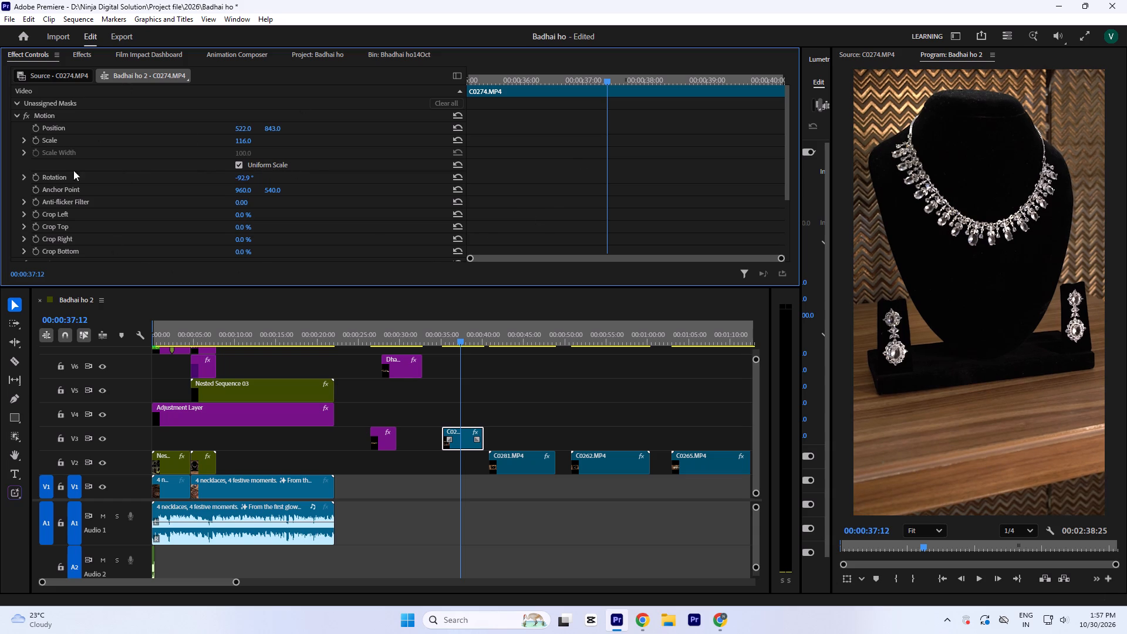
Play the reframed C0274.MP4 clip and save the project.
left_click(437, 337)
key("space")
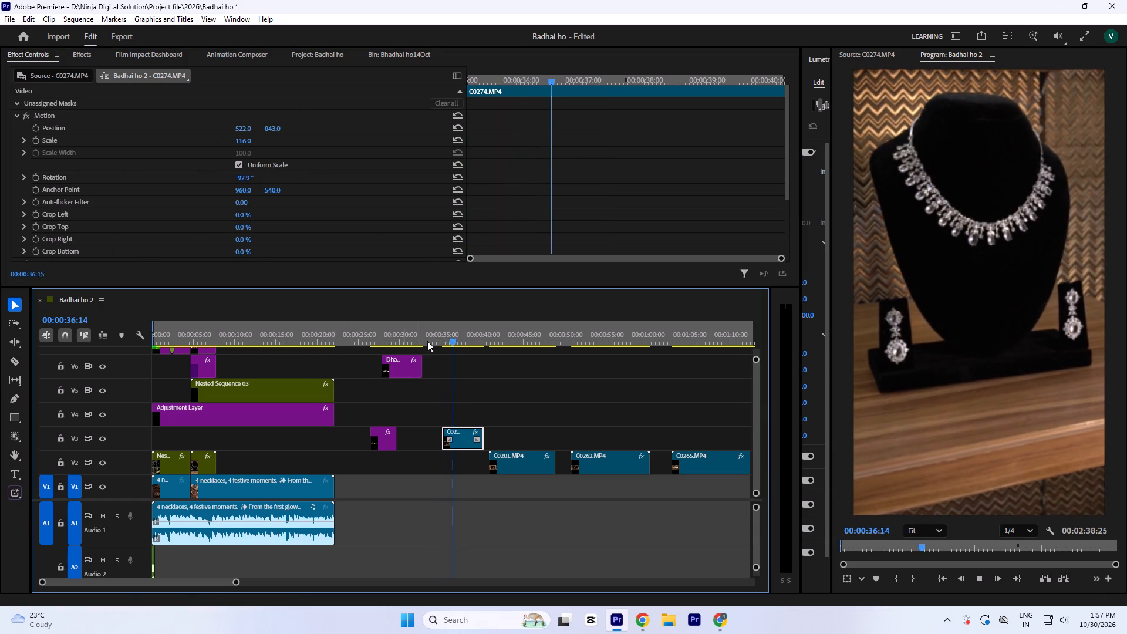
key("space")
key("ctrl+s")
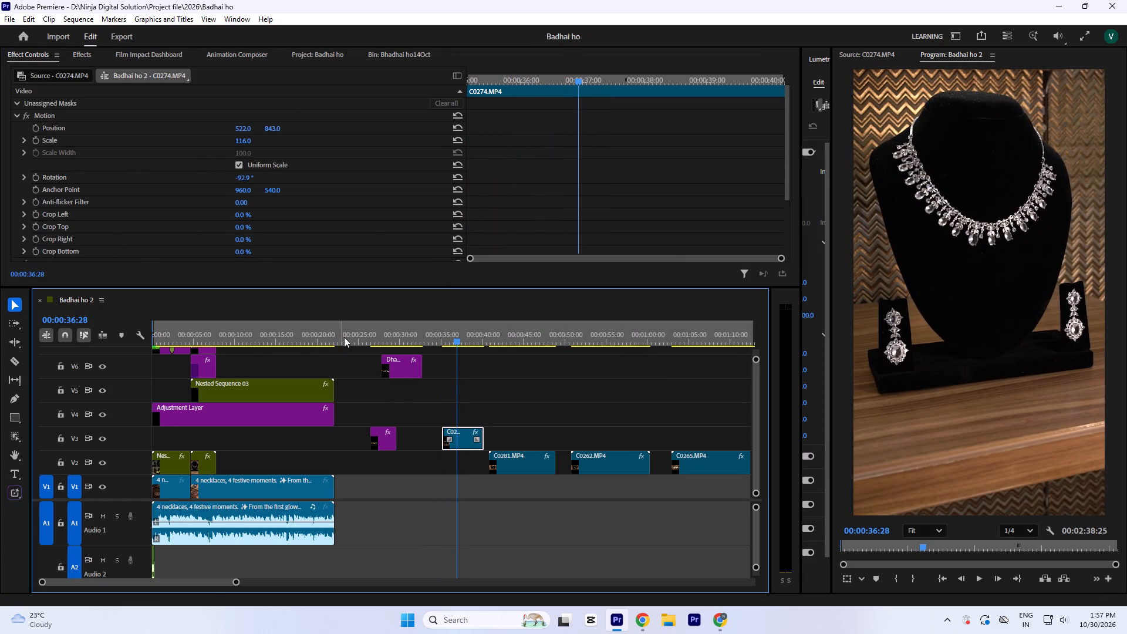
Move the C0274.MP4 clip along track V3 to start directly where Nested Sequence 04 ends.
left_click_drag(457, 436, 236, 446)
Play the Dhanteras section through the cut into the C0274.MP4 clip to check how the shots and graphics flow.
left_click(190, 337)
key("space")
key("equal")
key("equal")
key("equal")
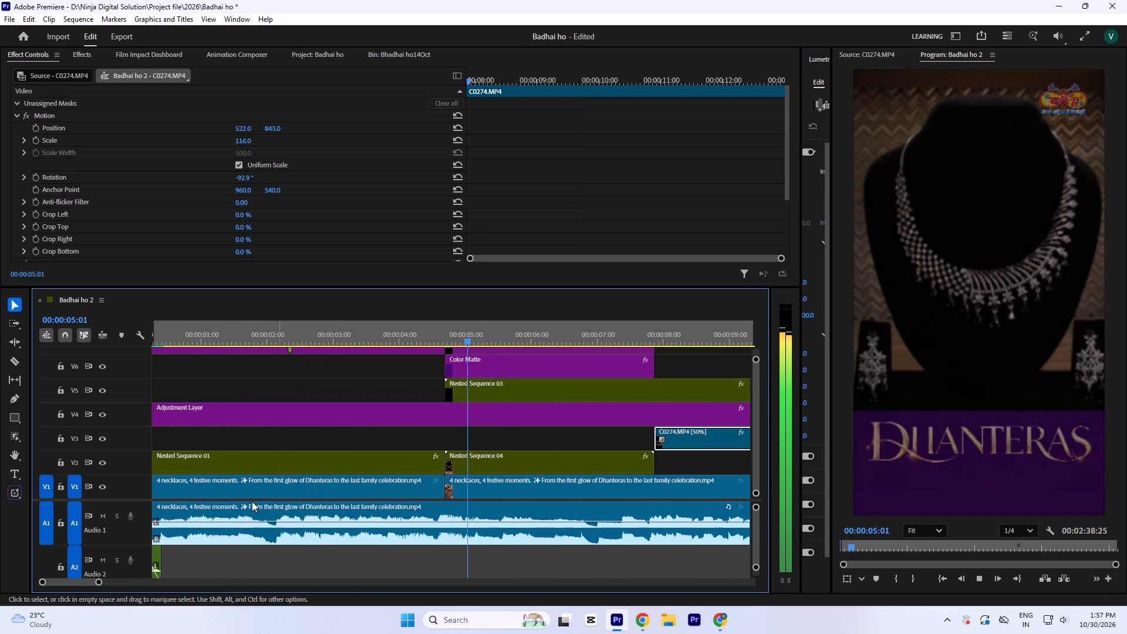
key("space")
left_click(393, 330)
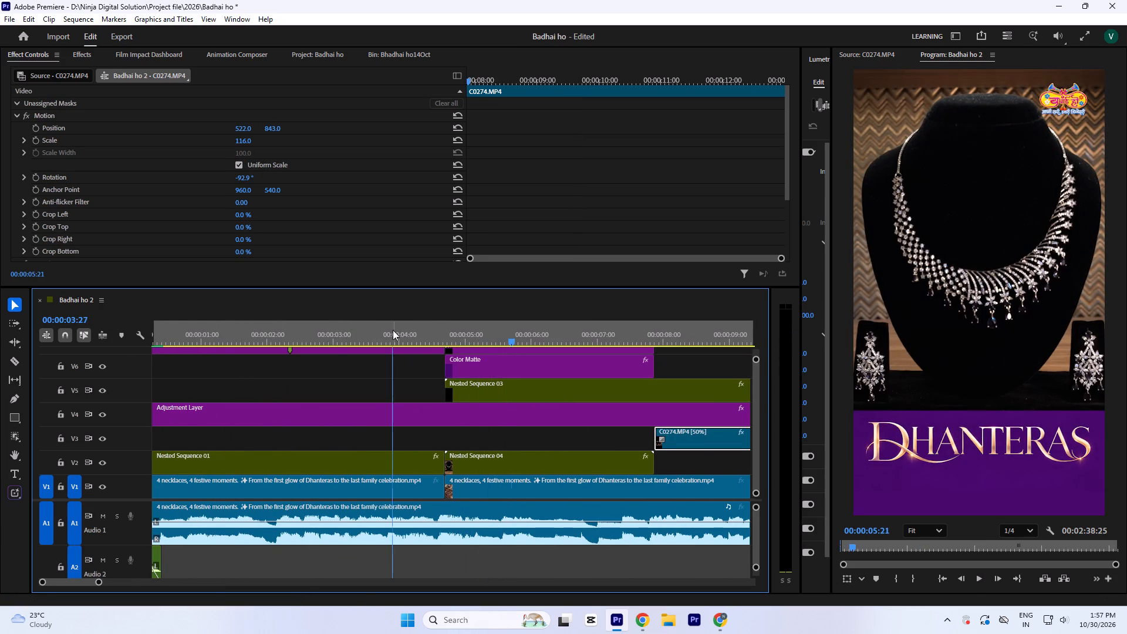
key("space")
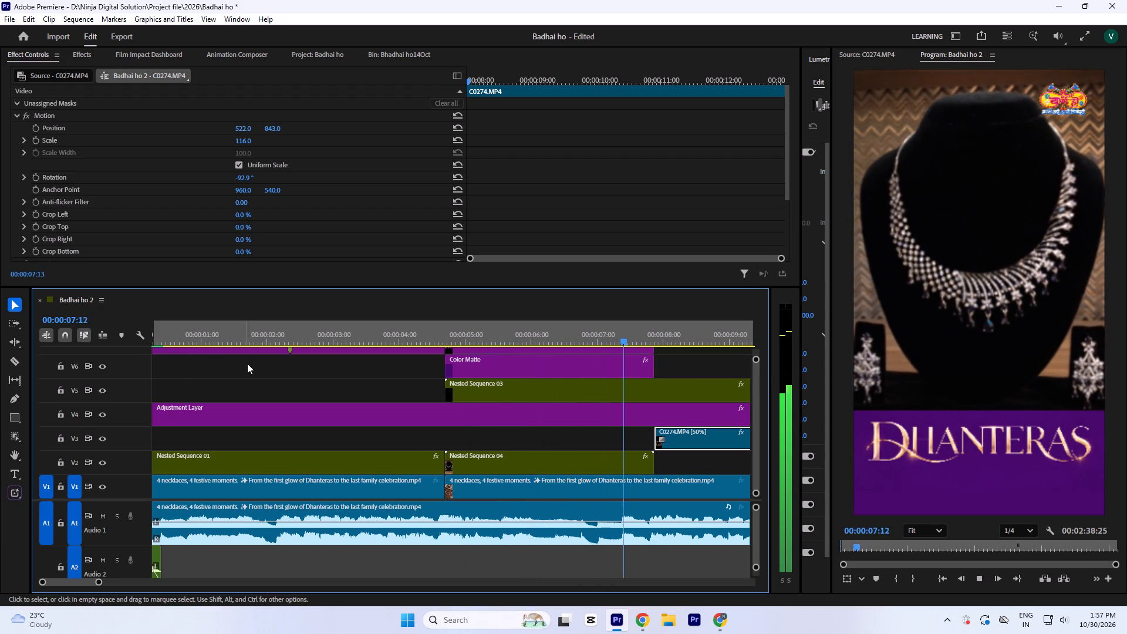
key("space")
key("minus")
key("equal")
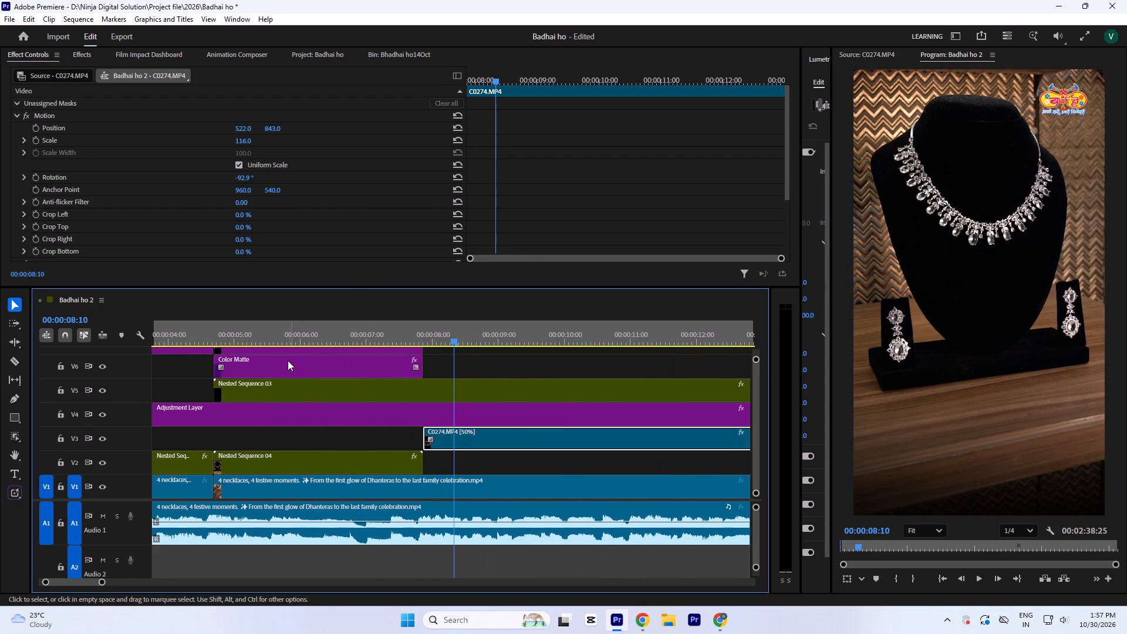
key("space")
key("space")
Extend the Color Matte on track V6 to the end of the C0274.MP4 clip and play the result.
key("minus")
left_click_drag(414, 374, 568, 380)
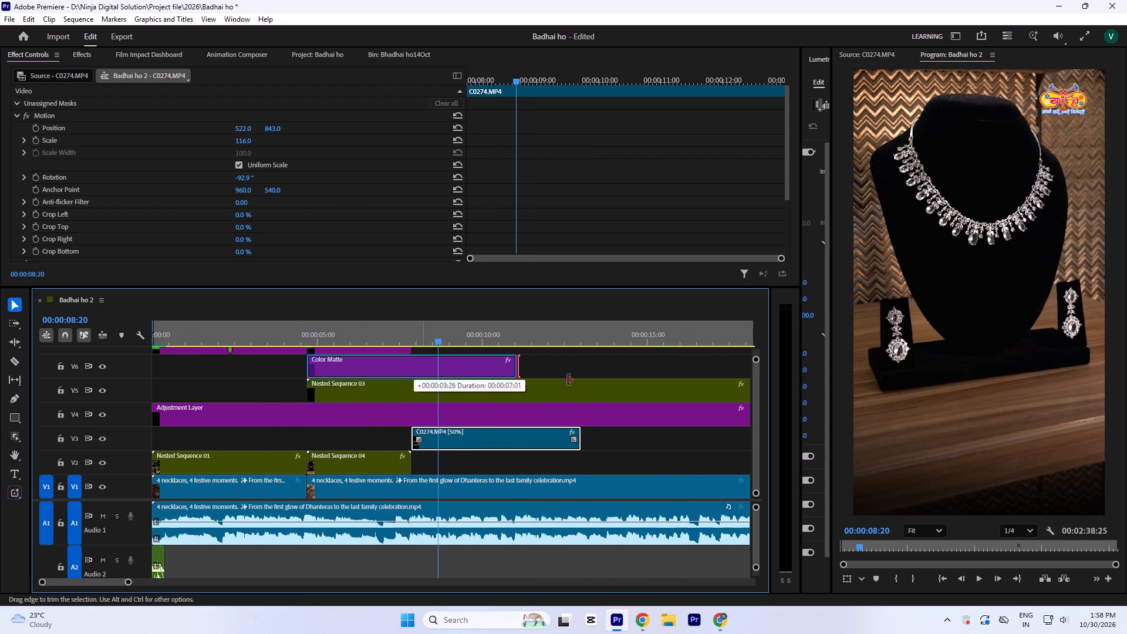
left_click_drag(568, 380, 585, 380)
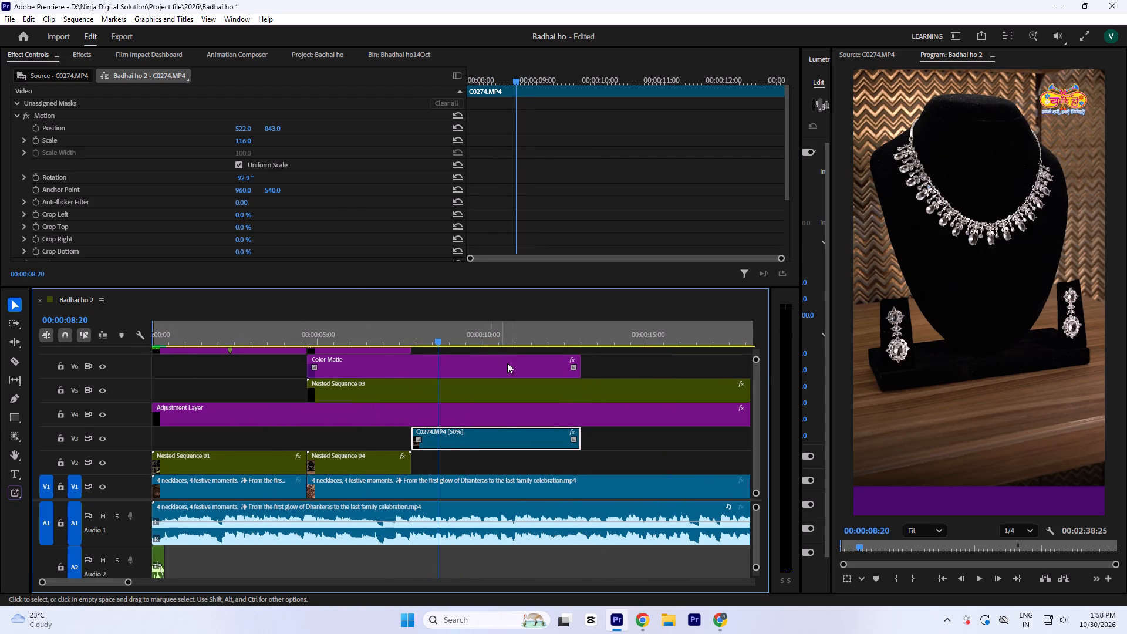
key("space")
key("space")
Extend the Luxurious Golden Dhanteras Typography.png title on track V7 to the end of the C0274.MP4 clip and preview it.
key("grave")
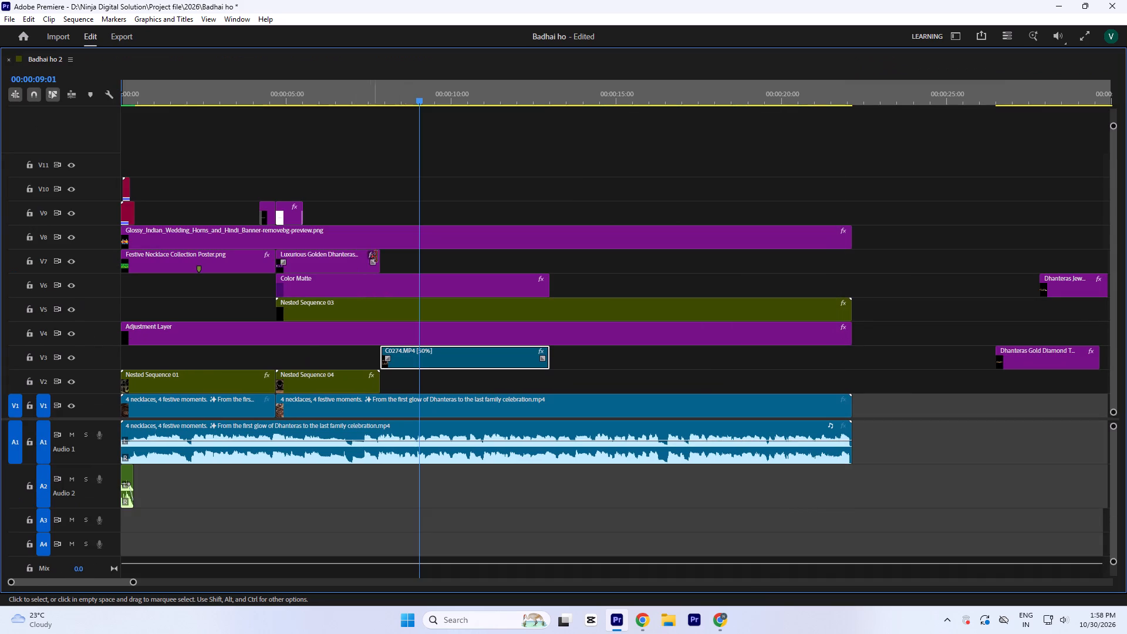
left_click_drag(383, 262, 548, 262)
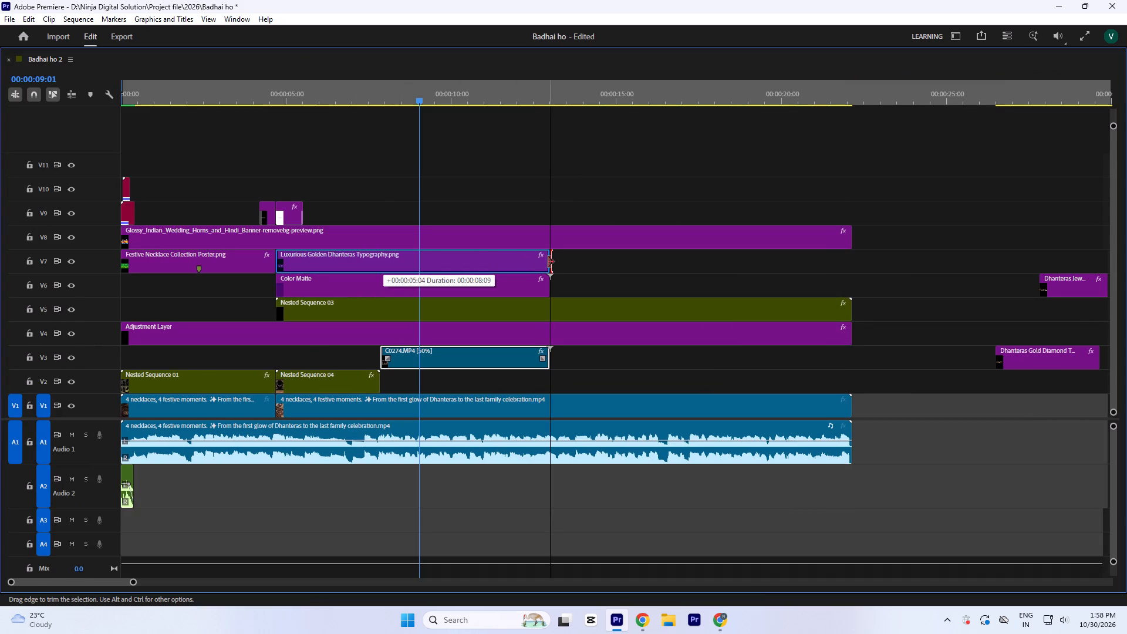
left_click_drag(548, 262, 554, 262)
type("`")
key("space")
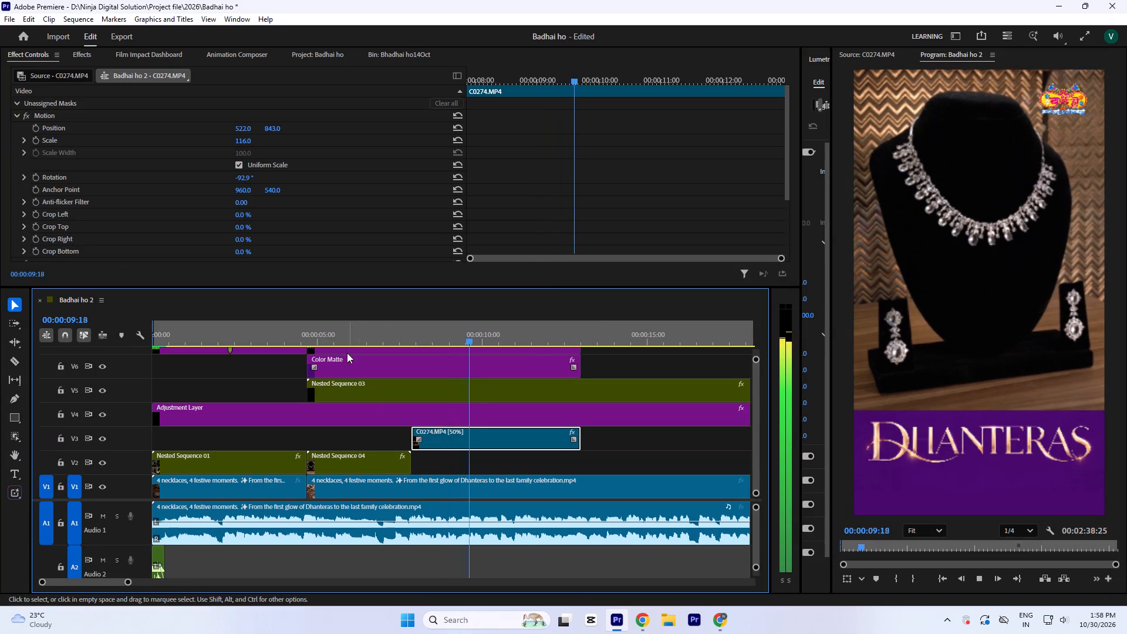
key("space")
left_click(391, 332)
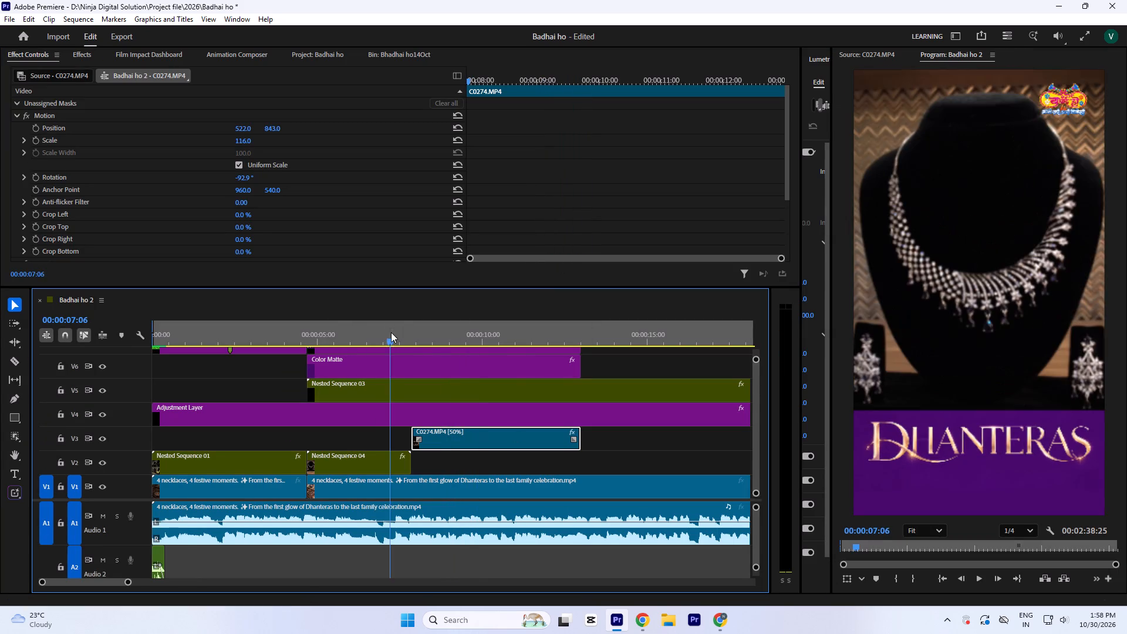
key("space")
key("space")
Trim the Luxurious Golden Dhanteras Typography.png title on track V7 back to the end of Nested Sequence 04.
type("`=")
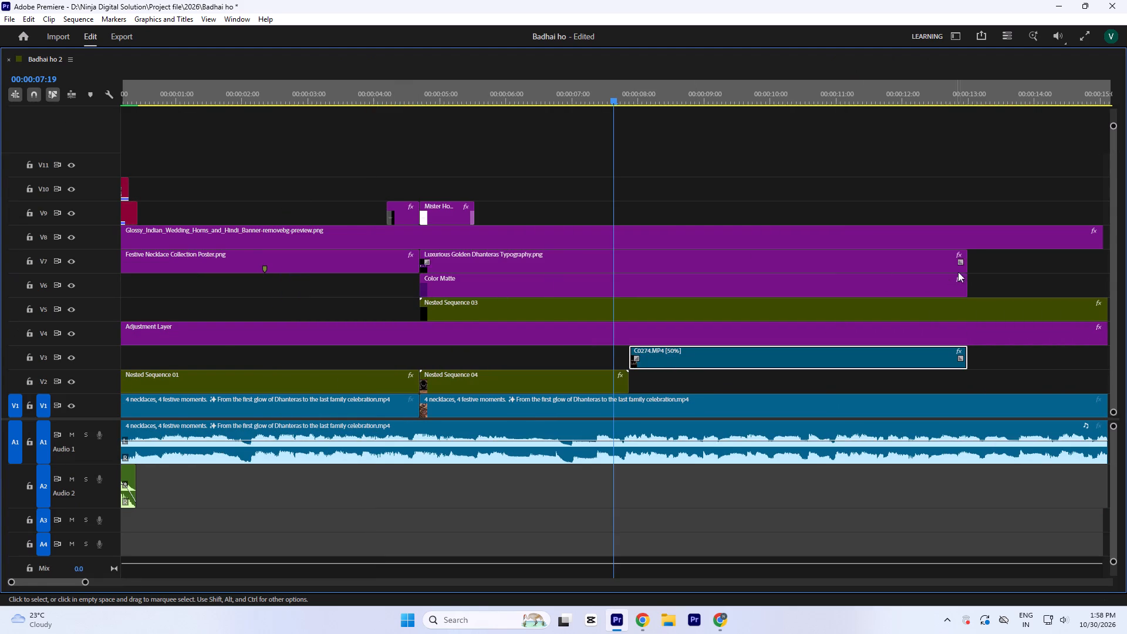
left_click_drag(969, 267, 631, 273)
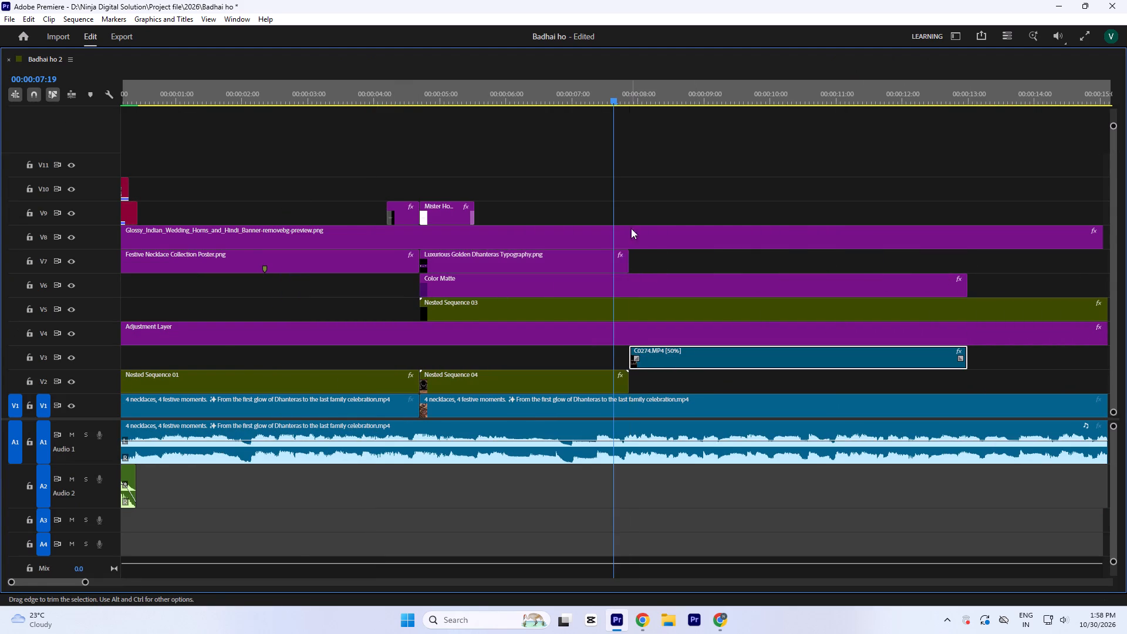
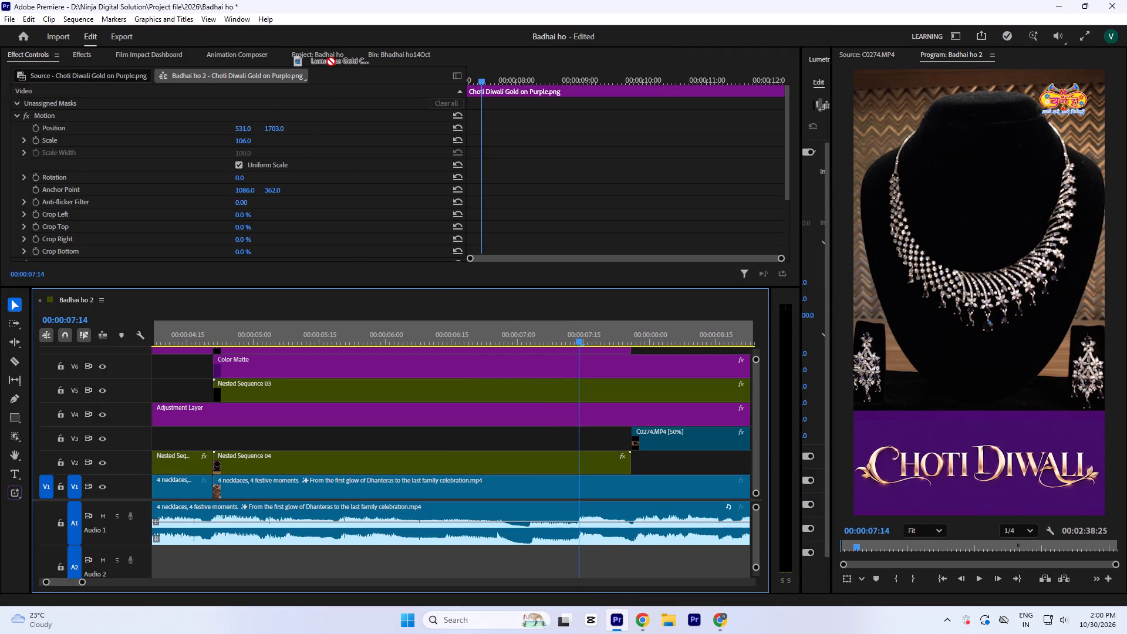
left_click_drag(331, 62, 509, 248)
scroll(461, 197, "down", 6)
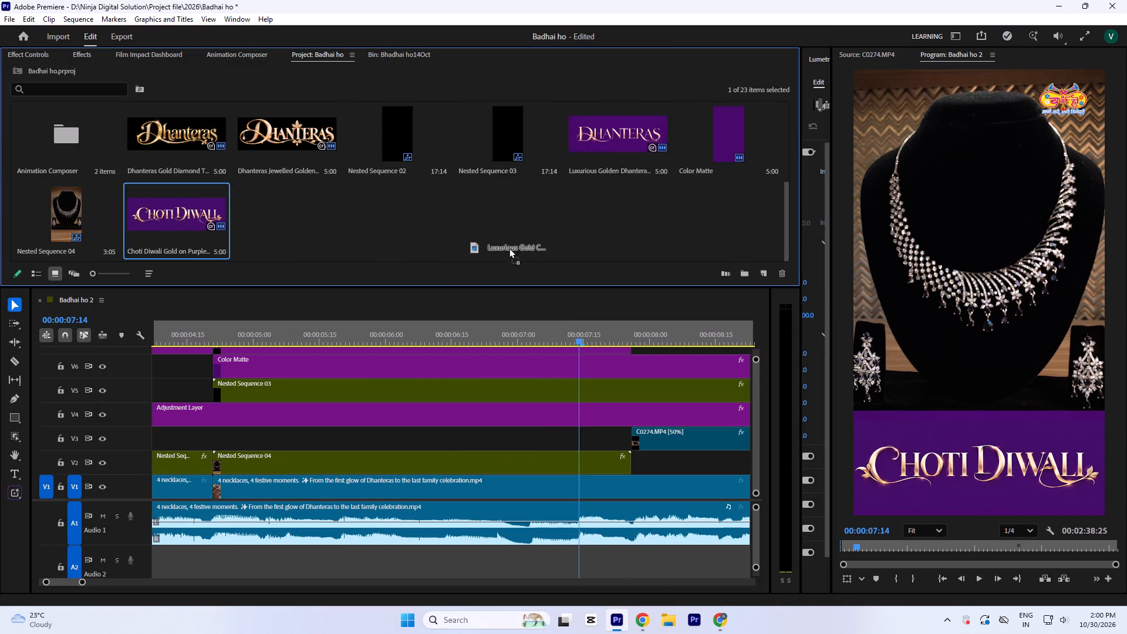
left_click_drag(509, 248, 394, 229)
Move the Choti Diwali Gold on Purple.png clip along track V9 so it ends together with the Nested Sequence 03 clip.
left_click(564, 329)
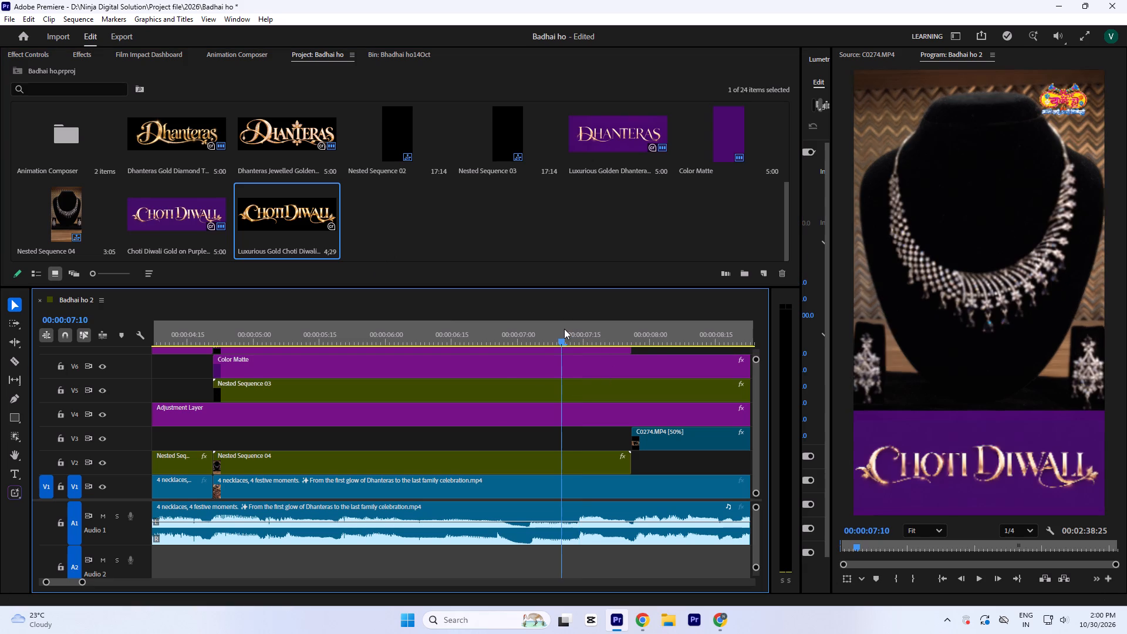
key("minus")
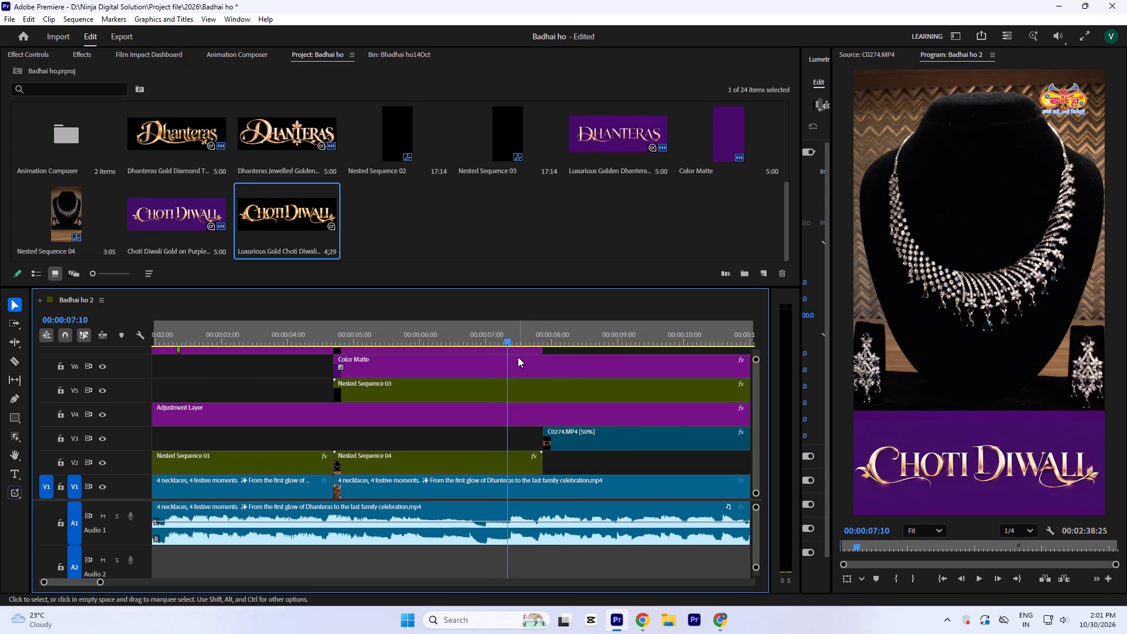
left_click(489, 338)
type("`-")
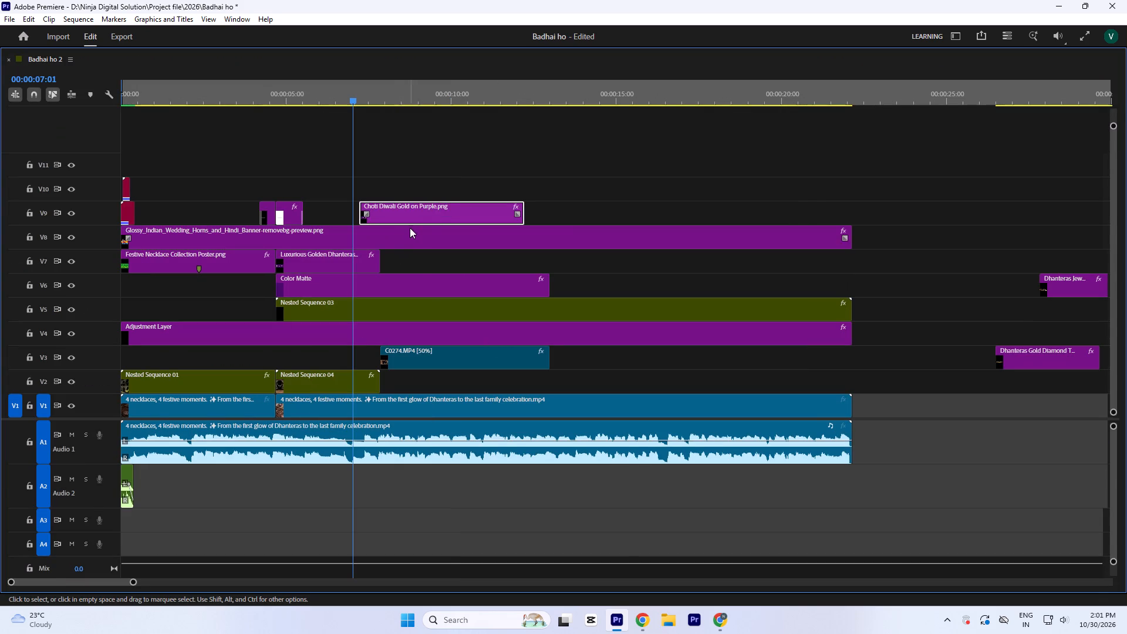
left_click_drag(417, 212, 749, 212)
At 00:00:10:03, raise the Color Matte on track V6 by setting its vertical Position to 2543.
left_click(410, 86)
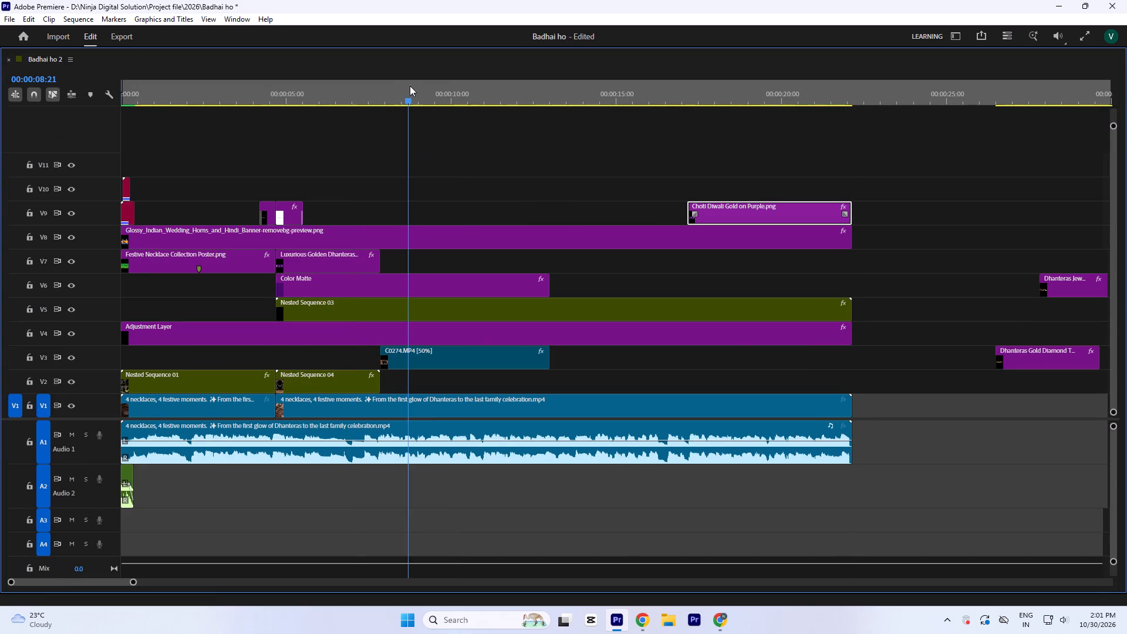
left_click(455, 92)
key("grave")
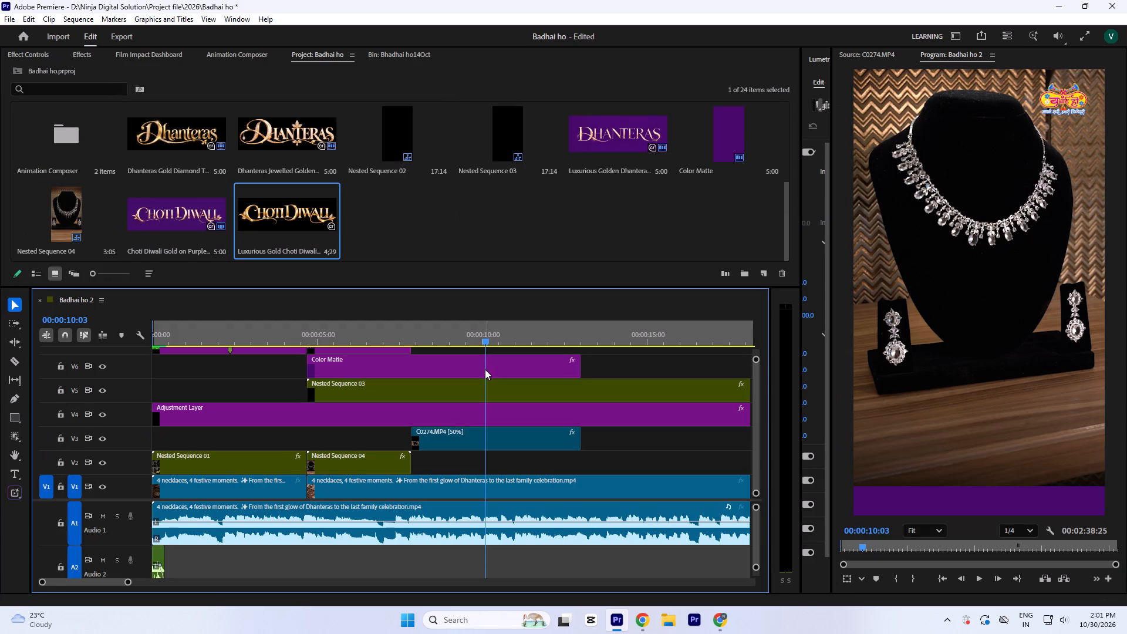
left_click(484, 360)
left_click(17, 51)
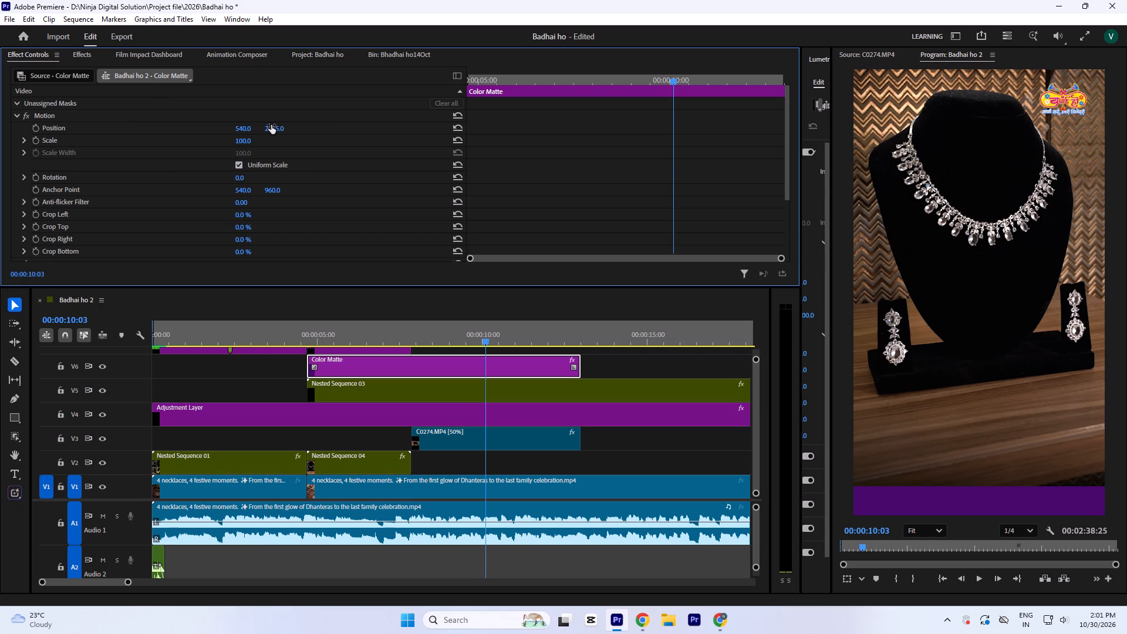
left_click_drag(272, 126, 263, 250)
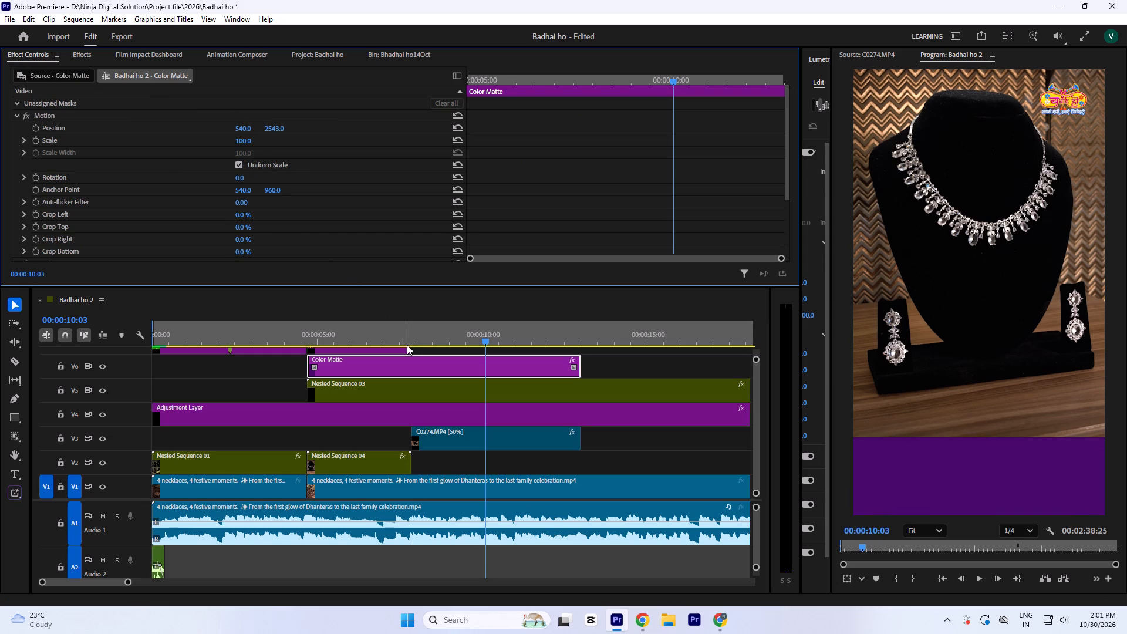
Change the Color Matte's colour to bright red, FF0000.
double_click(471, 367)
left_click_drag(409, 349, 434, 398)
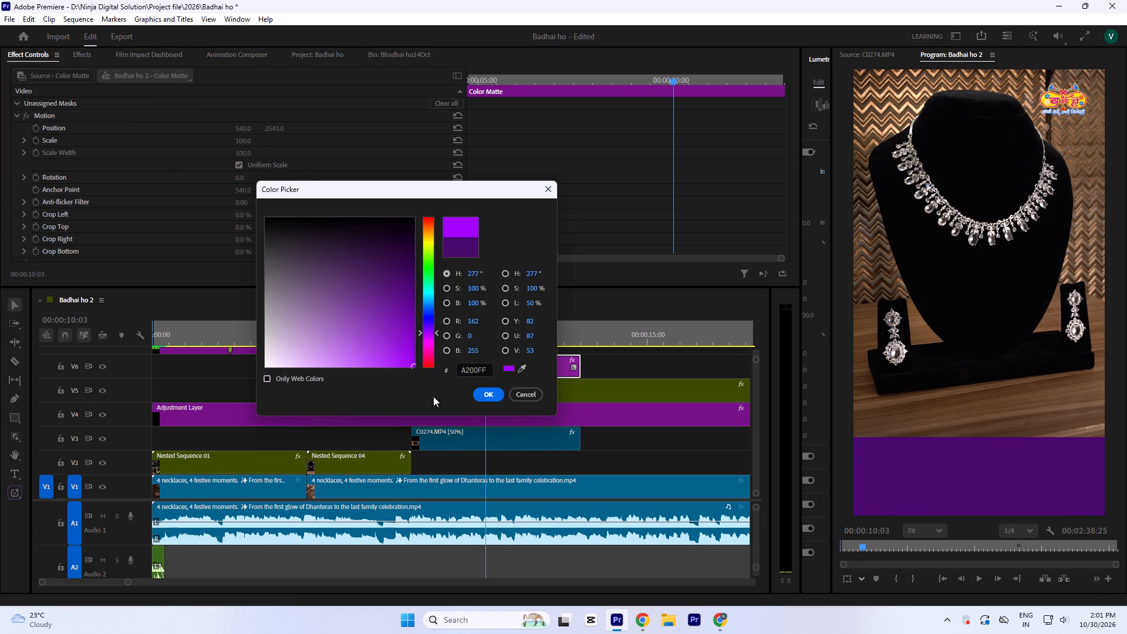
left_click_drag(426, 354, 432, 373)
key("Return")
In the Dhanteras section, set the Color Matte's vertical Position to 2431, aligning its top edge with the title's purple background.
left_click(382, 338)
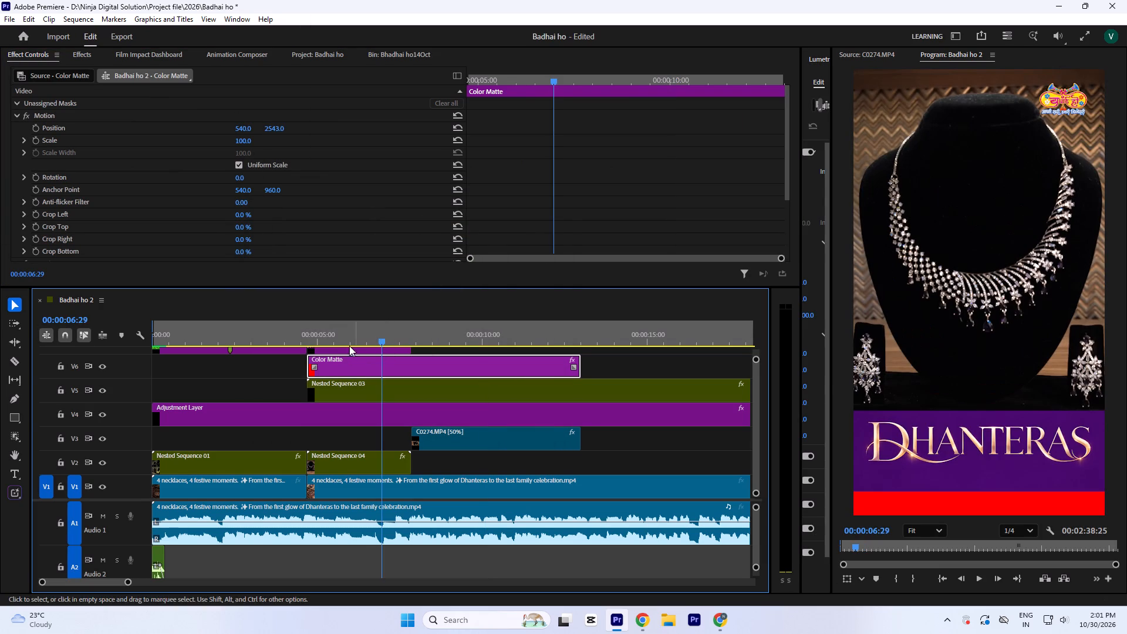
left_click_drag(273, 129, 274, 200)
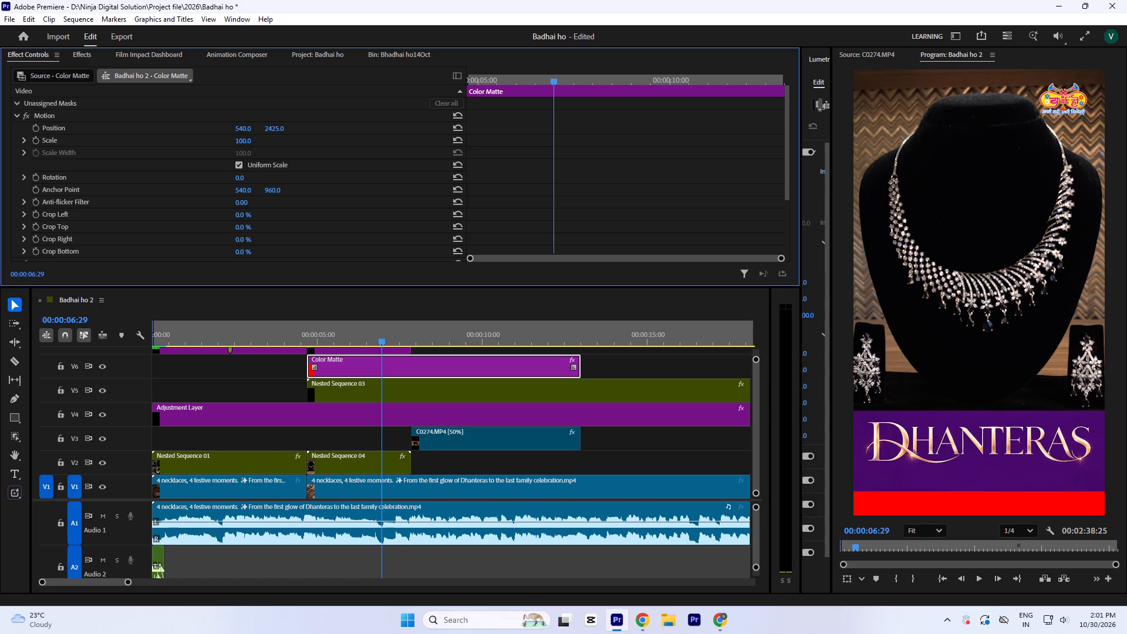
left_click_drag(274, 200, 268, 205)
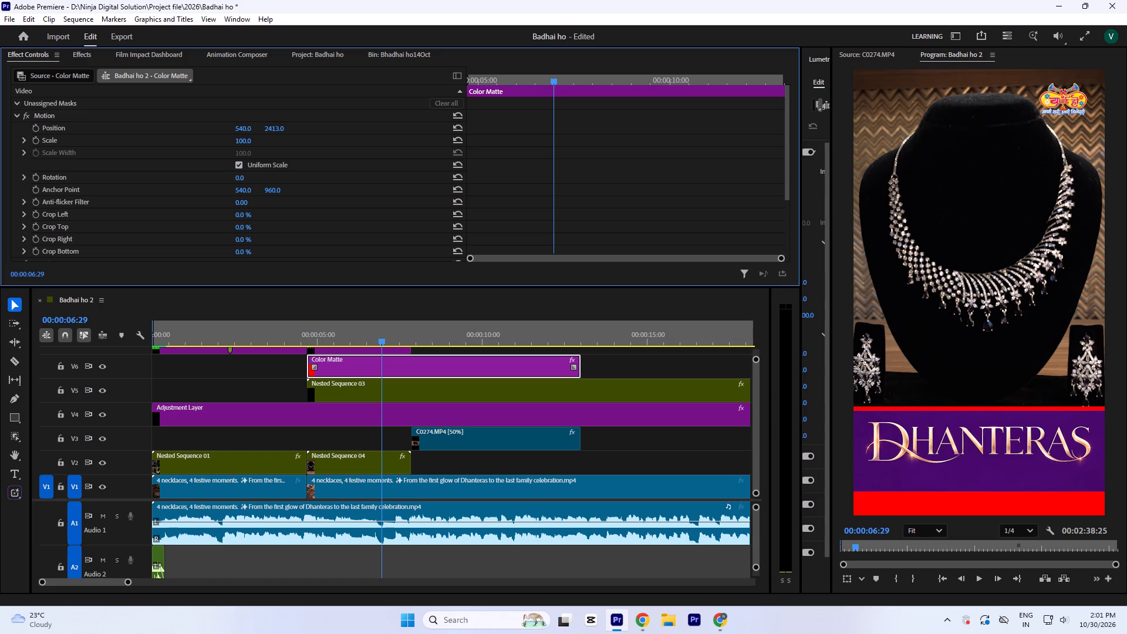
left_click_drag(268, 205, 265, 196)
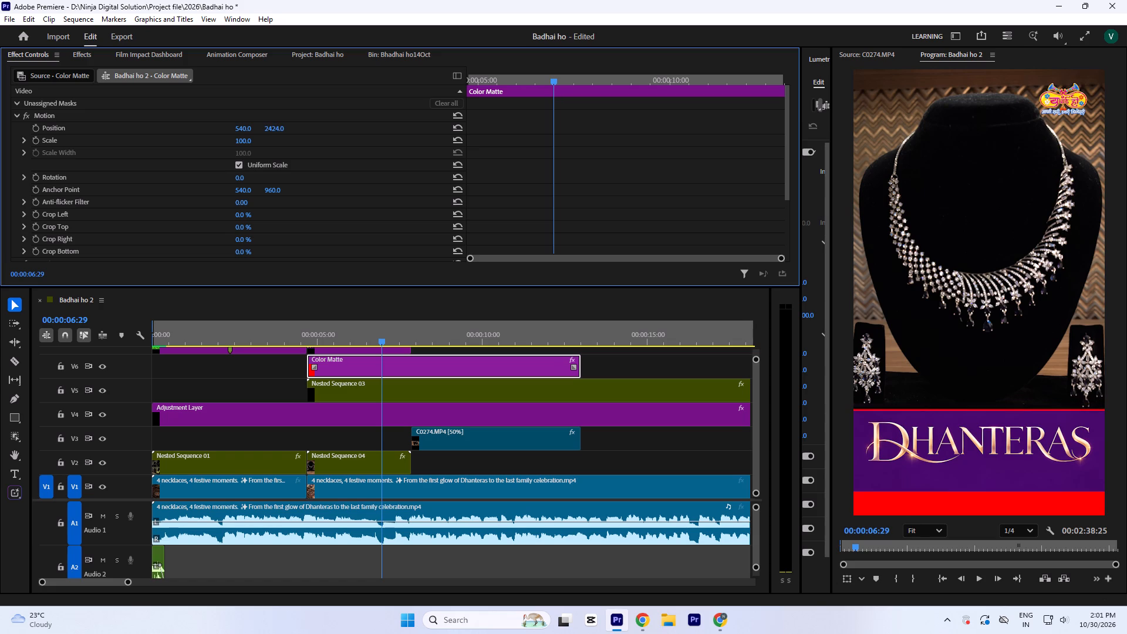
left_click_drag(265, 196, 265, 192)
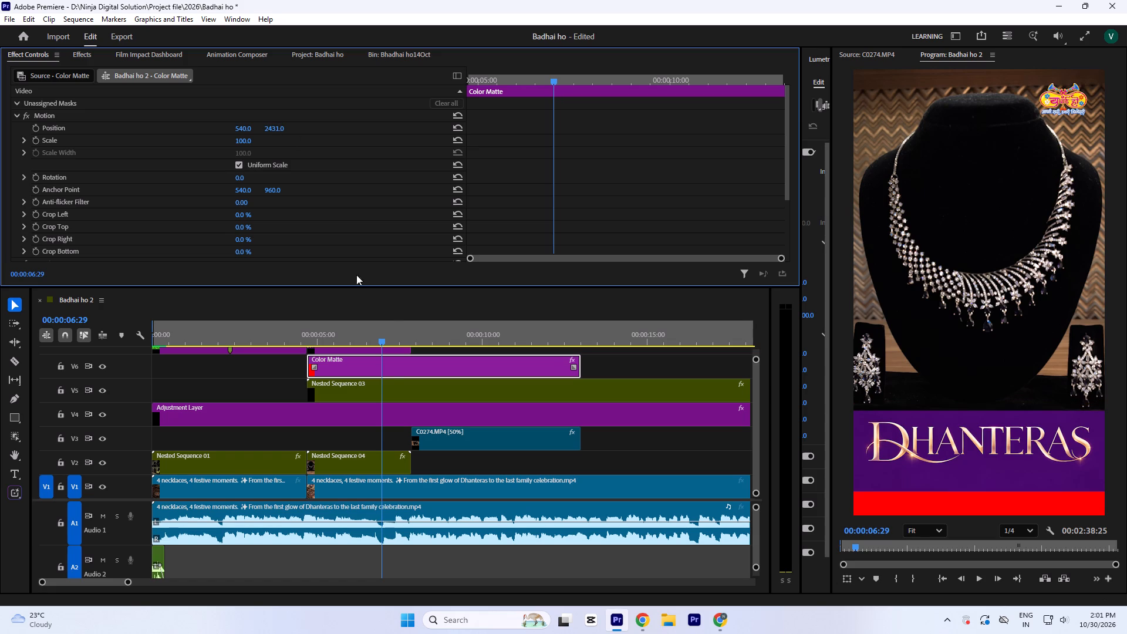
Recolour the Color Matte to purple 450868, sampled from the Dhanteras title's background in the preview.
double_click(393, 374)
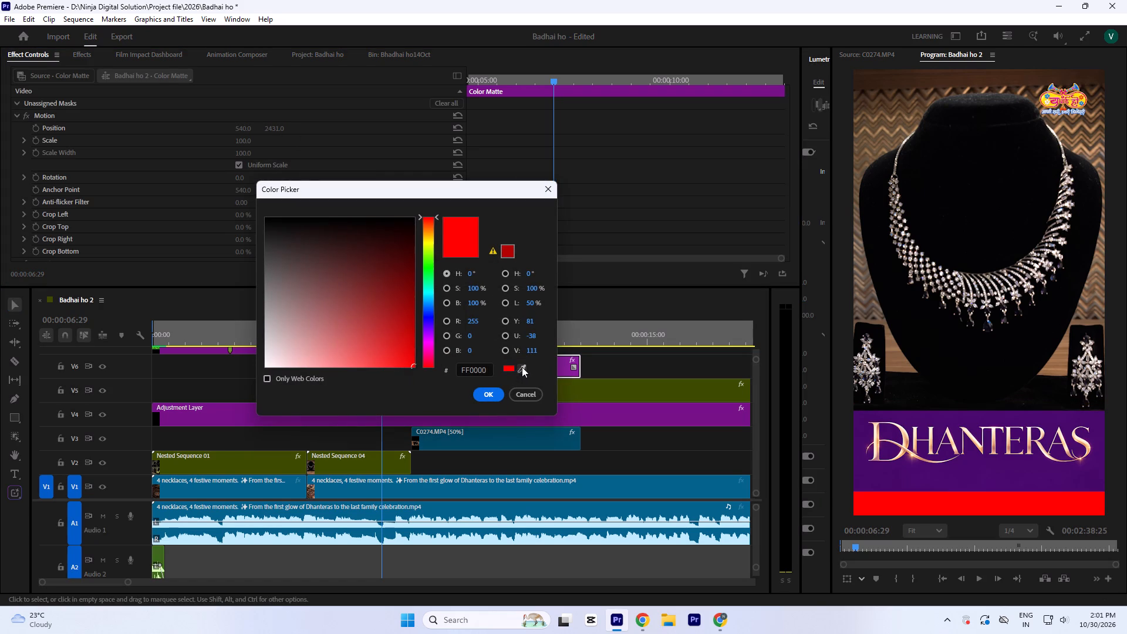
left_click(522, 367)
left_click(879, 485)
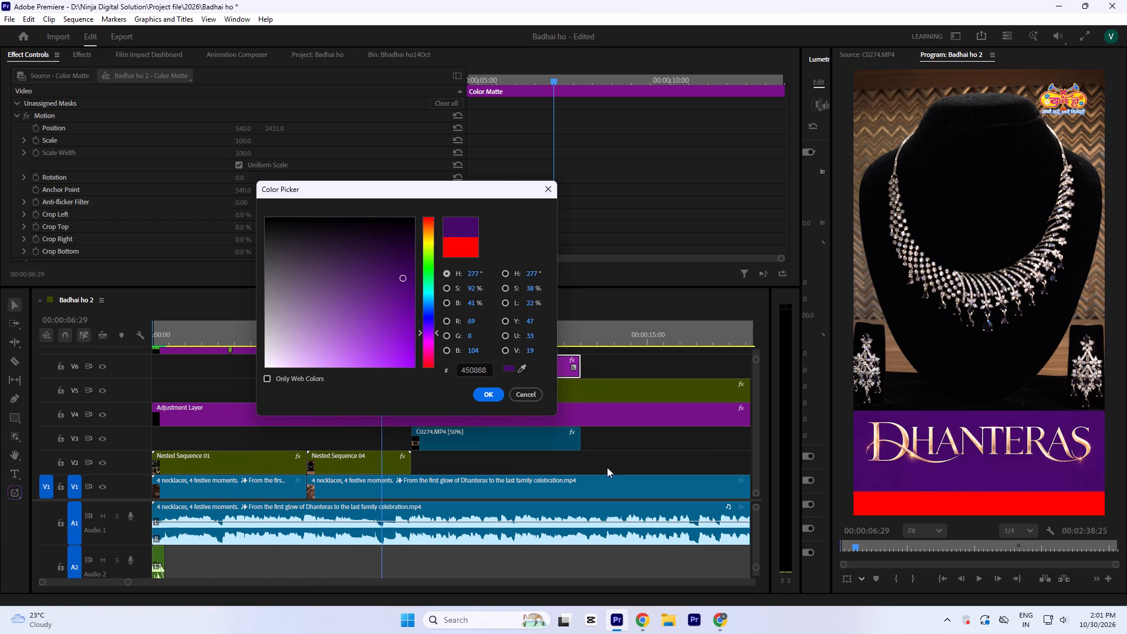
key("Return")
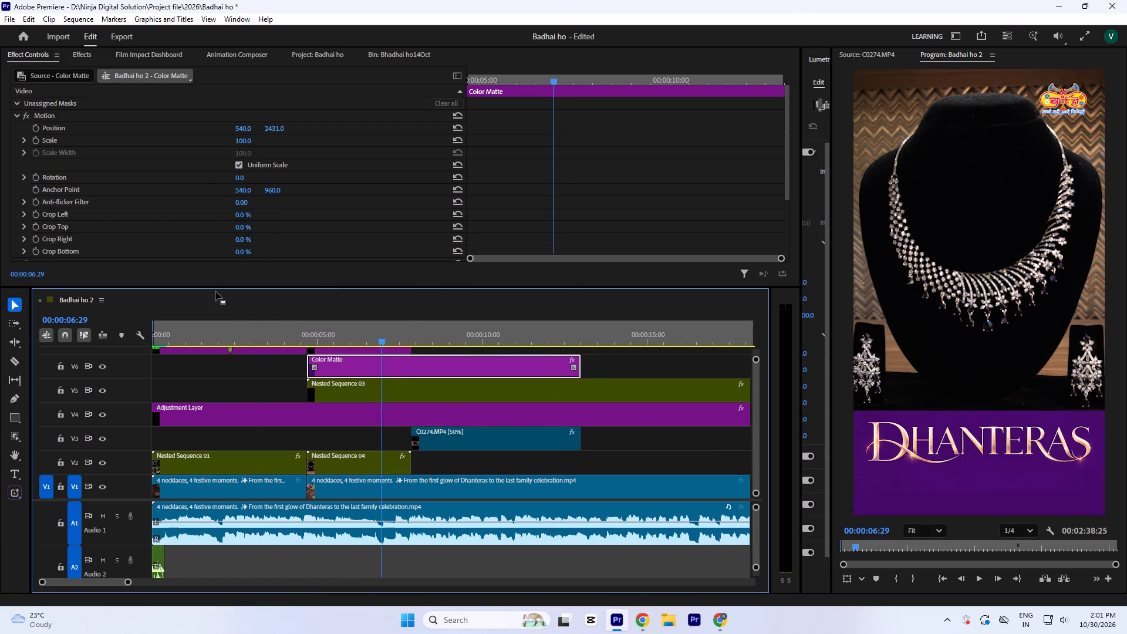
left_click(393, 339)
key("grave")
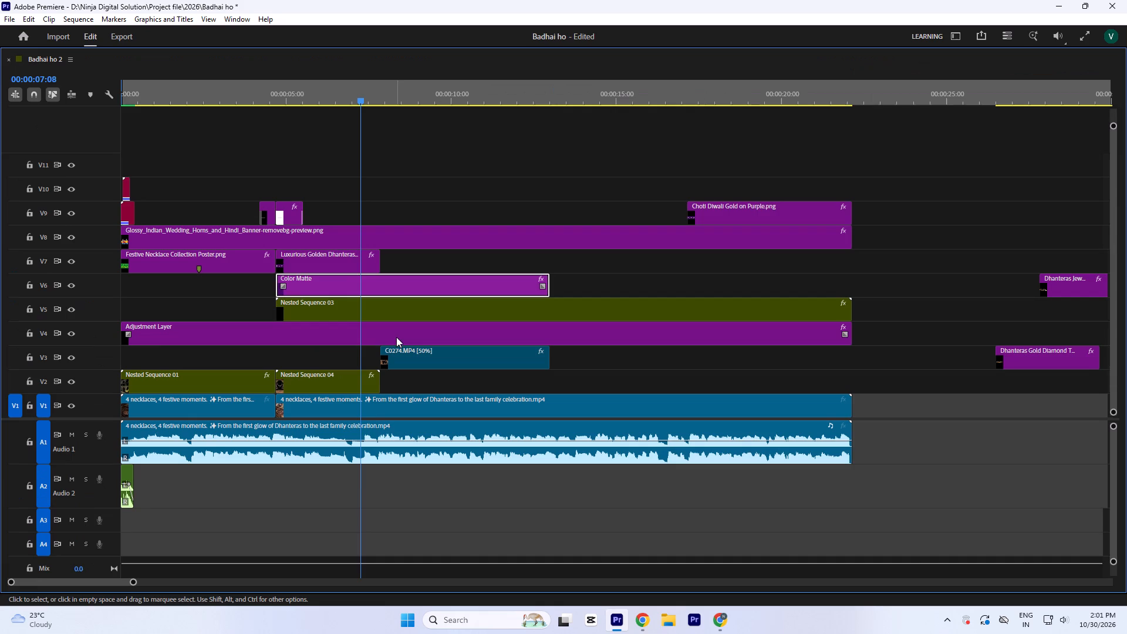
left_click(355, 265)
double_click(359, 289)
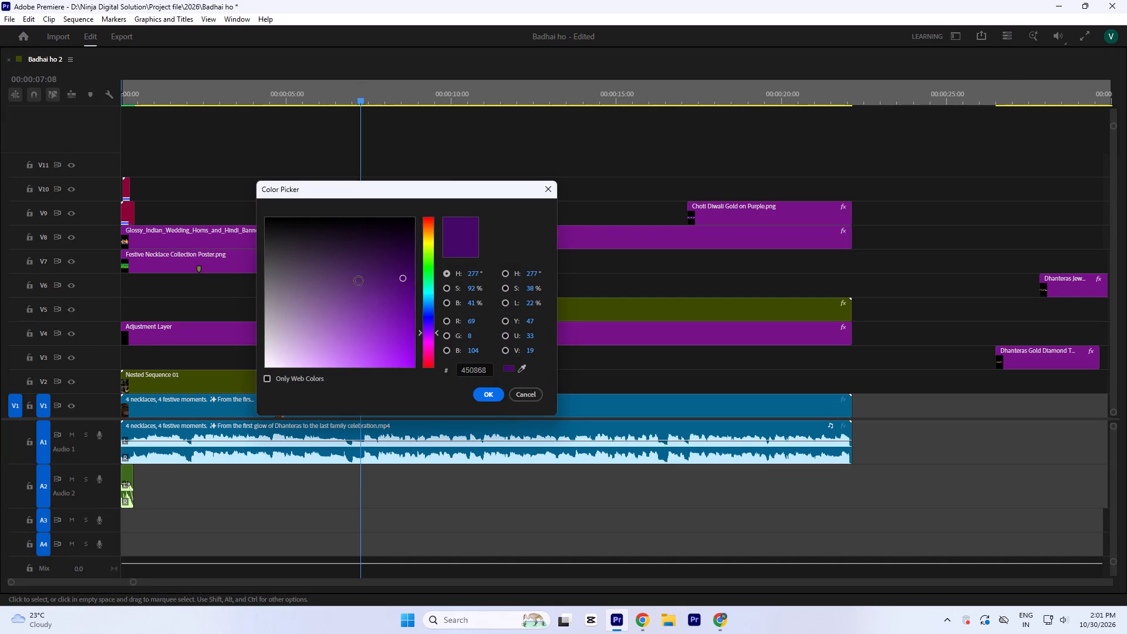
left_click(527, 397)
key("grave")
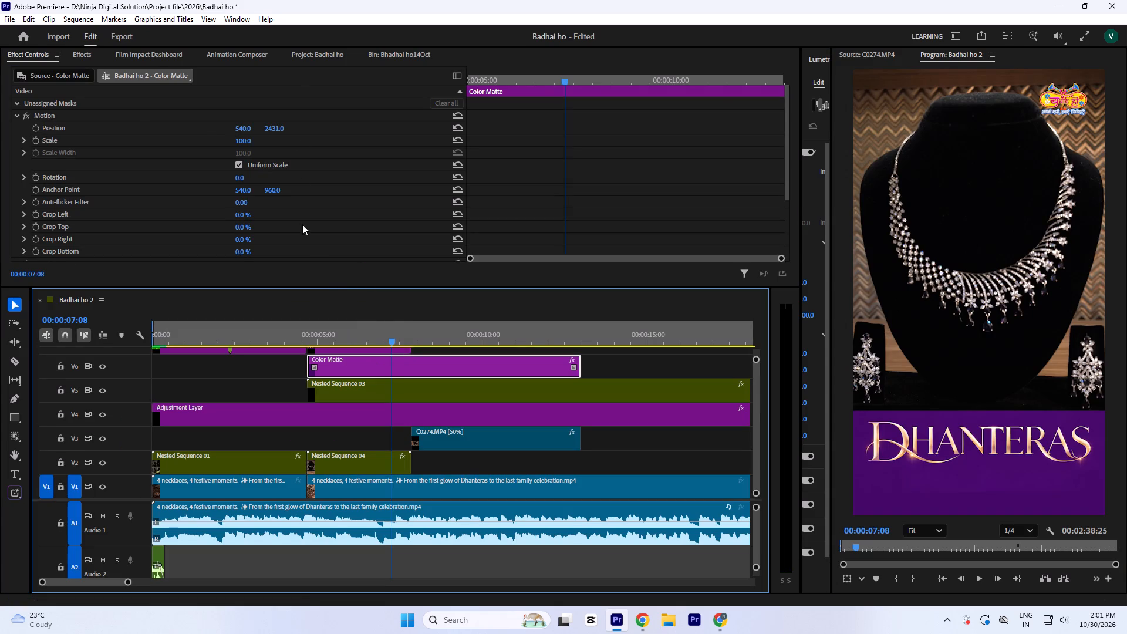
Recolour the Color Matte to purple 460969, sampled from the Luxurious Golden Dhanteras thumbnail in the project.
left_click(311, 58)
scroll(397, 177, "down", 4)
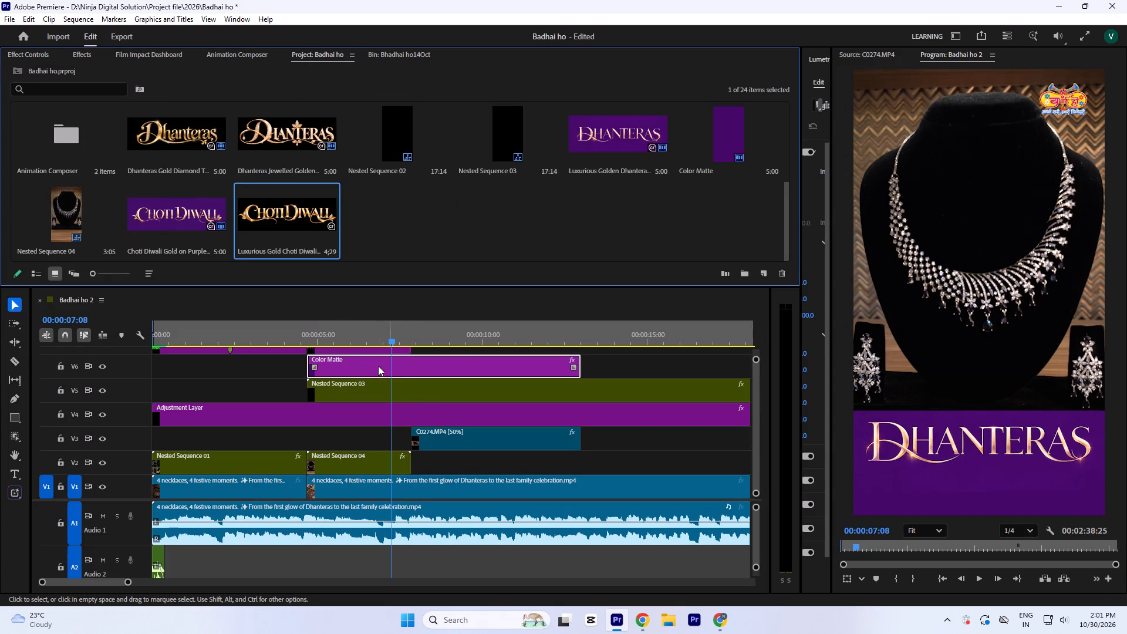
double_click(391, 368)
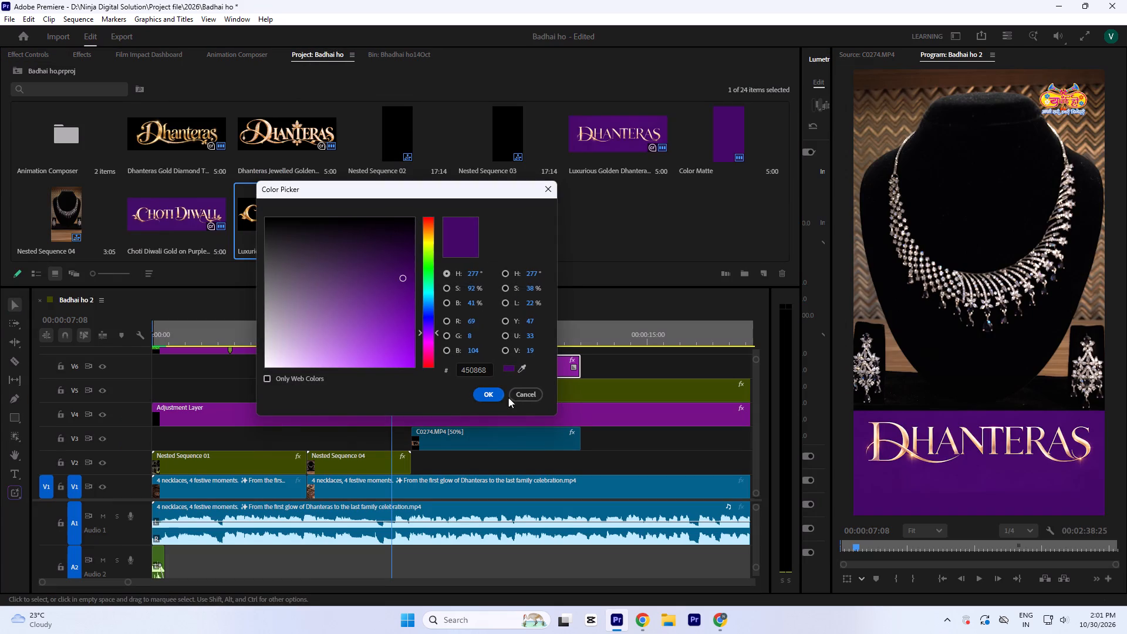
left_click(517, 372)
left_click(518, 369)
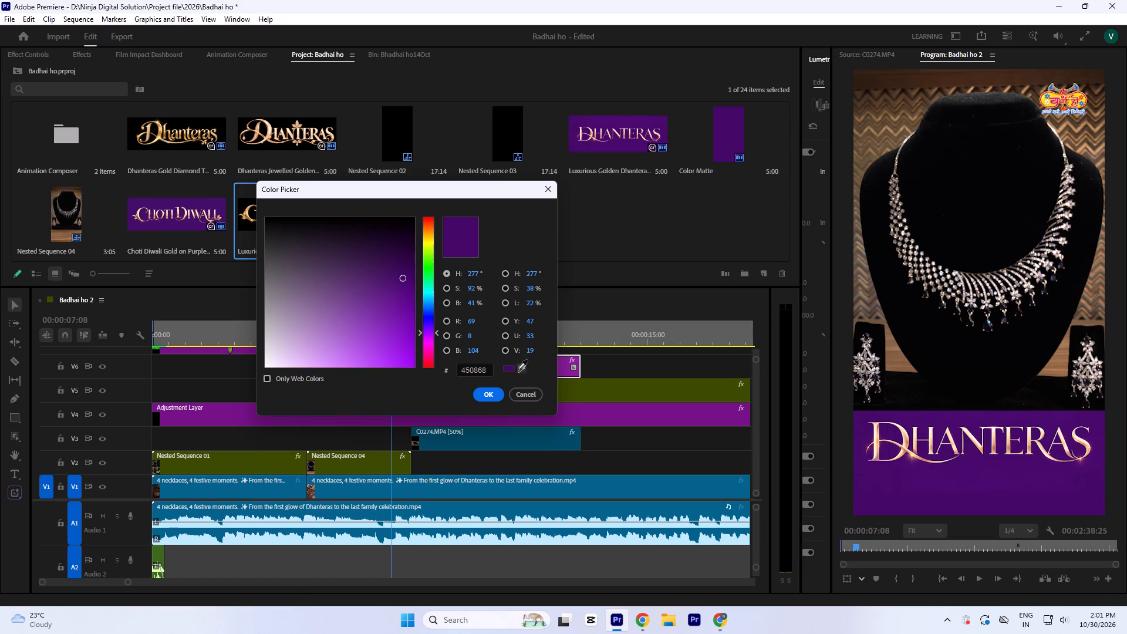
left_click(577, 120)
key("Return")
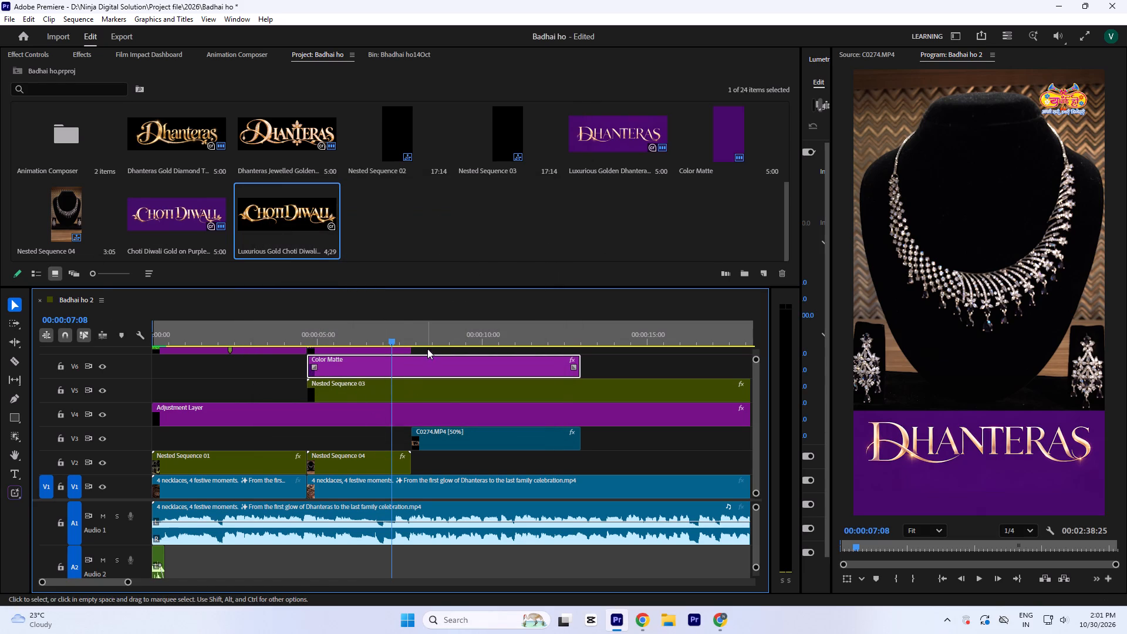
Save the project.
left_click(404, 332)
key("ctrl+s")
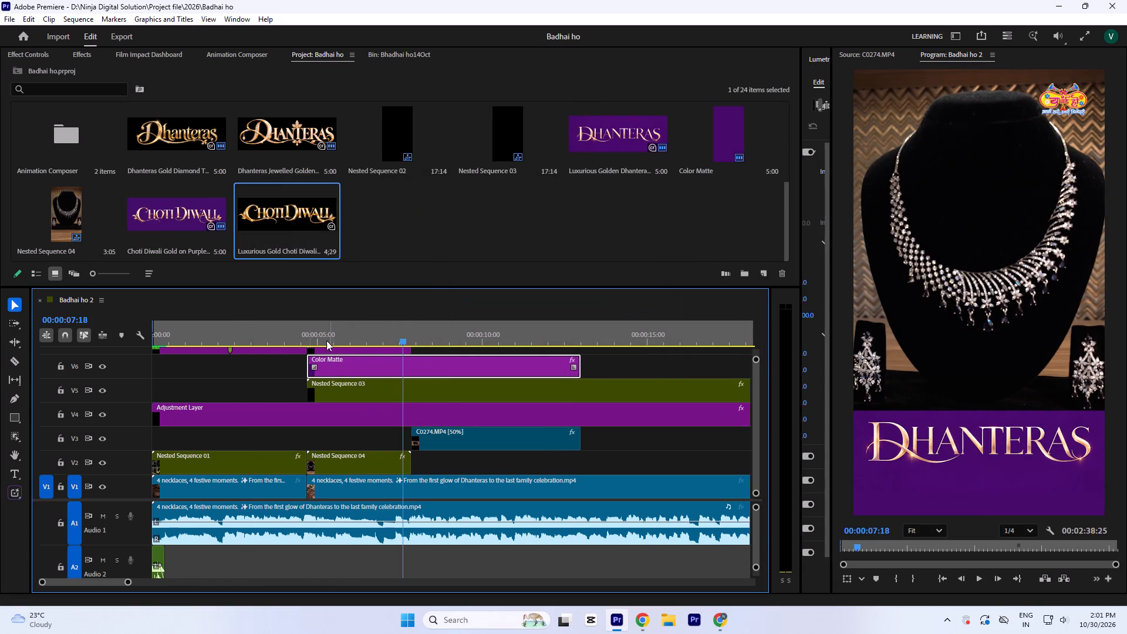
Play the sequence from the intro through the Dhanteras section into C0274.MP4 to check the matte under both necklaces.
left_click(275, 335)
key("space")
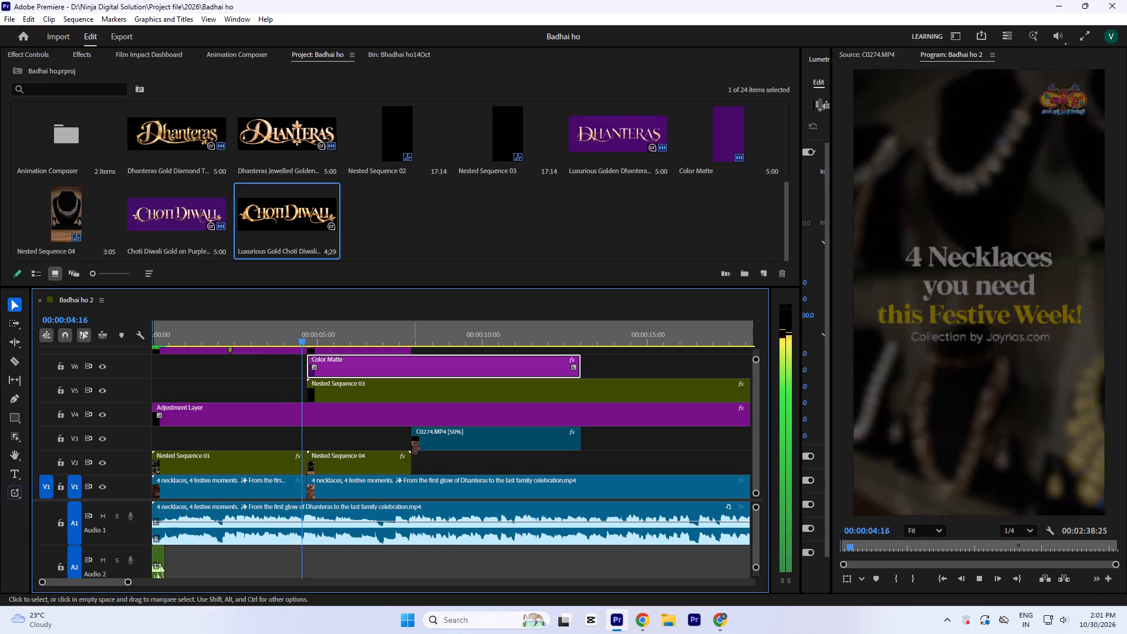
key("space")
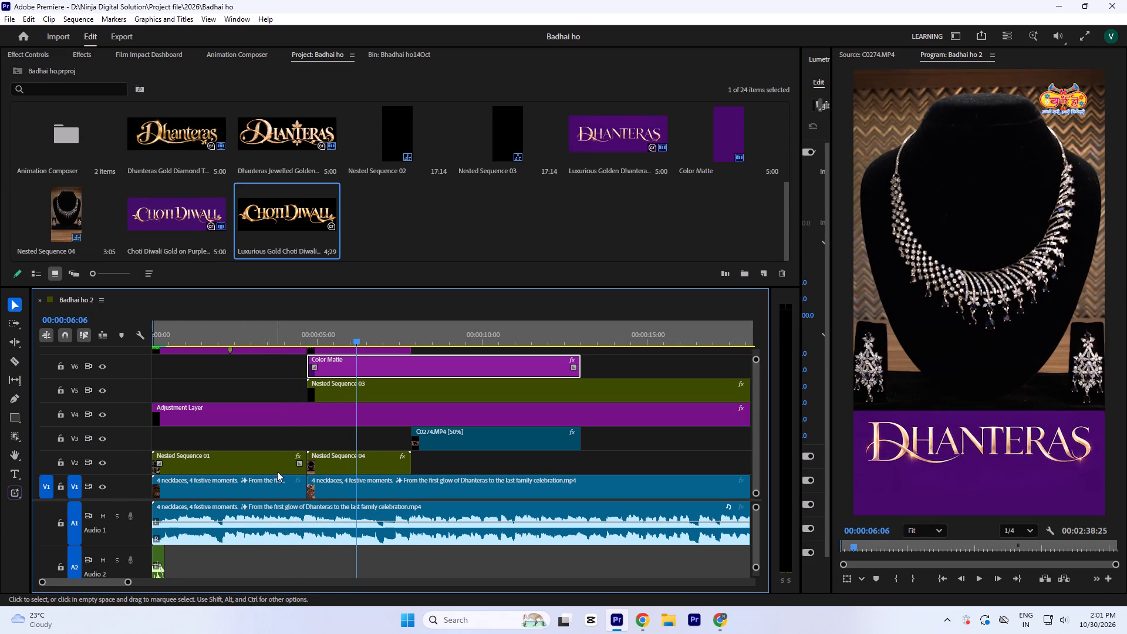
key("space")
key("space")
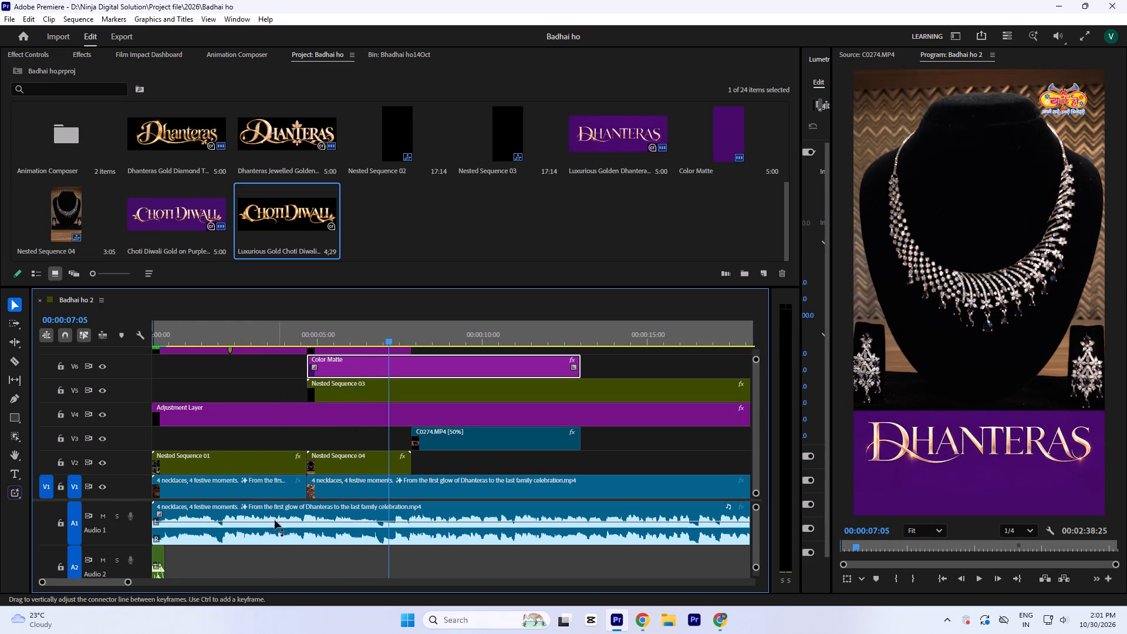
key("space")
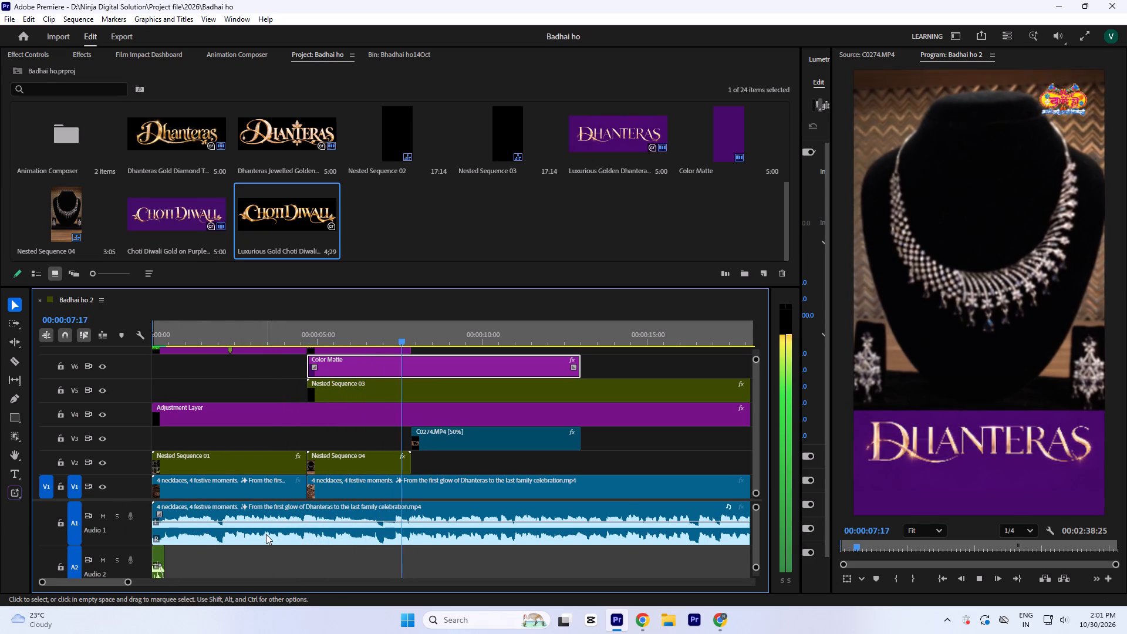
key("space")
key("grave")
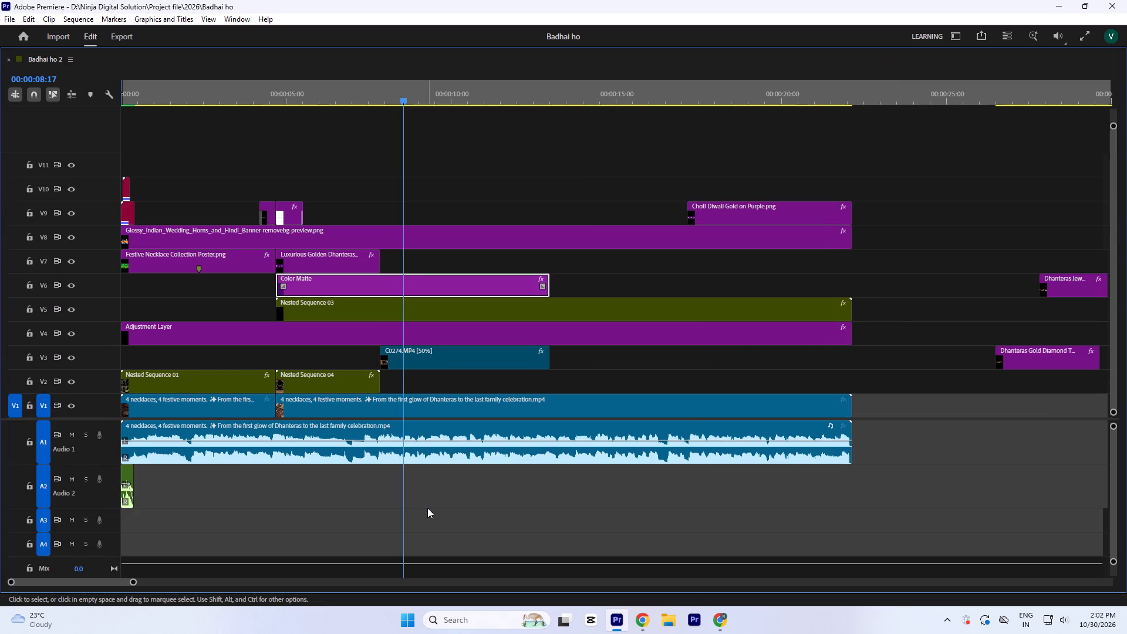
key("grave")
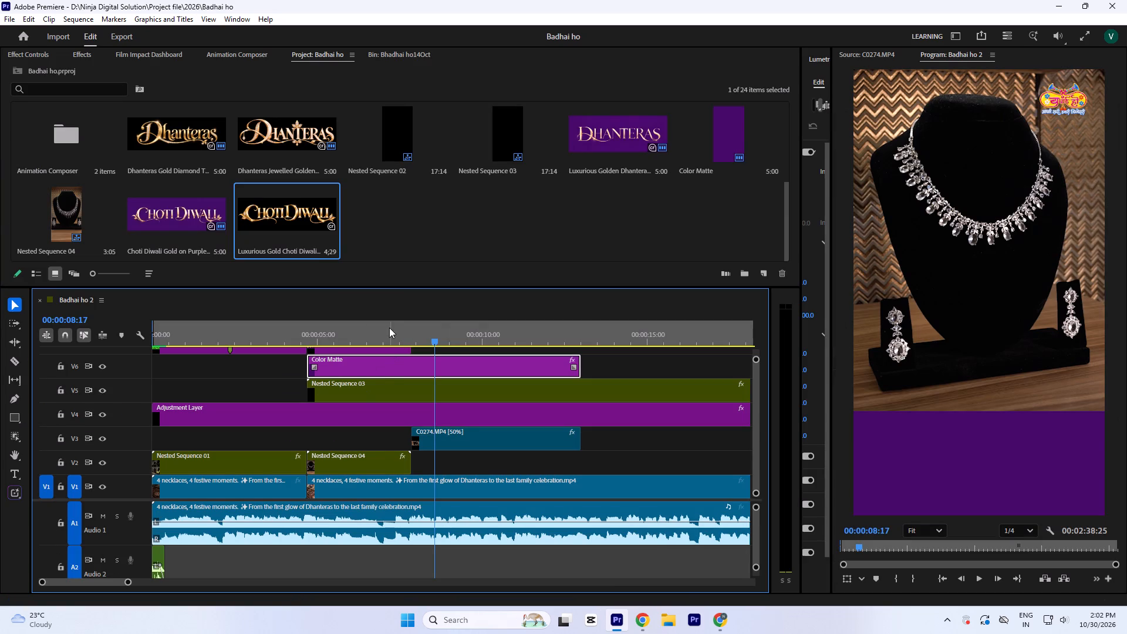
Place Luxurious Gold Choti Diwali Logo.png on track V7 above the Color Matte, ending with the C0274.MP4 clip, and preview it at 00:00:09:10.
left_click_drag(283, 216, 418, 349)
left_click(465, 348)
left_click(461, 333)
key("a")
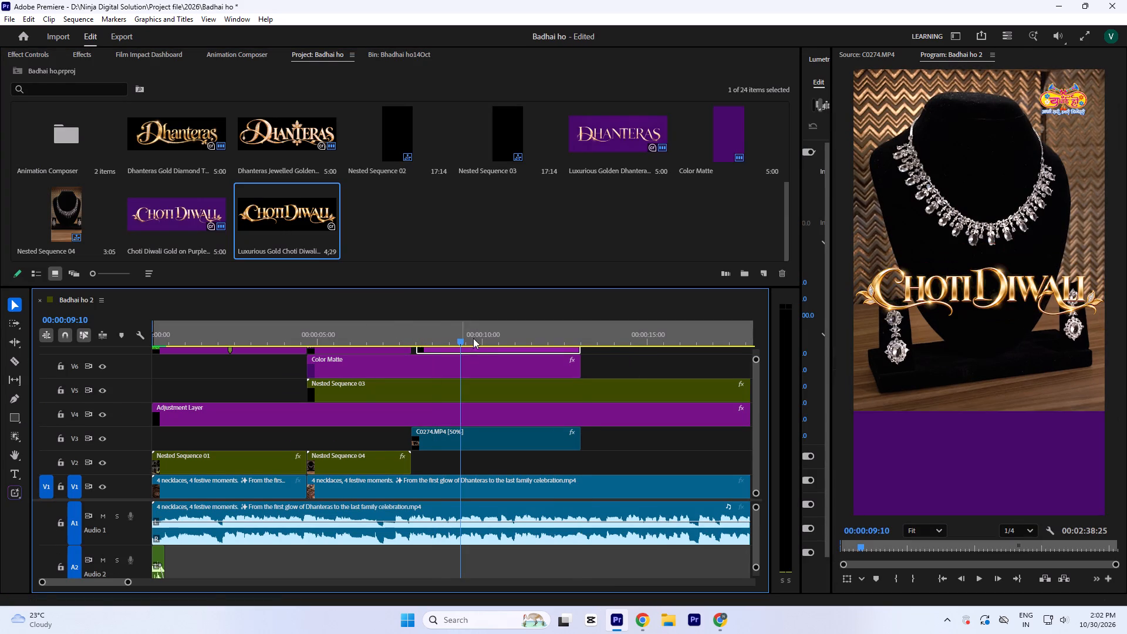
Position the Choti Diwali title over the purple matte at 540, 1622 and scale it to 93.
left_click(27, 55)
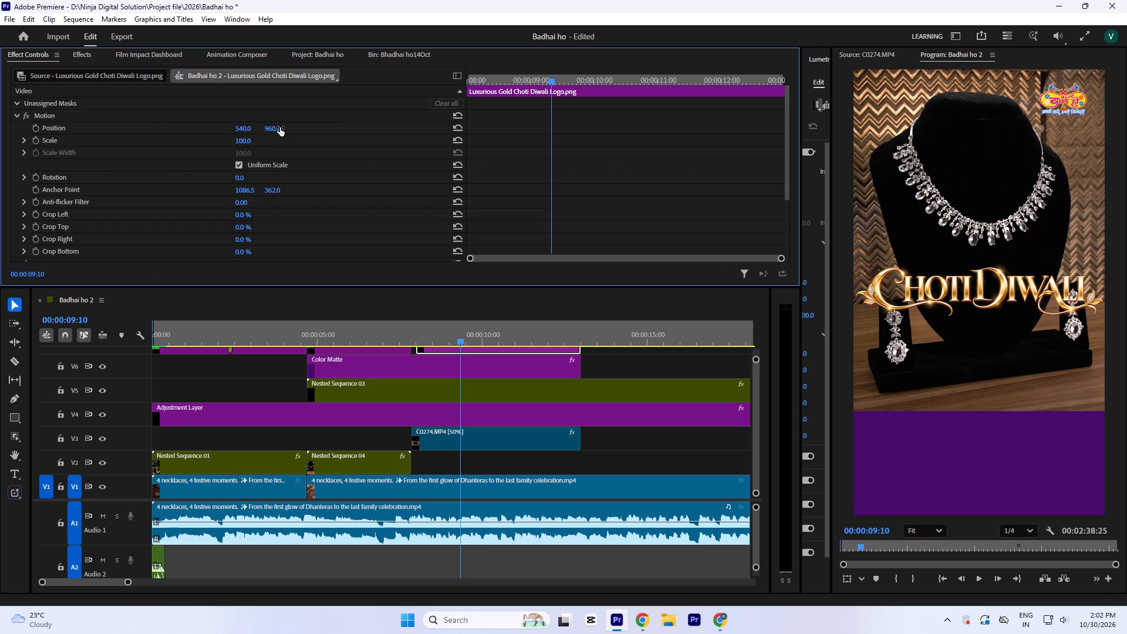
left_click_drag(280, 127, 266, 7)
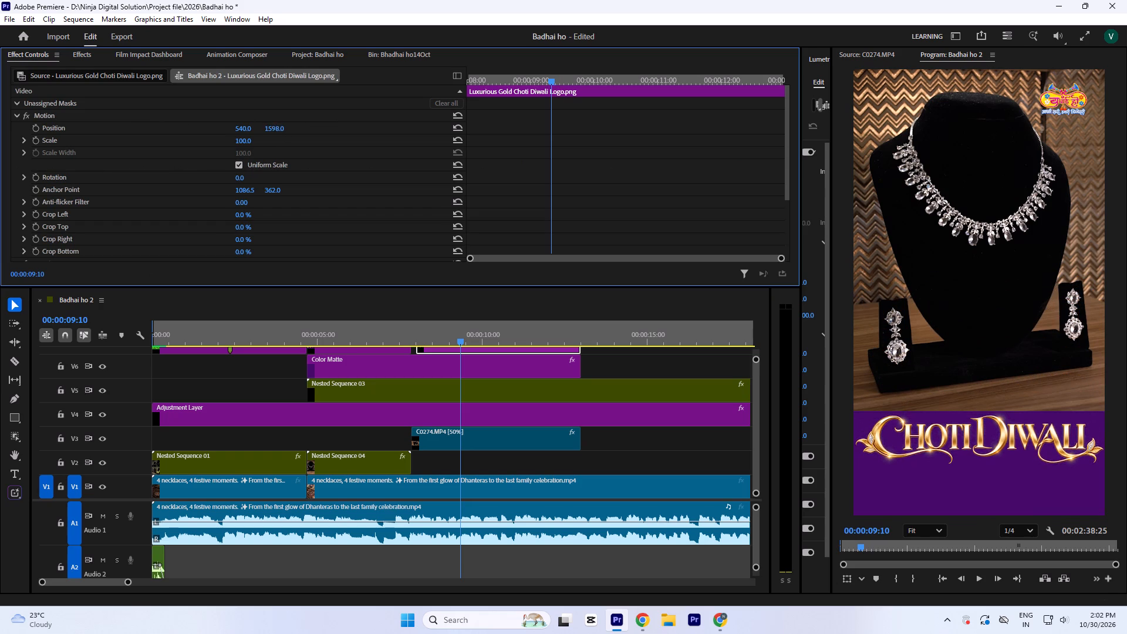
left_click_drag(266, 7, 266, 6)
left_click(242, 141)
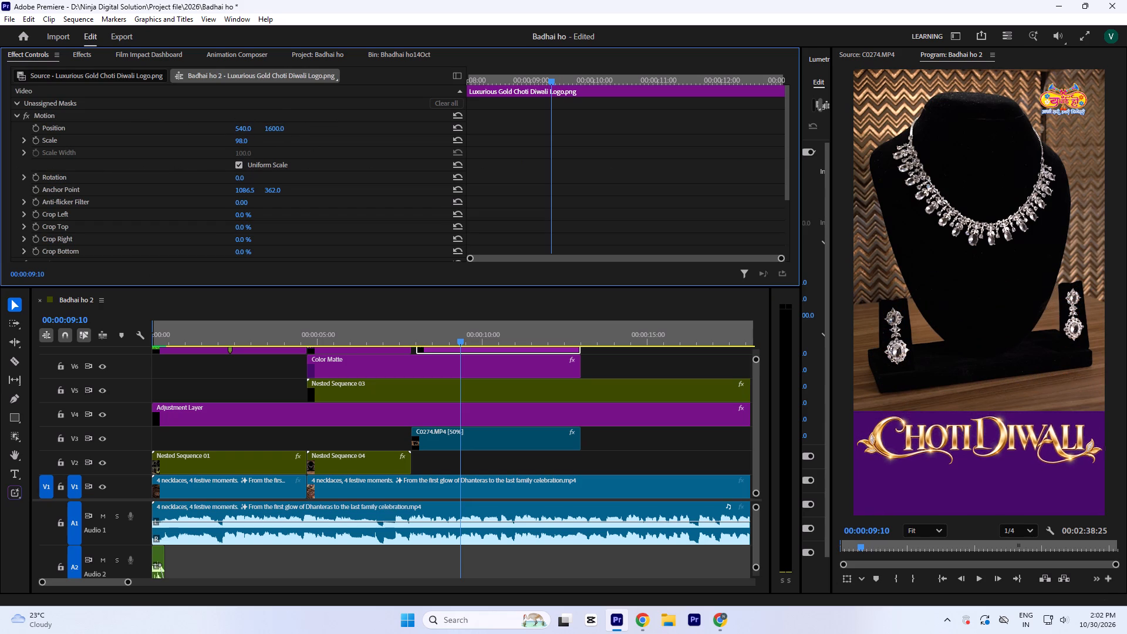
left_click_drag(276, 127, 276, 123)
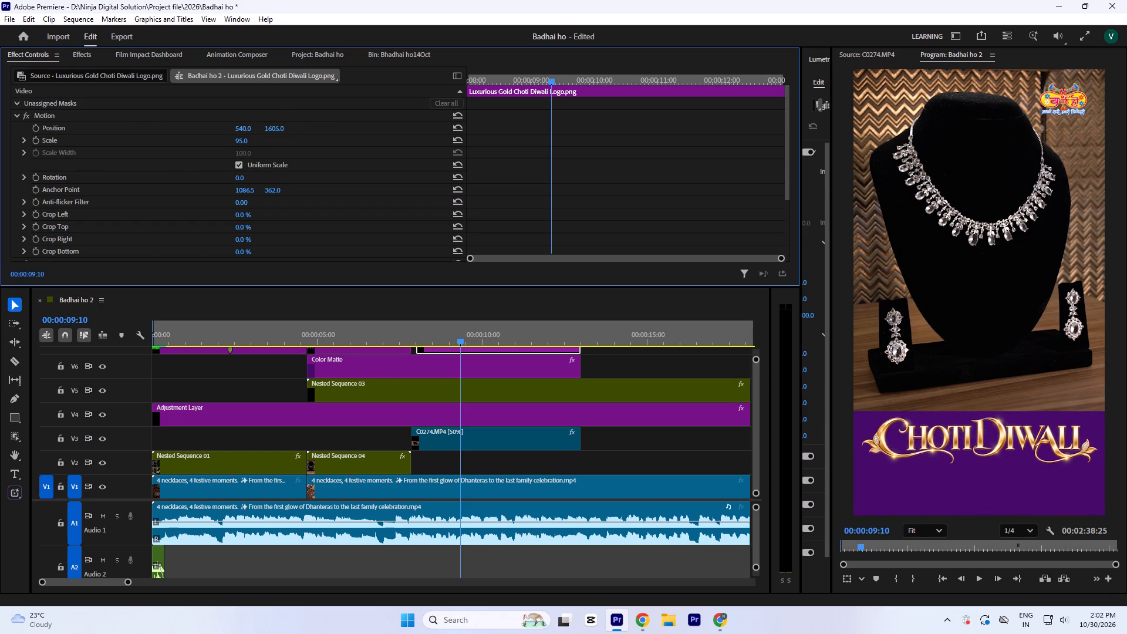
left_click_drag(276, 123, 276, 114)
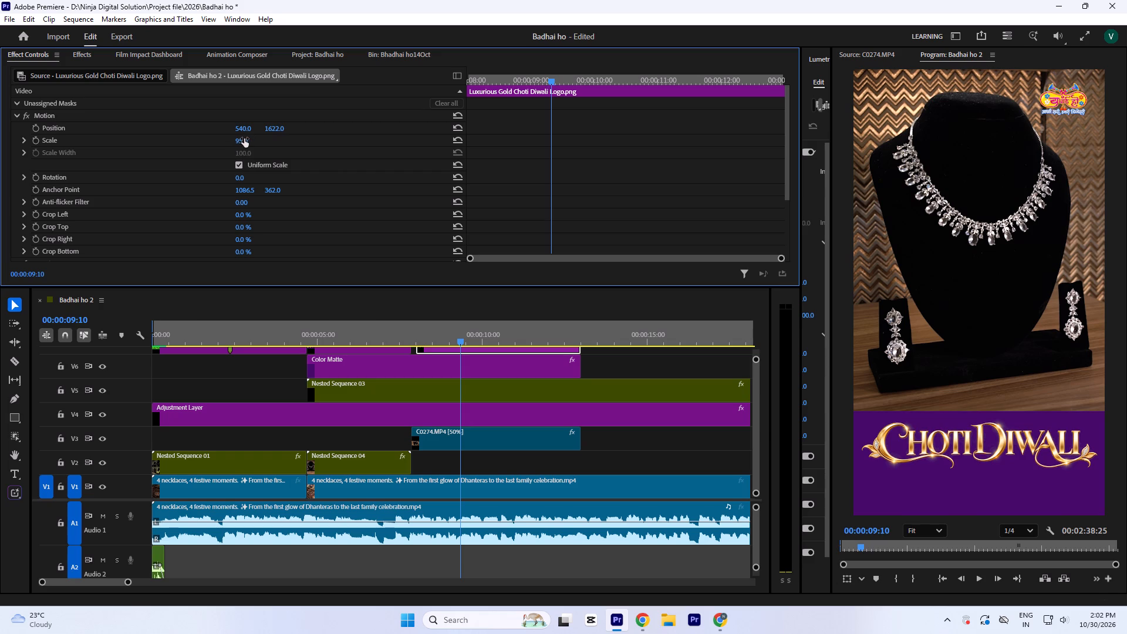
left_click(244, 141)
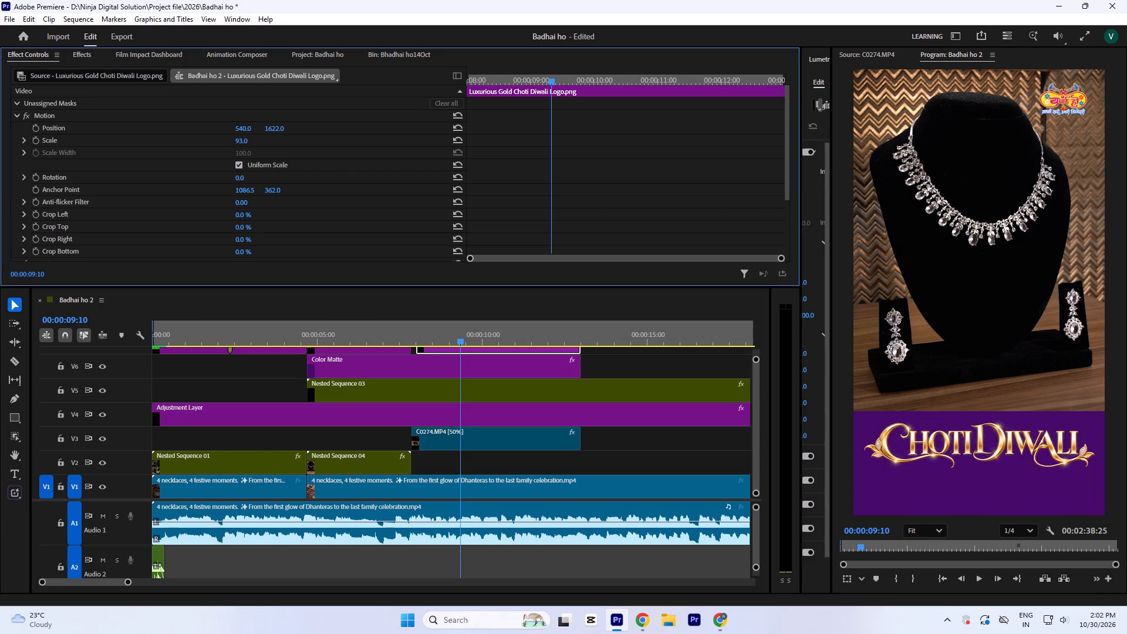
Hide track V5 holding Nested Sequence 03 and play the Dhanteras section towards the C0274.MP4 cut.
left_click(479, 327)
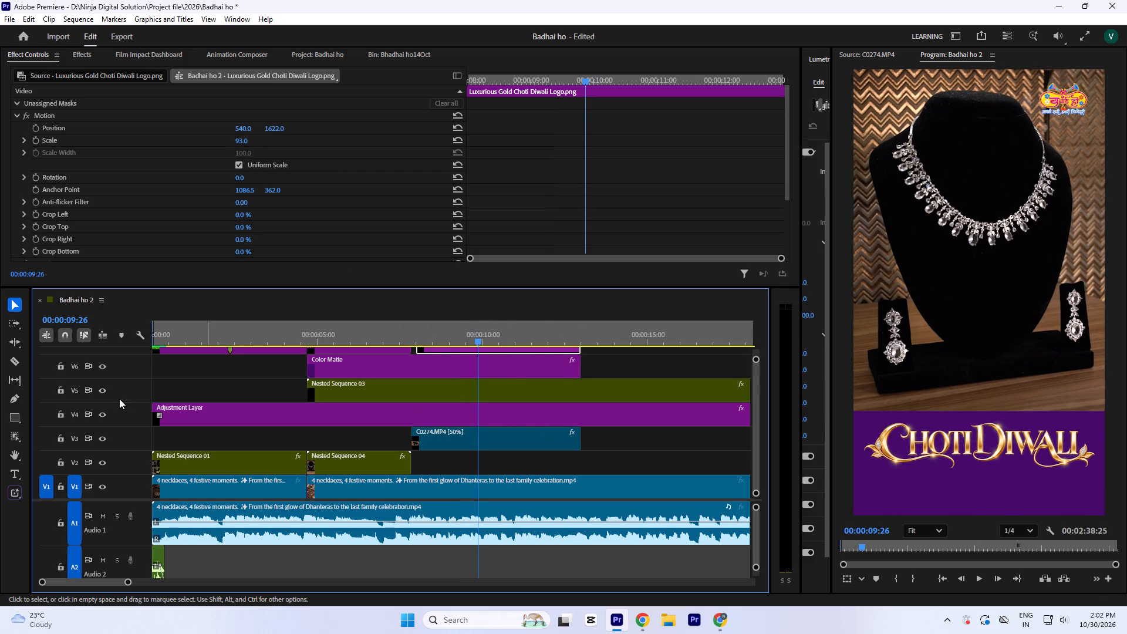
left_click(107, 390)
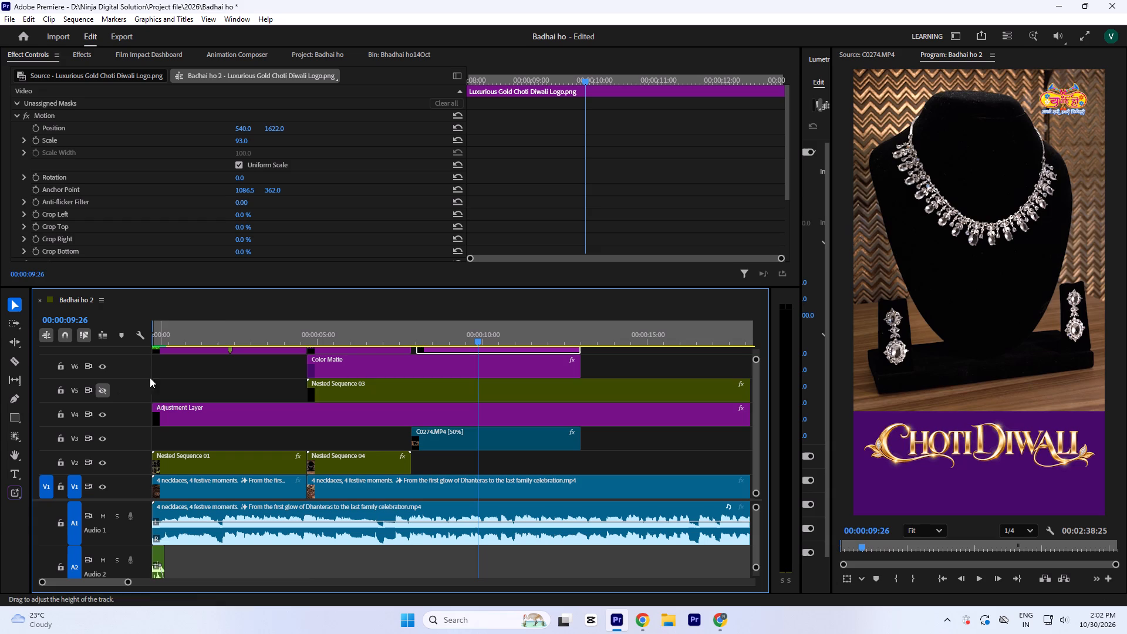
left_click(373, 332)
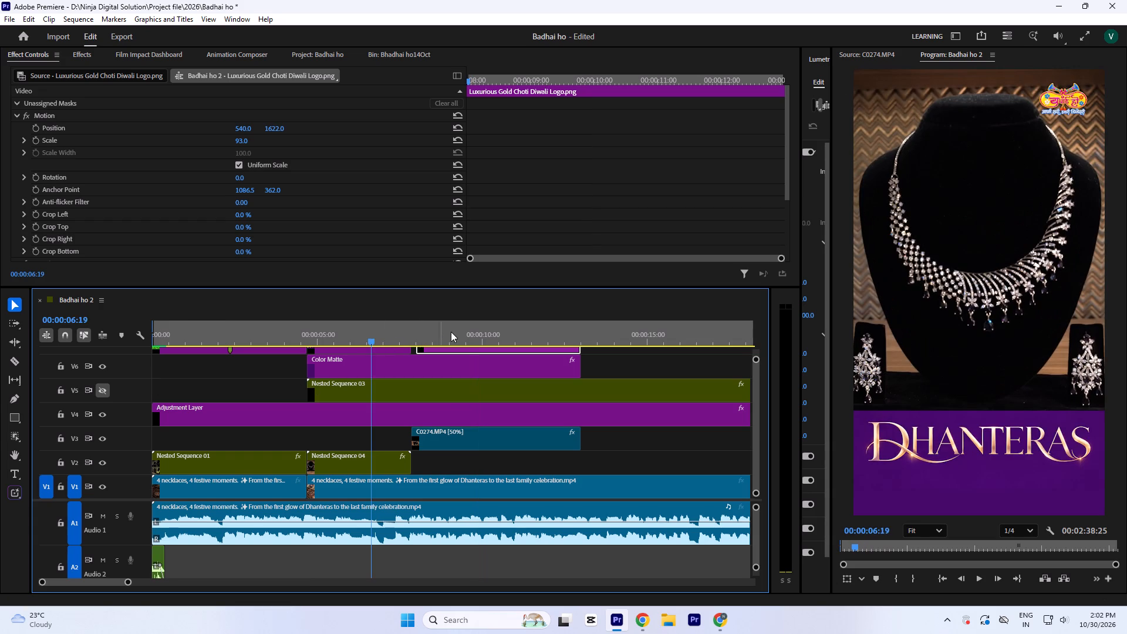
left_click(456, 332)
left_click(350, 328)
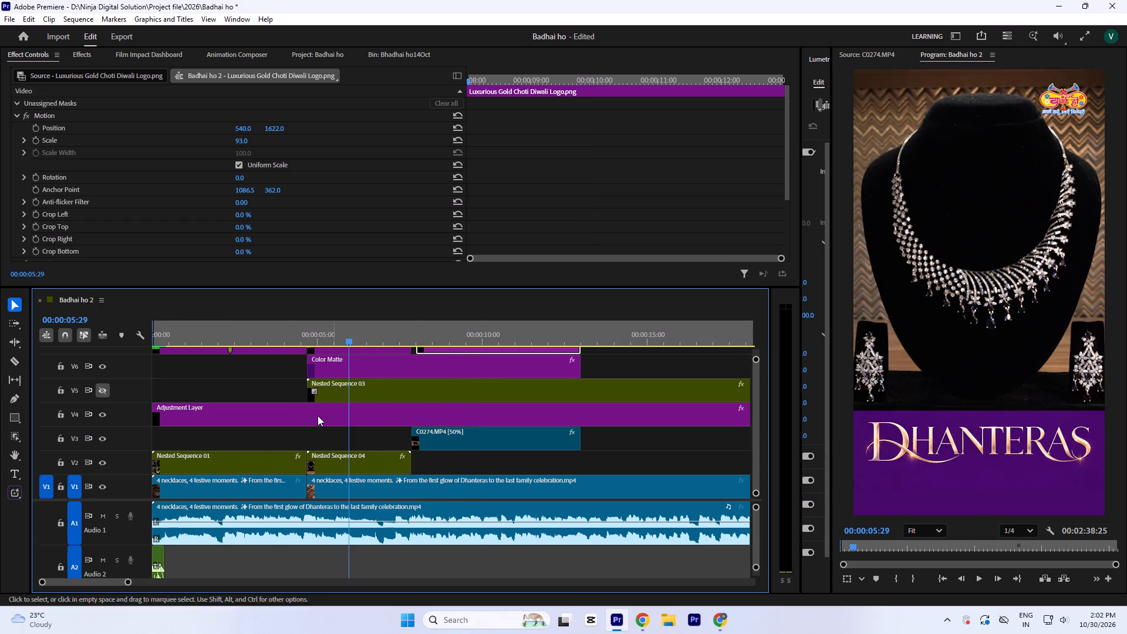
key("space")
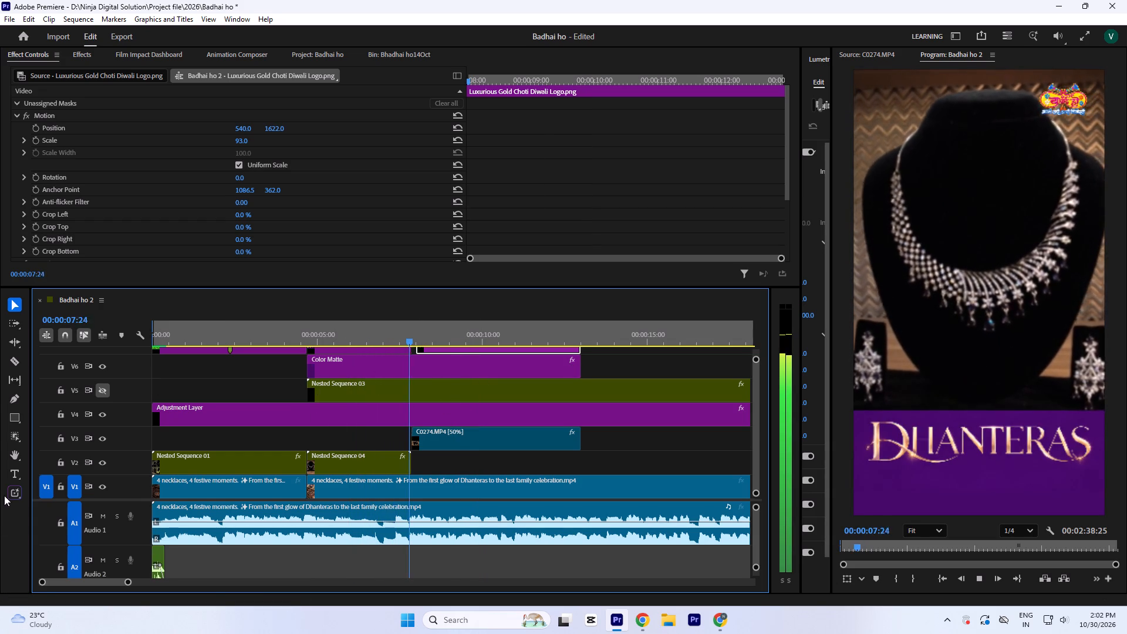
key("space")
Move the Choti Diwali title on V7 back against the end of the Dhanteras title and preview the changeover.
type("`==")
key("equal")
left_click_drag(480, 258, 446, 262)
key("minus")
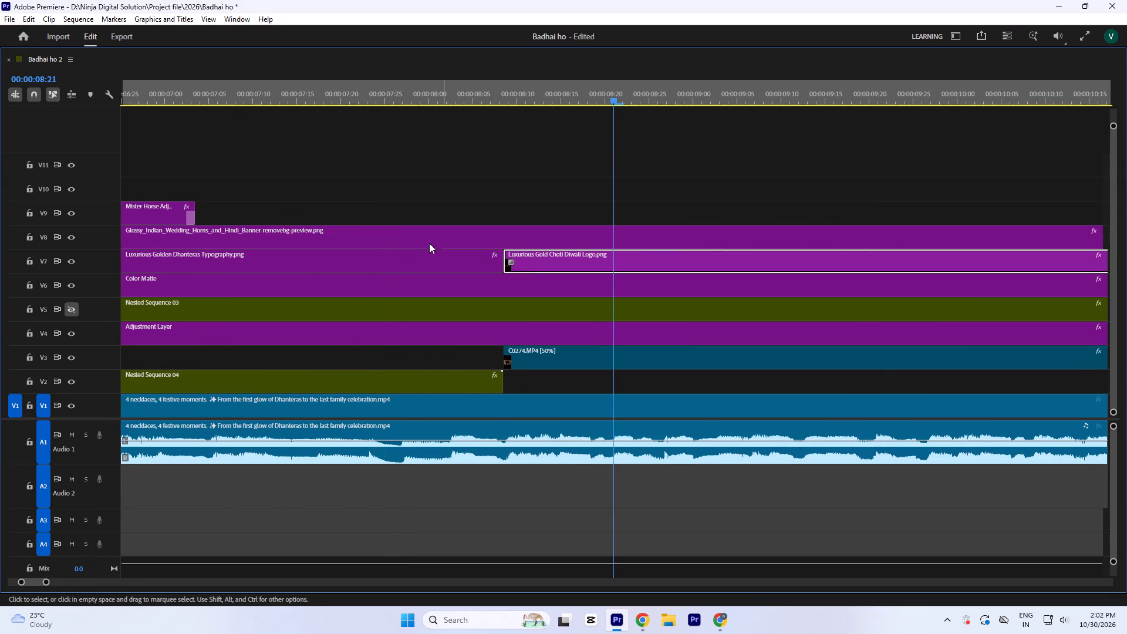
left_click(365, 100)
type("`-")
key("space")
key("minus")
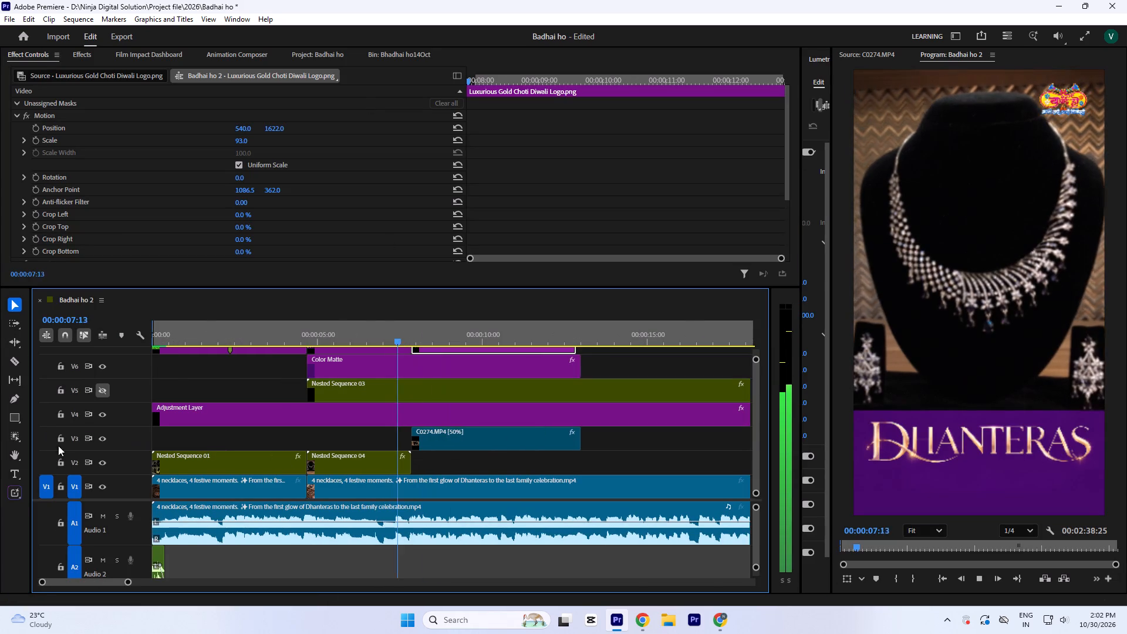
key("space")
left_click(384, 338)
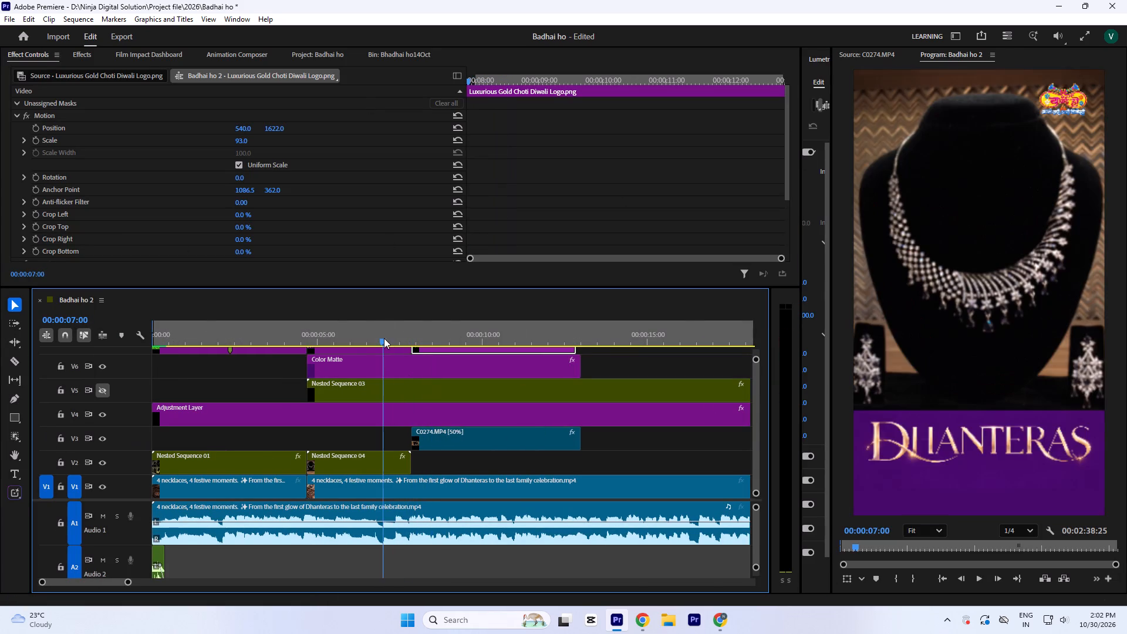
left_click_drag(407, 332, 457, 340)
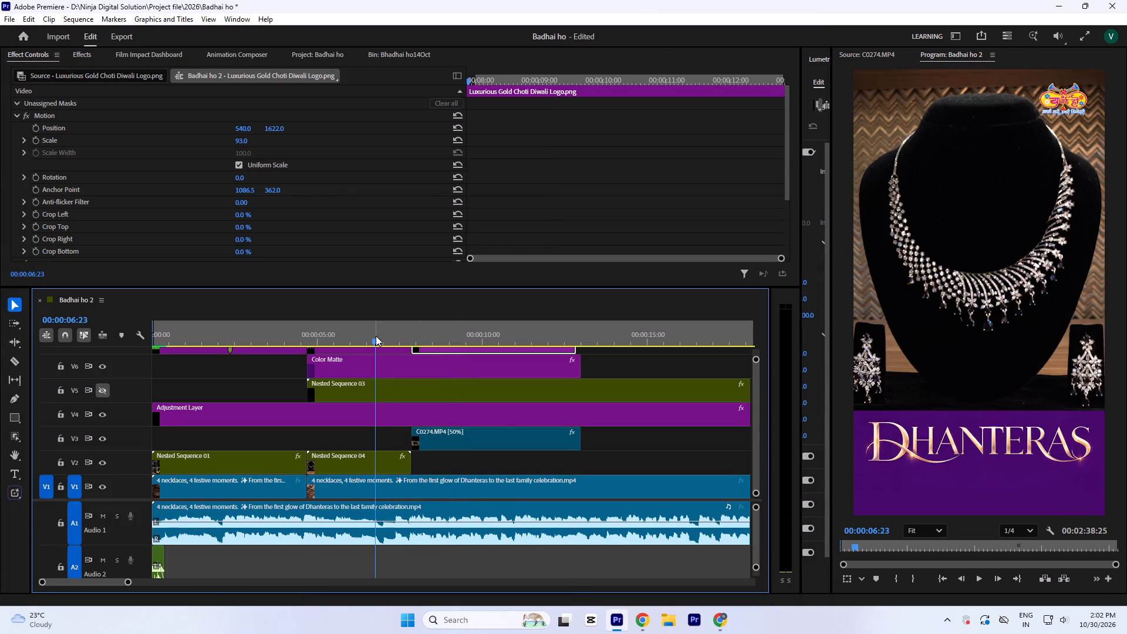
key("space")
key("space")
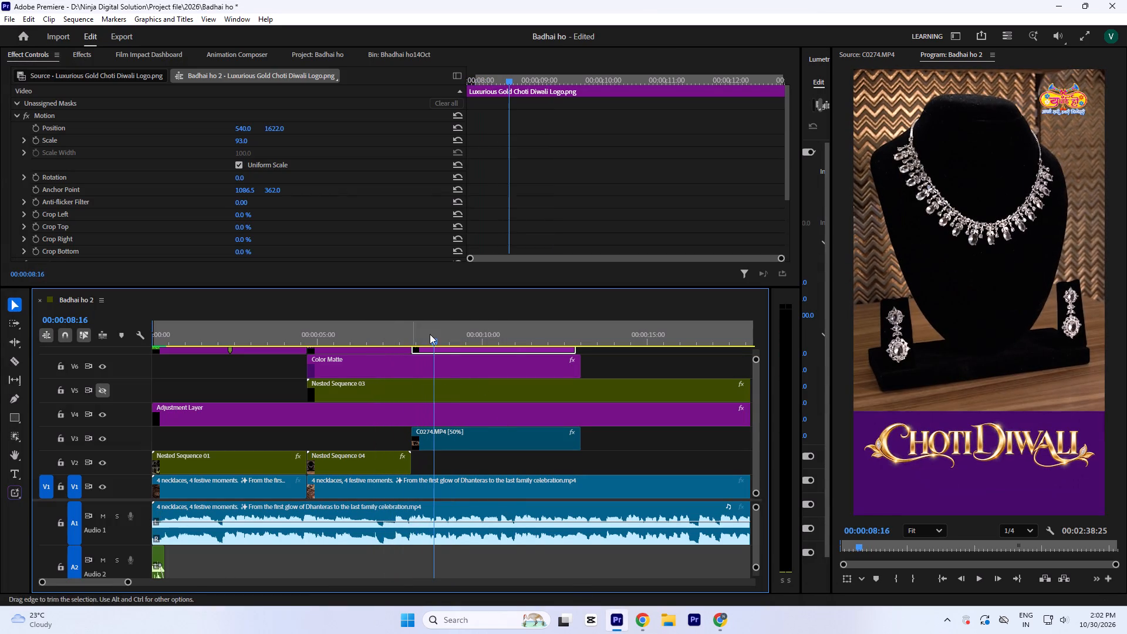
left_click_drag(395, 333, 421, 353)
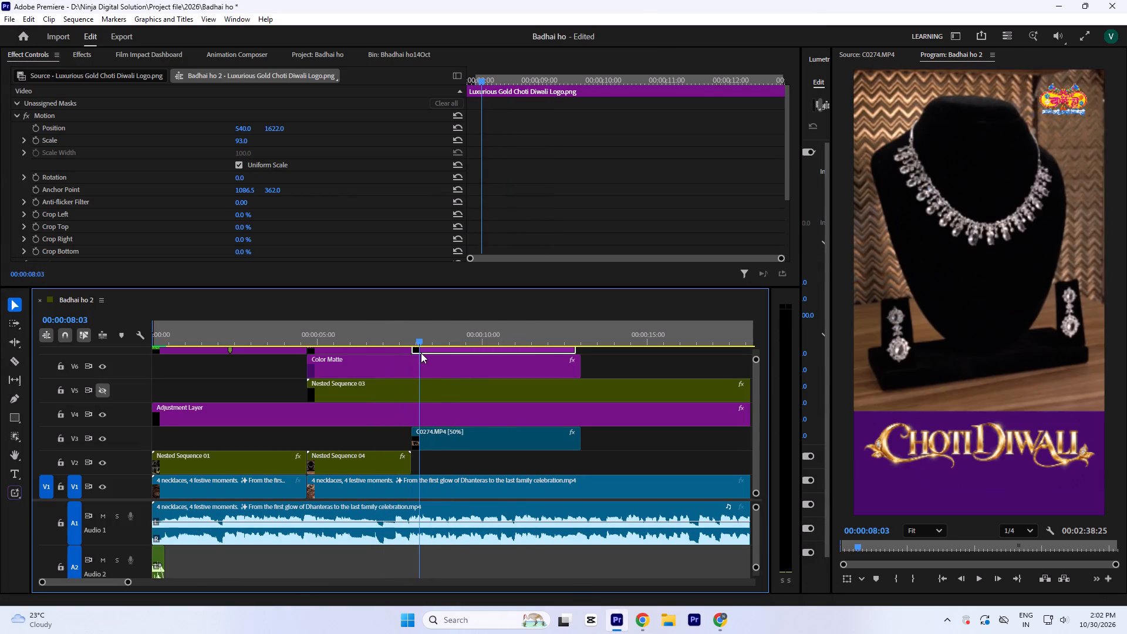
left_click_drag(421, 353, 465, 372)
left_click(477, 439)
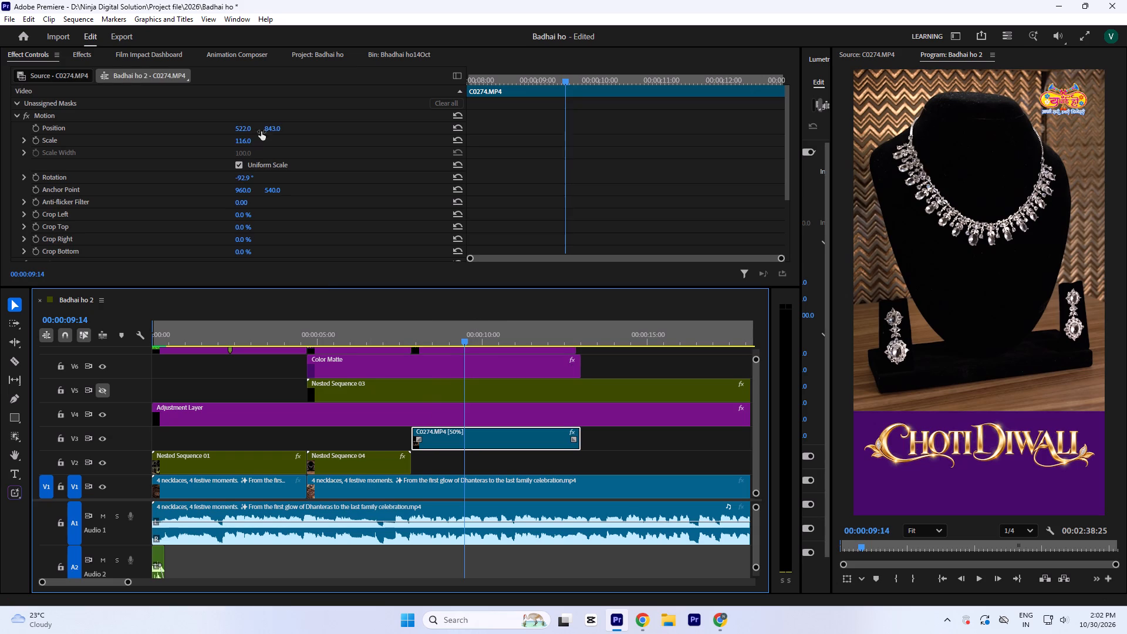
left_click_drag(266, 129, 266, 110)
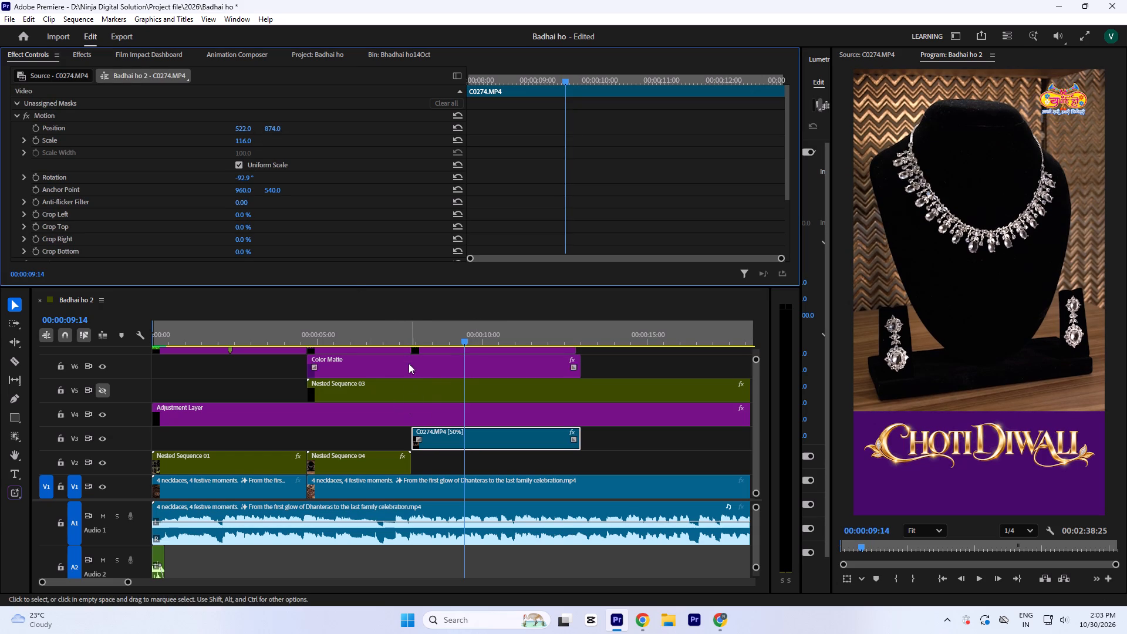
Play from the end of the Dhanteras section through C0274.MP4 to check the repositioned necklace above the title.
left_click(382, 332)
key("space")
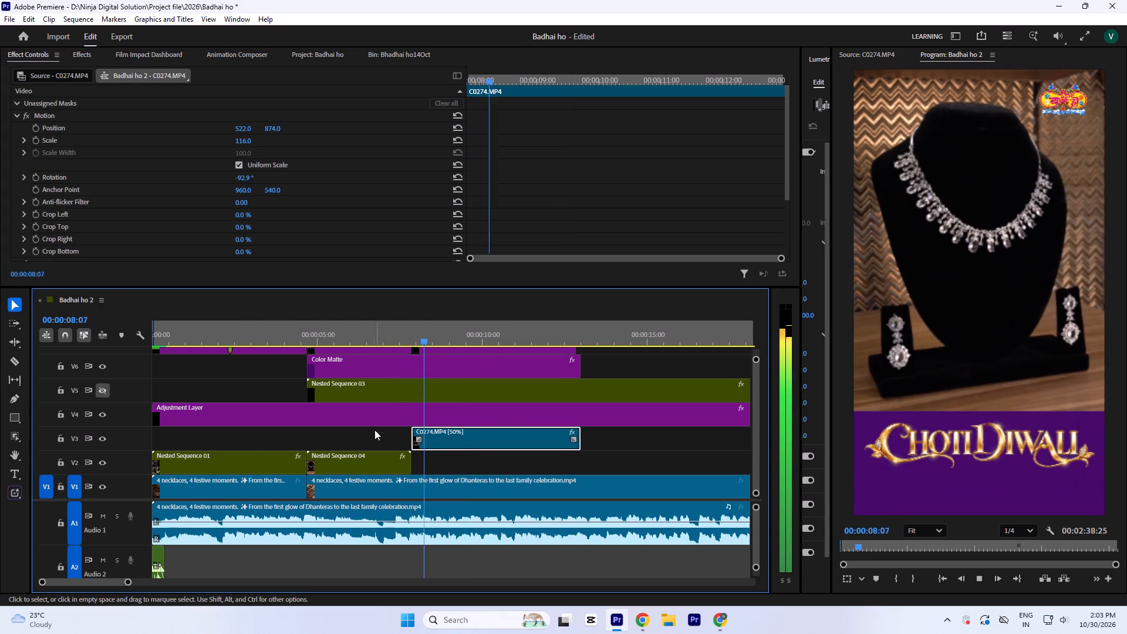
key("space")
left_click(389, 335)
key("space")
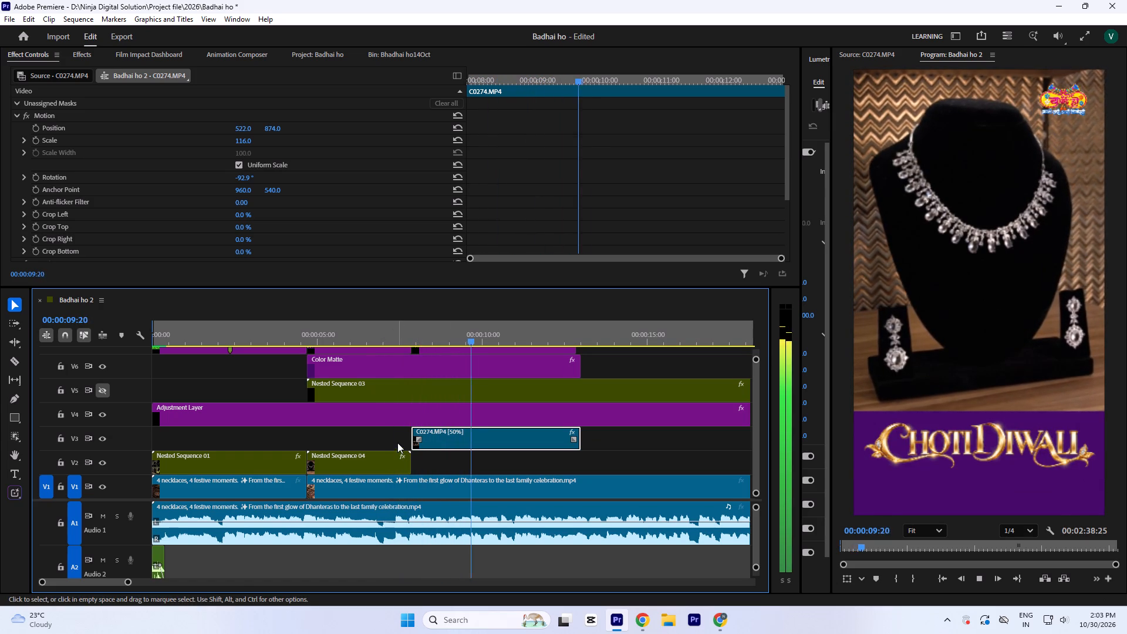
key("space")
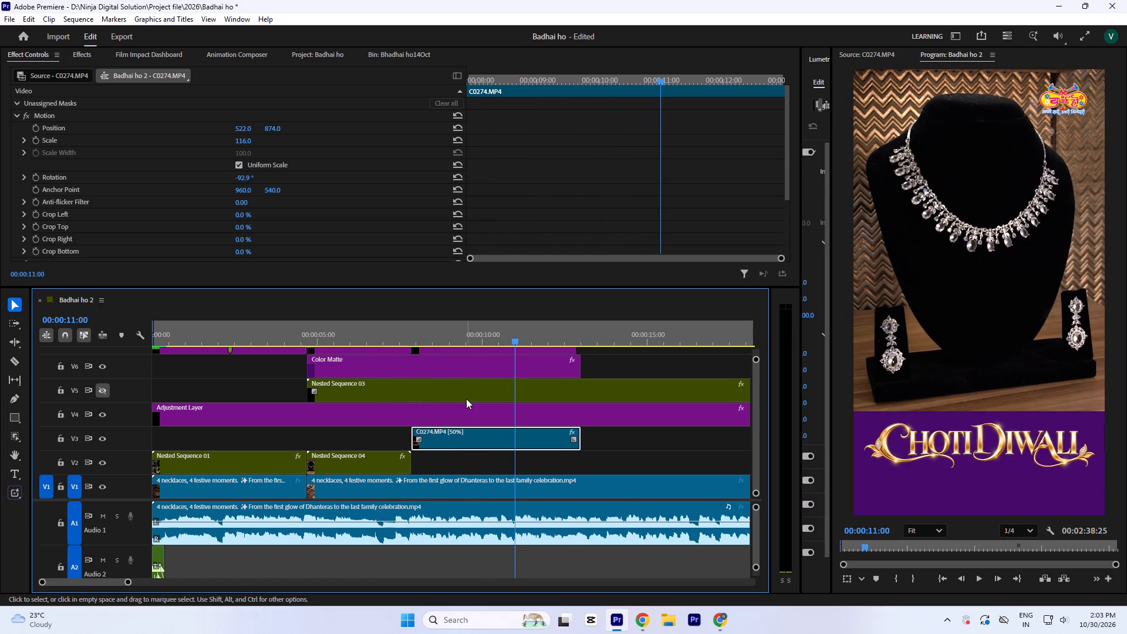
key("space")
key("space")
Extend the Color Matte on V6 to the end of Nested Sequence 03.
type("`")
key("equal")
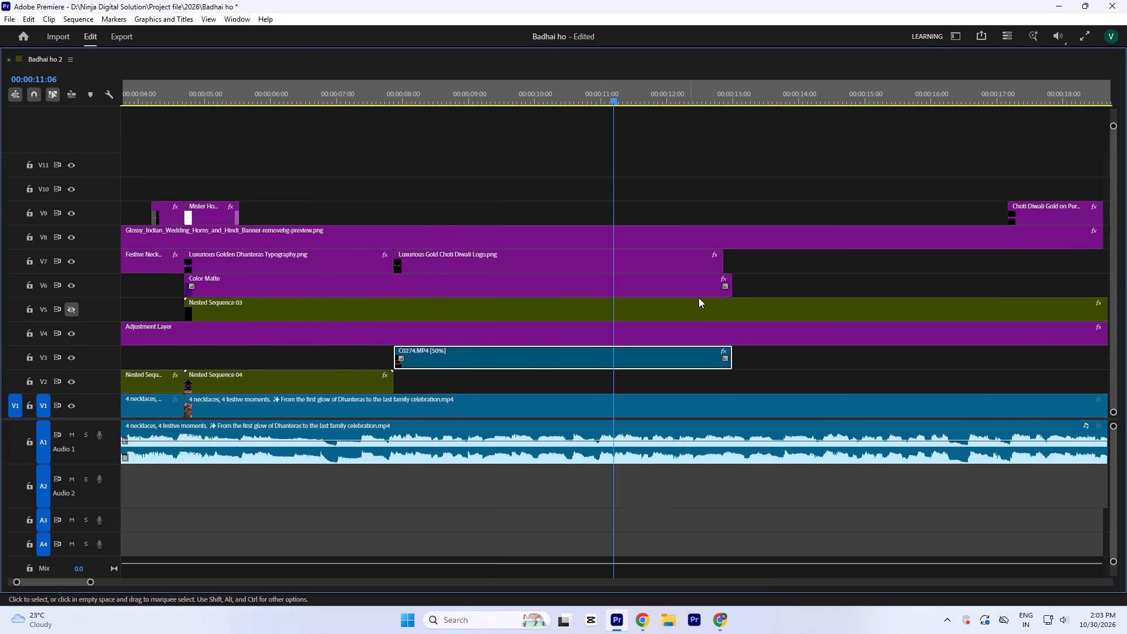
left_click_drag(739, 289, 861, 293)
key("minus")
key("equal")
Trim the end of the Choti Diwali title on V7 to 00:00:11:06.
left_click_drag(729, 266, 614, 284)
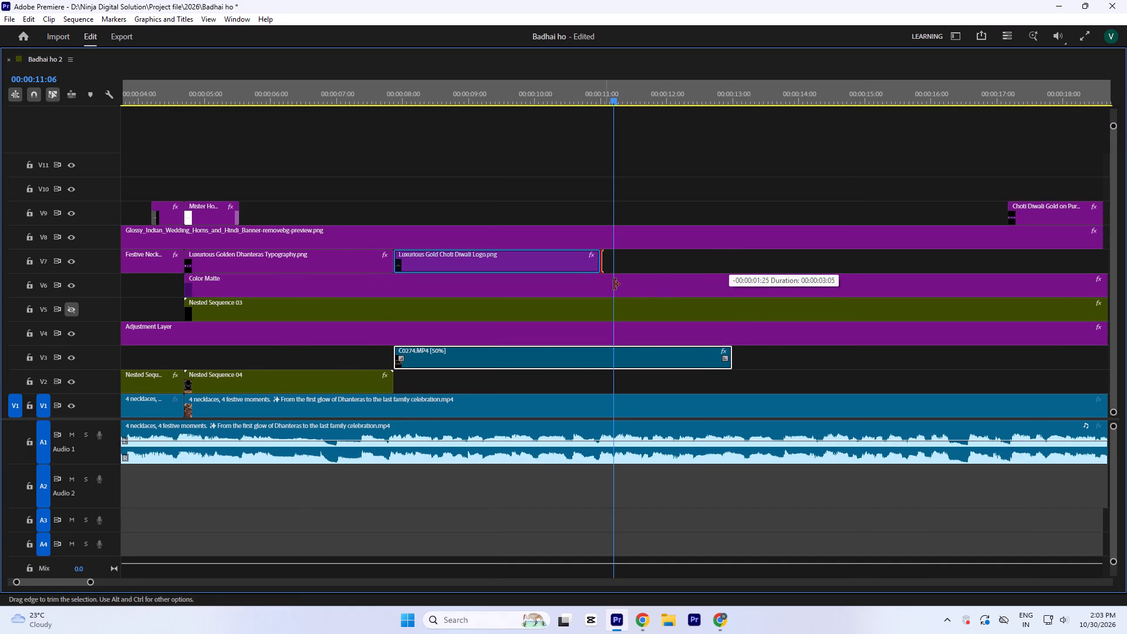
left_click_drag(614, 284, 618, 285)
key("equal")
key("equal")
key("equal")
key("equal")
Play the Choti Diwali section up to 00:00:11:00 to find where the clip should end.
left_click(513, 97)
key("minus")
key("minus")
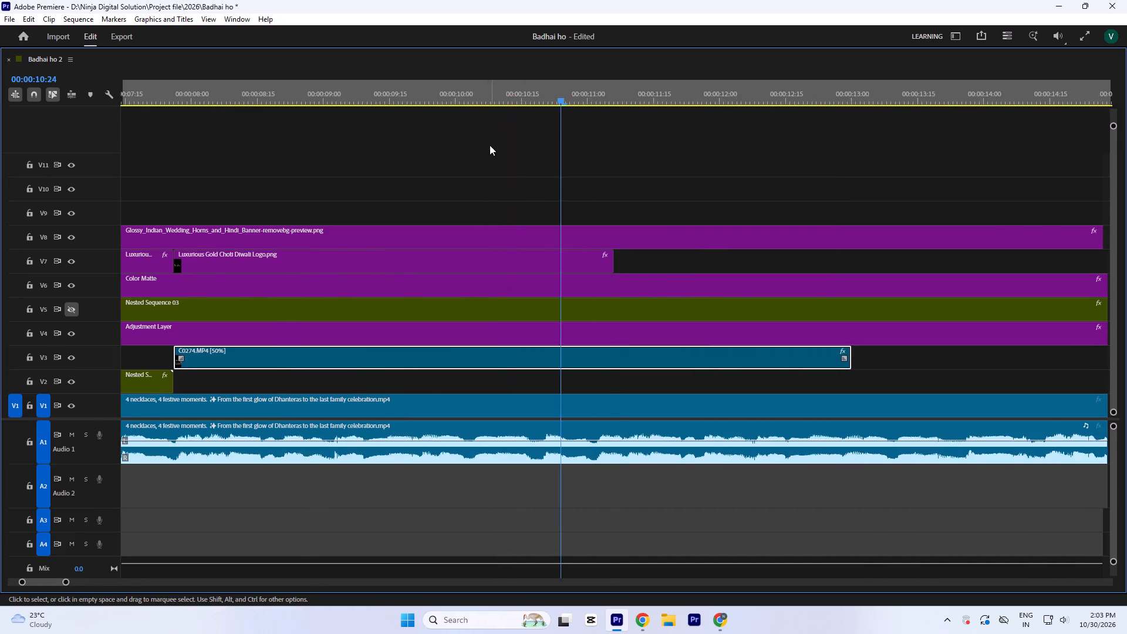
key("minus")
left_click(425, 96)
key("space")
key("minus")
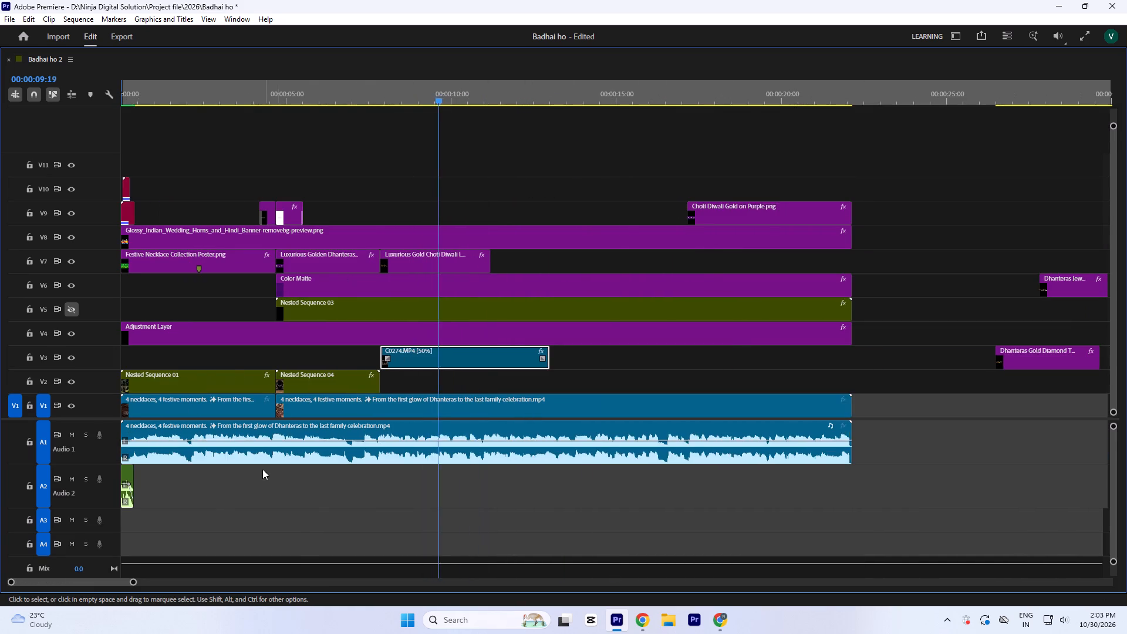
key("equal")
key("space")
key("equal")
key("equal")
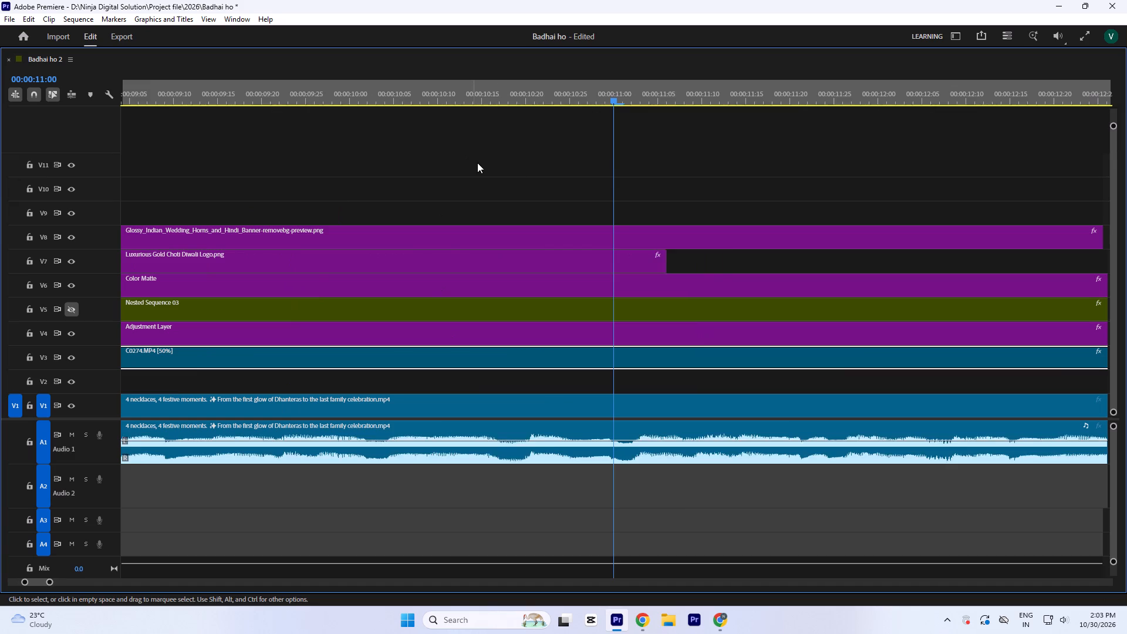
Trim the ends of C0274.MP4 on V3 and the Choti Diwali title on V7 to 00:00:11:02.
key("equal")
key("equal")
left_click_drag(640, 95, 652, 109)
key("minus")
key("minus")
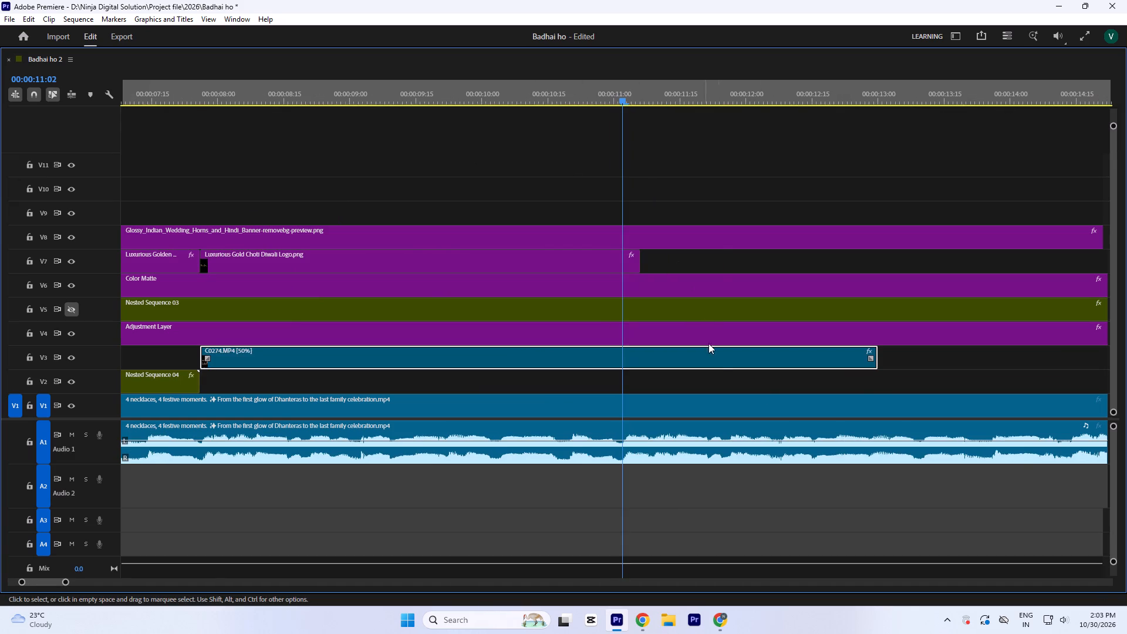
left_click_drag(878, 363, 624, 380)
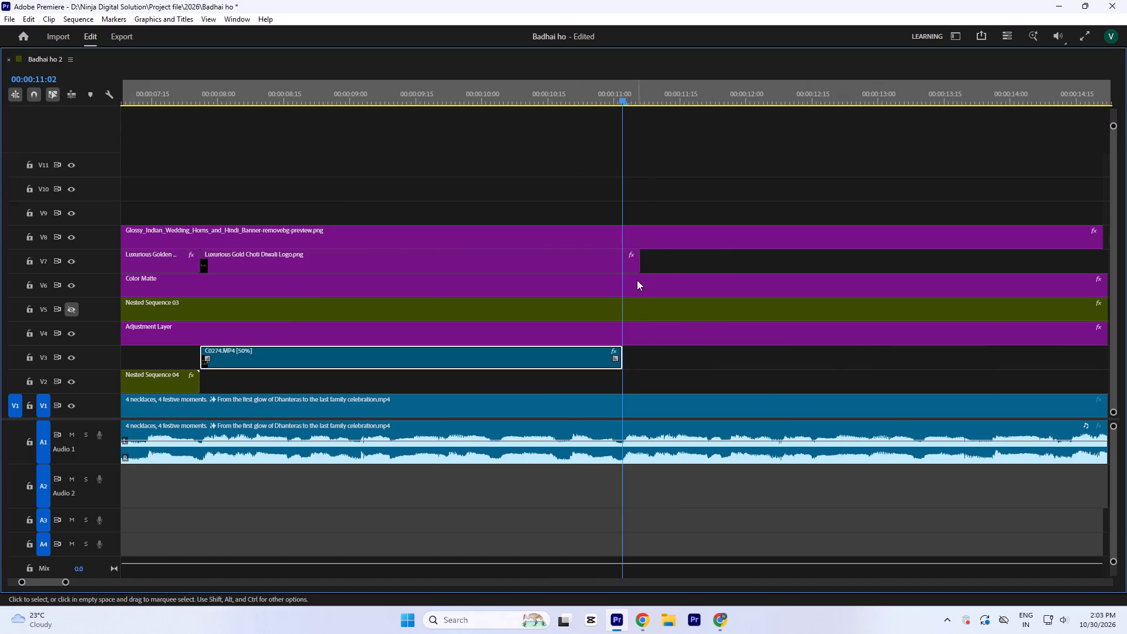
left_click_drag(645, 264, 627, 268)
key("equal")
key("equal")
key("equal")
key("equal")
key("equal")
key("minus")
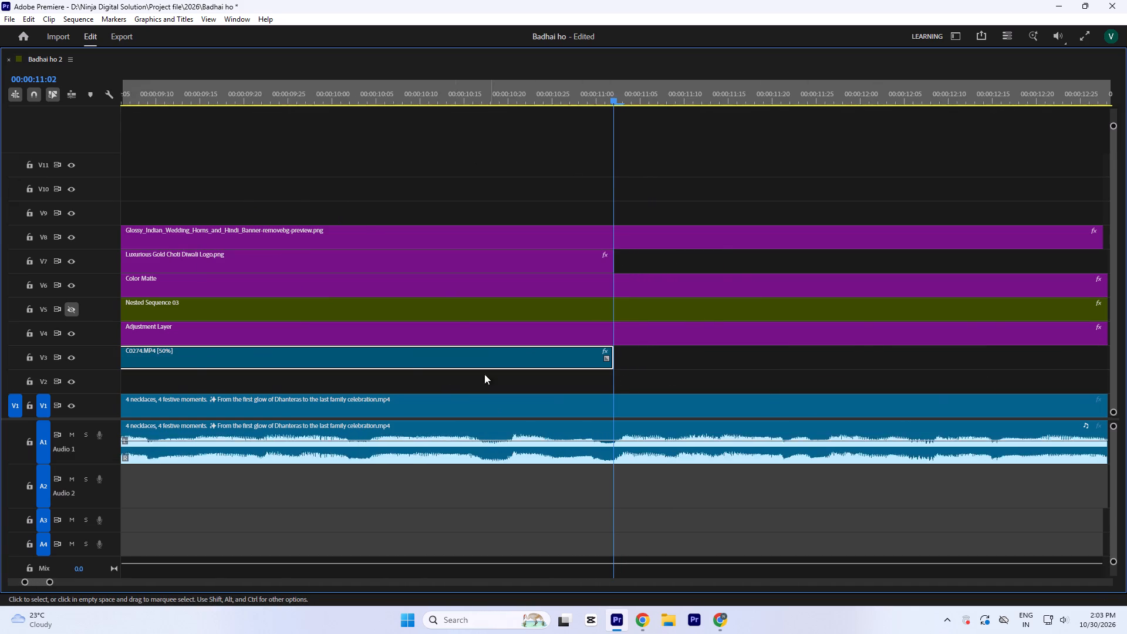
Save the project and play across the cut from the Dhanteras clip to the Choti Diwali clip.
key("minus")
key("minus")
key("minus")
left_click(356, 82)
key("grave")
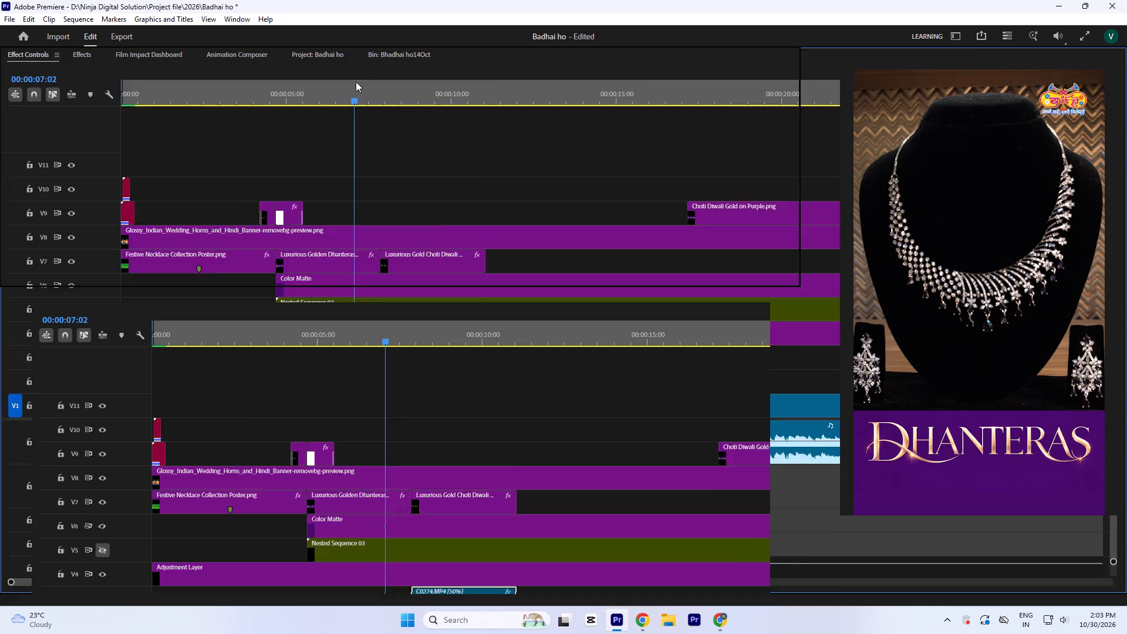
key("ctrl+s")
left_click(353, 328)
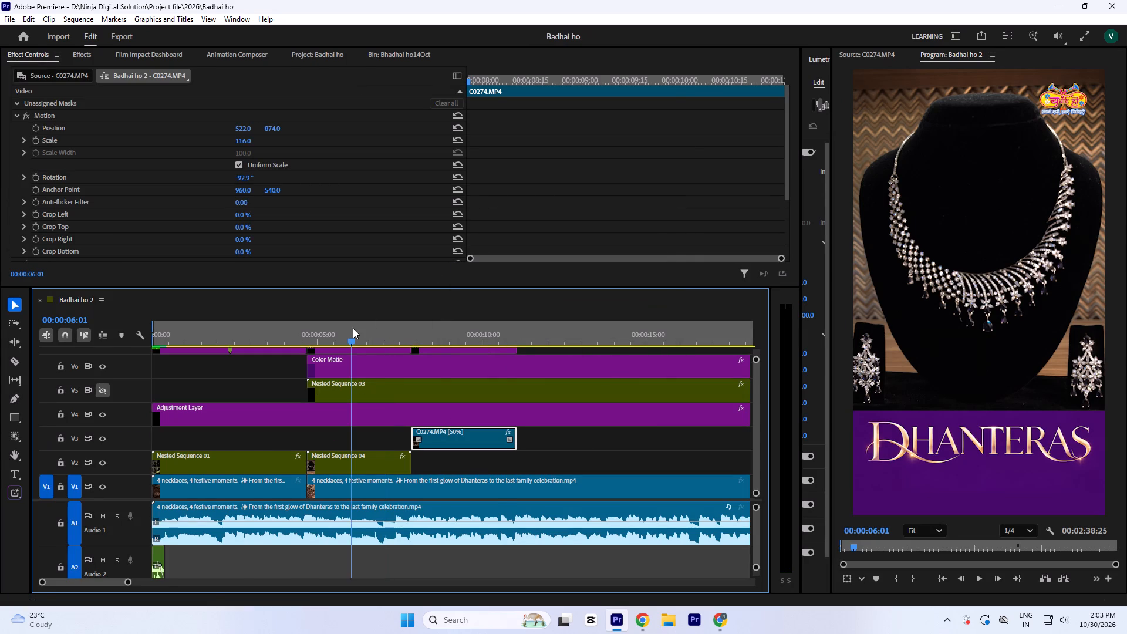
key("minus")
key("space")
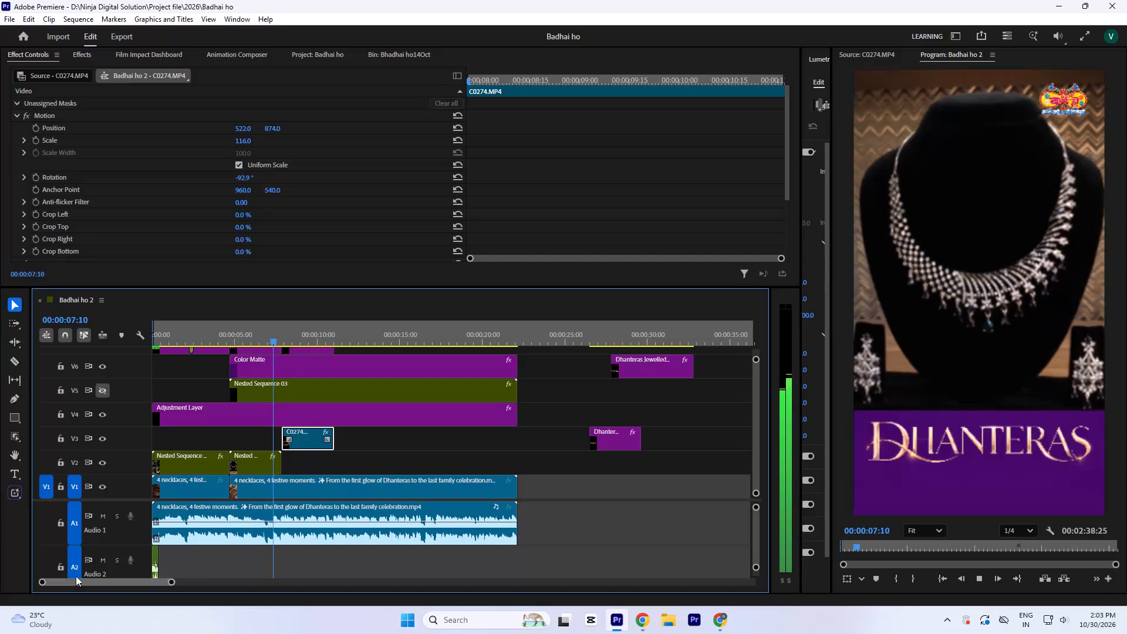
key("space")
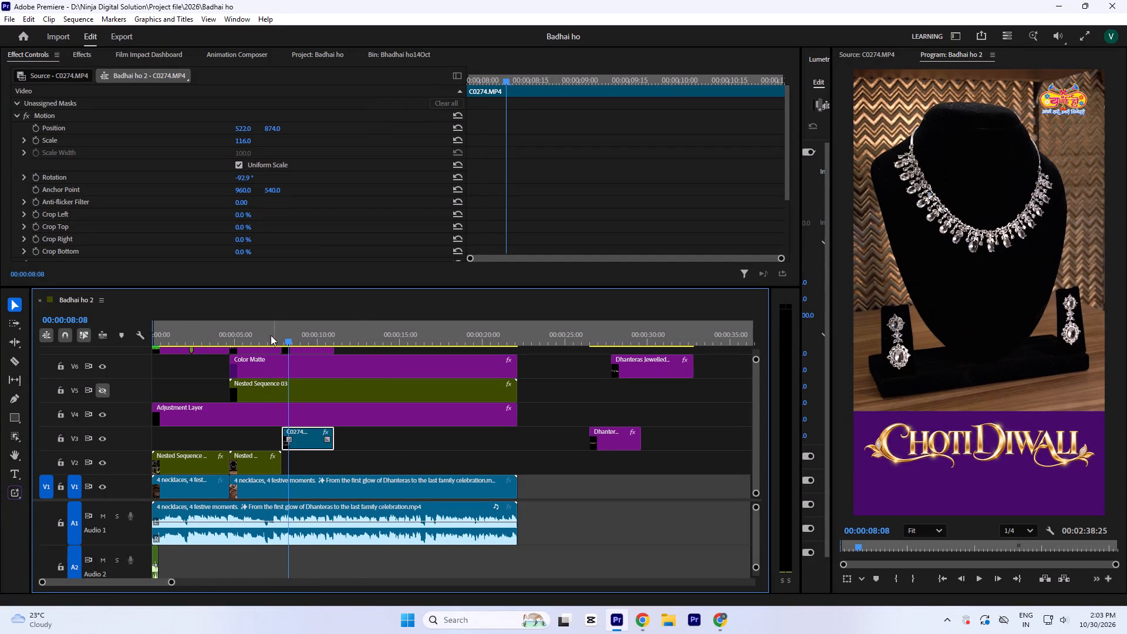
Duplicate the two Mister Horse Adjustment clips on V9 to the Dhanteras–Choti Diwali cut at 00:00:07:26.
left_click_drag(268, 336, 285, 347)
type("`==")
key("equal")
key("equal")
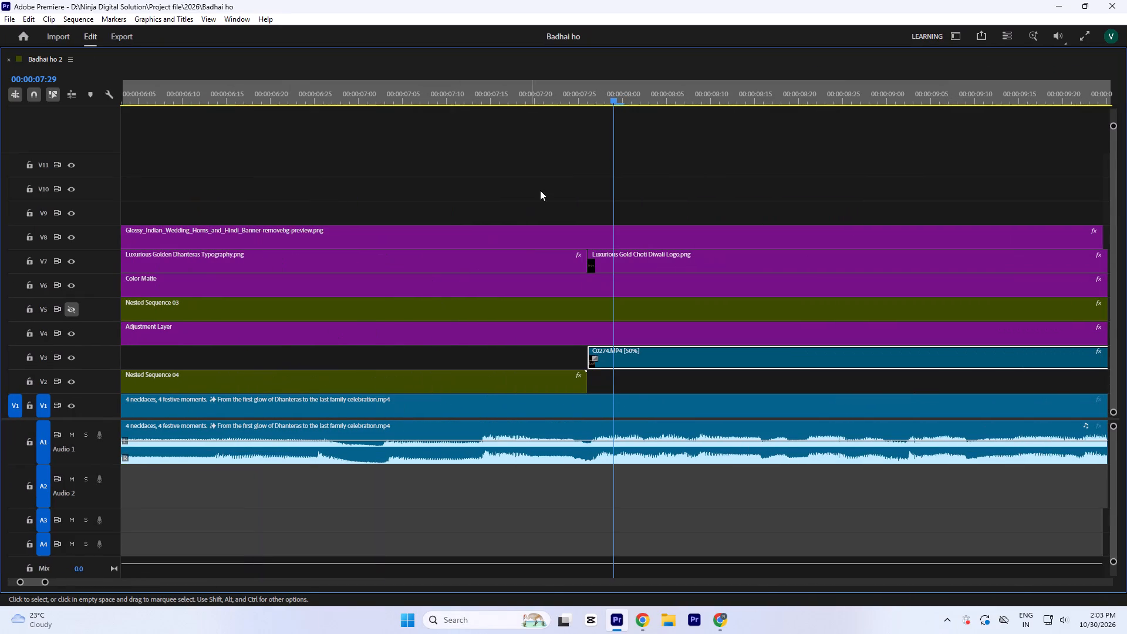
left_click(592, 87)
key("minus")
key("minus")
left_click_drag(382, 175, 430, 213)
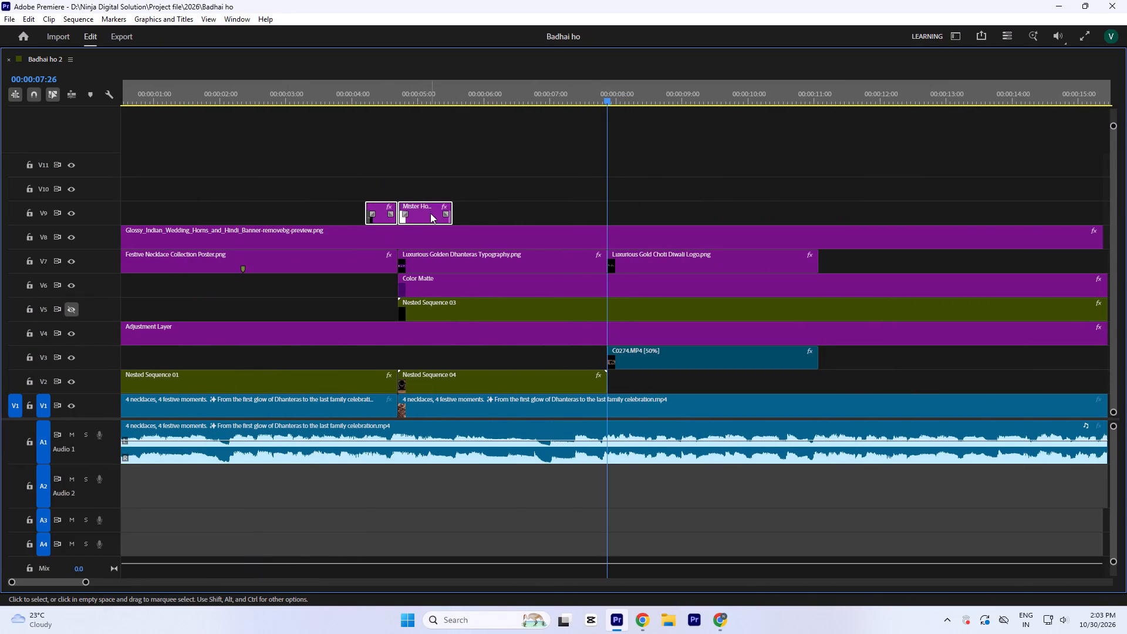
left_click_drag(431, 215, 636, 221, "alt")
key("equal")
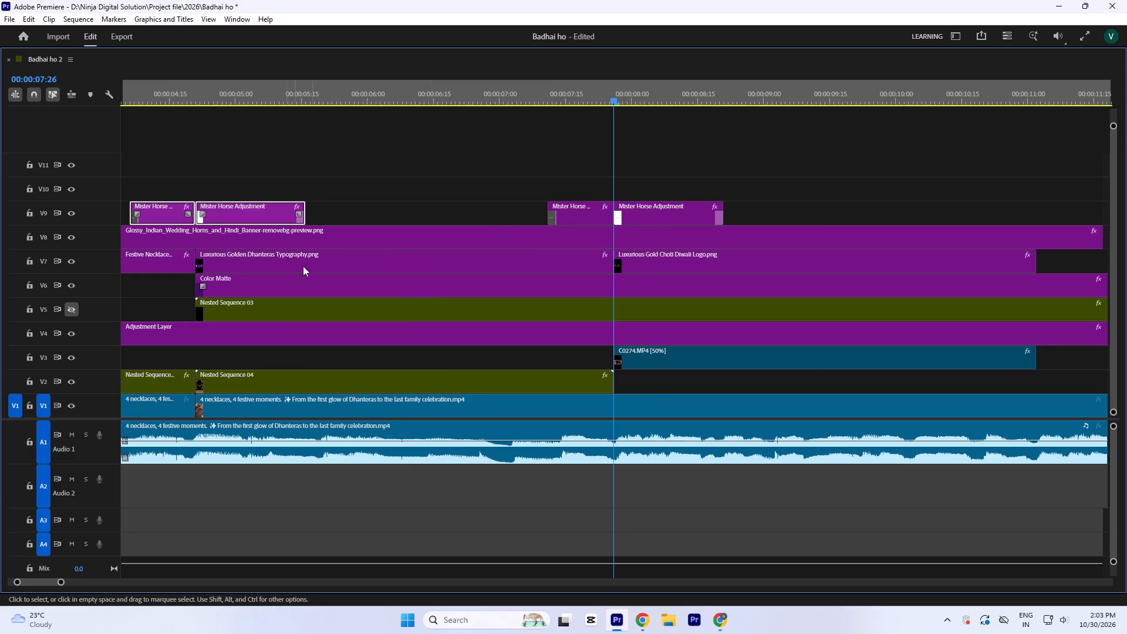
Play from 00:00:07:00 through the duplicated transition to just past the end of the Choti Diwali section.
key("equal")
key("equal")
key("equal")
key("minus")
key("minus")
left_click(502, 77)
left_click(501, 92)
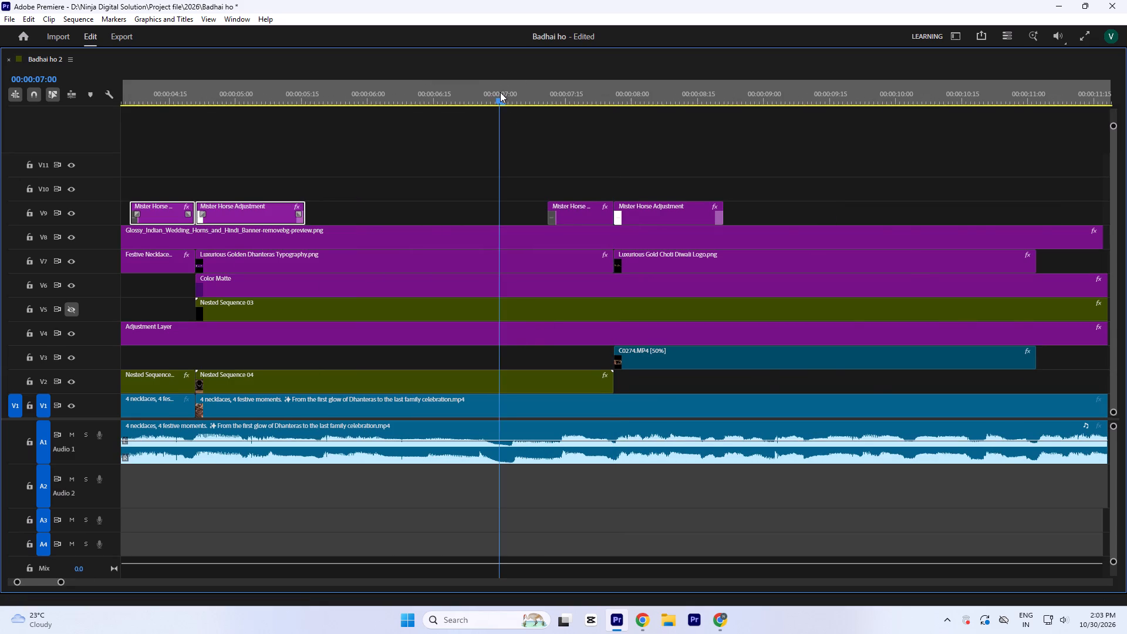
type("`-")
key("space")
key("minus")
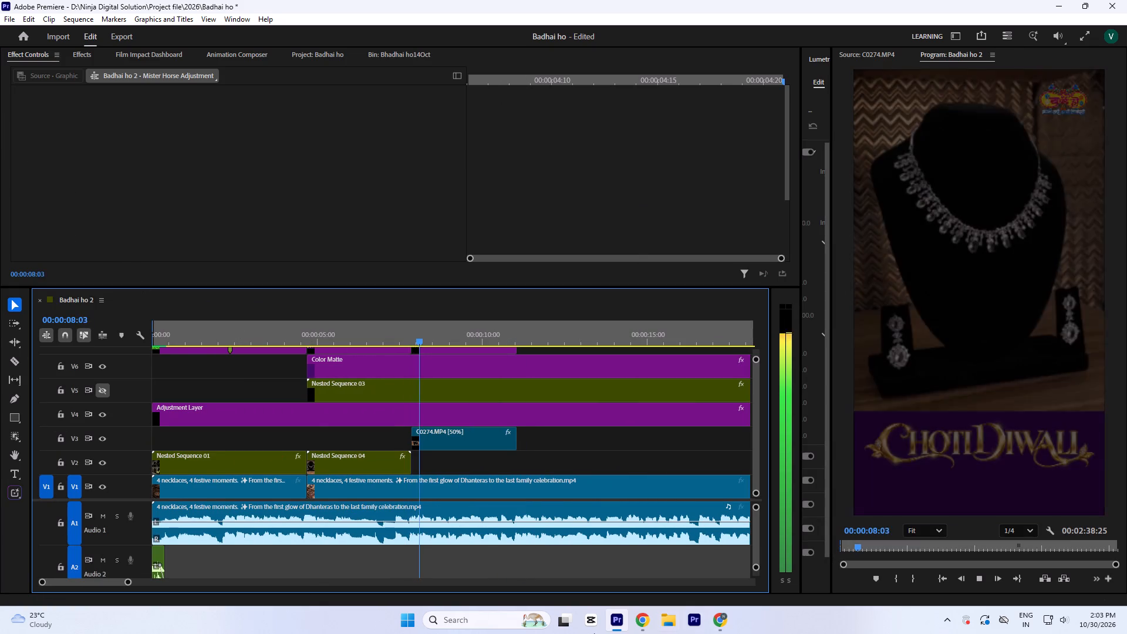
key("minus")
key("equal")
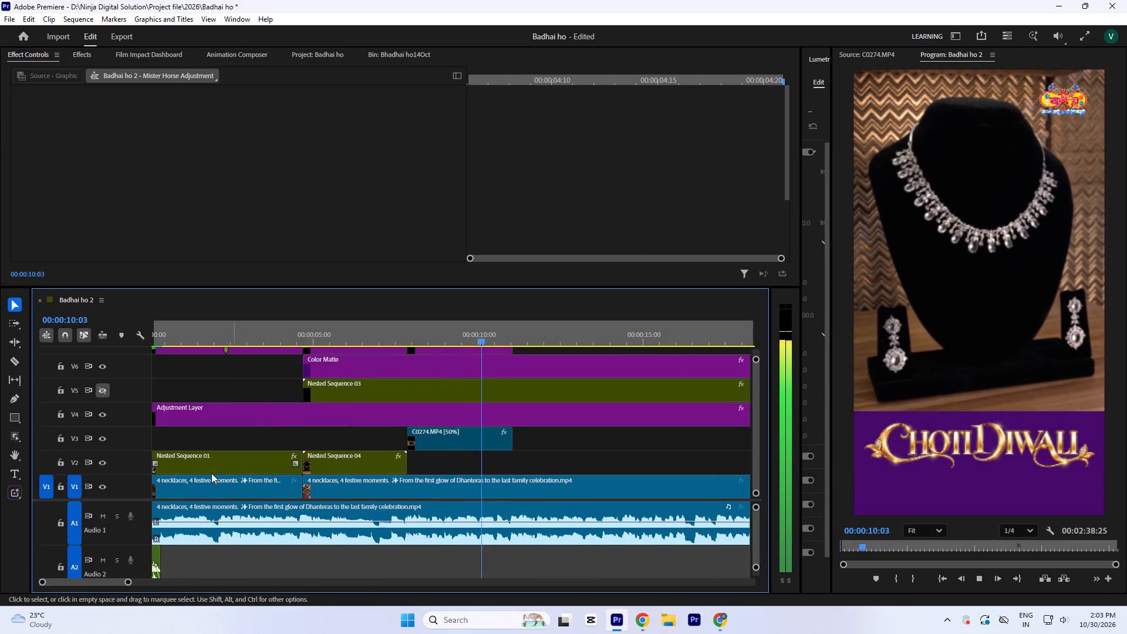
key("equal")
key("space")
key("equal")
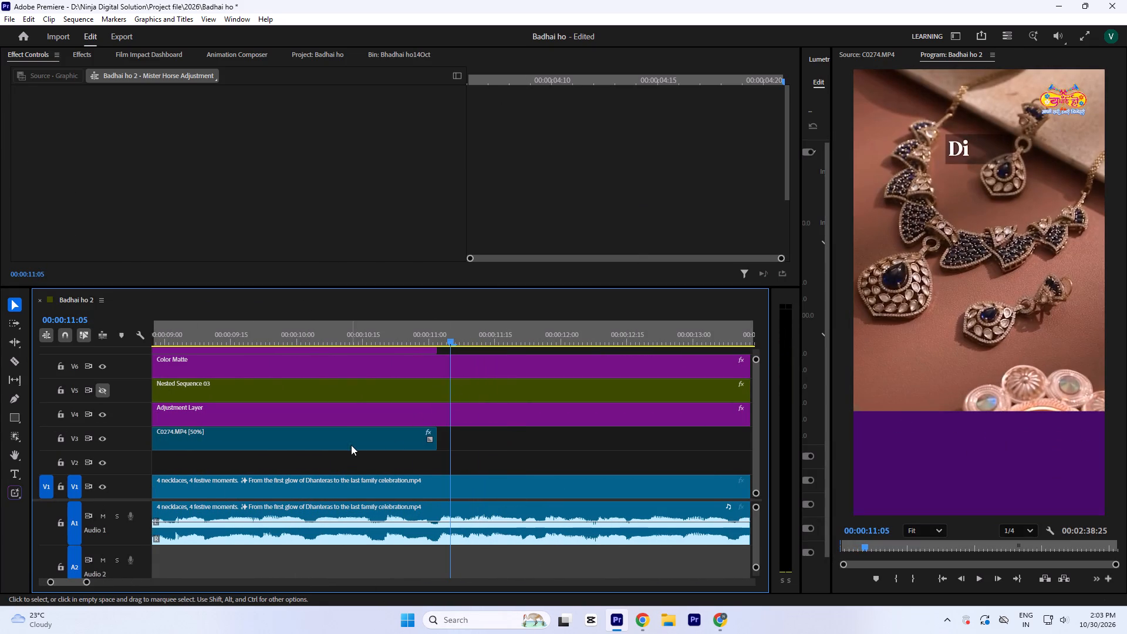
Move C0274.MP4 from V3 down to V2 directly after Nested Sequence 04, preview the cut and save the project.
left_click_drag(351, 444, 354, 468)
key("minus")
key("minus")
left_click(299, 330)
key("space")
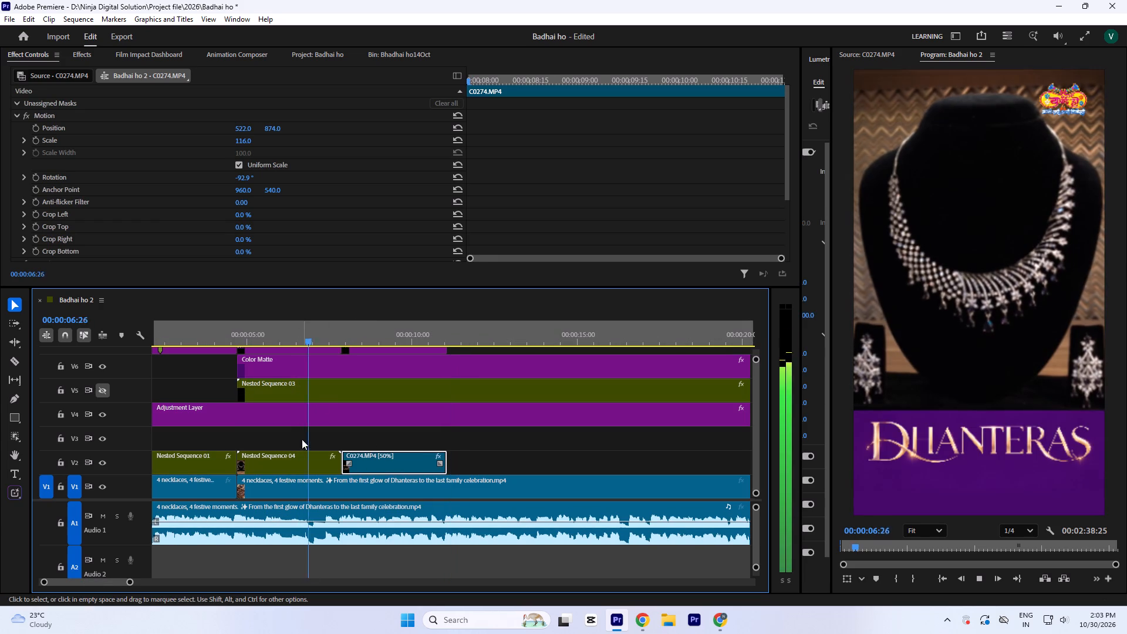
key("space")
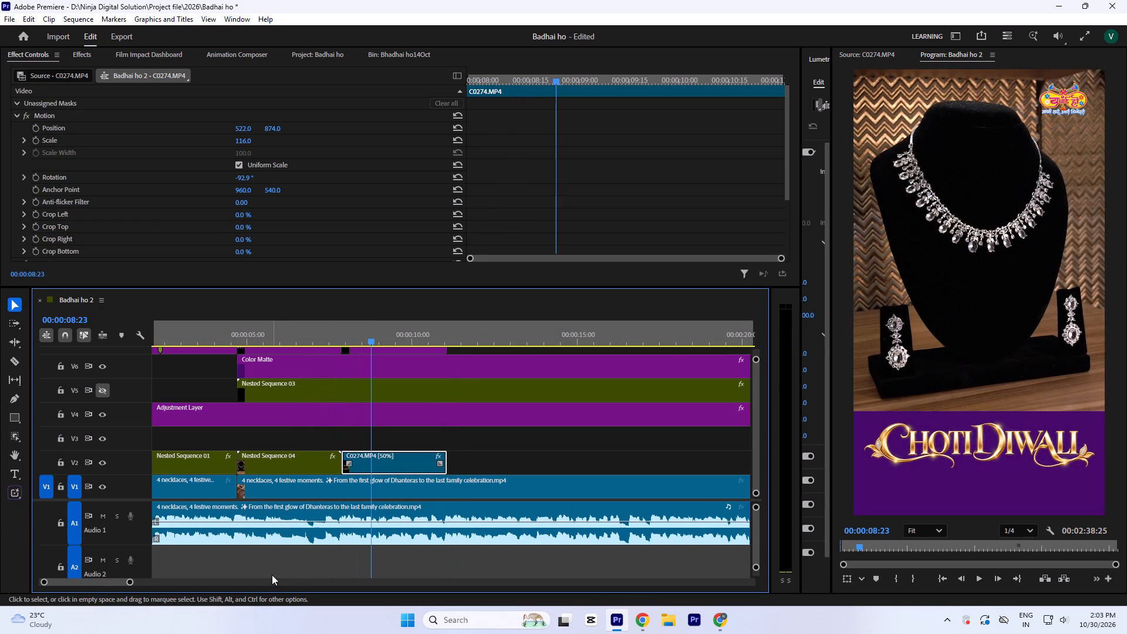
key("ctrl+s")
Play the Choti Diwali section through its end and again from its start to check the clip's motion.
key("space")
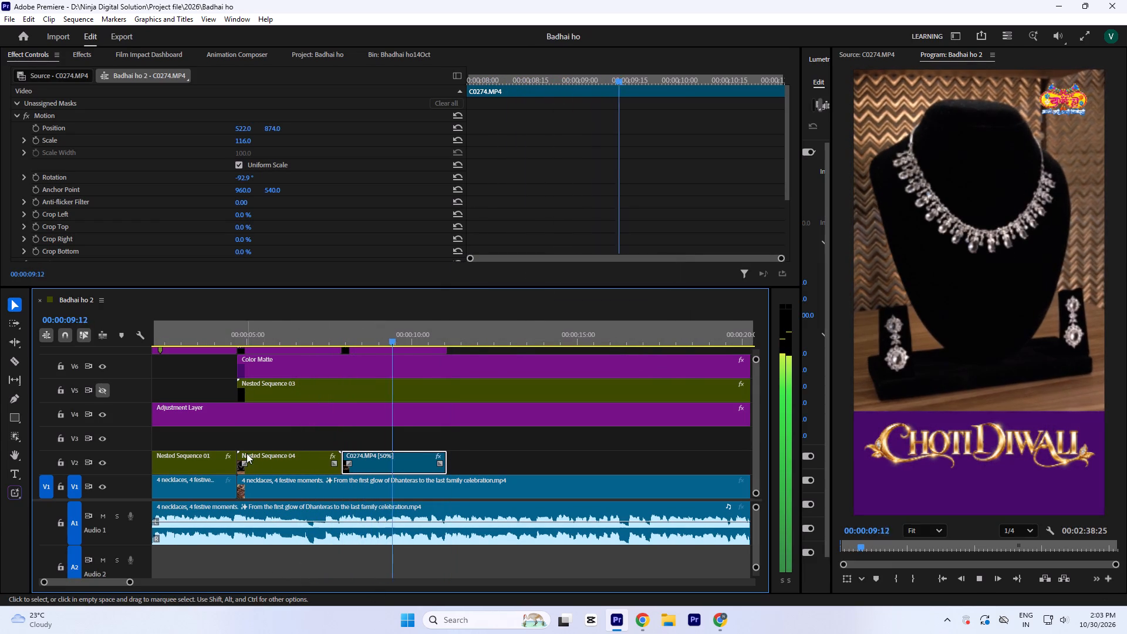
key("space")
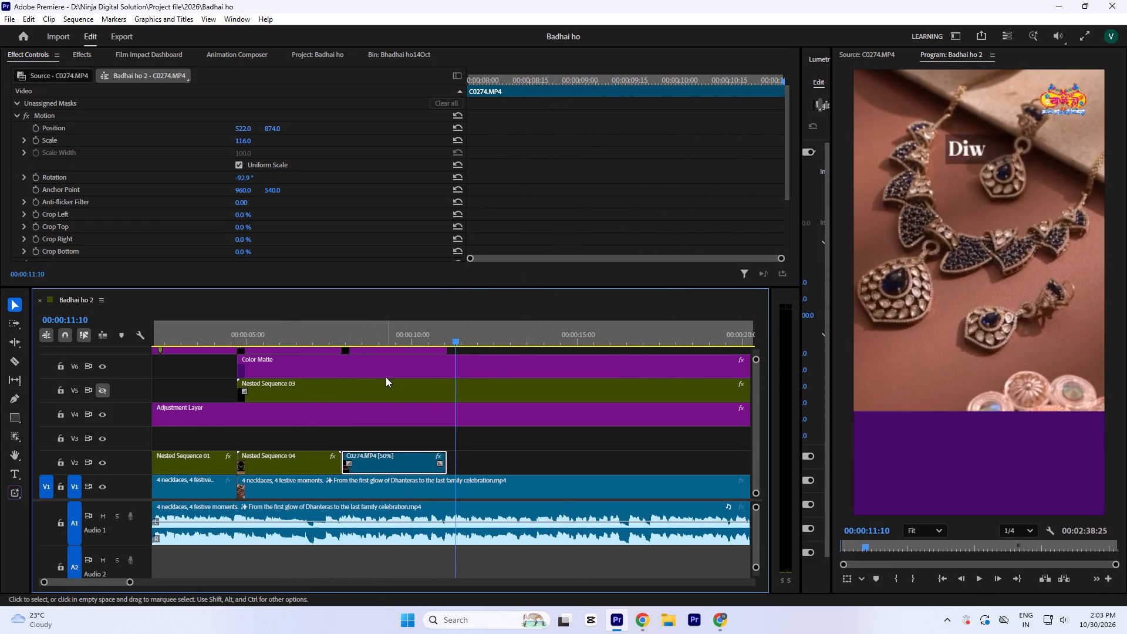
left_click(428, 333)
left_click(441, 336)
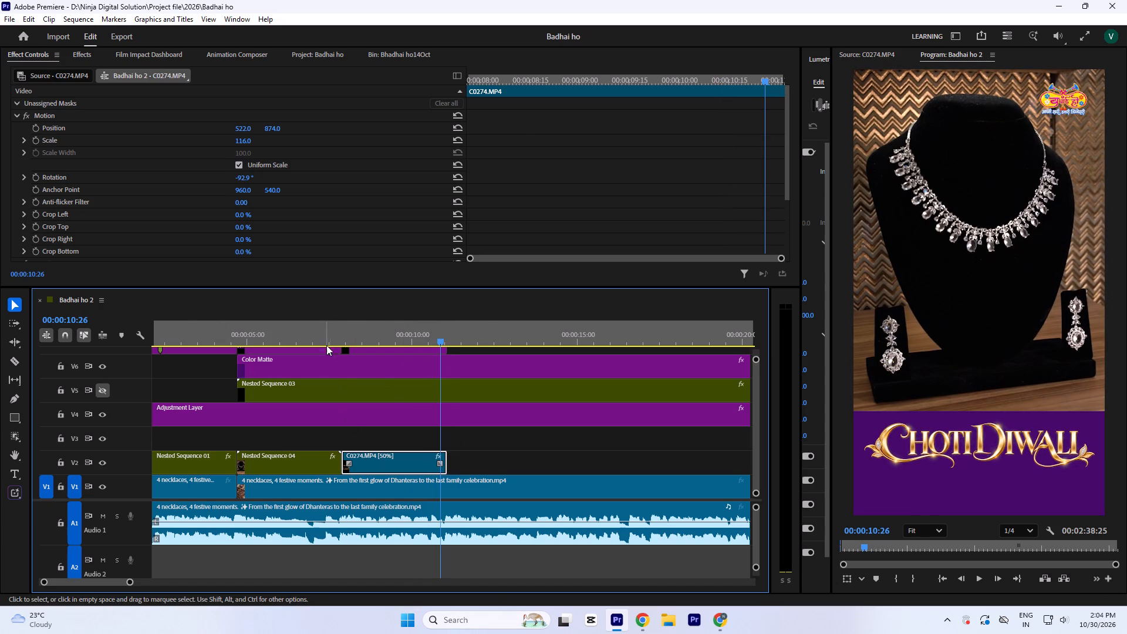
left_click(347, 324)
left_click(342, 331)
key("space")
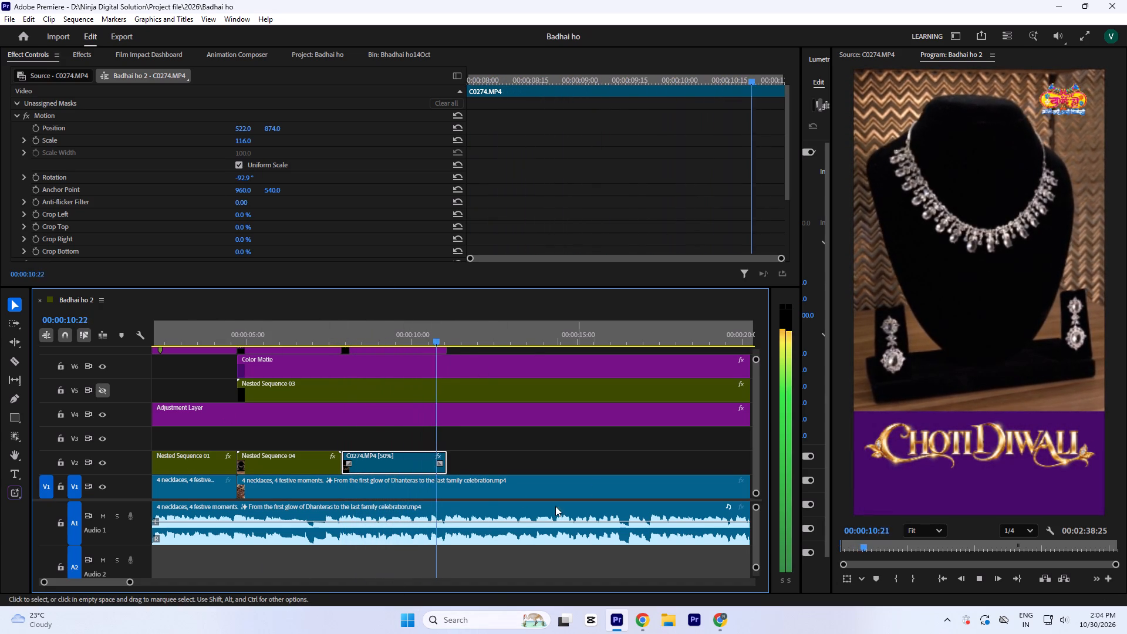
key("space")
Nest C0274.MP4 on V2 into its own sequence, keeping the default name.
left_click(433, 333)
key("n")
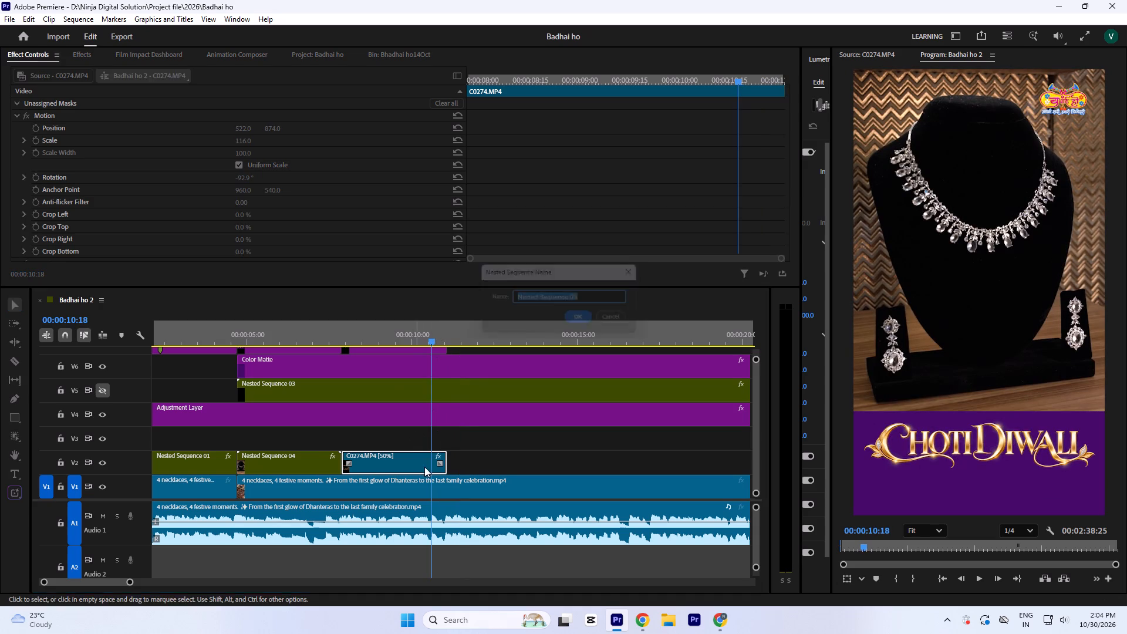
left_click(404, 464)
key("Return")
Apply Warp Stabilizer to the nested Choti Diwali clip on V2 and set its Smoothness to 10%.
left_click(404, 464)
left_click(84, 55)
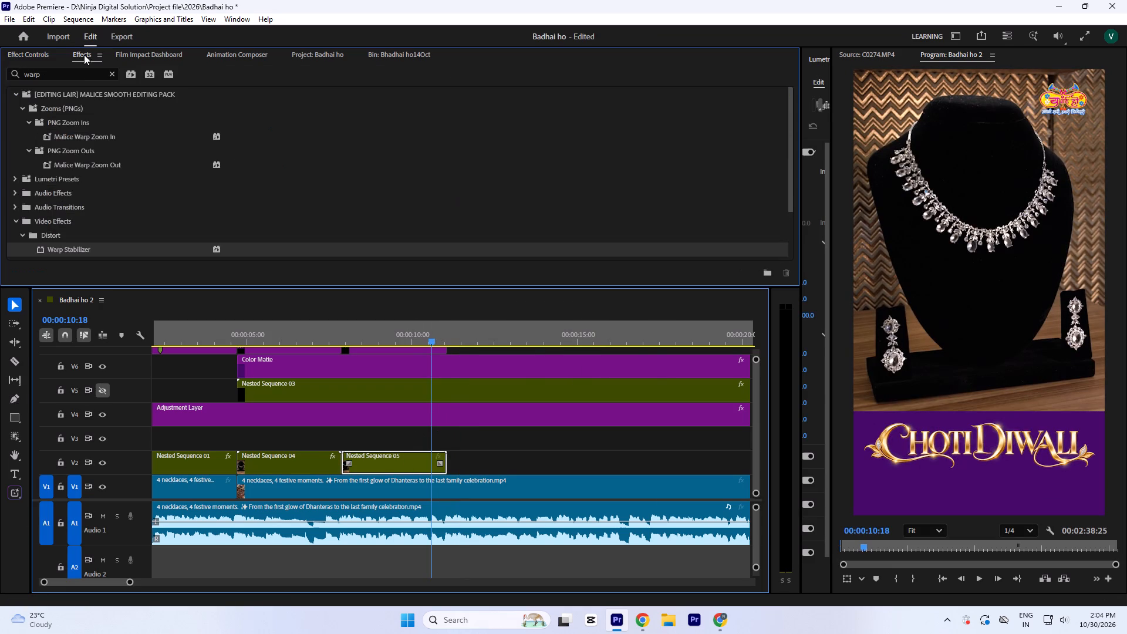
double_click(104, 249)
left_click(38, 55)
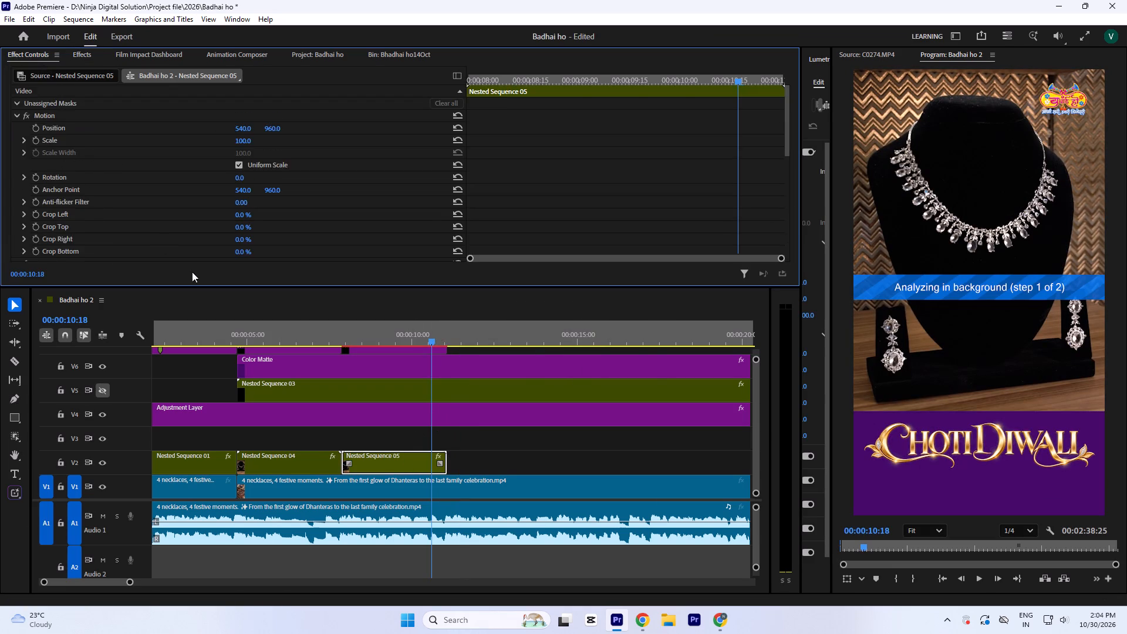
scroll(198, 279, "down", 12)
left_click(239, 232)
key("1")
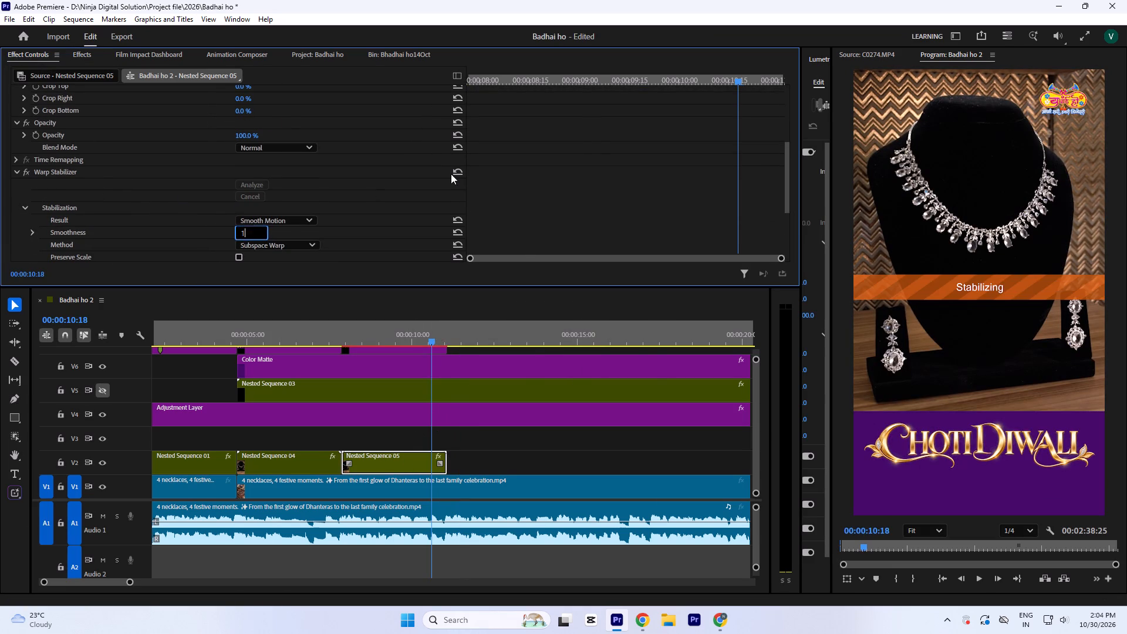
key("0")
left_click(593, 138)
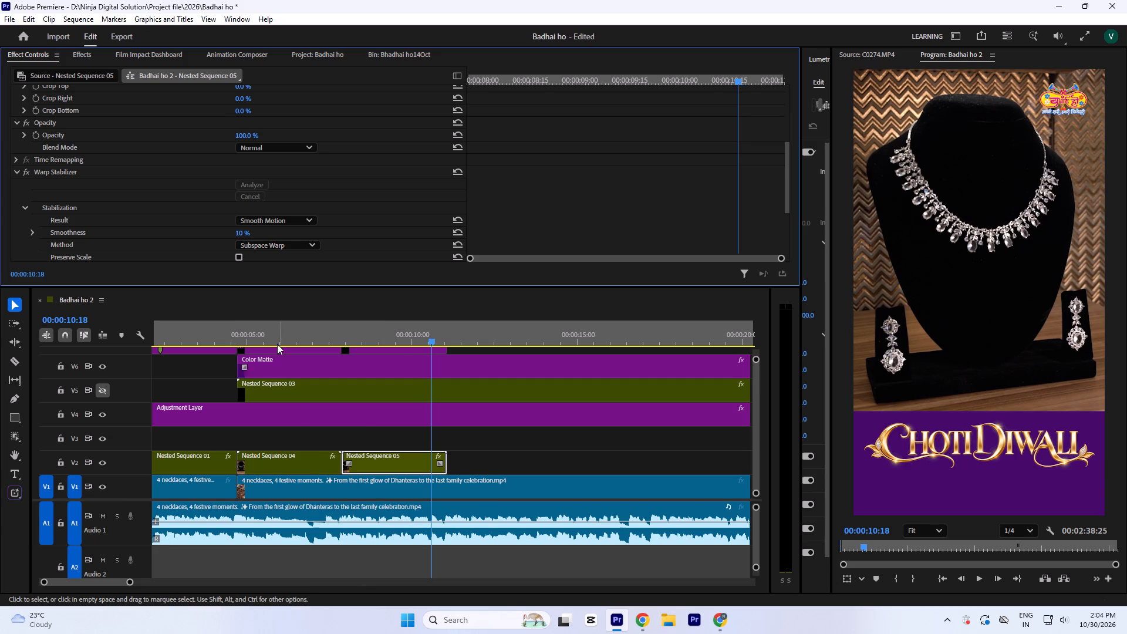
Play the Dhanteras and stabilized Choti Diwali sections to check the transition and motion, and save the project.
left_click(265, 325)
key("space")
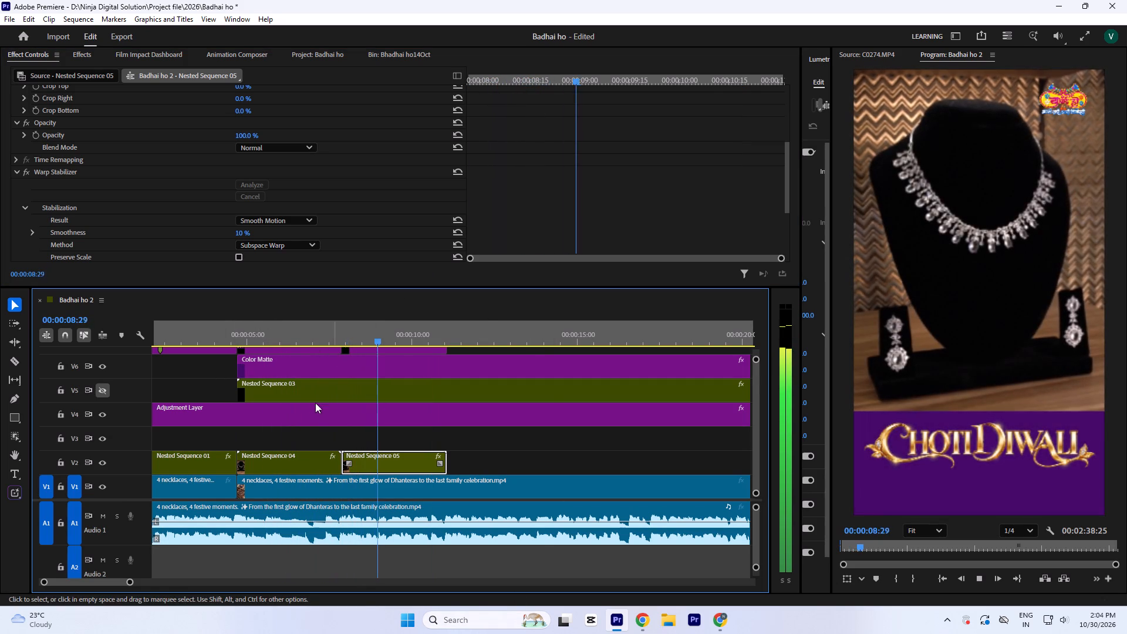
key("space")
left_click(230, 329)
key("space")
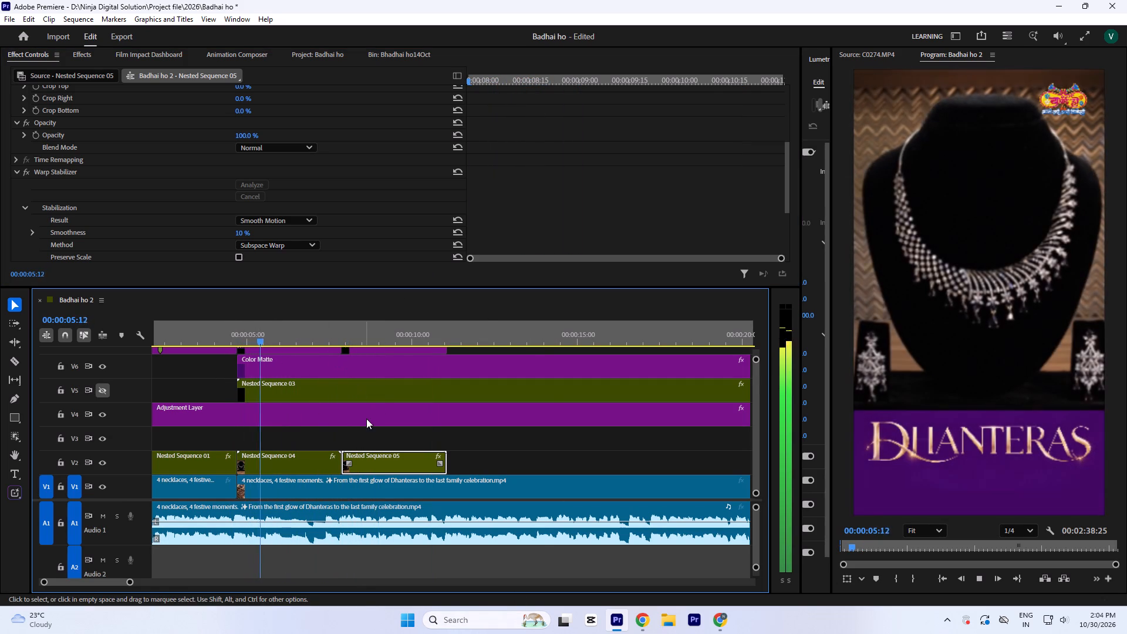
key("space")
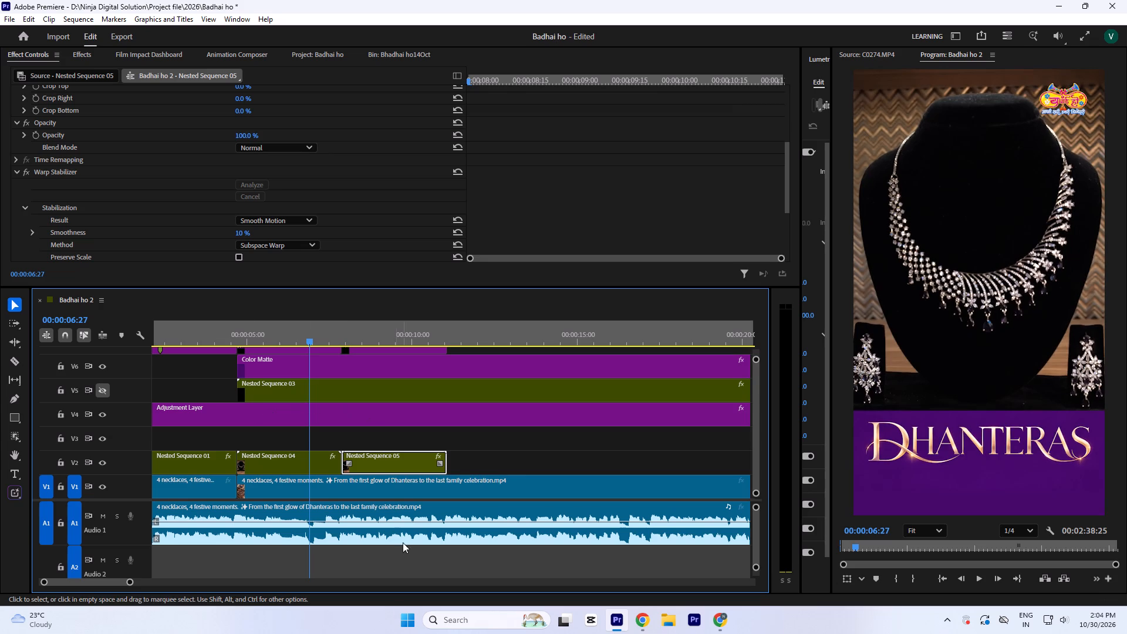
key("space")
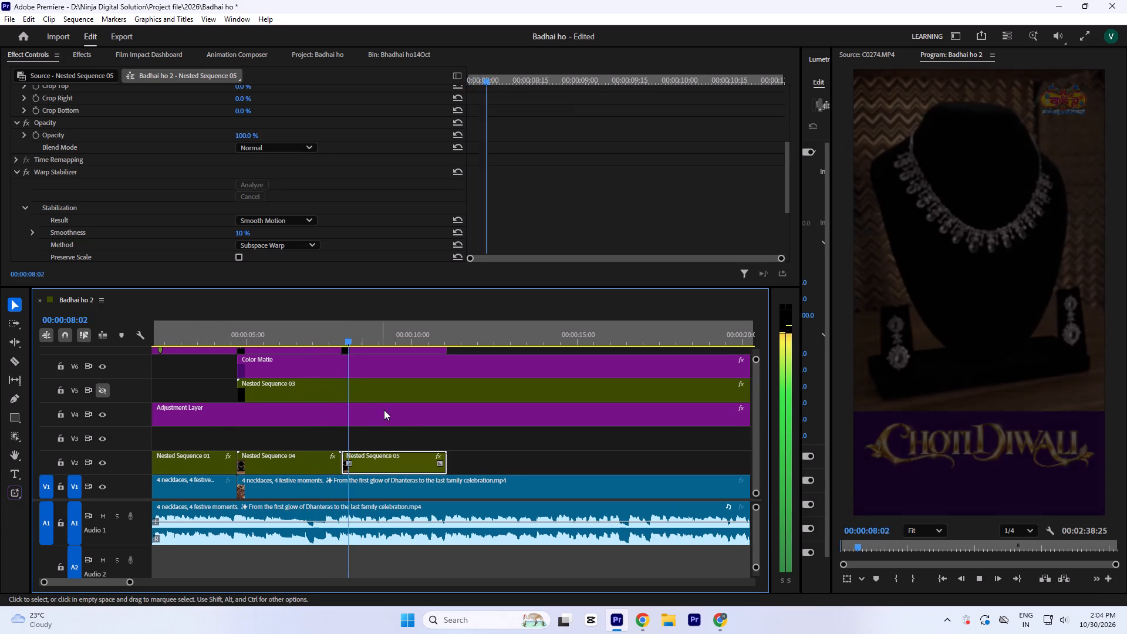
key("space")
key("space")
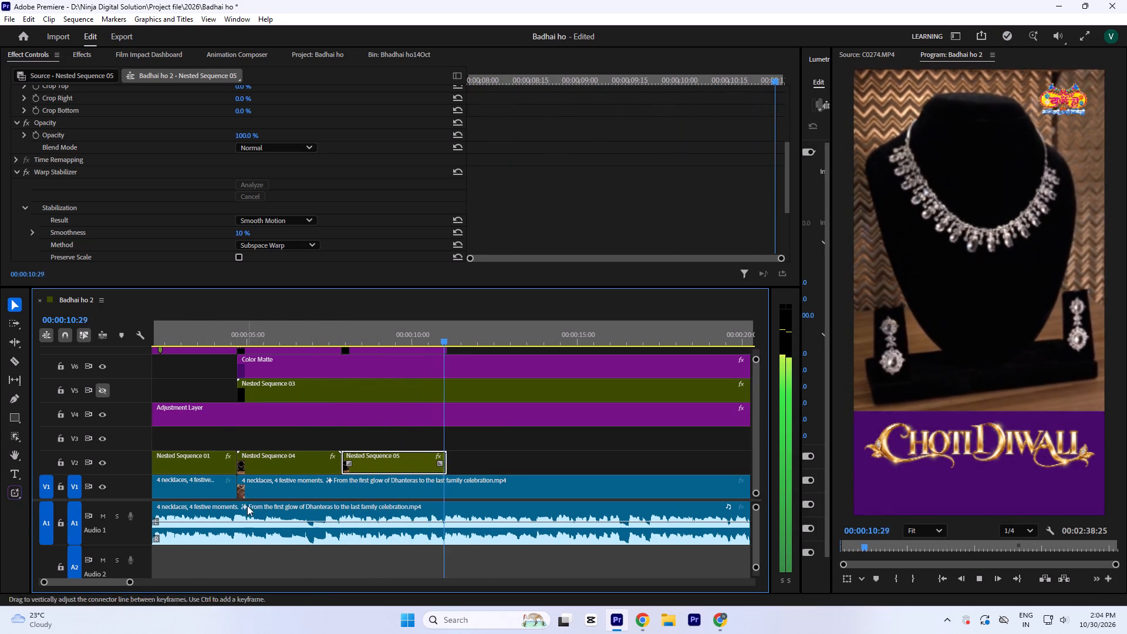
key("space")
key("ctrl+s")
Play the sequence from its start up to 00:00:14:00 to review the edit and the upcoming Diwali section.
key("Return")
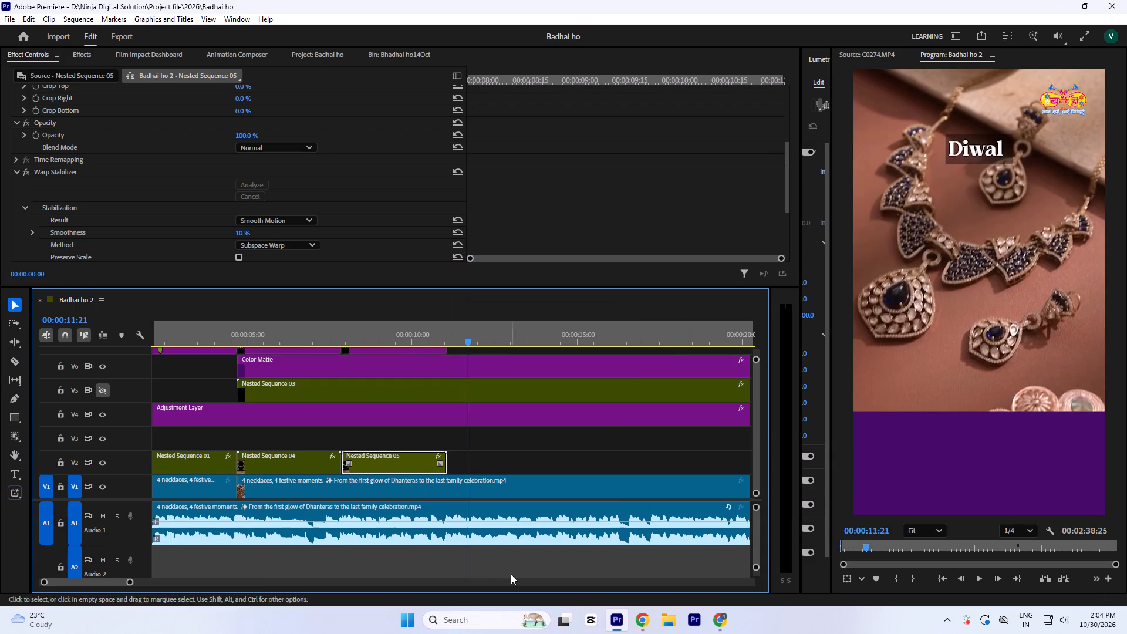
key("space")
left_click_drag(198, 329, 93, 343)
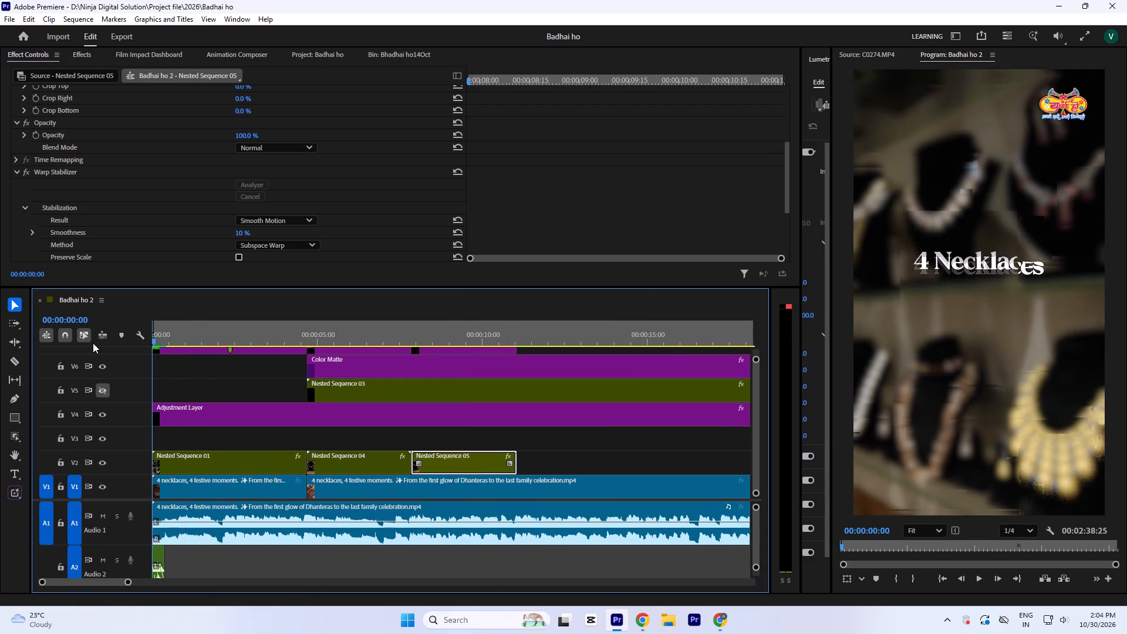
left_click_drag(93, 343, 90, 343)
key("space")
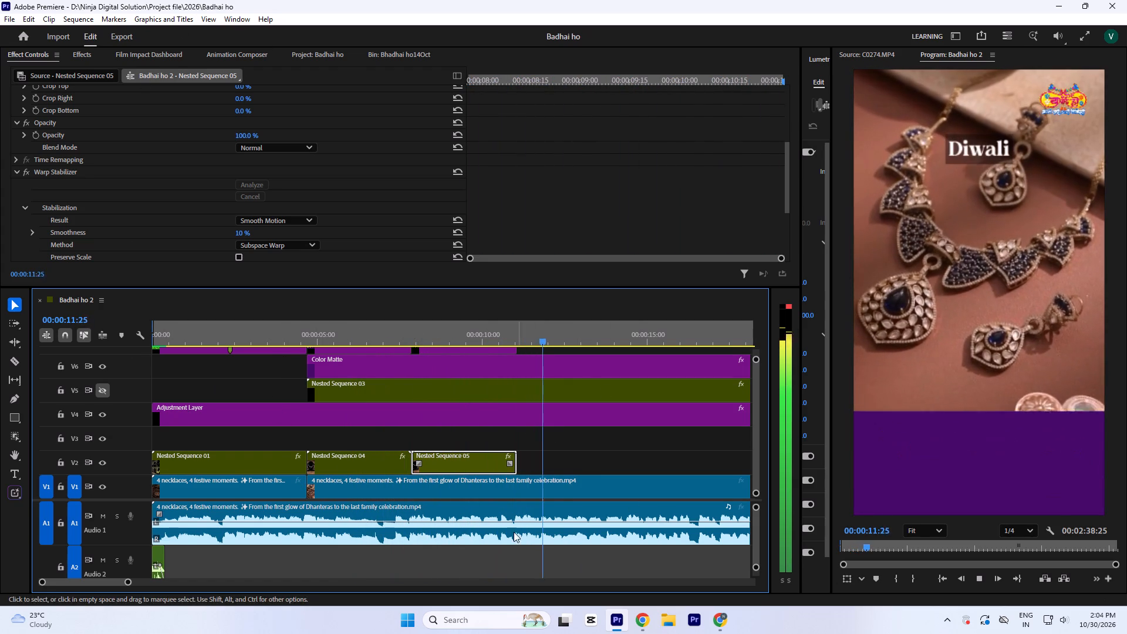
key("minus")
key("minus")
key("space")
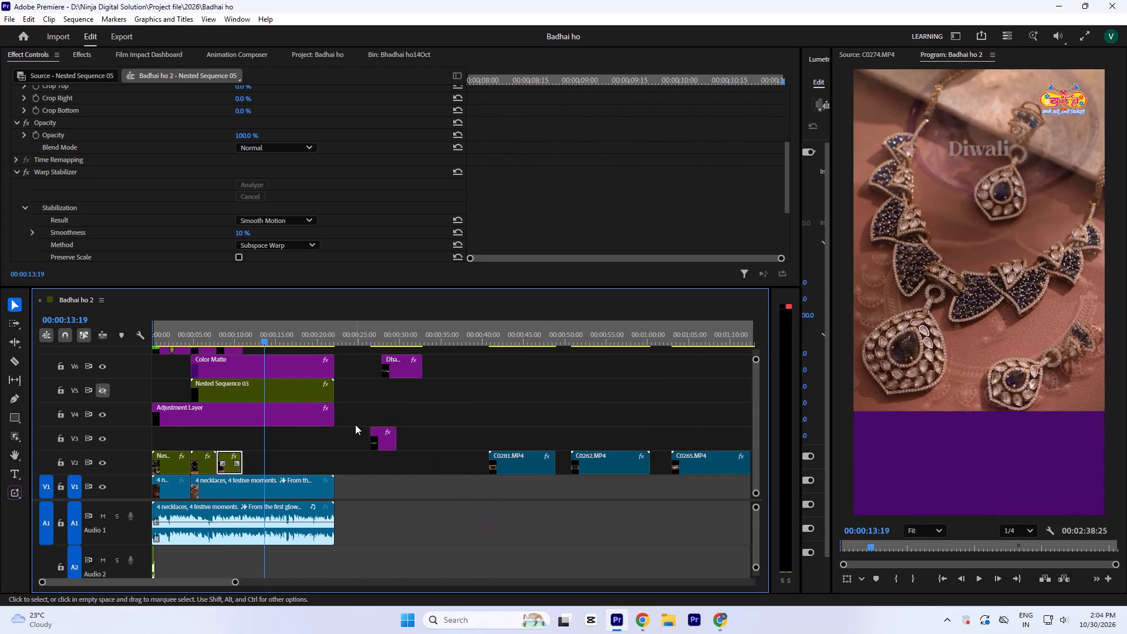
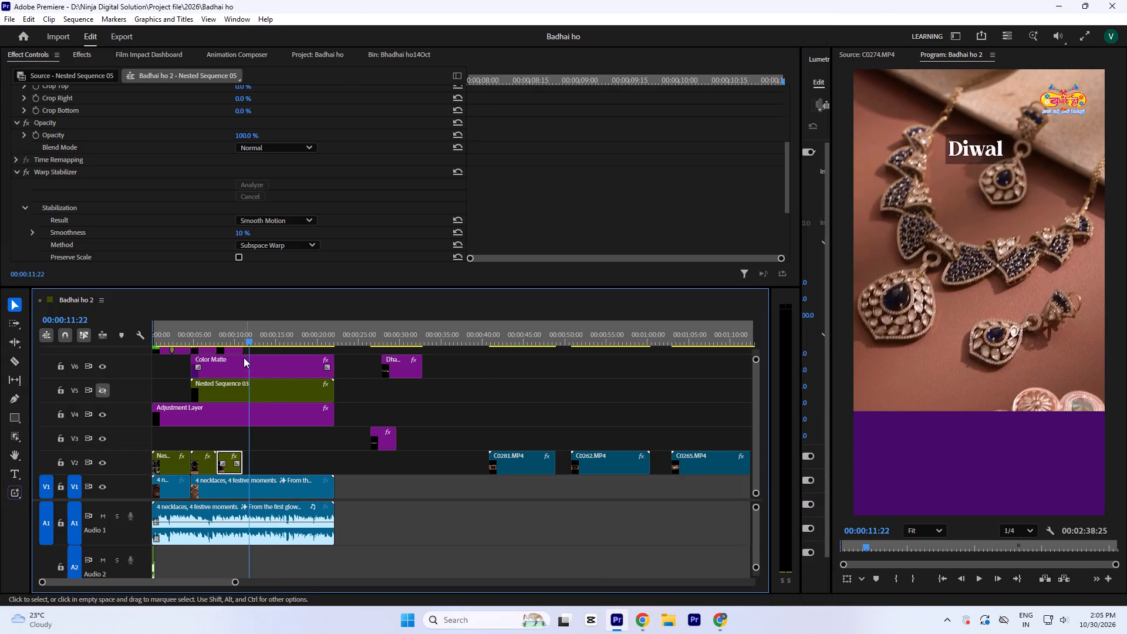
left_click_drag(485, 338, 621, 450)
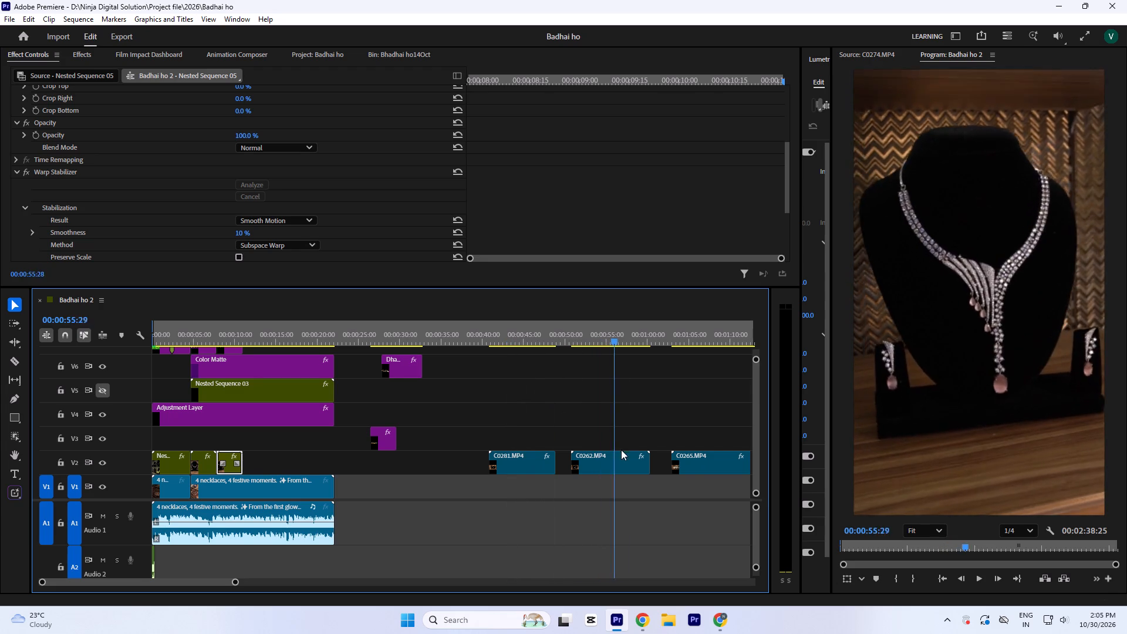
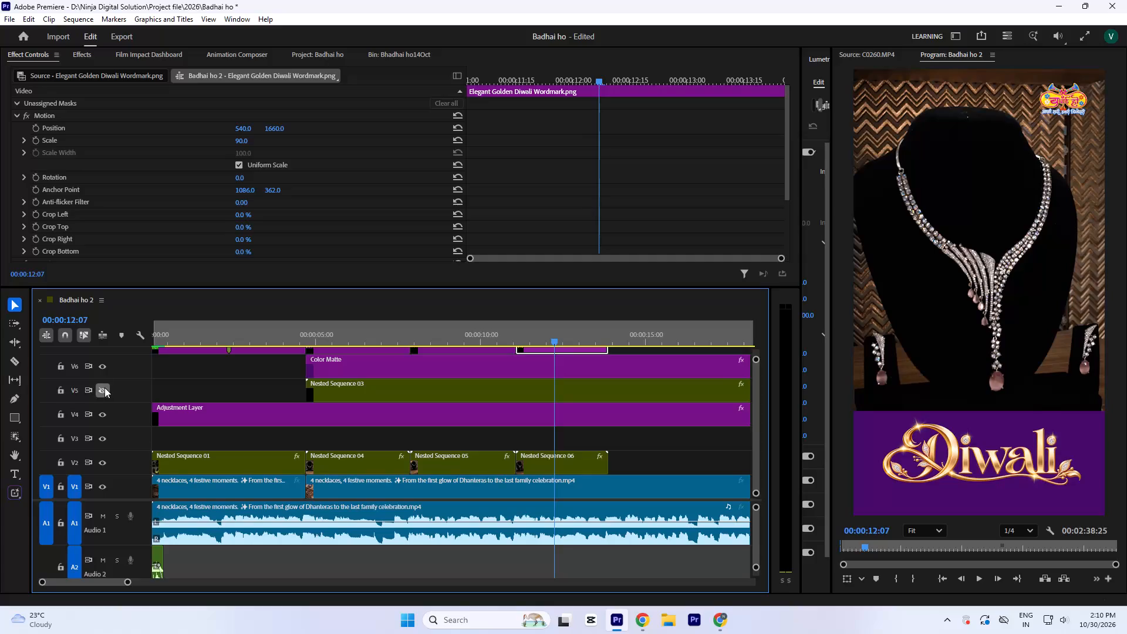
Compare the picture with and without V5, and move Nested Sequence 03 along V5 to the spare area at about 54 seconds.
left_click(476, 329)
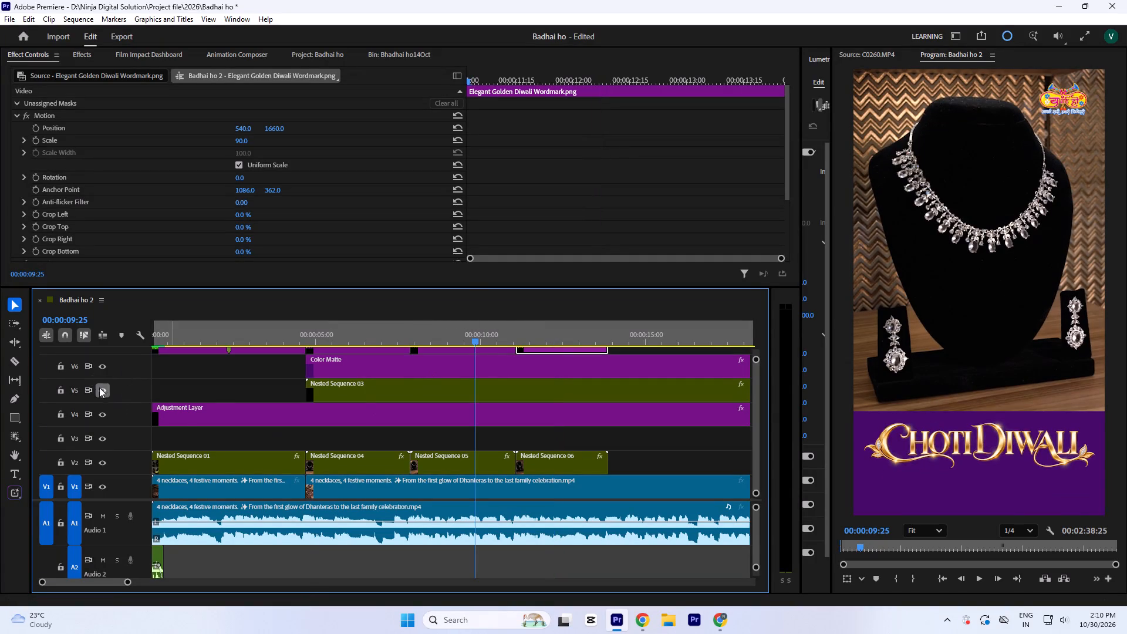
left_click(99, 387)
left_click(99, 387)
left_click(99, 387)
left_click(394, 386)
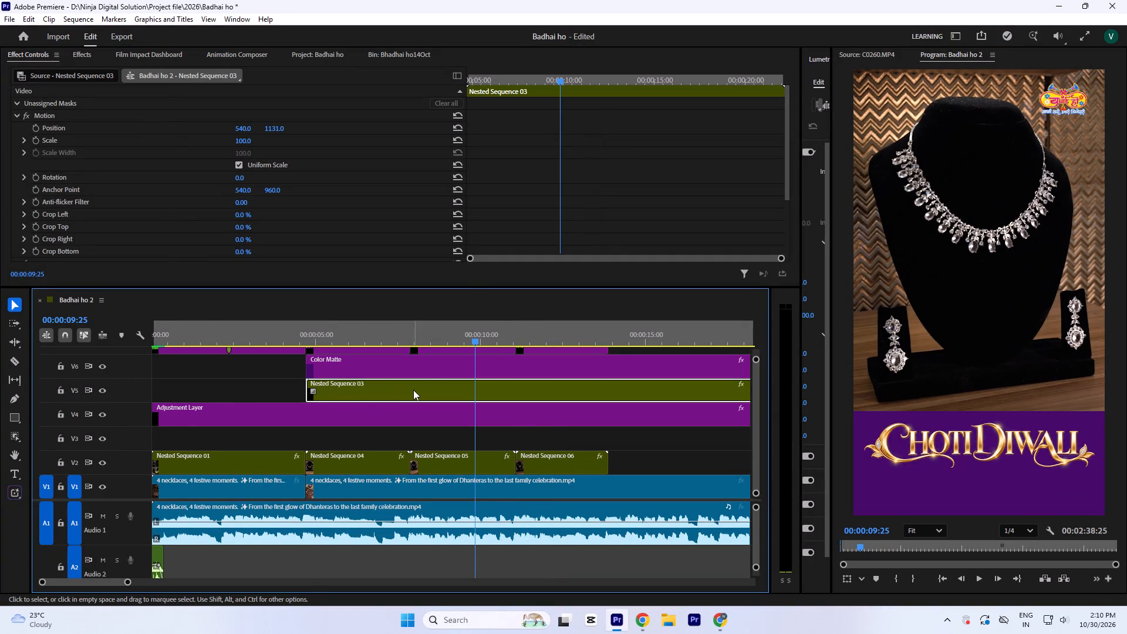
key("minus")
key("minus")
left_click_drag(312, 392, 720, 393)
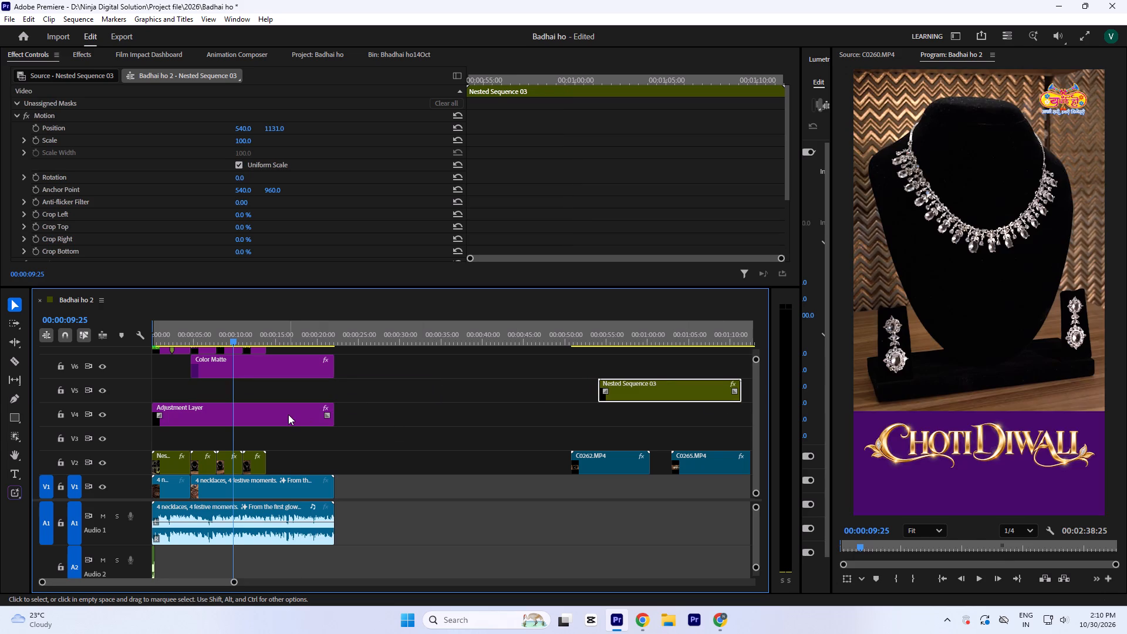
Shift the Color Matte, title artwork, logo and all clips above them down one track, placing the Color Matte on V5.
type("`=")
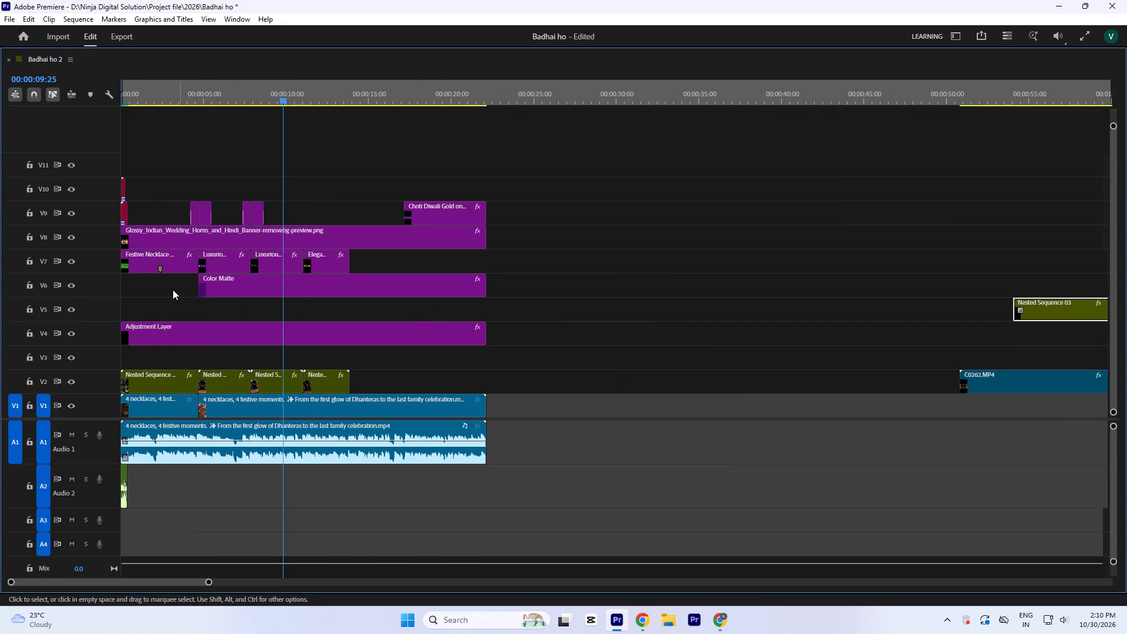
left_click_drag(548, 312, 22, 181)
left_click_drag(246, 289, 245, 295)
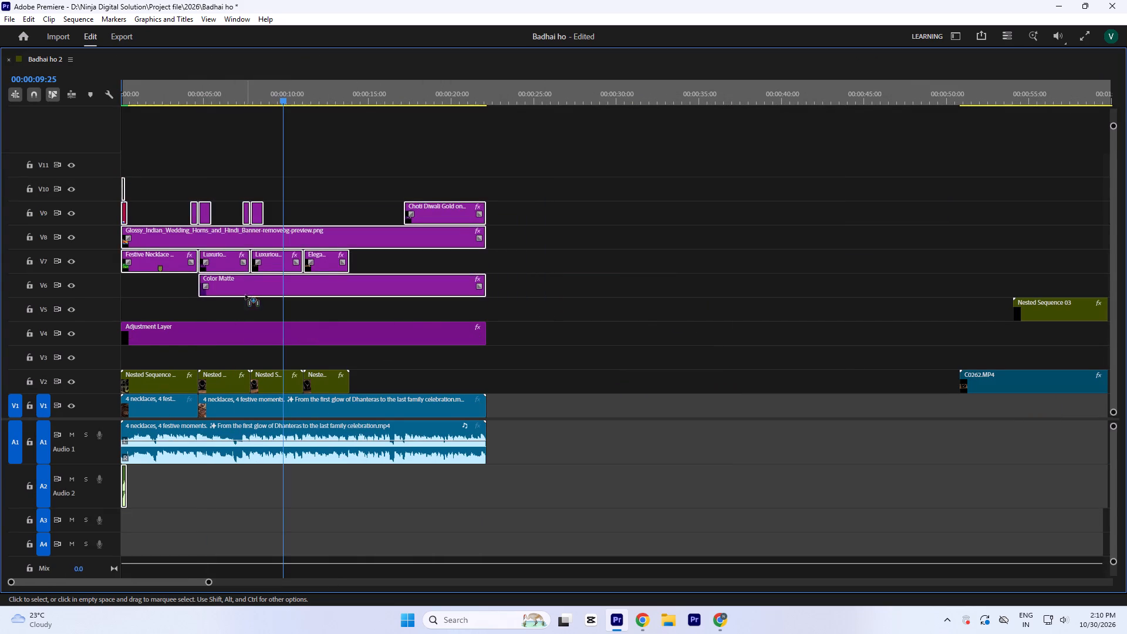
left_click_drag(245, 295, 245, 301)
left_click(659, 304)
Play the sequence from the start into the Diwali section, and recheck the change from Choti Diwali to Diwali.
left_click_drag(162, 102, 28, 114)
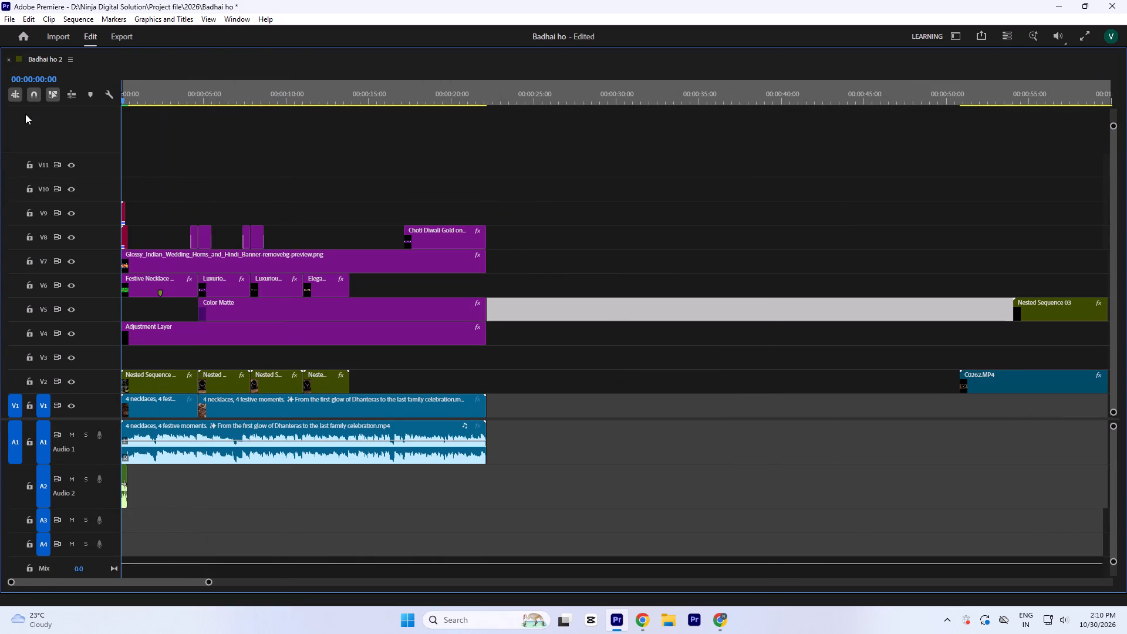
type("`=")
key("space")
key("space")
key("space")
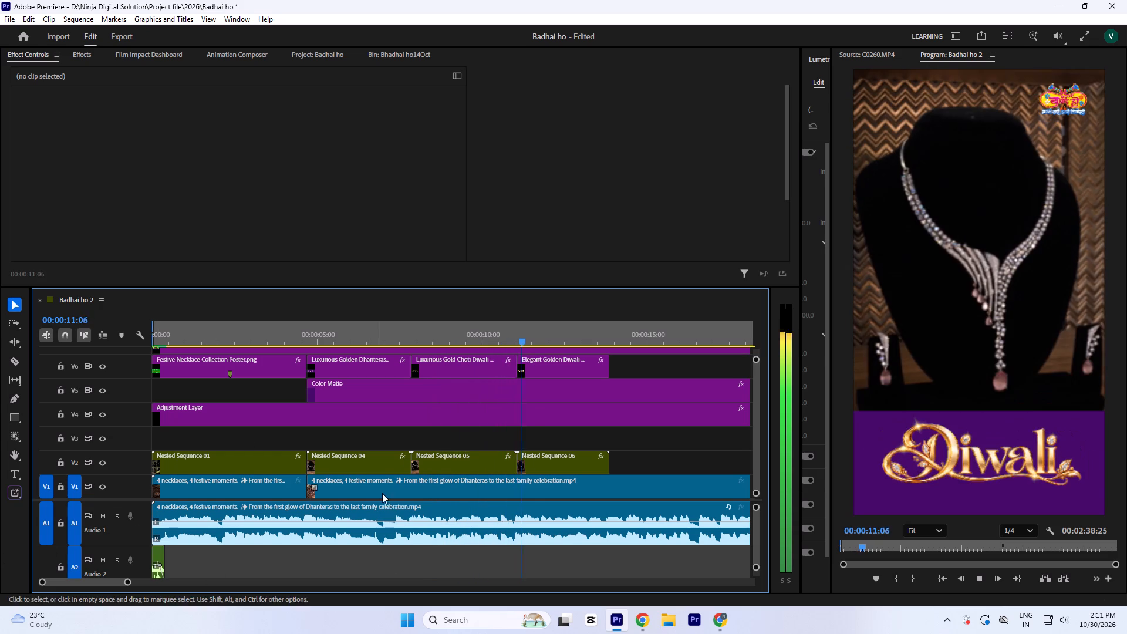
key("space")
left_click(467, 340)
key("space")
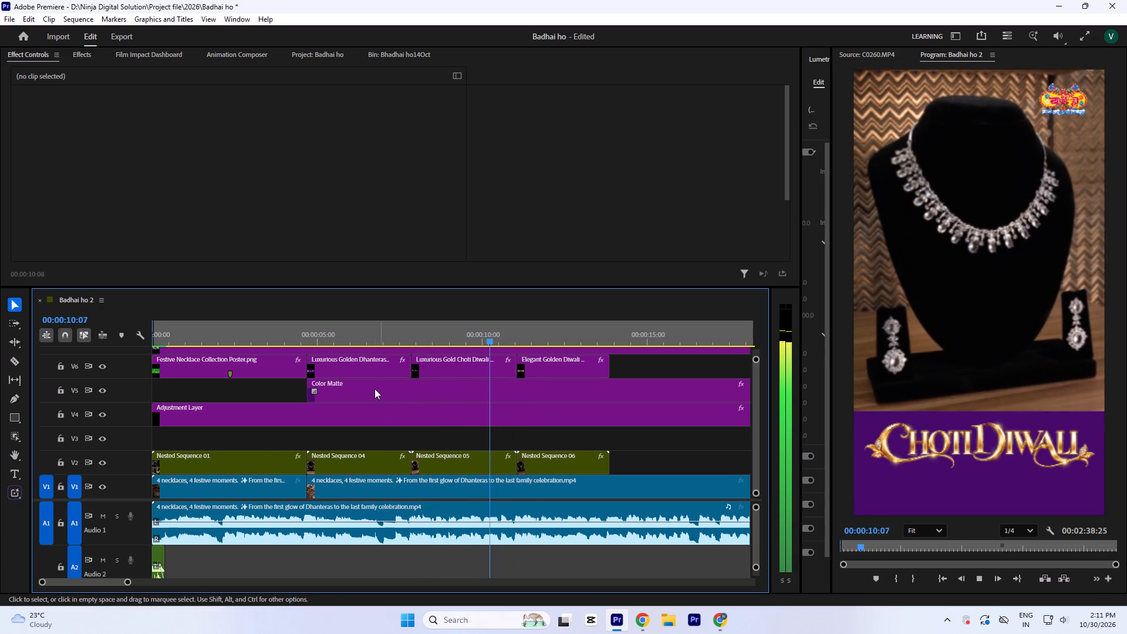
key("space")
left_click(516, 331)
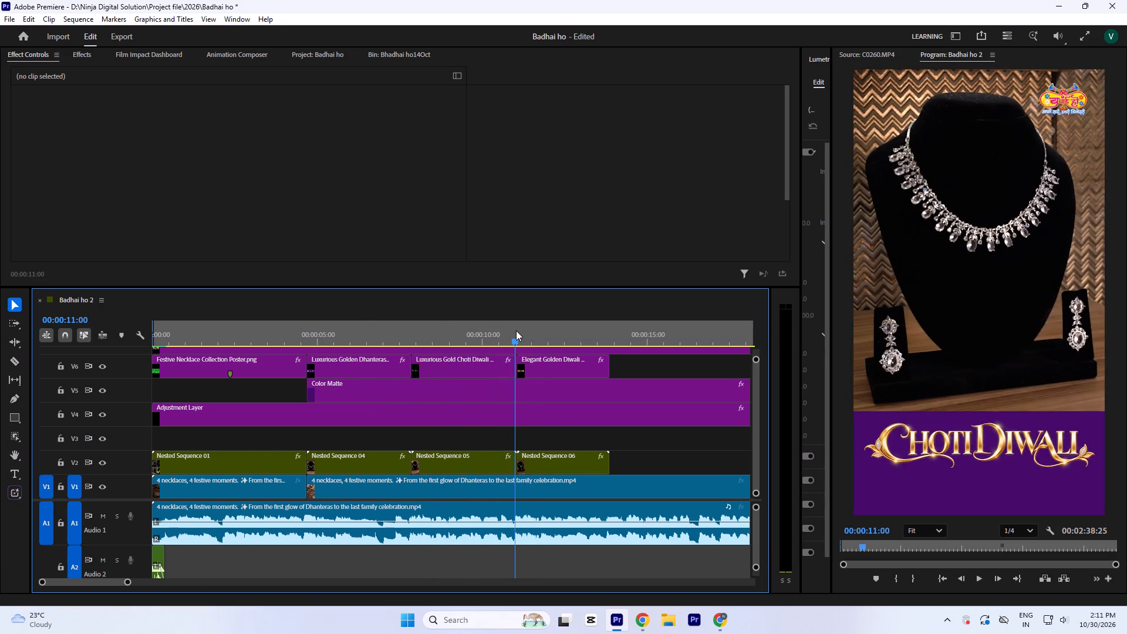
Duplicate the Mister Horse adjustment pair on V8 from the Dhanteras–Choti Diwali cut and align the copy with the Choti Diwali–Diwali cut.
type("`====")
key("equal")
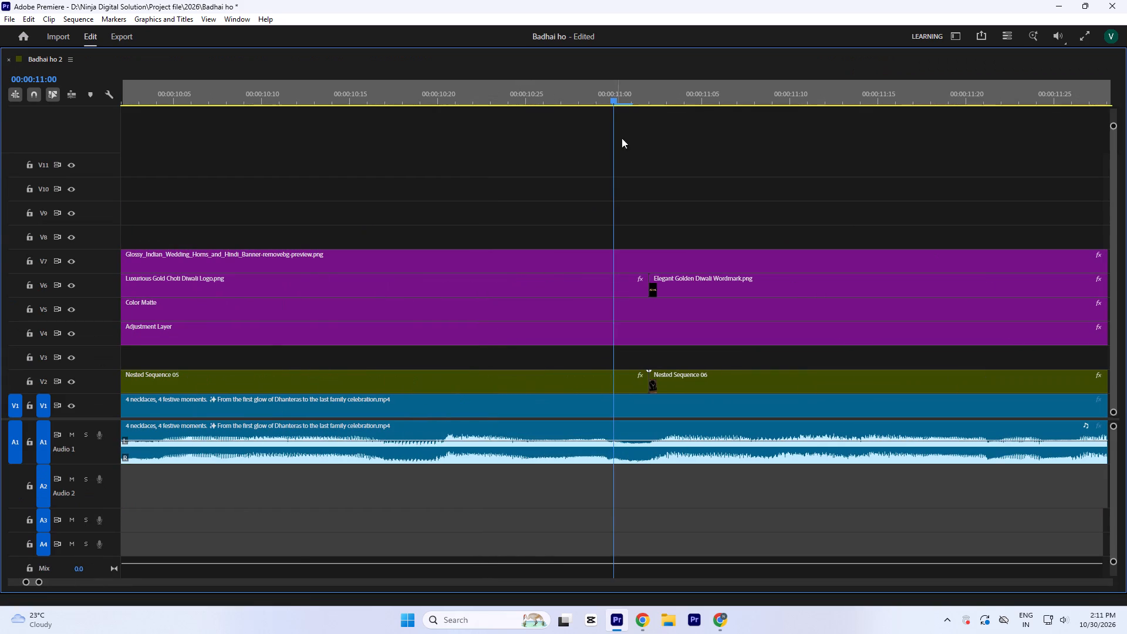
left_click(650, 96)
left_click(633, 92)
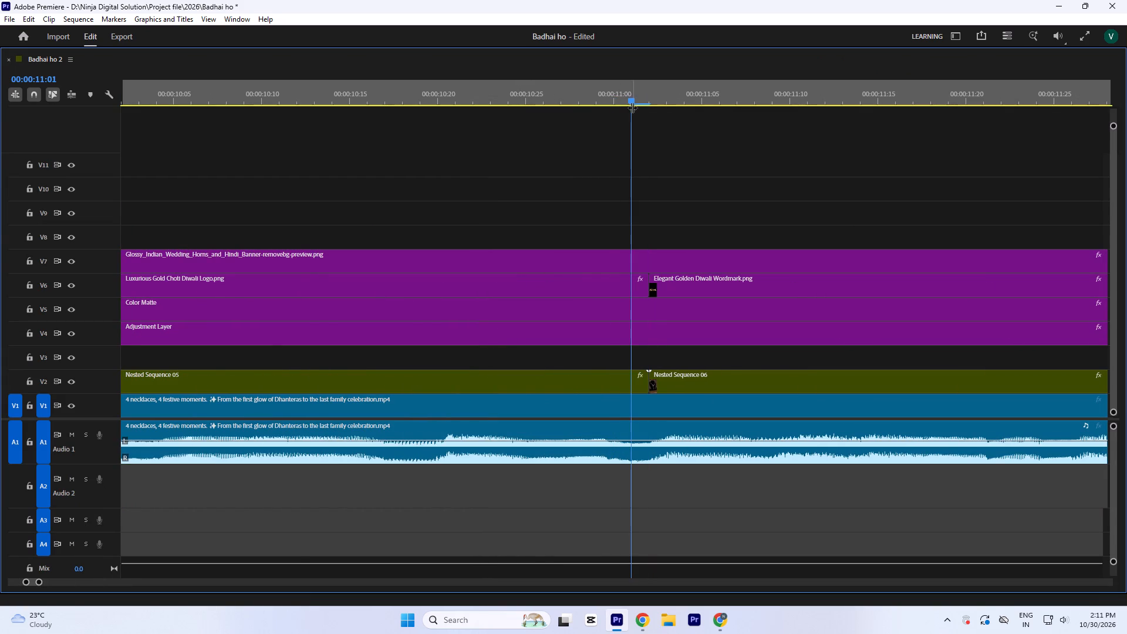
key("minus")
key("minus")
key("minus")
left_click_drag(371, 189, 437, 237)
left_click_drag(441, 242, 673, 243, "alt")
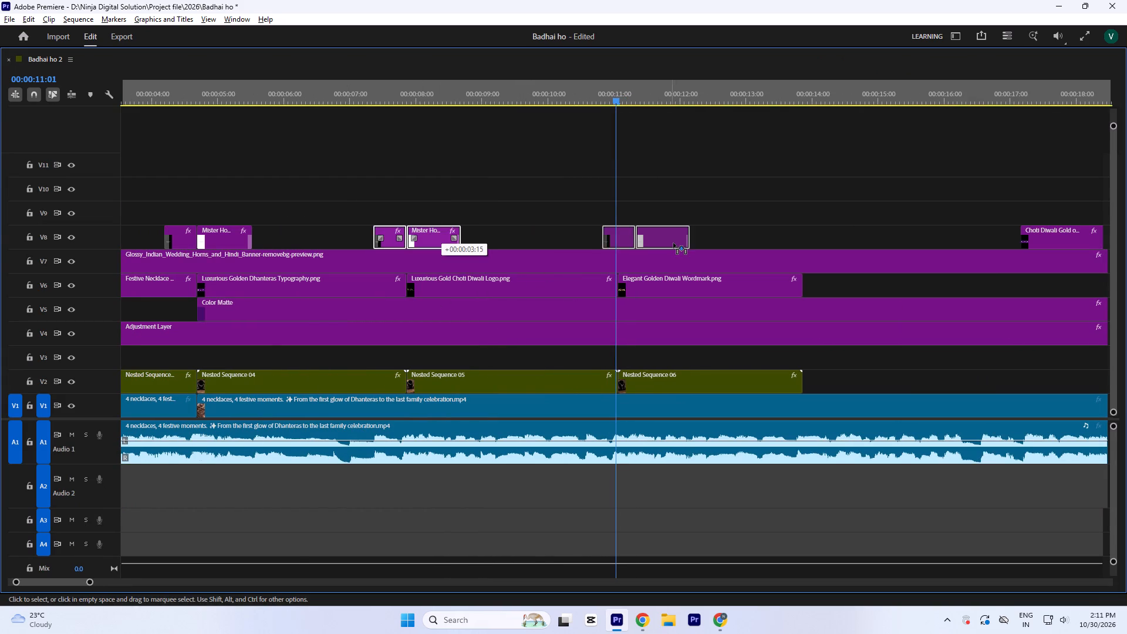
left_click_drag(673, 243, 651, 247, "alt")
key("equal")
key("equal")
key("equal")
key("equal")
left_click_drag(527, 194, 620, 230)
left_click_drag(665, 232, 680, 235)
Play back the transition from Choti Diwali into Diwali and the end of Nested Sequence 06.
key("minus")
key("minus")
left_click(487, 95)
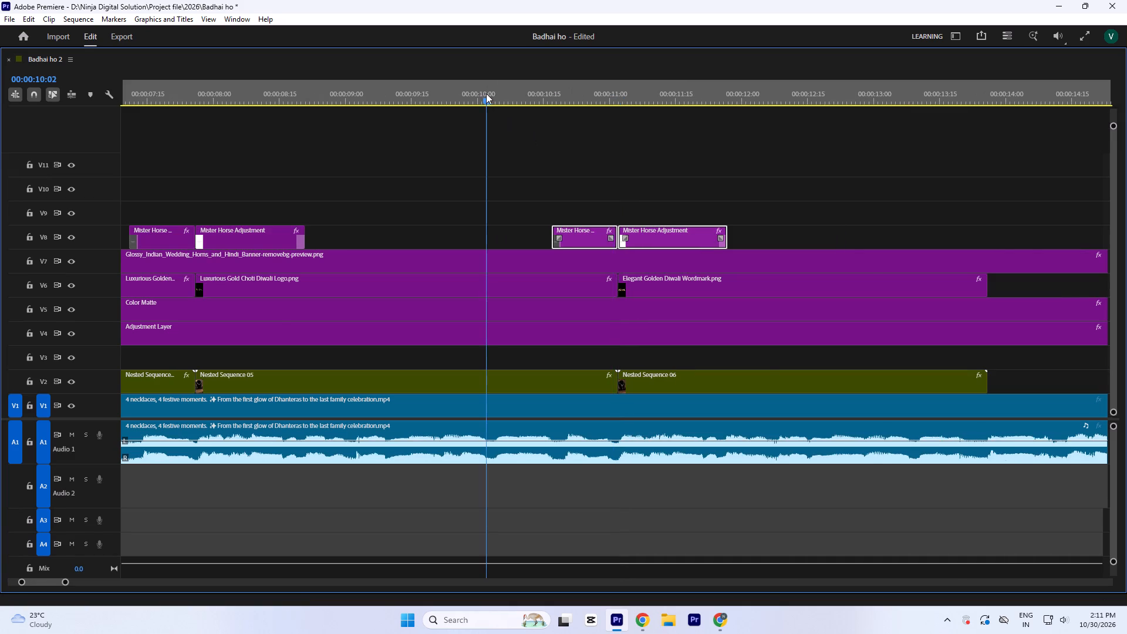
type("`-")
key("space")
key("minus")
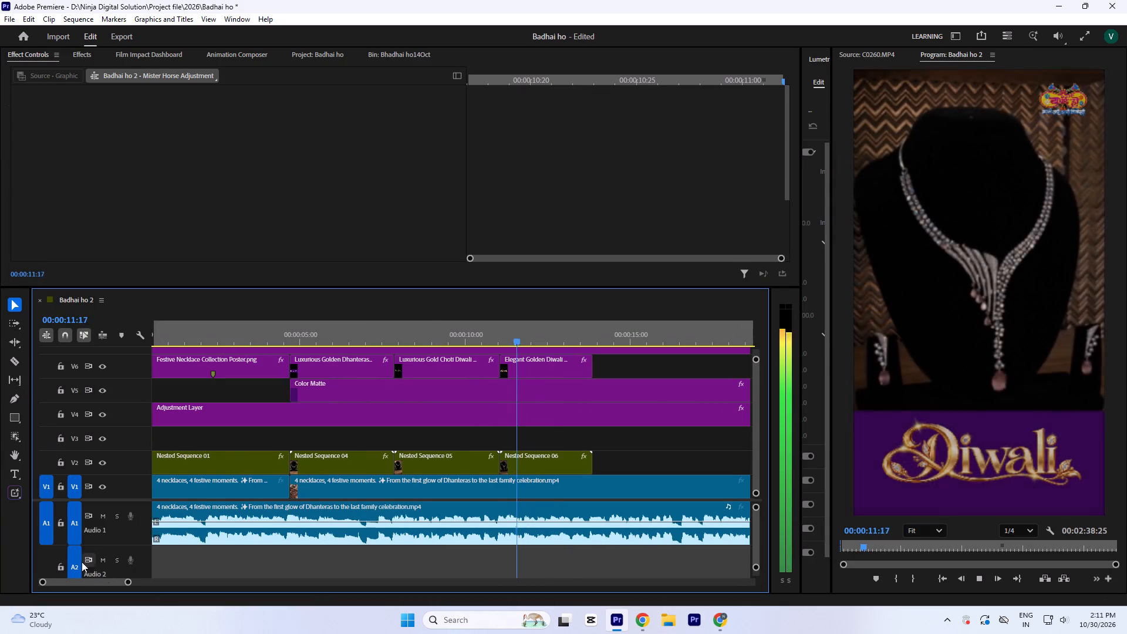
key("equal")
left_click(481, 451)
key("space")
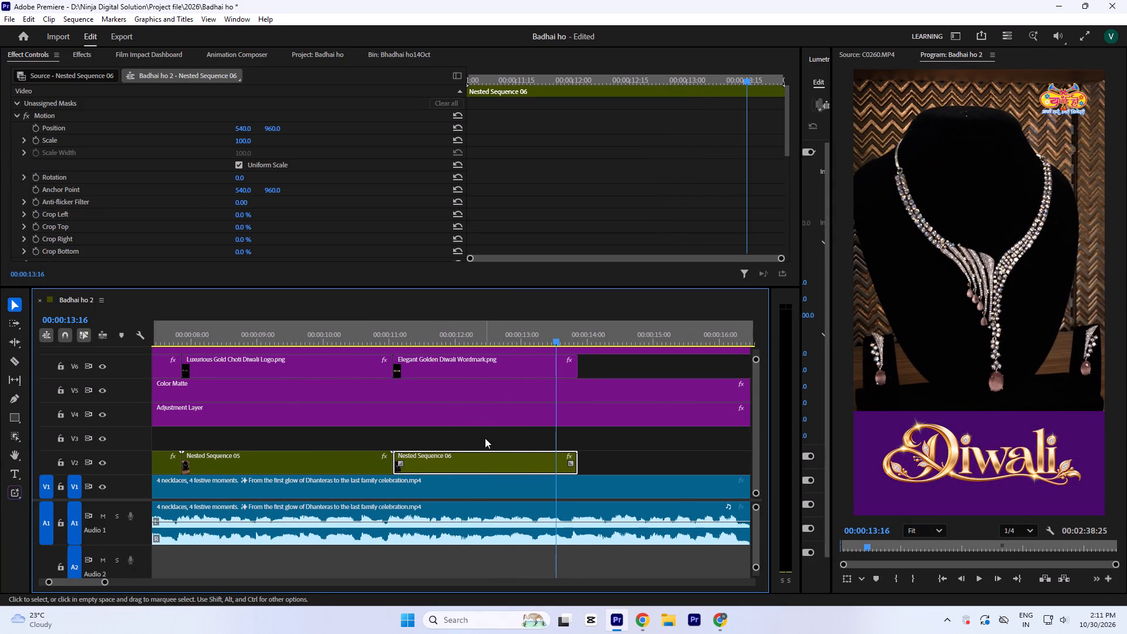
key("space")
key("space")
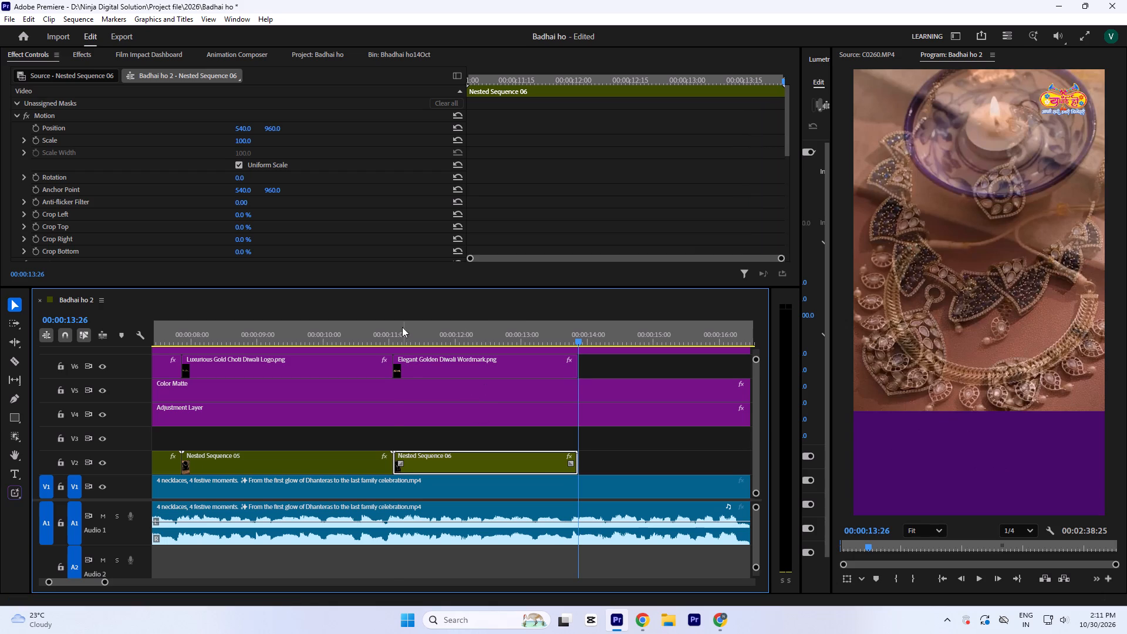
left_click(394, 329)
key("space")
key("space")
Save the project while checking playback from the Diwali section into the Bhai Dooj section.
key("ctrl+s")
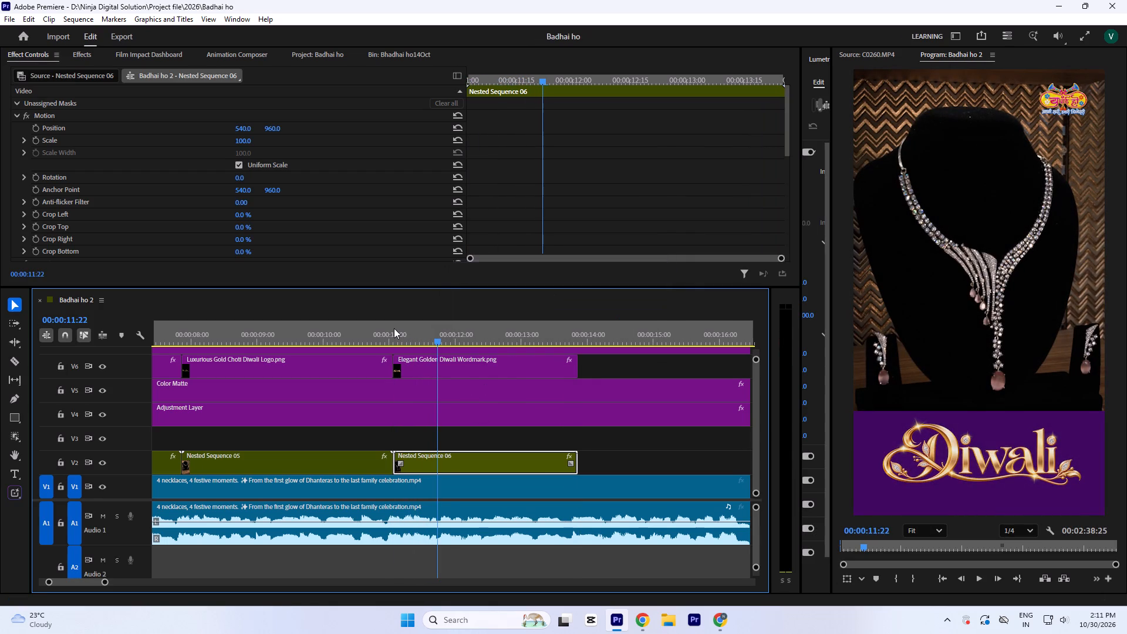
key("space")
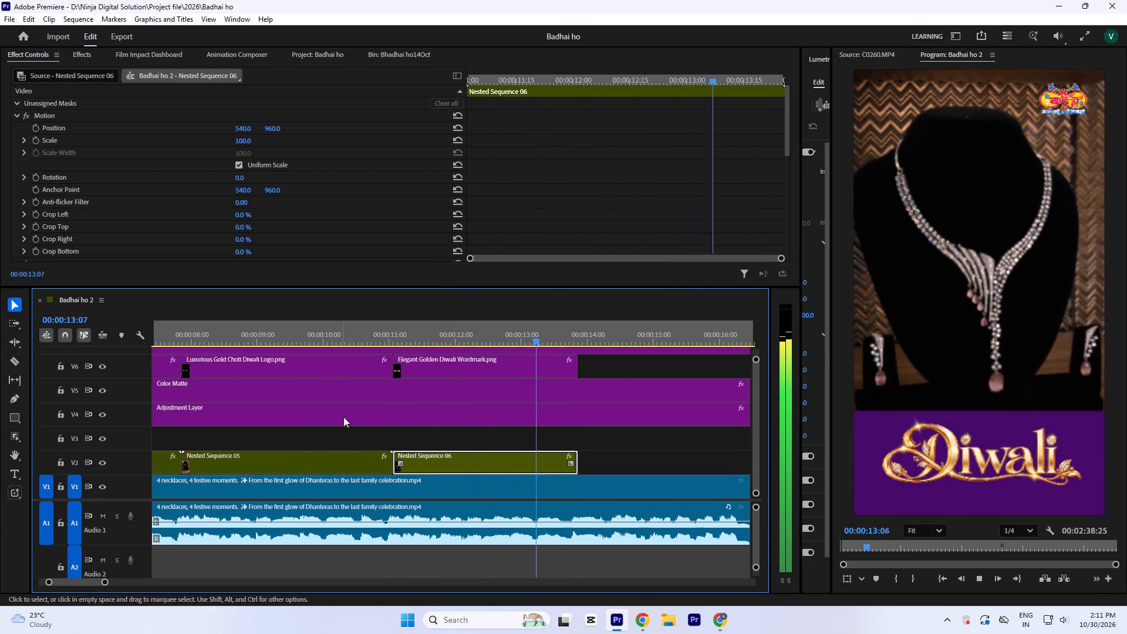
key("space")
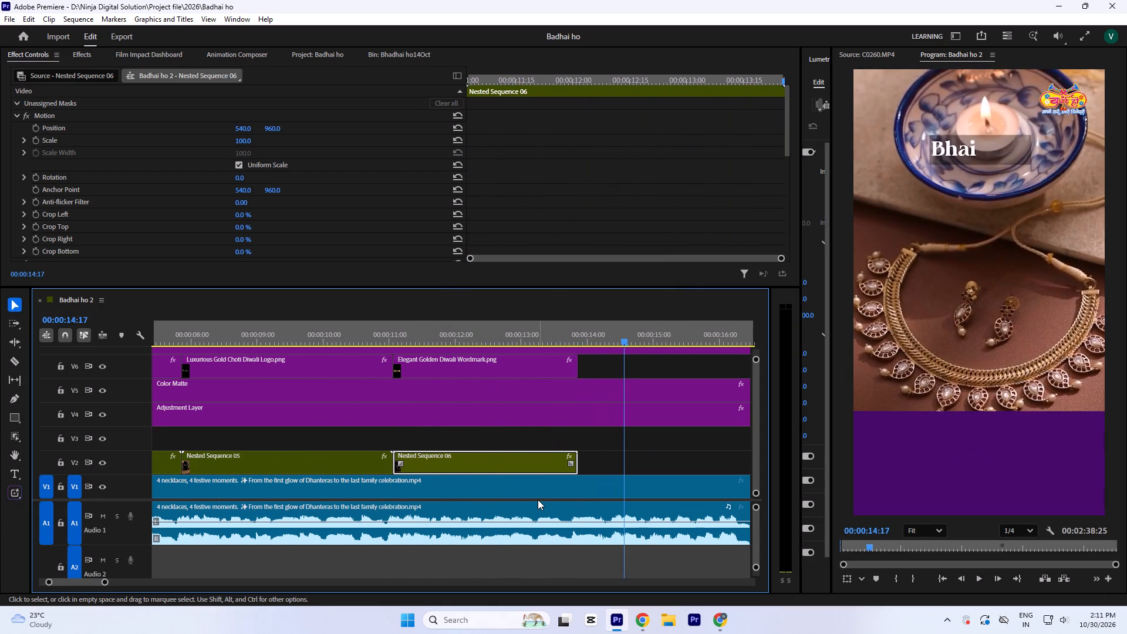
type("--")
key("space")
key("space")
key("ctrl+s")
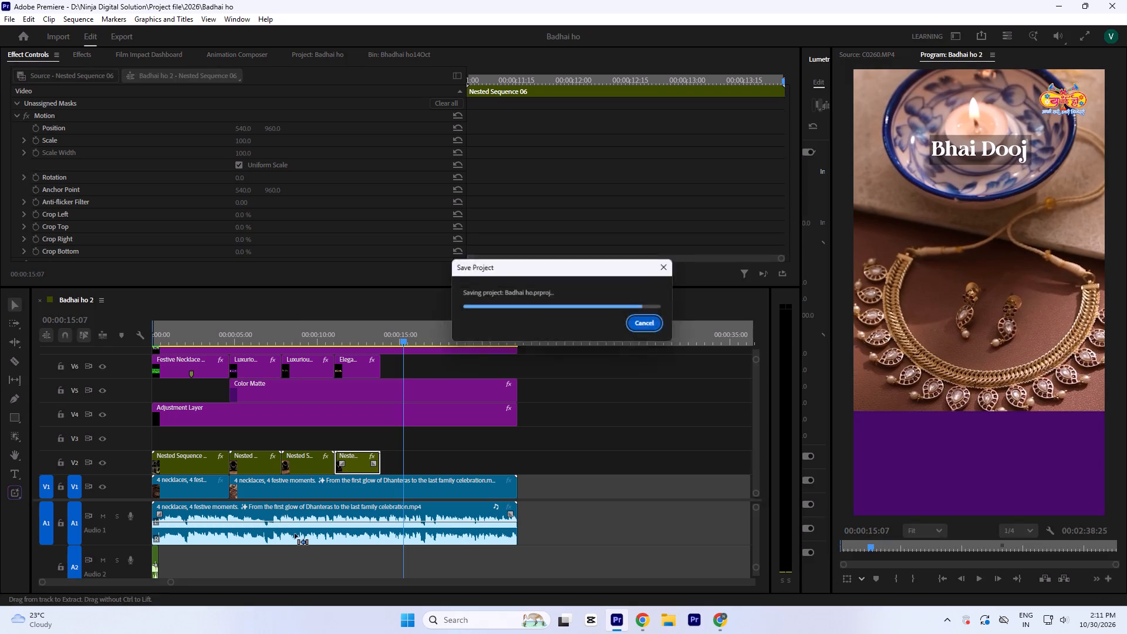
Run Render Effects In to Out, save, and review the video from the start through to the Bhai Dooj section.
key("Return")
key("space")
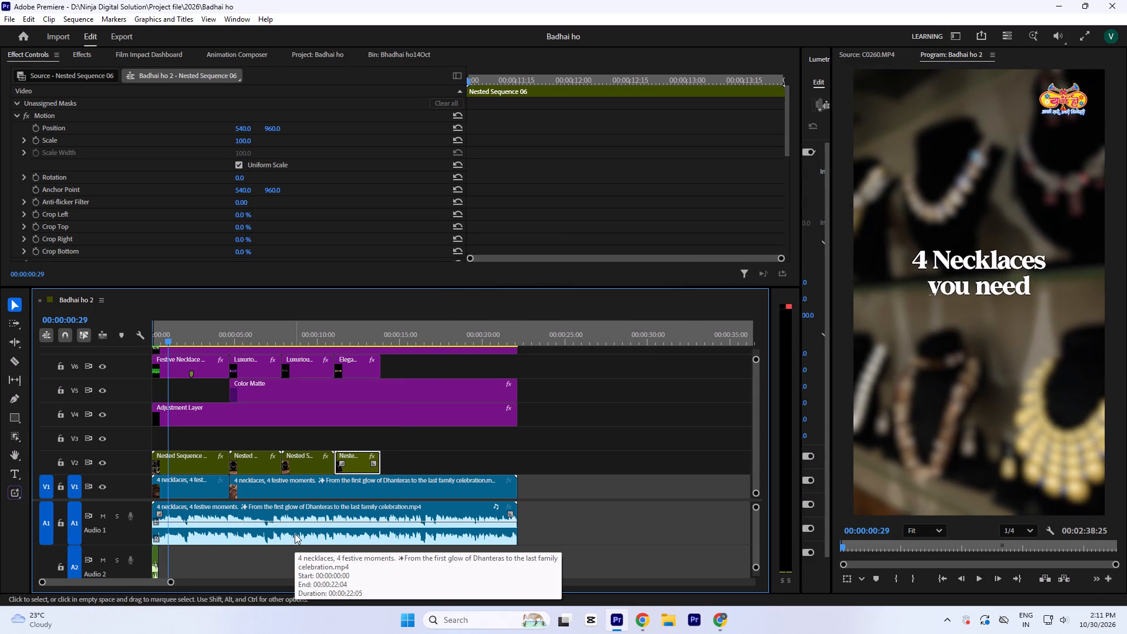
key("Return")
key("space")
key("ctrl+s")
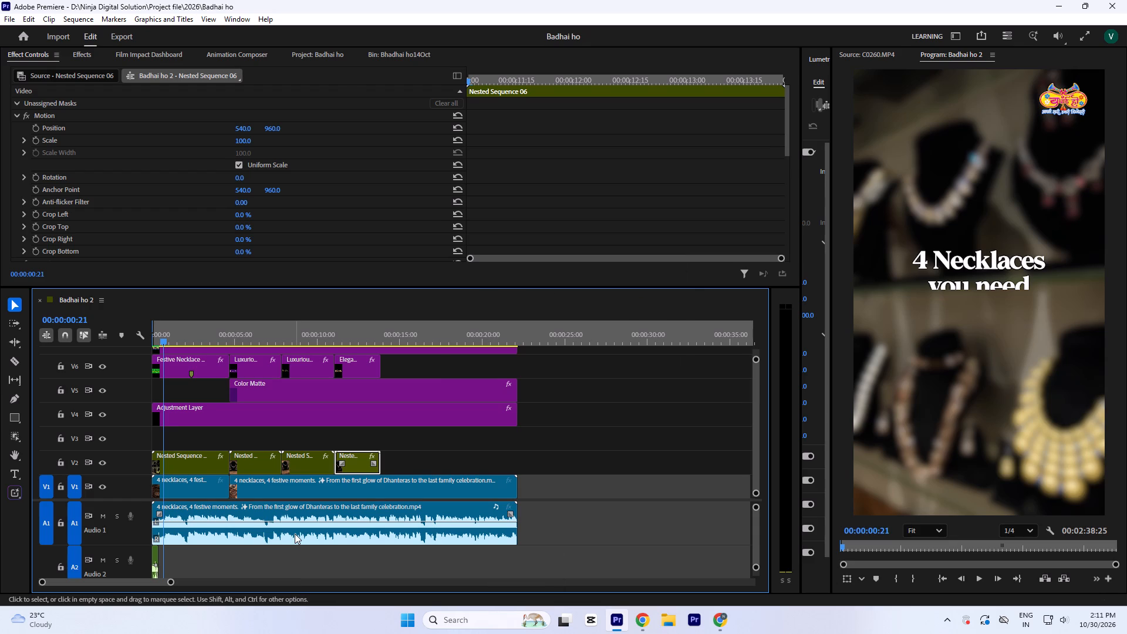
key("Return")
type("---")
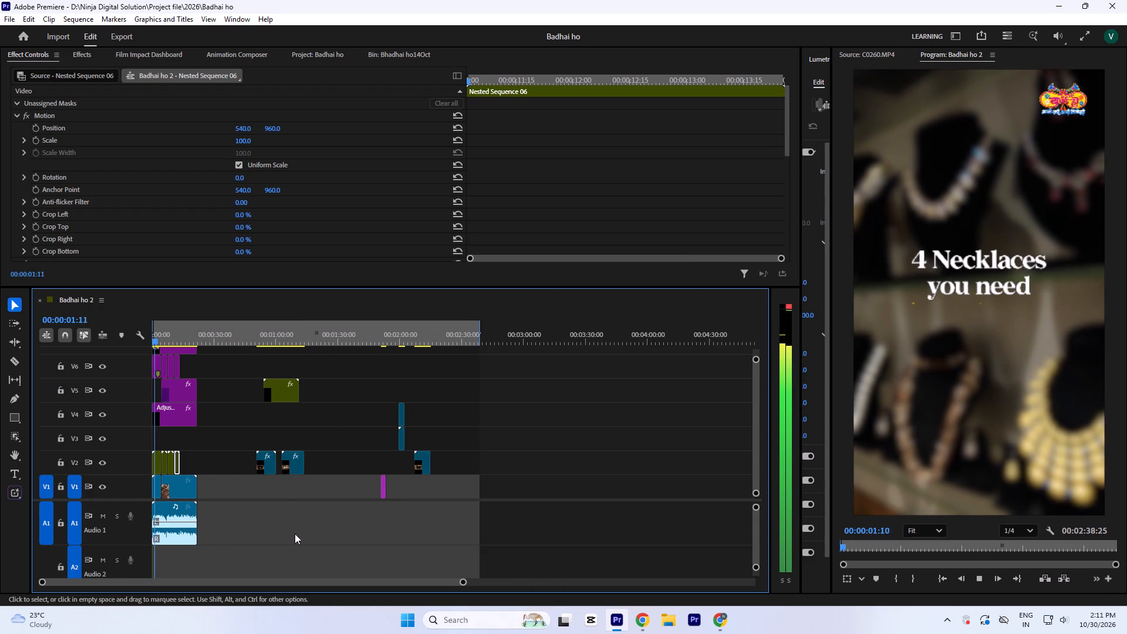
key("ctrl+s")
key("Return")
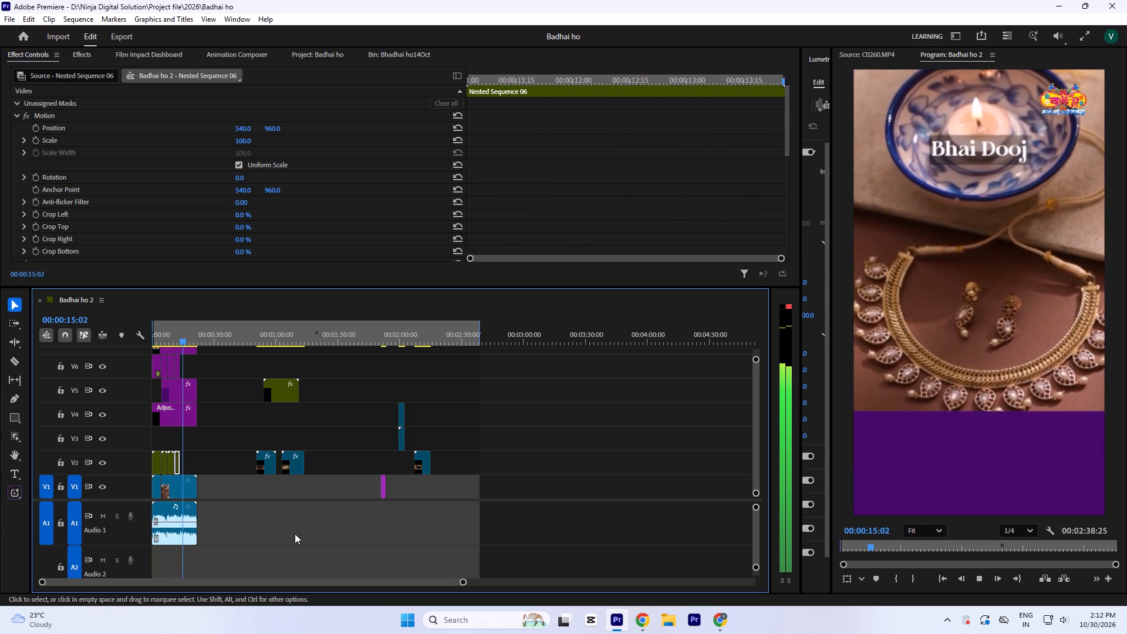
key("space")
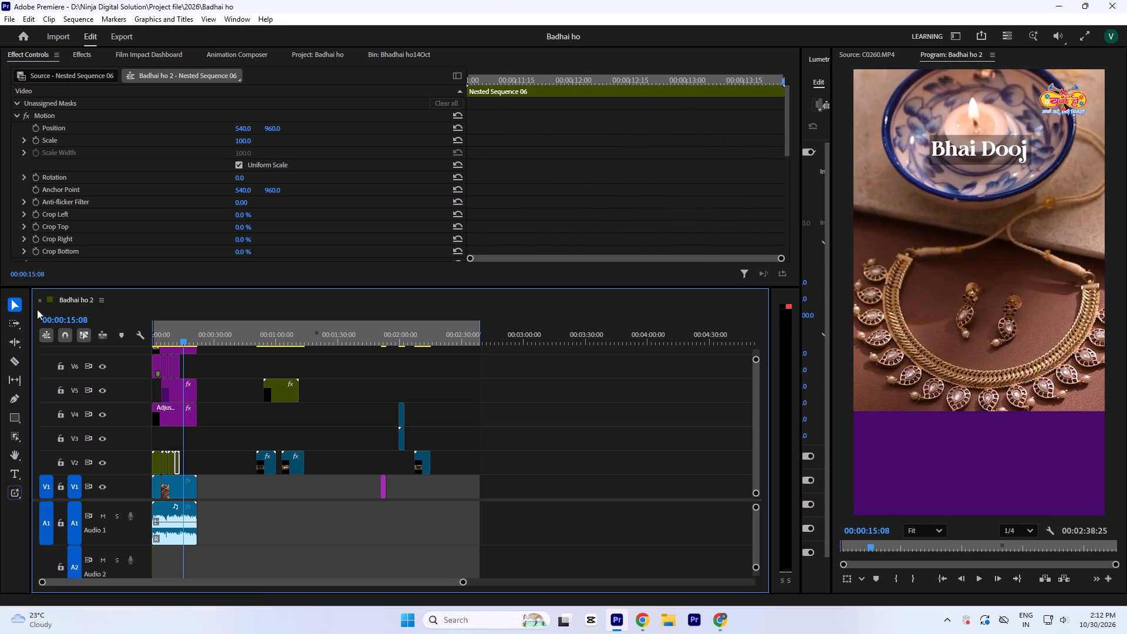
Render the whole sequence with Render In to Out and stop the playback that follows.
left_click(85, 16)
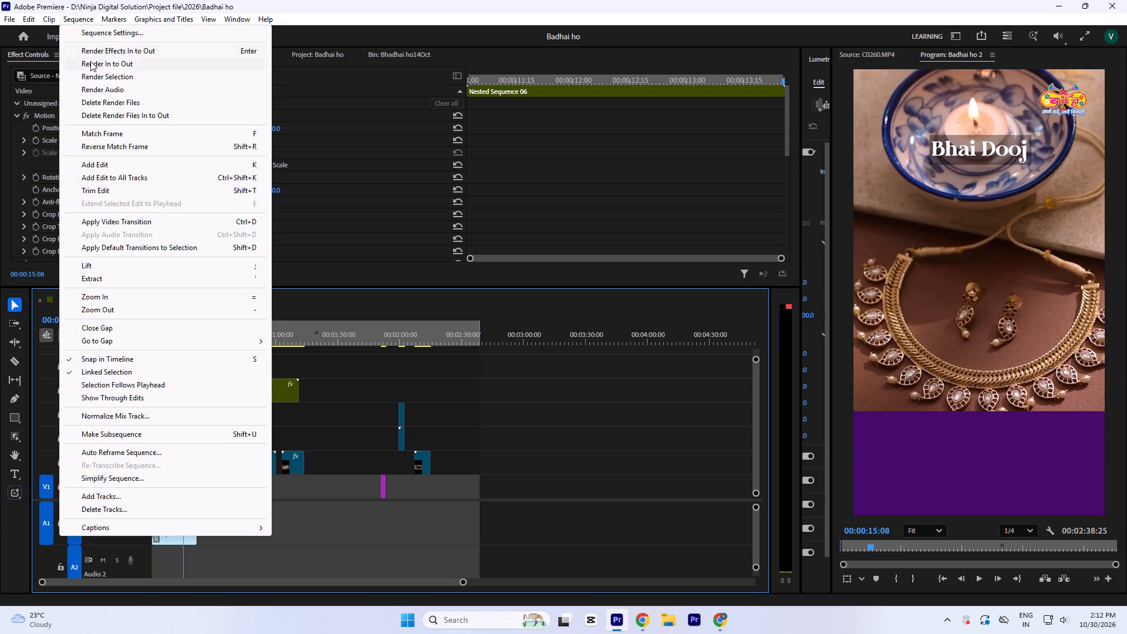
left_click(90, 62)
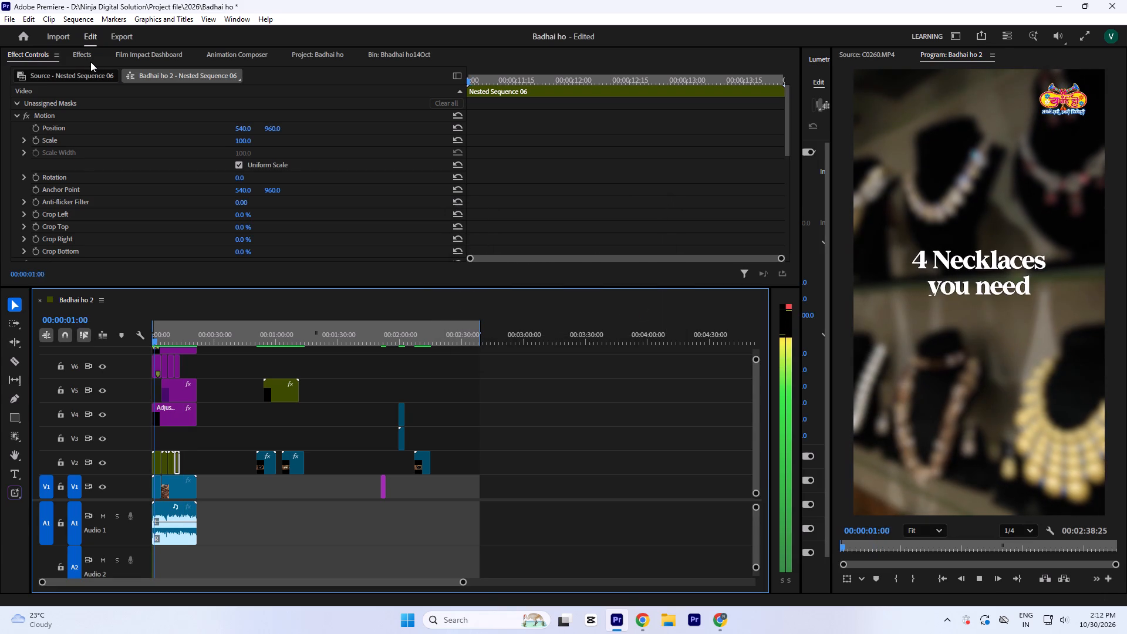
key("space")
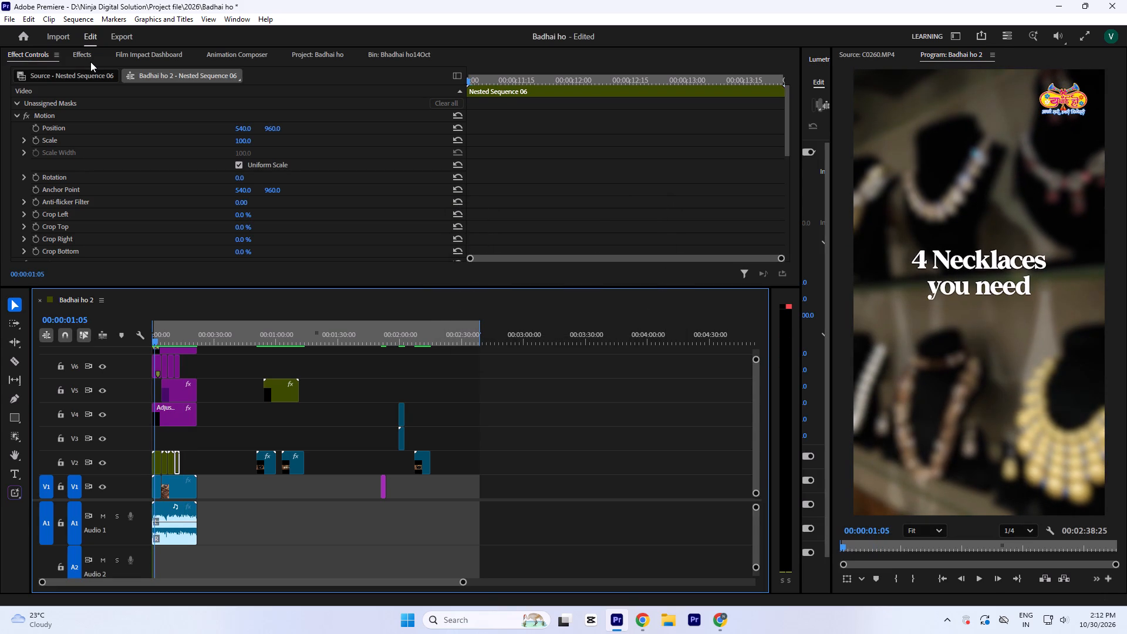
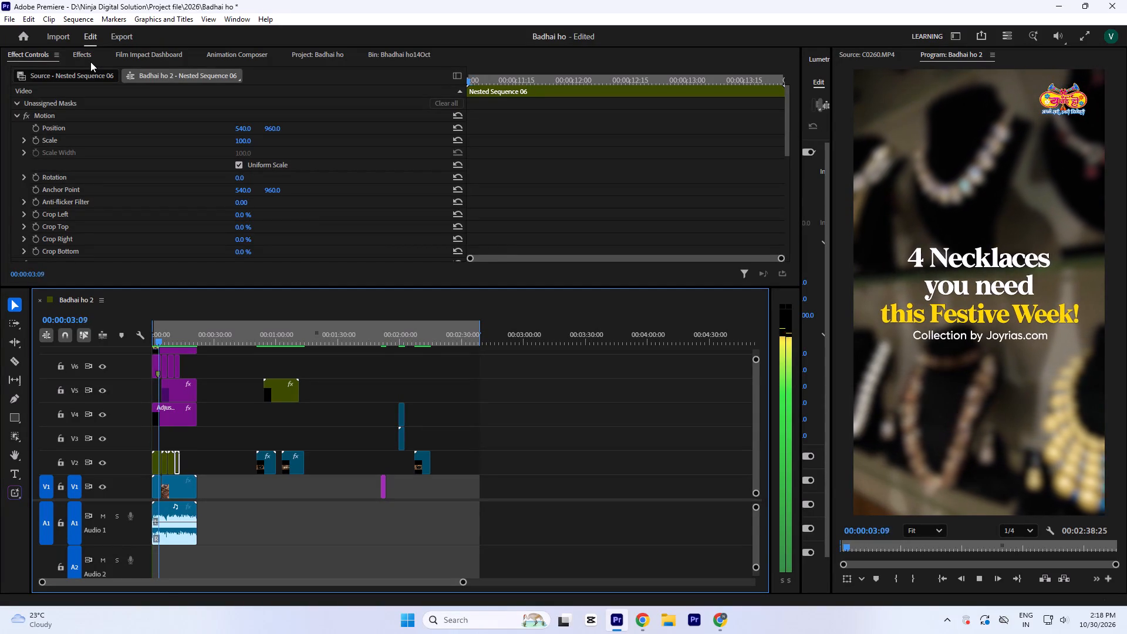
Pause the playback on the opening title "4 Necklaces you need this Festive Week!".
key("space")
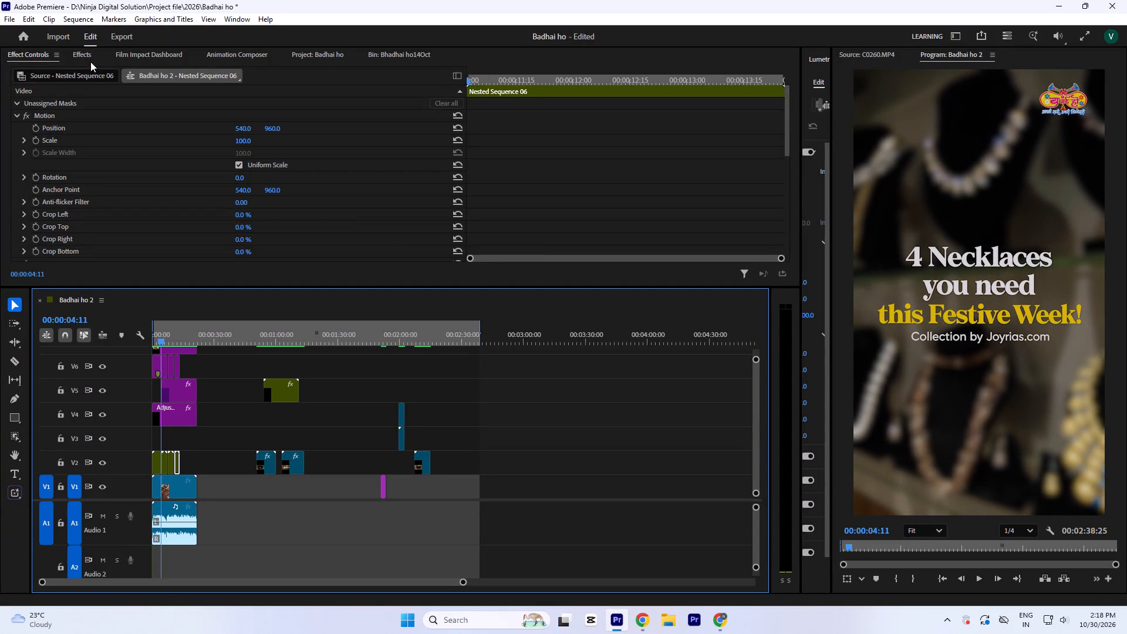